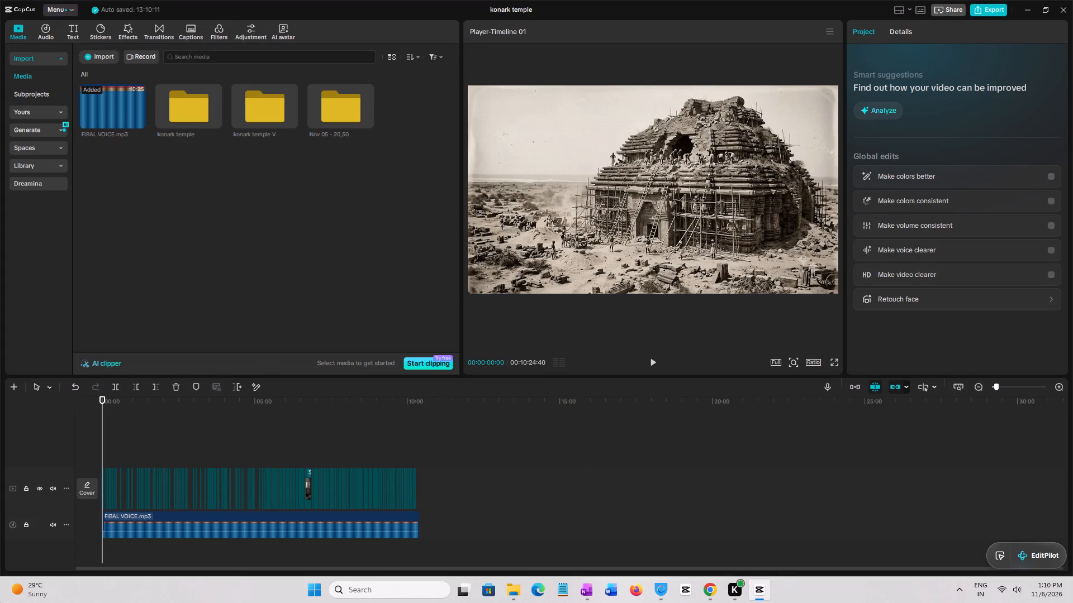
Set the project's aspect ratio to 16:9.
{"action": "left_click", "coordinate": [811, 360]}
{"action": "left_click", "coordinate": [838, 404]}
Enlarge the timeline scale until individual clips are readable and play the video from the beginning.
{"action": "scroll", "coordinate": [166, 409], "scroll_direction": "up", "scroll_amount": 16, "text": "ctrl"}
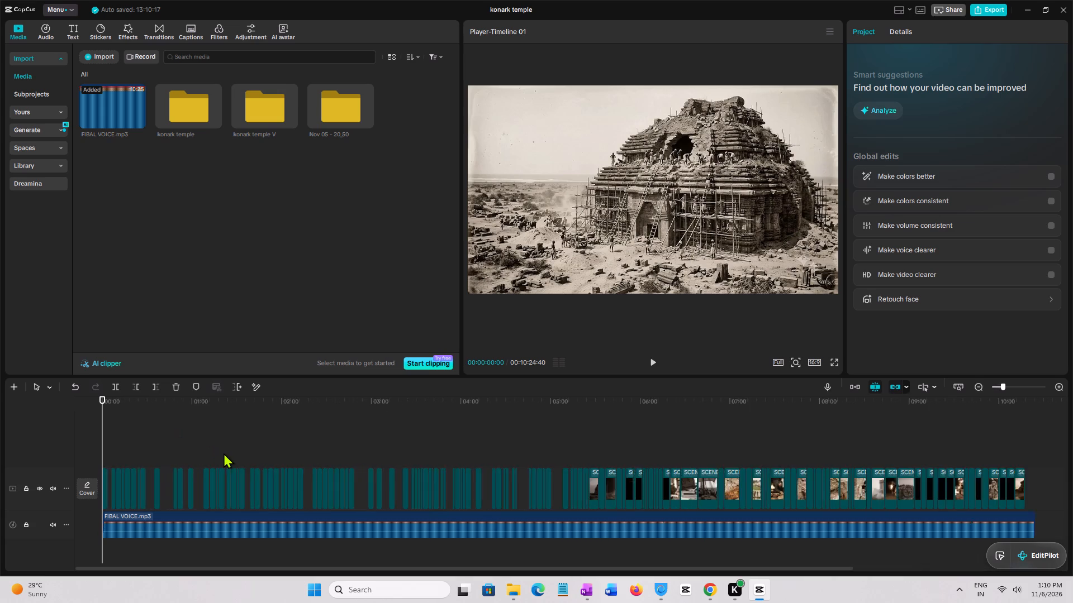
{"action": "scroll", "coordinate": [224, 453], "scroll_direction": "up", "scroll_amount": 19, "text": "ctrl"}
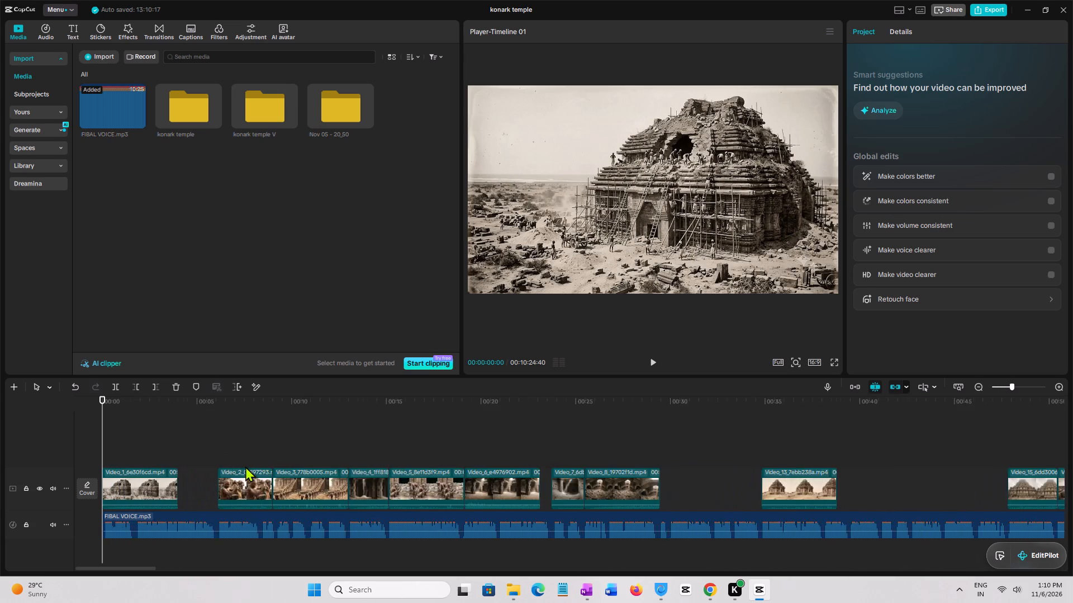
{"action": "scroll", "coordinate": [245, 466], "scroll_direction": "up", "scroll_amount": 3, "text": "ctrl"}
{"action": "left_click", "coordinate": [135, 414], "text": "ctrl"}
{"action": "left_click_drag", "start_coordinate": [135, 414], "coordinate": [13, 399]}
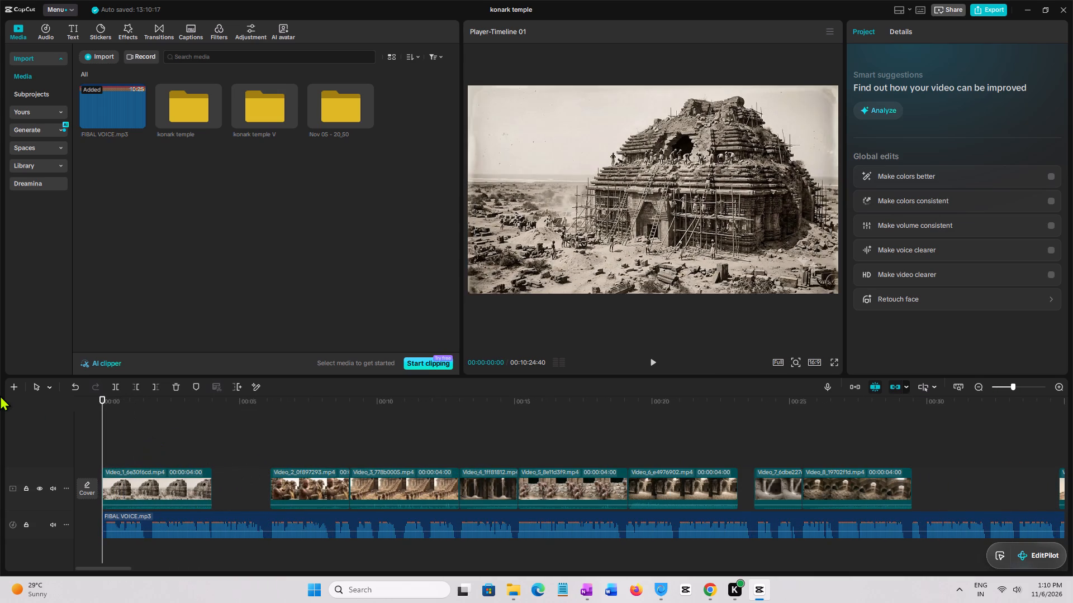
{"action": "key", "text": "space"}
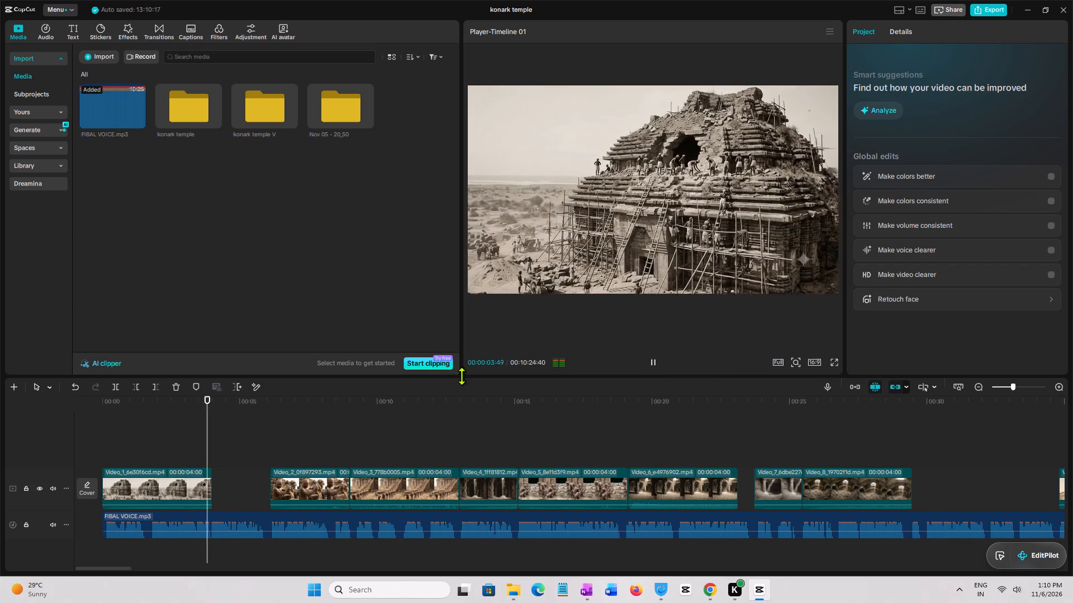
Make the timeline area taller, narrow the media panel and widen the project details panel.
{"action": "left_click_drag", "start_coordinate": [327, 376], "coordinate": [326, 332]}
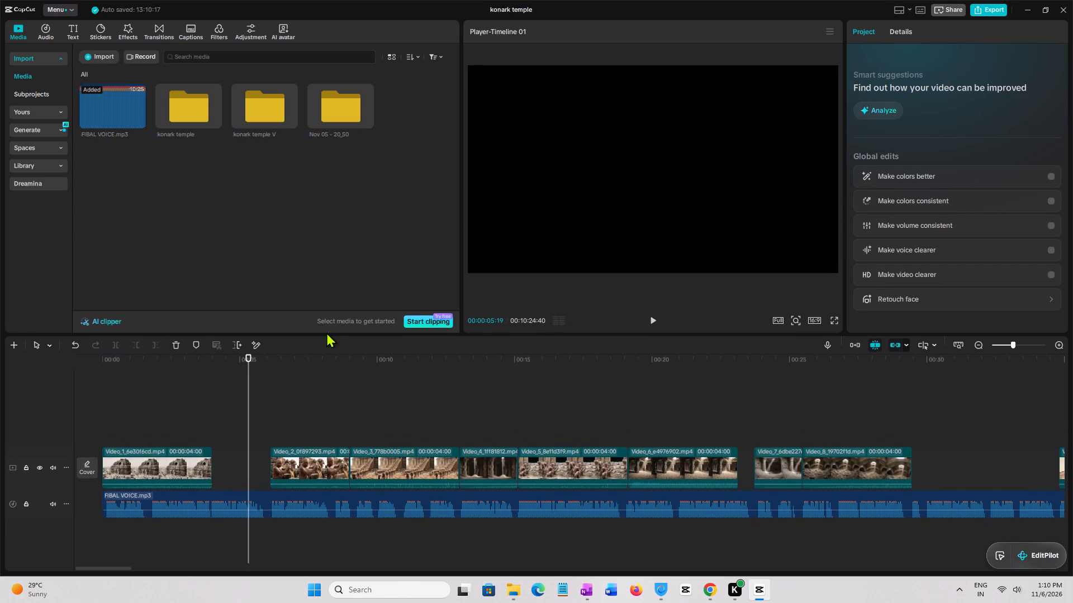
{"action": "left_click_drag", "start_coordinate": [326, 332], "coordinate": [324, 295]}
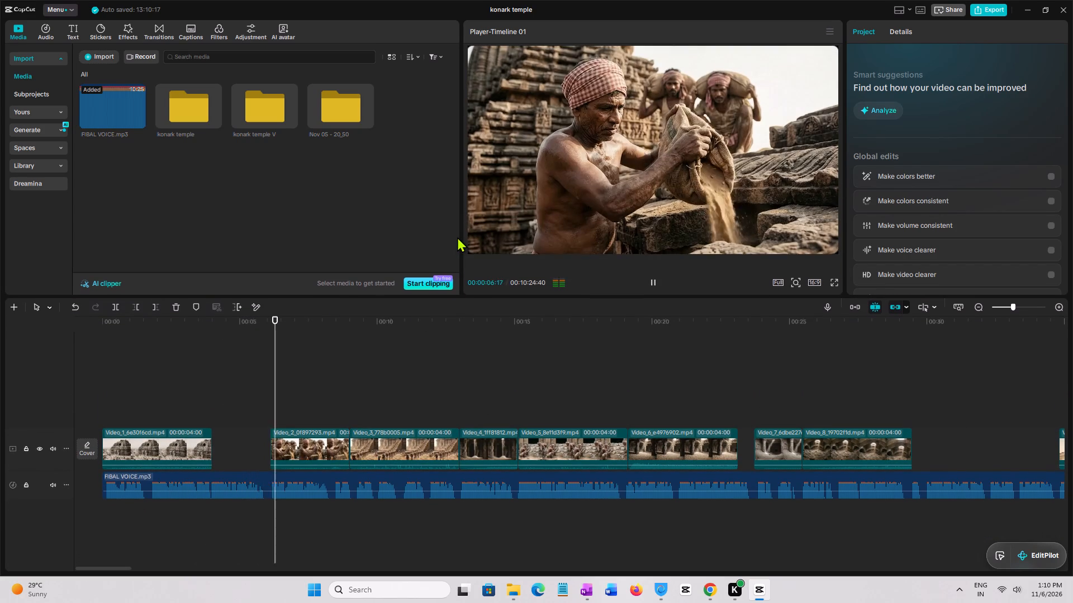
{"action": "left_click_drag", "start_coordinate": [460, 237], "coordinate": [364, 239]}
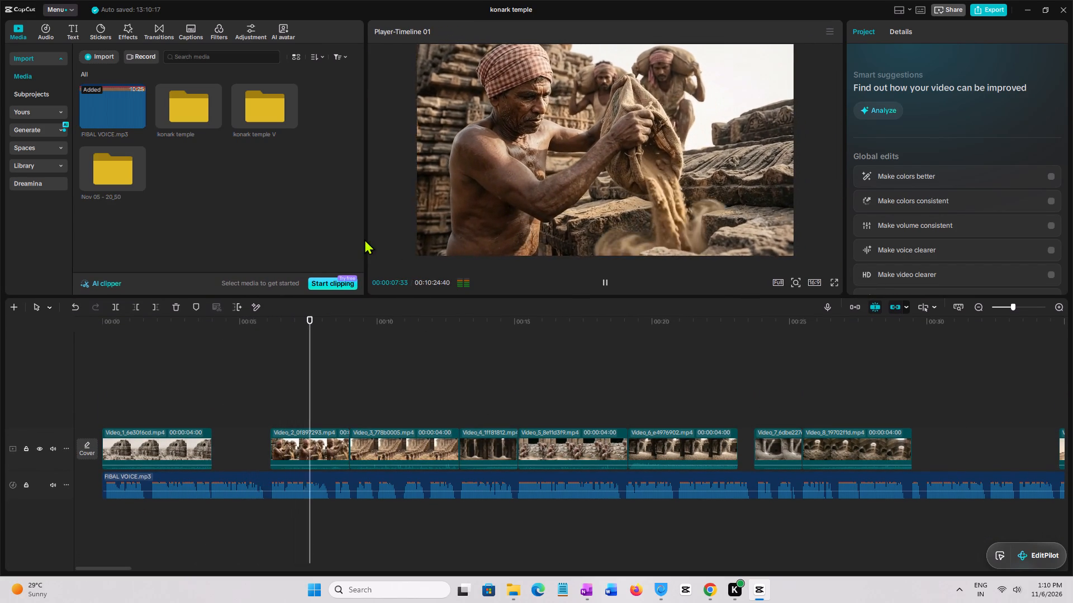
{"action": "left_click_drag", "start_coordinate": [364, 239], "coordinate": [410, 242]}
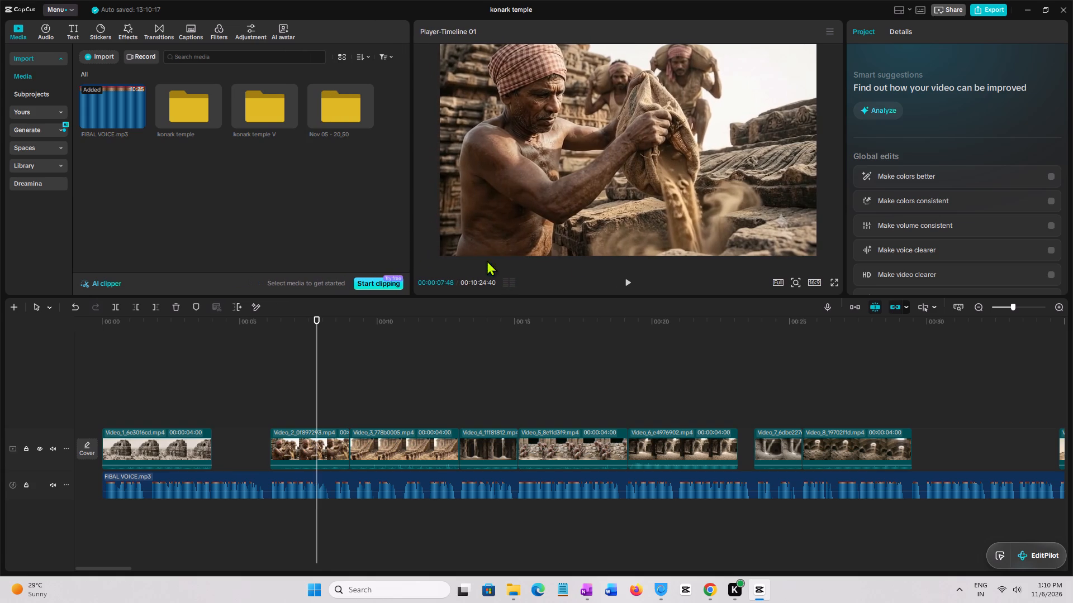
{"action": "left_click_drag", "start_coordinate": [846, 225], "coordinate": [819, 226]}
Play the video again from the beginning of the timeline up to the start of the second clip.
{"action": "left_click", "coordinate": [123, 384]}
{"action": "left_click_drag", "start_coordinate": [123, 384], "coordinate": [30, 386]}
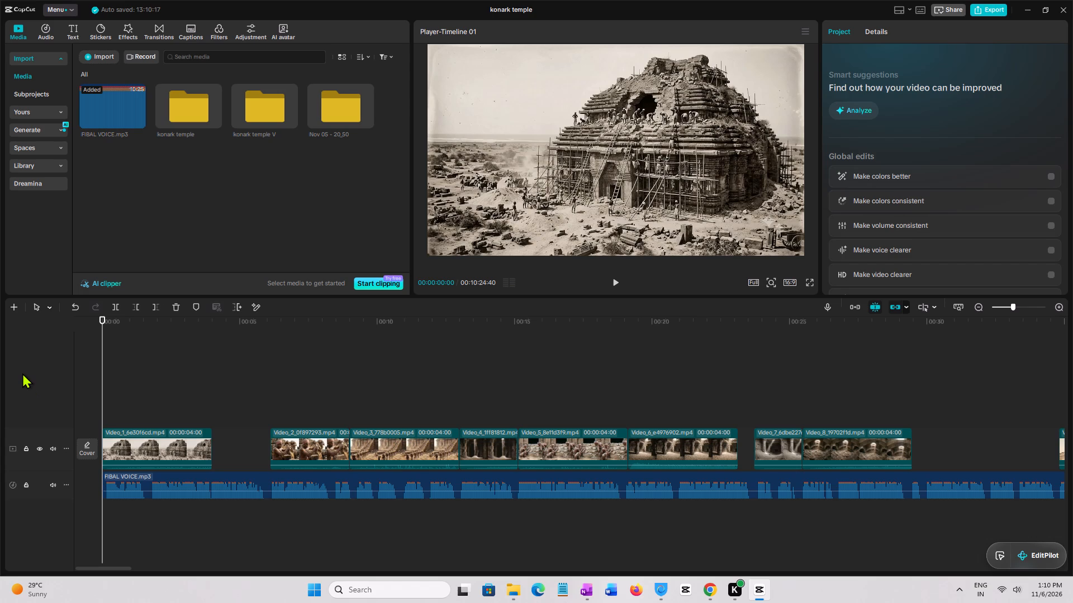
{"action": "left_click", "coordinate": [108, 350]}
{"action": "left_click_drag", "start_coordinate": [108, 350], "coordinate": [42, 350]}
{"action": "left_click", "coordinate": [113, 401]}
{"action": "left_click_drag", "start_coordinate": [112, 401], "coordinate": [54, 395]}
{"action": "key", "text": "space"}
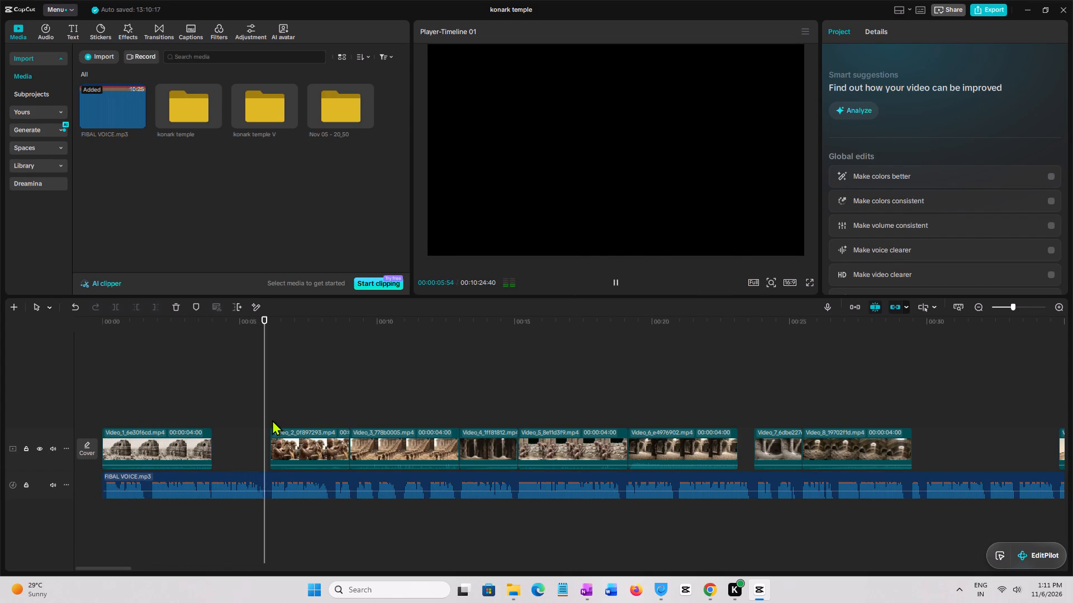
{"action": "left_click", "coordinate": [272, 420]}
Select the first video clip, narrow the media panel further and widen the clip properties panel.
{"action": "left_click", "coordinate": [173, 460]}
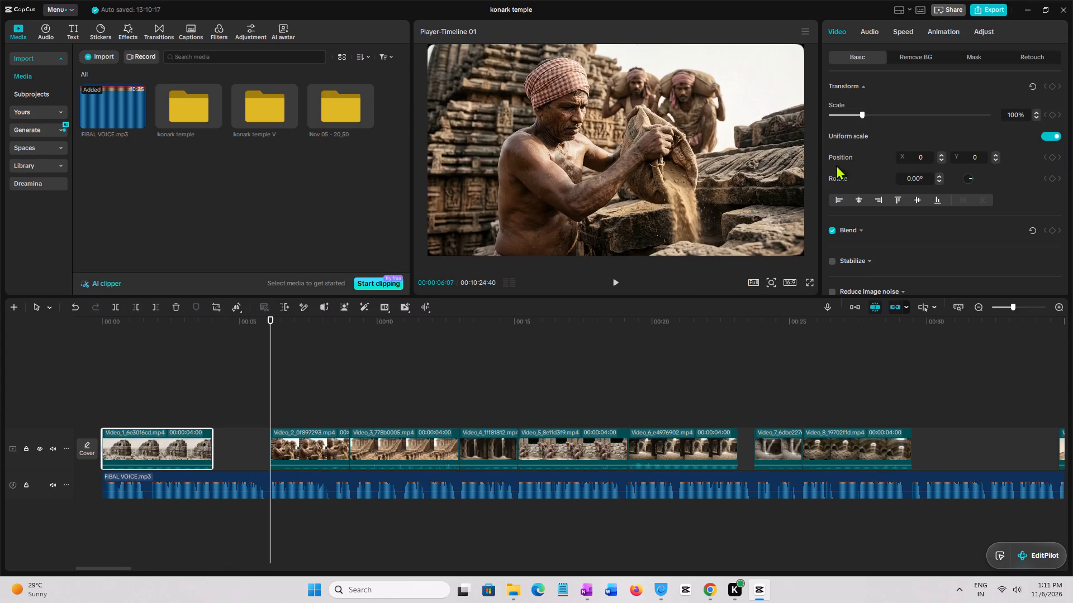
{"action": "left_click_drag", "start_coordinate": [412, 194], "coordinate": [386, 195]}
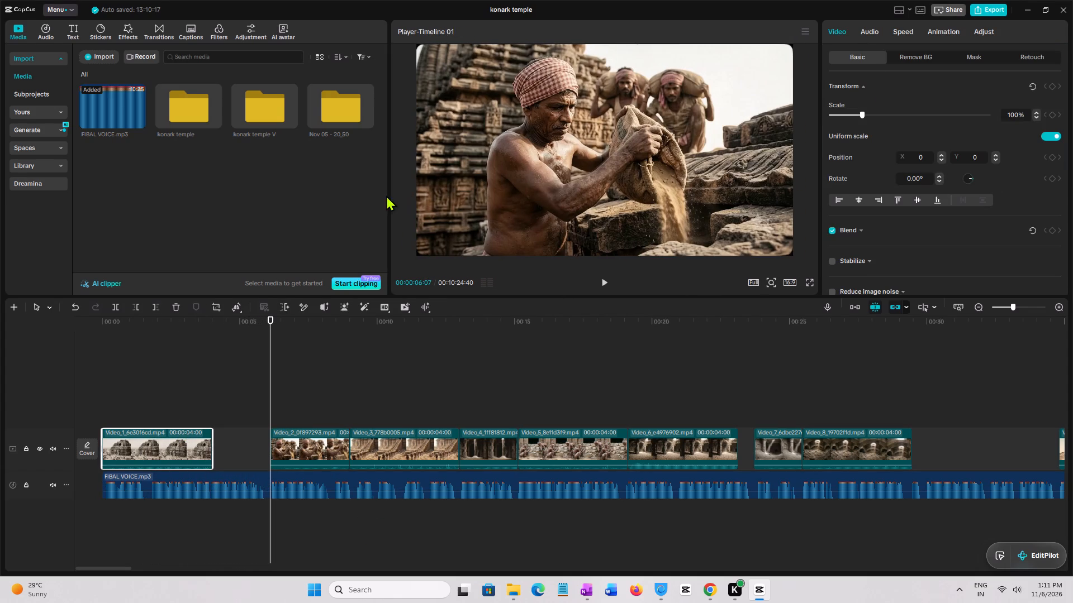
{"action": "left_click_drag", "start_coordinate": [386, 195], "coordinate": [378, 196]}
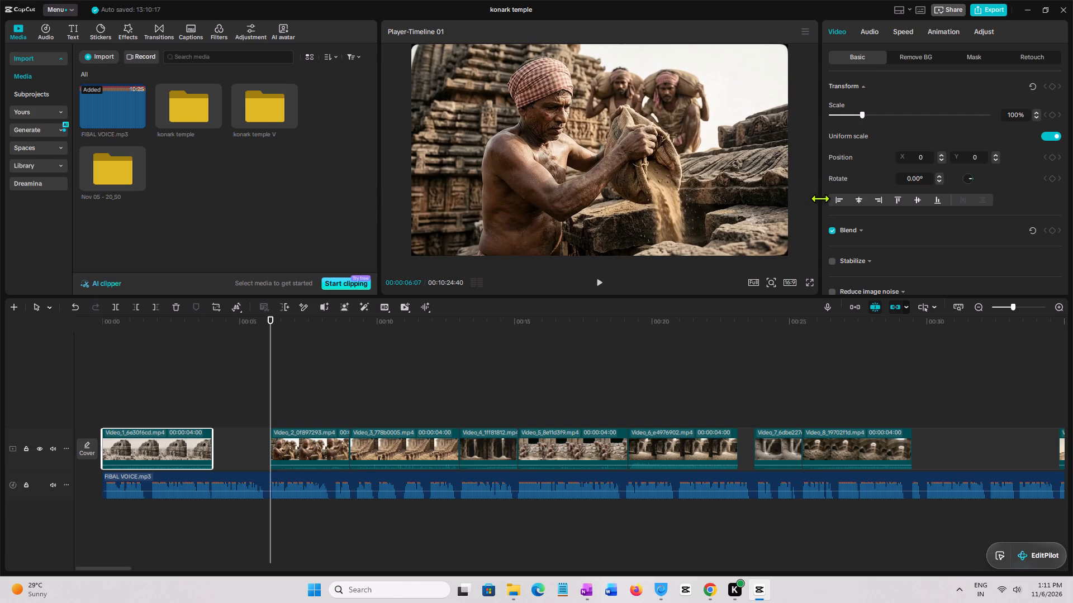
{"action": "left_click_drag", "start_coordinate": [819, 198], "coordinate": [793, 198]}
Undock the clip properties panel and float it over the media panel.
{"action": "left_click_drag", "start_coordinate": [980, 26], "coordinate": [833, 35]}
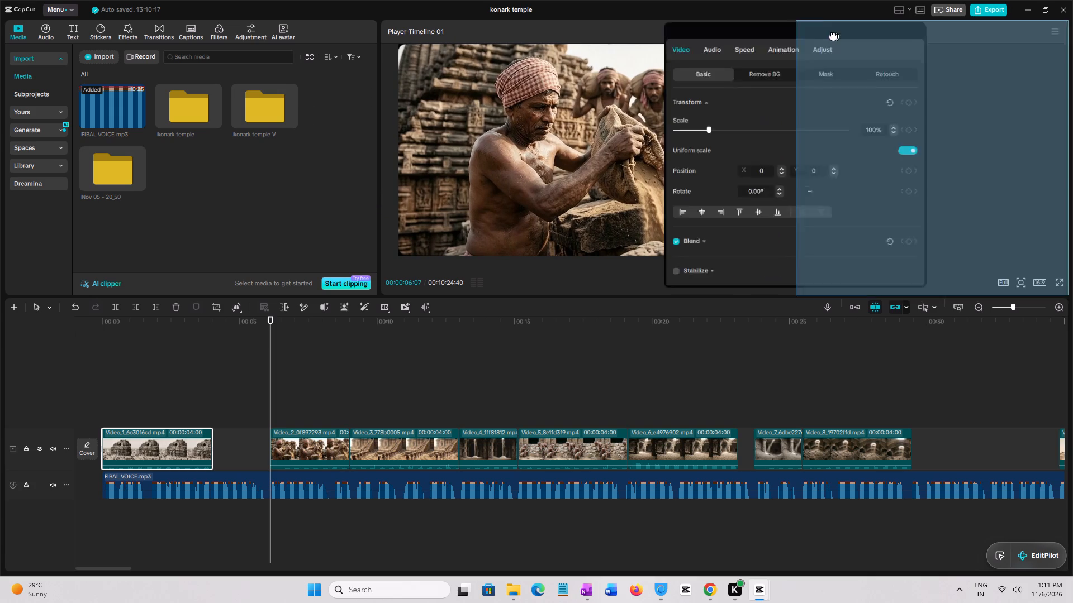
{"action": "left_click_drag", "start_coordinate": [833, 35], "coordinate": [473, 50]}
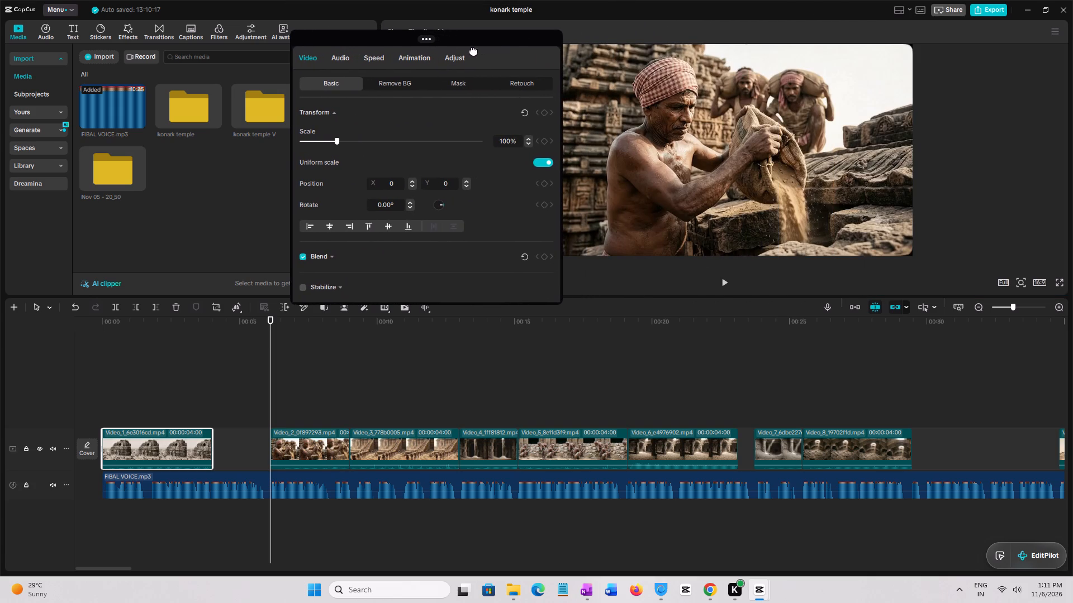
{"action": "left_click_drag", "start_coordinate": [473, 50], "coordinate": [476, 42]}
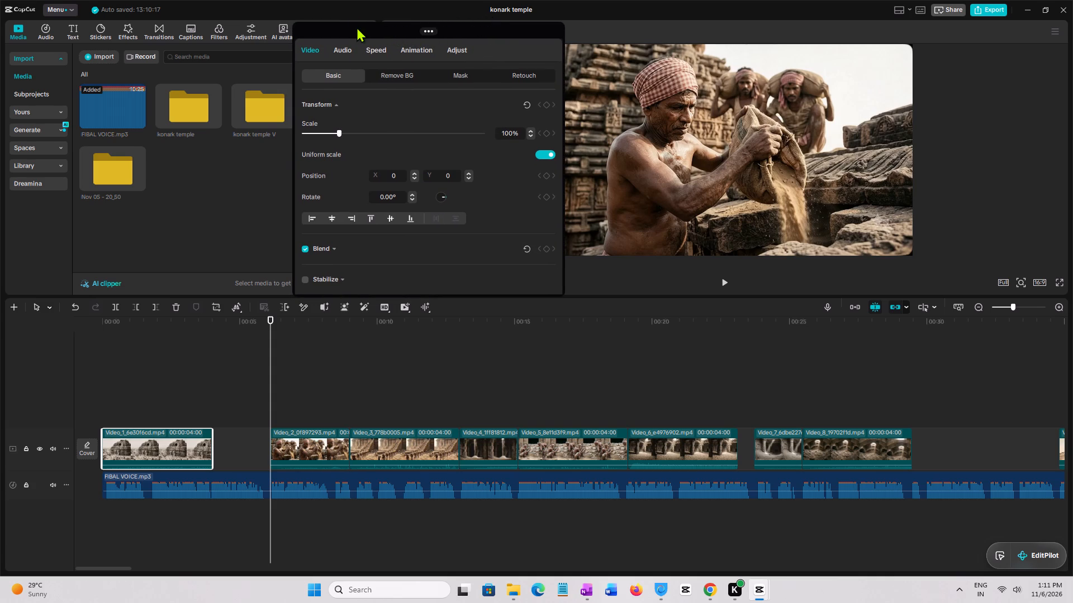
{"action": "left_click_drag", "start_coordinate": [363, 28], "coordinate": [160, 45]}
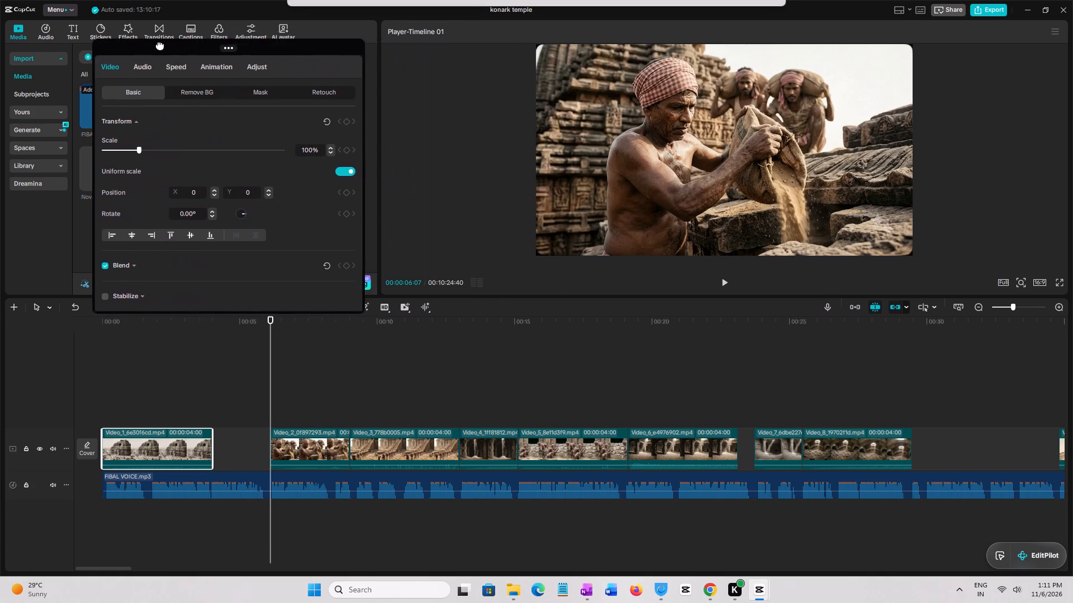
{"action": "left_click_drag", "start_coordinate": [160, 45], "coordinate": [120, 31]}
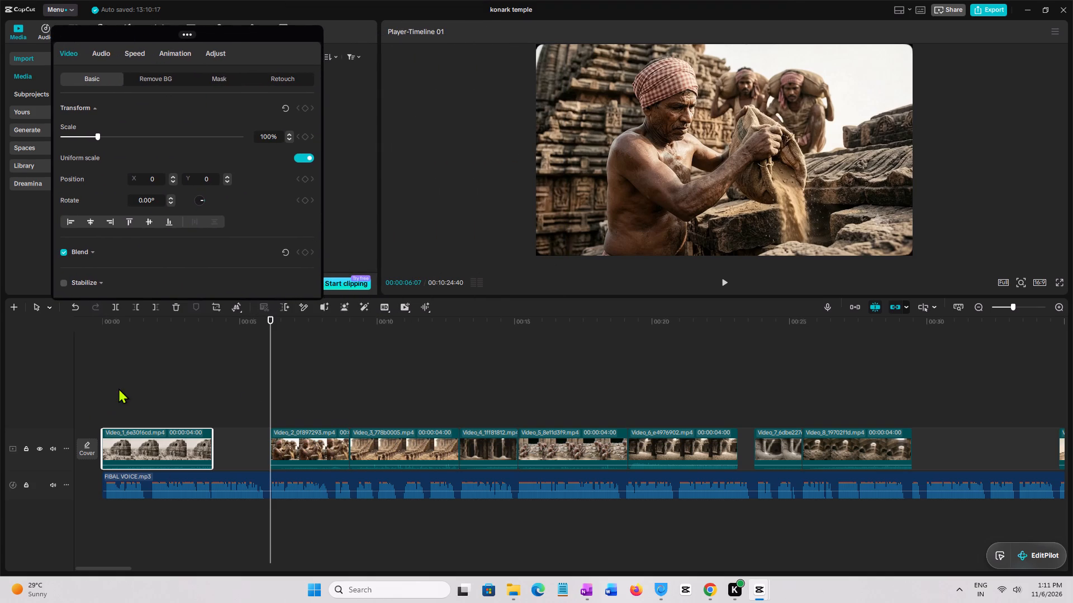
Play the opening of the first clip from the beginning of the timeline.
{"action": "left_click", "coordinate": [121, 386]}
{"action": "left_click_drag", "start_coordinate": [121, 386], "coordinate": [7, 372]}
{"action": "key", "text": "space"}
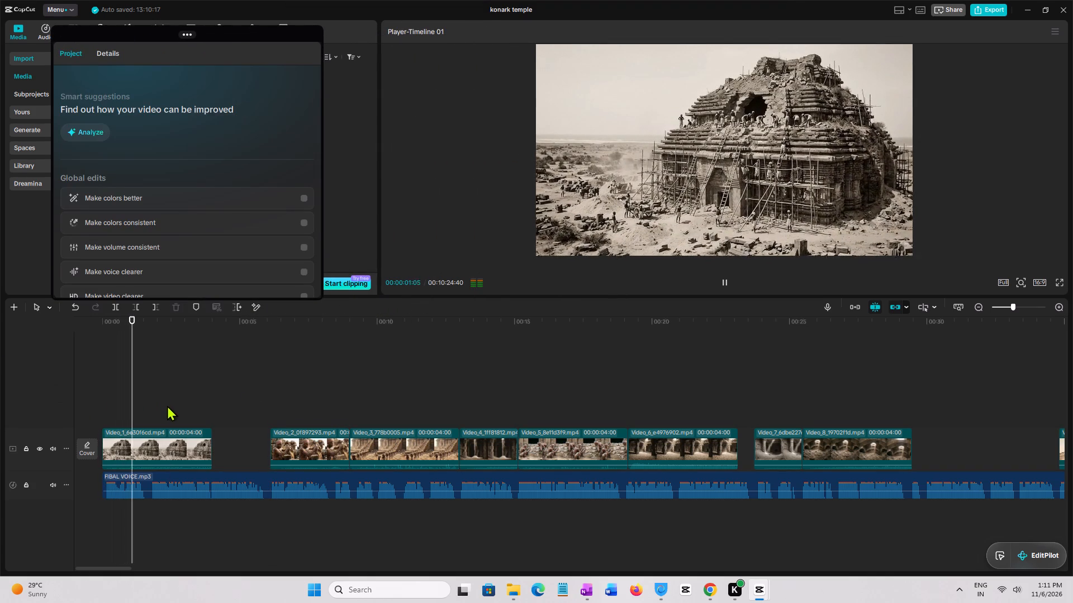
{"action": "key", "text": "space"}
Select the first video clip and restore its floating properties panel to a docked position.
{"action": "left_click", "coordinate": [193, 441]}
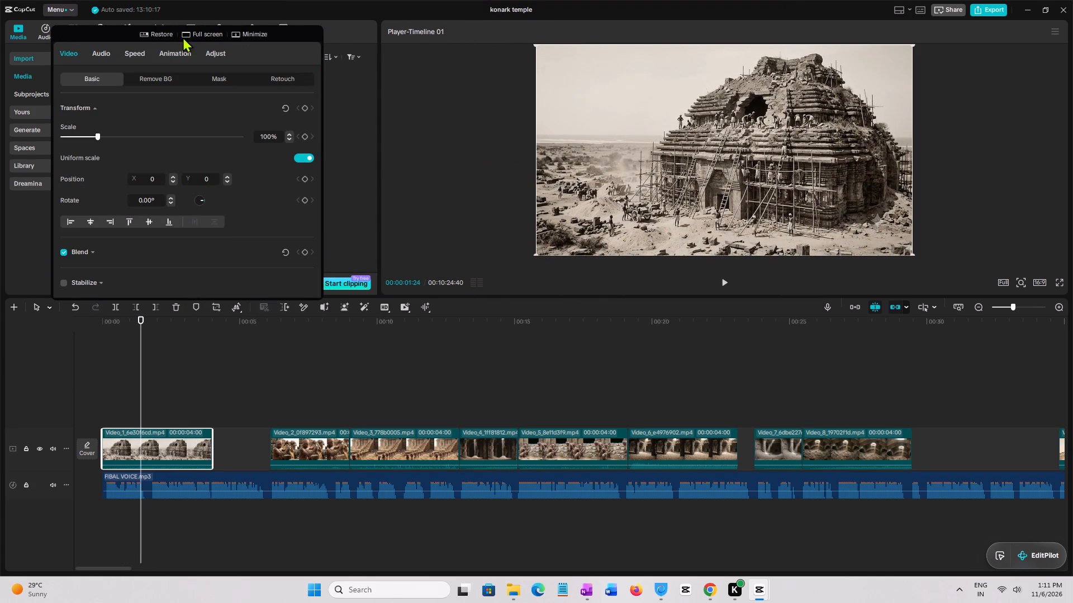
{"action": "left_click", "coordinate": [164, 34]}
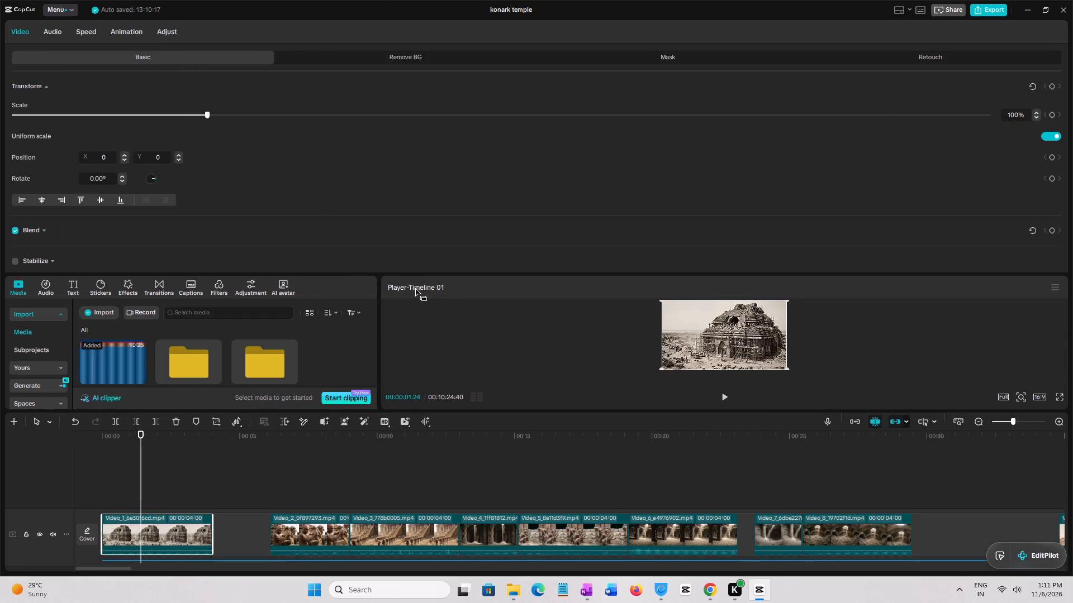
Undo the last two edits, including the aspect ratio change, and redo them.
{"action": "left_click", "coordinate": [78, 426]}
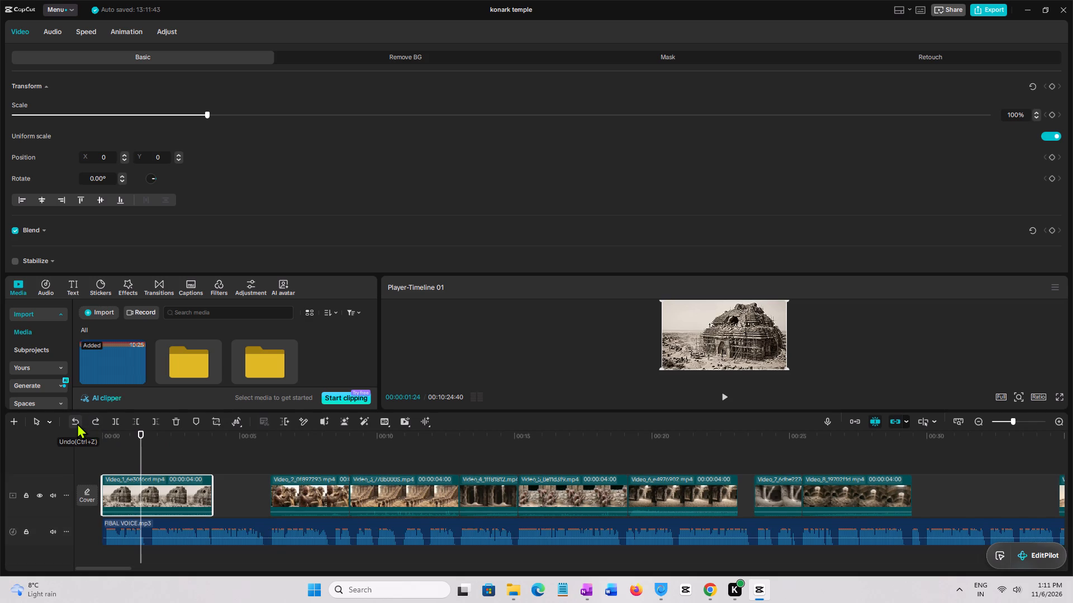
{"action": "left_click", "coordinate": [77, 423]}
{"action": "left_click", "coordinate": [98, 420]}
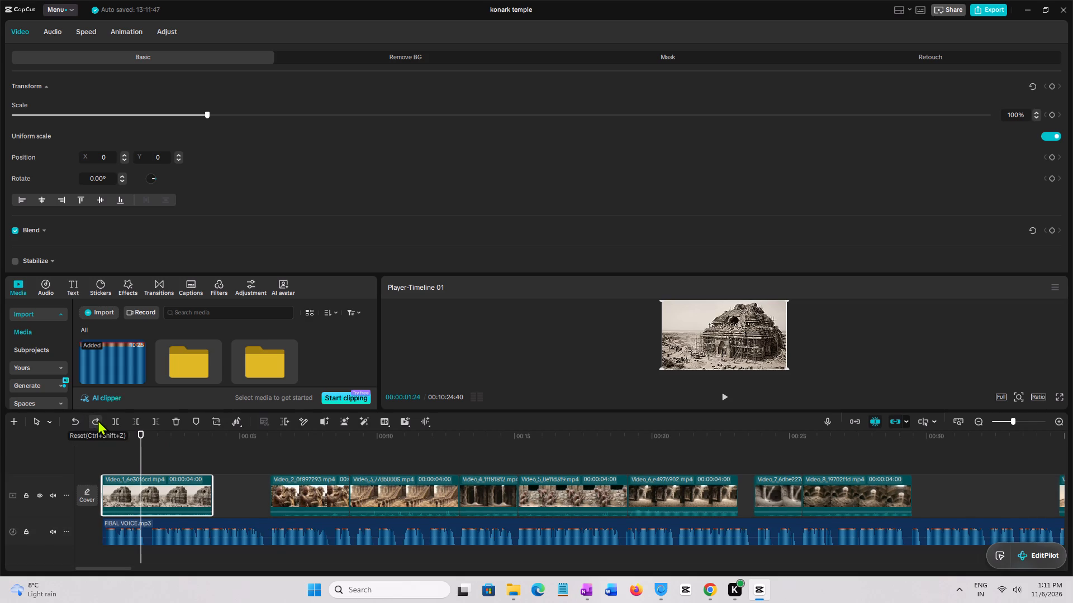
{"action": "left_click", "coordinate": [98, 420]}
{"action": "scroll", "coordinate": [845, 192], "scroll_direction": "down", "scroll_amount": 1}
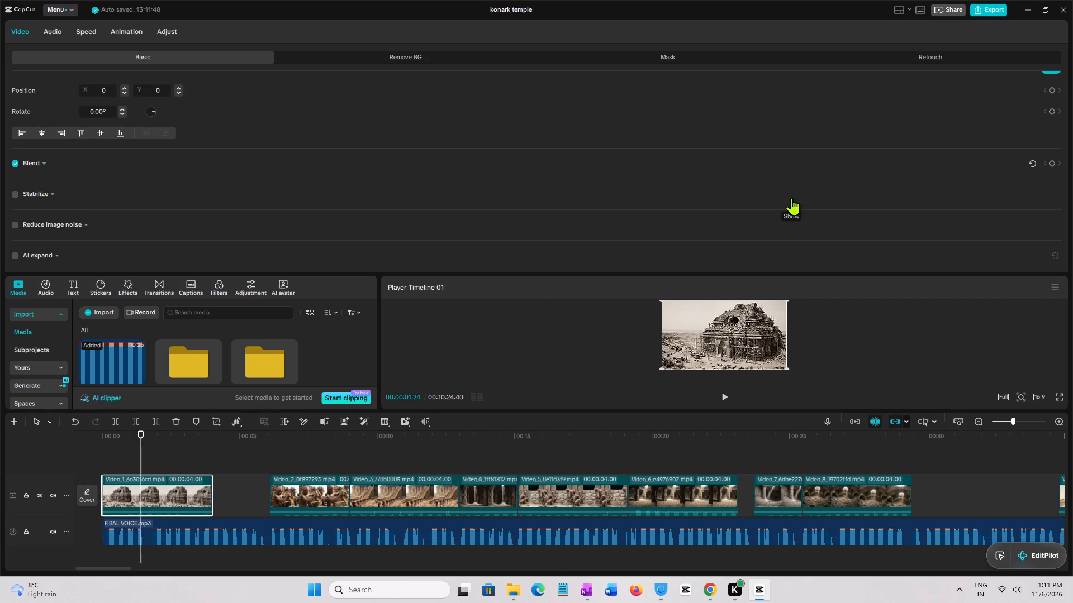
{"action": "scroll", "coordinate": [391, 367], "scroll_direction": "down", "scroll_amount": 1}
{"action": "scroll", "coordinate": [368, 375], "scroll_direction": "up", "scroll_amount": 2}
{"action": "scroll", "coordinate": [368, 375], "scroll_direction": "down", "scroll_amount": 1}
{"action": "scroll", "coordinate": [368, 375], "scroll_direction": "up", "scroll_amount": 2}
Switch the workspace to the Attributes layout and back to the Default layout.
{"action": "left_click", "coordinate": [898, 12]}
{"action": "left_click", "coordinate": [901, 30]}
{"action": "left_click", "coordinate": [896, 11]}
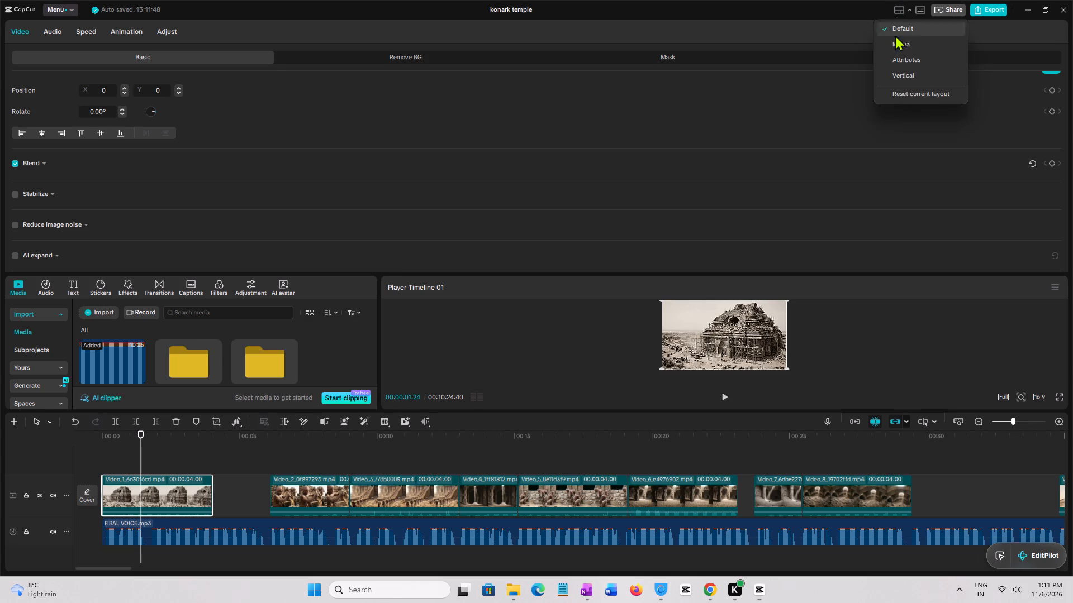
{"action": "left_click", "coordinate": [904, 59]}
{"action": "left_click", "coordinate": [900, 9]}
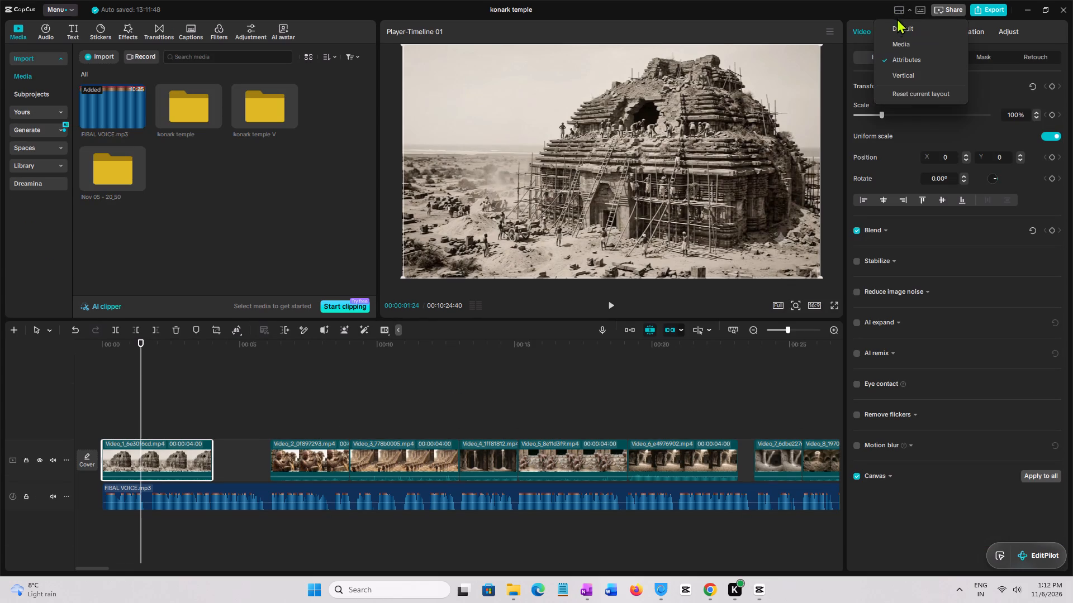
{"action": "left_click", "coordinate": [895, 25]}
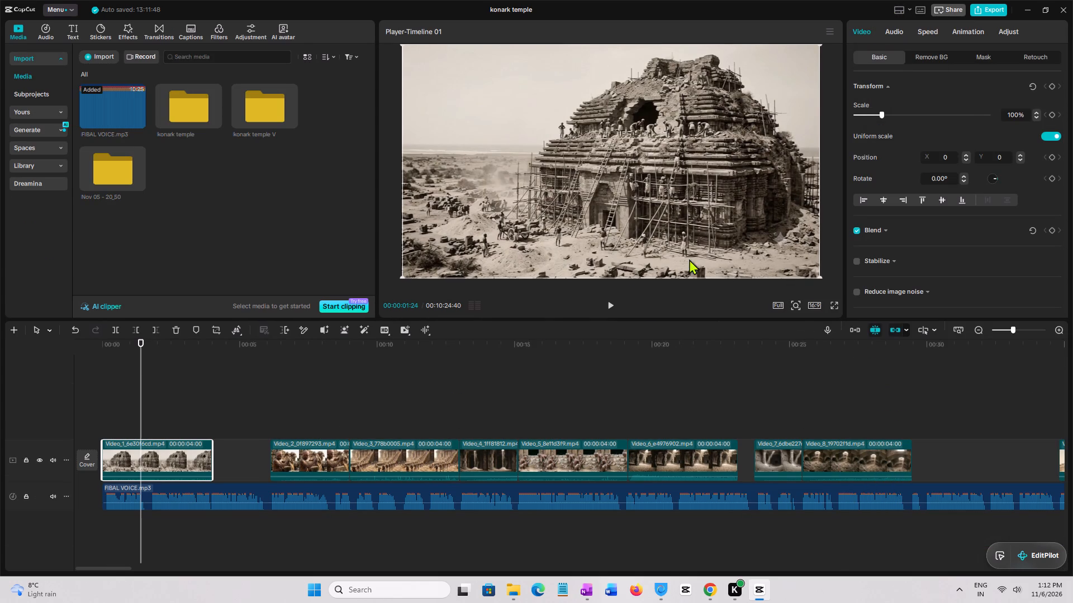
Play the timeline from its beginning into the gap after the first clip, ending at the start of the second clip.
{"action": "left_click", "coordinate": [113, 366]}
{"action": "left_click_drag", "start_coordinate": [113, 366], "coordinate": [49, 365]}
{"action": "key", "text": "space"}
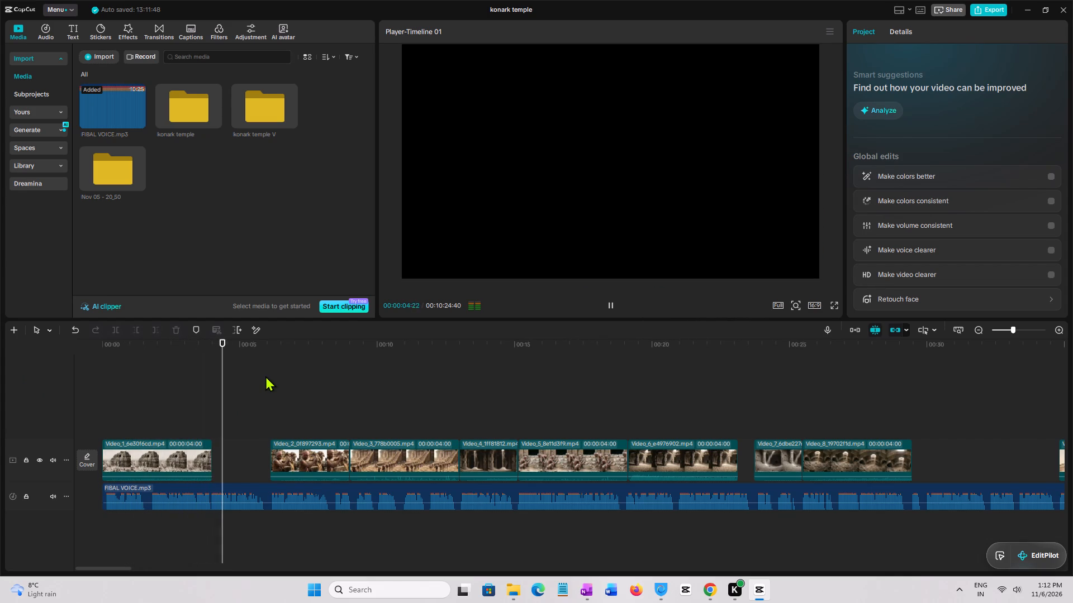
{"action": "left_click", "coordinate": [265, 376]}
{"action": "left_click_drag", "start_coordinate": [265, 376], "coordinate": [271, 376]}
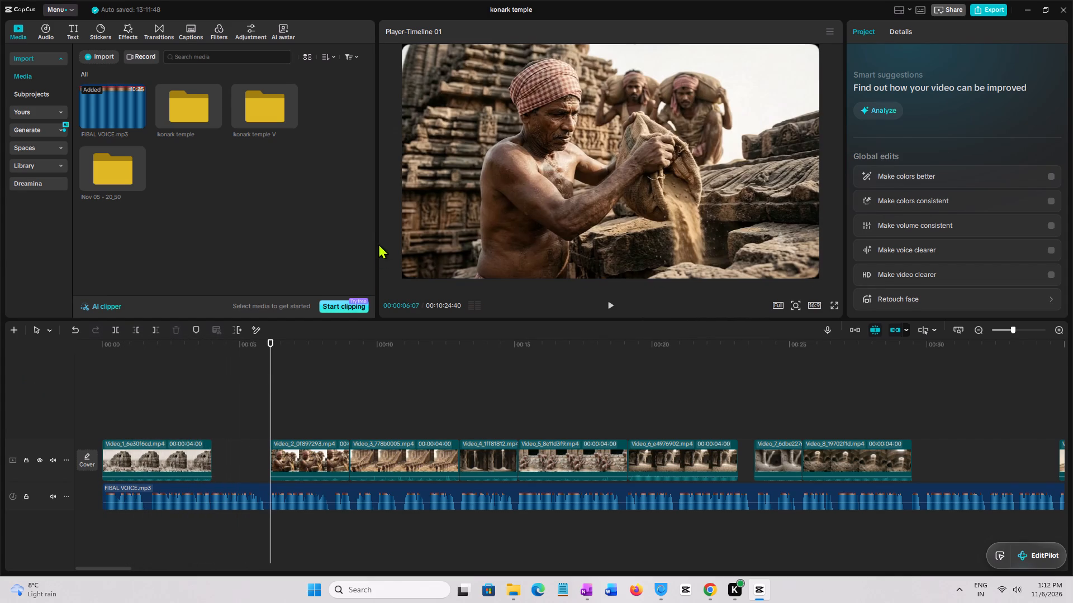
Narrow the media library area slightly to give the player more width.
{"action": "left_click_drag", "start_coordinate": [377, 230], "coordinate": [364, 230]}
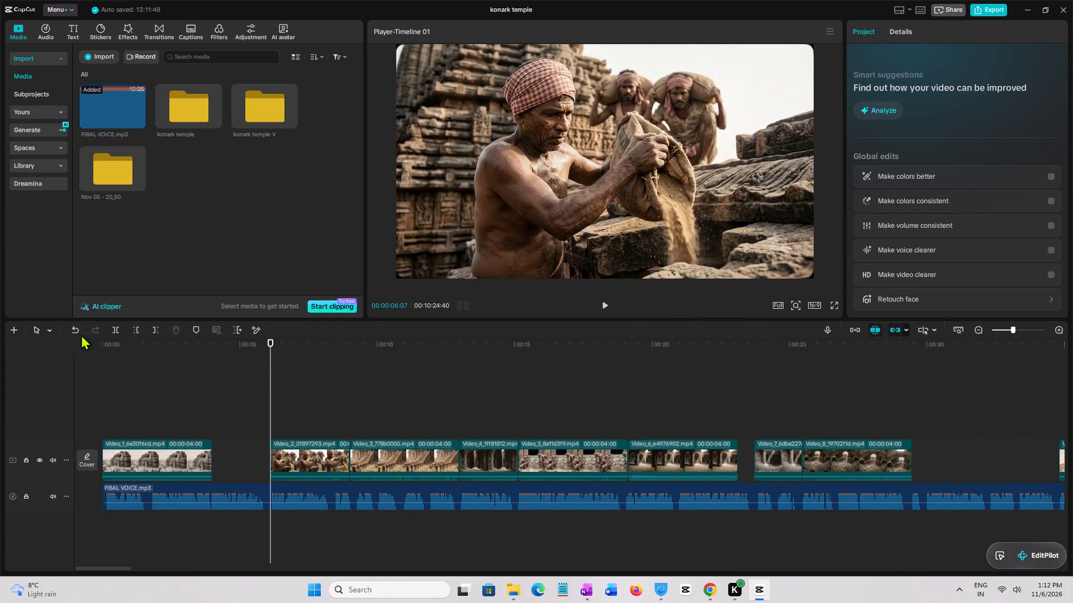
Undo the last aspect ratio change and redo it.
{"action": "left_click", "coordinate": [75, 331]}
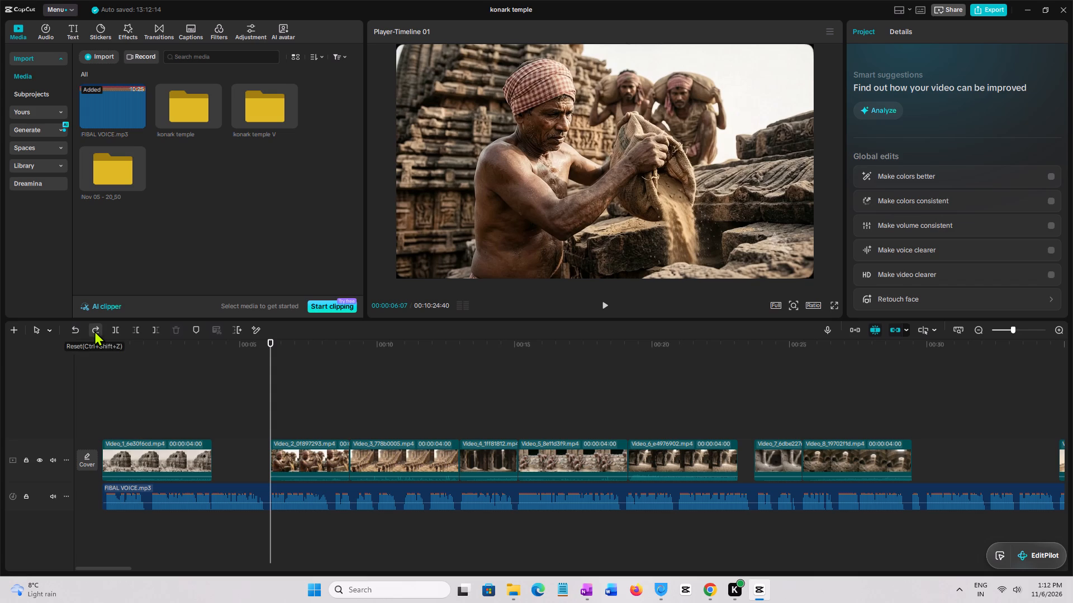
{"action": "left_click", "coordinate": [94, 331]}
Open the first clip's speed settings and widen the properties area.
{"action": "left_click", "coordinate": [186, 445]}
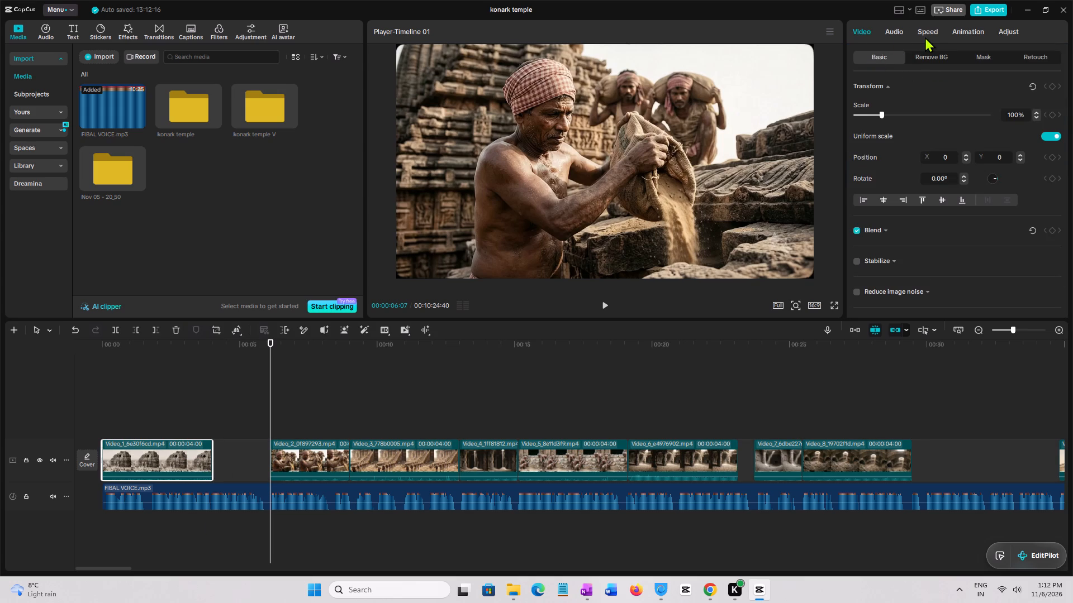
{"action": "left_click", "coordinate": [925, 37]}
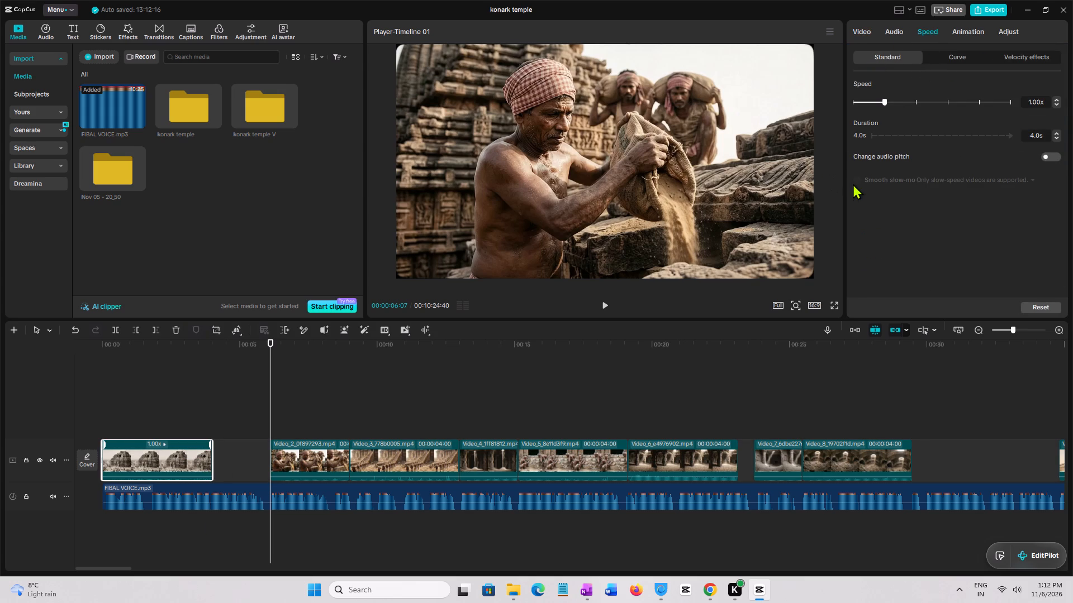
{"action": "left_click_drag", "start_coordinate": [843, 185], "coordinate": [819, 189]}
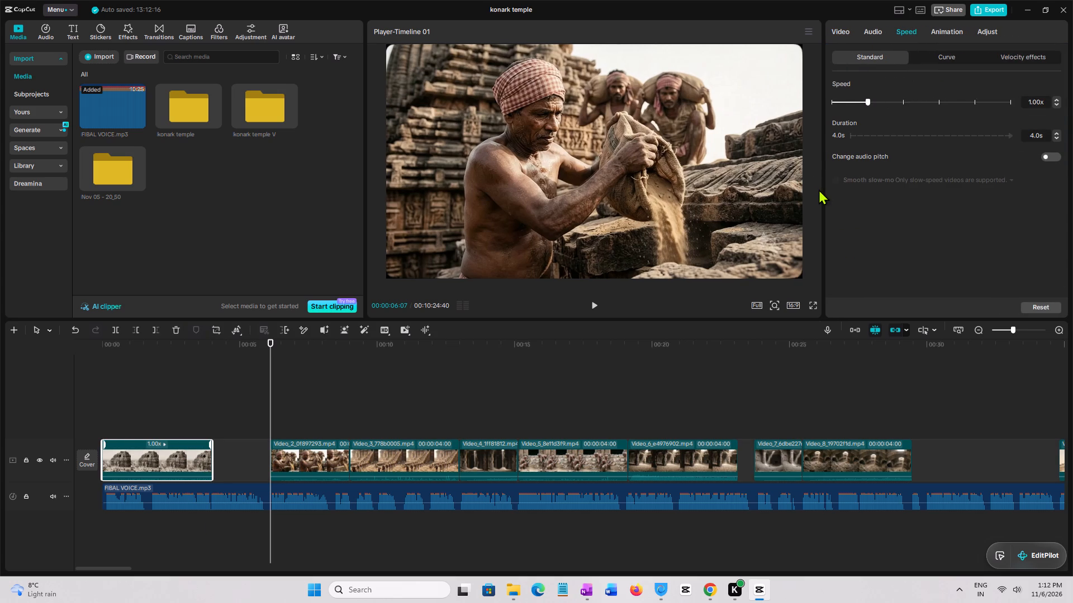
{"action": "left_click_drag", "start_coordinate": [819, 189], "coordinate": [798, 195]}
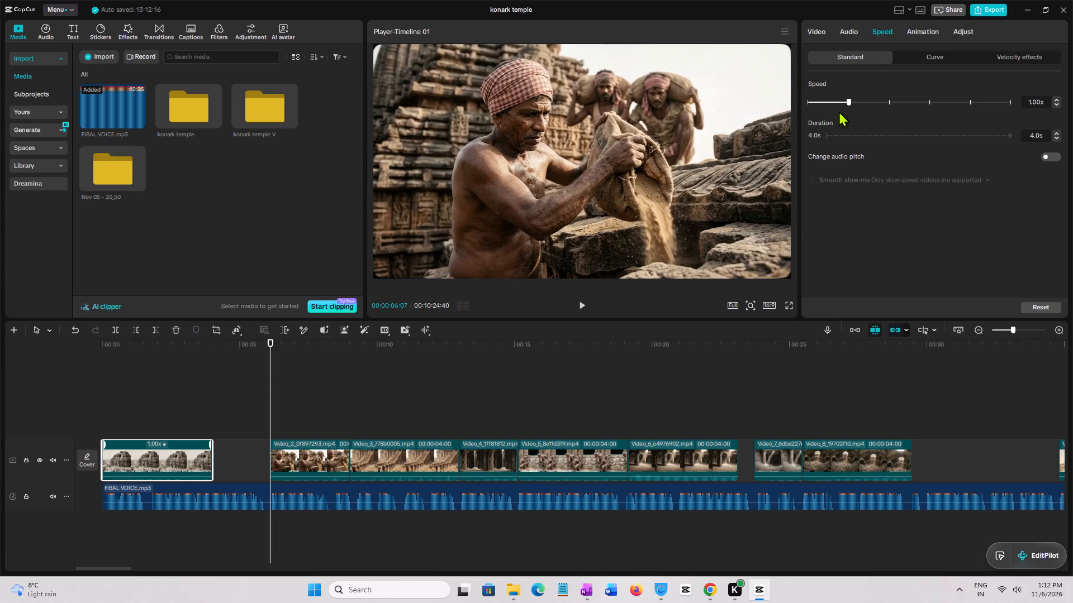
Slow the first clip to 0.65x so that its duration is 6.2 s.
{"action": "left_click_drag", "start_coordinate": [852, 105], "coordinate": [861, 104]}
{"action": "left_click_drag", "start_coordinate": [861, 104], "coordinate": [835, 107]}
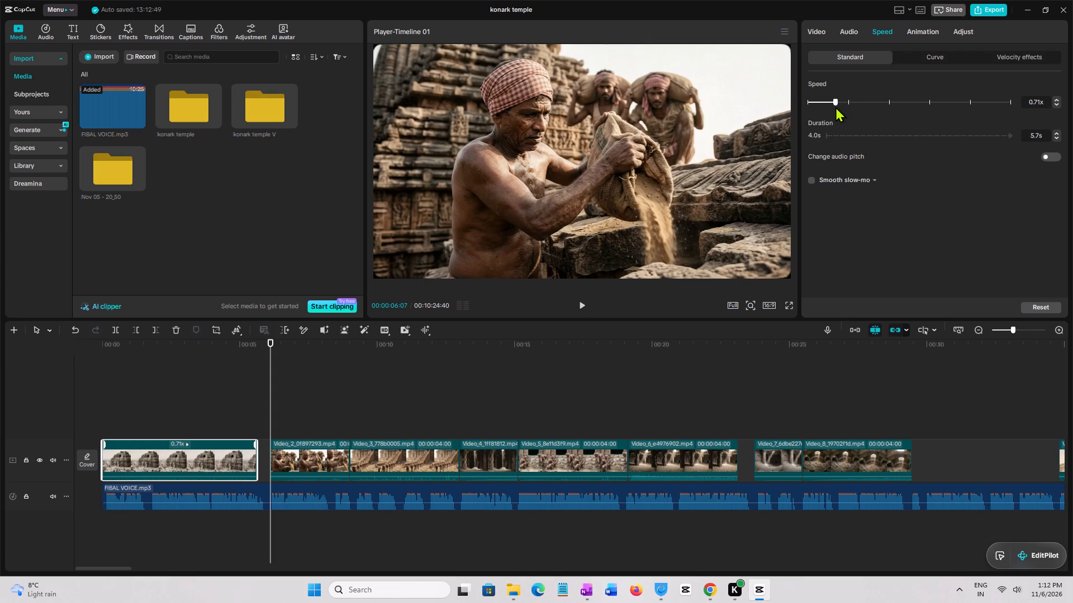
{"action": "left_click", "coordinate": [1056, 138]}
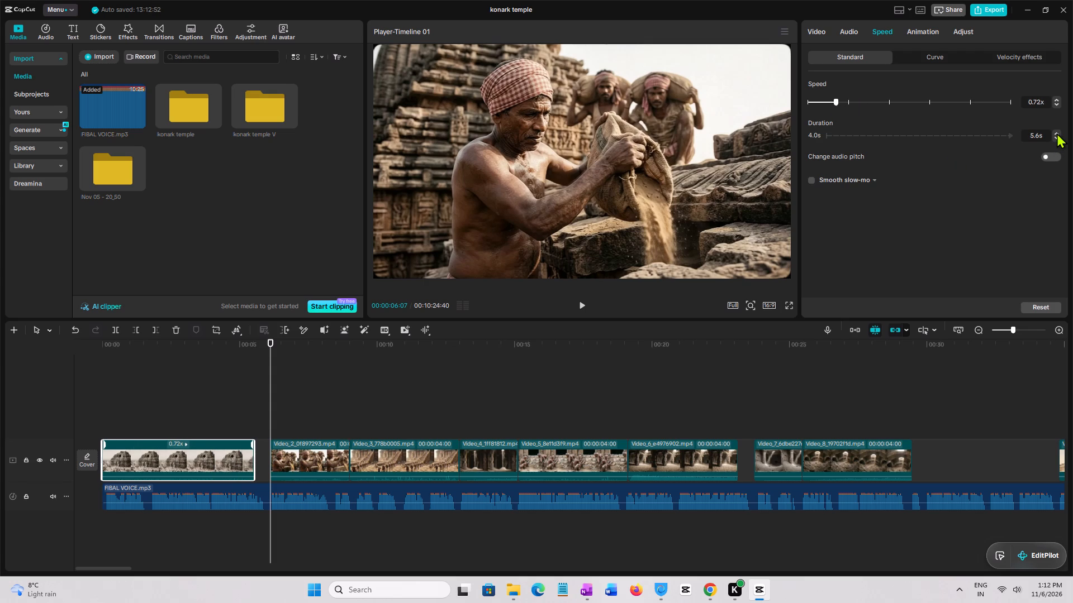
{"action": "triple_click", "coordinate": [1057, 133]}
{"action": "double_click", "coordinate": [1057, 133]}
{"action": "left_click", "coordinate": [1056, 133]}
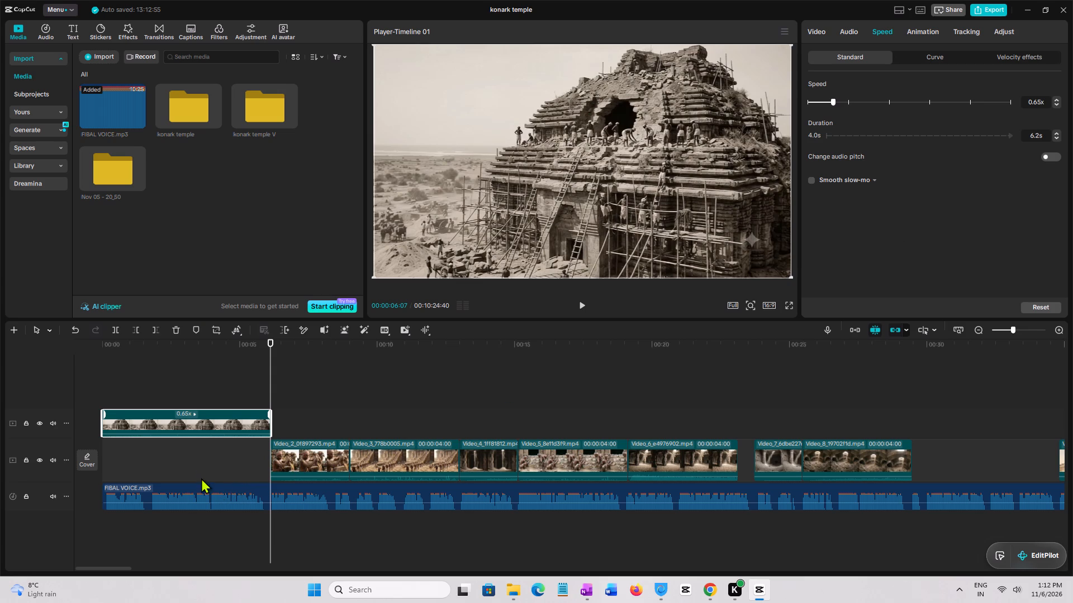
Trim the slowed first clip's end at the playhead and place it back on the main track before the second clip.
{"action": "key", "text": "w"}
{"action": "left_click_drag", "start_coordinate": [187, 426], "coordinate": [174, 472]}
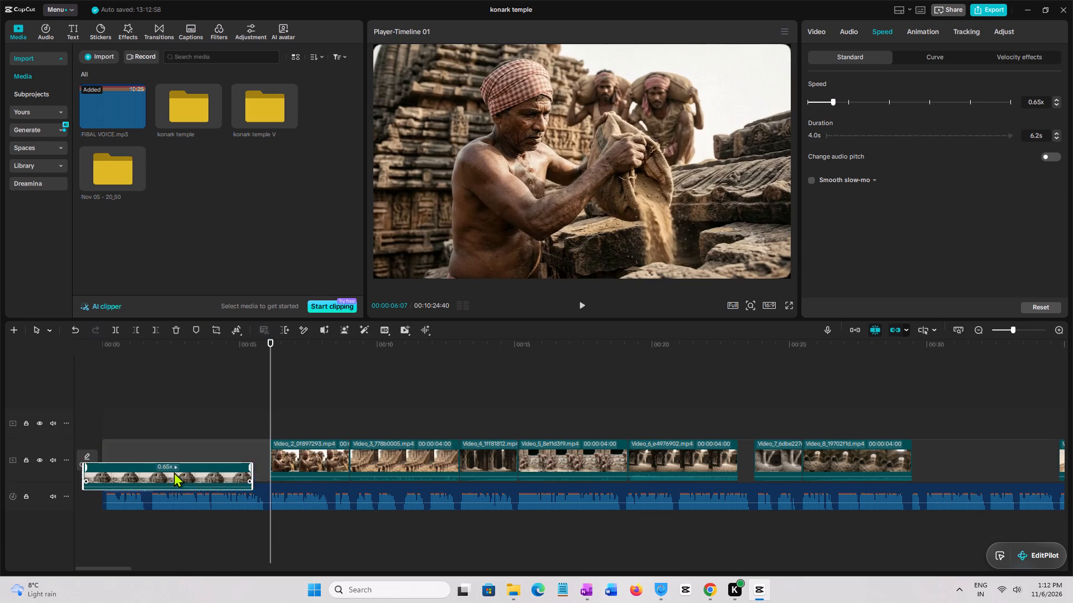
{"action": "left_click_drag", "start_coordinate": [174, 472], "coordinate": [187, 463]}
Play the timeline from its beginning to check the slowed first clip and the following clips against the voice-over.
{"action": "left_click", "coordinate": [121, 428]}
{"action": "left_click_drag", "start_coordinate": [121, 428], "coordinate": [0, 398]}
{"action": "key", "text": "space"}
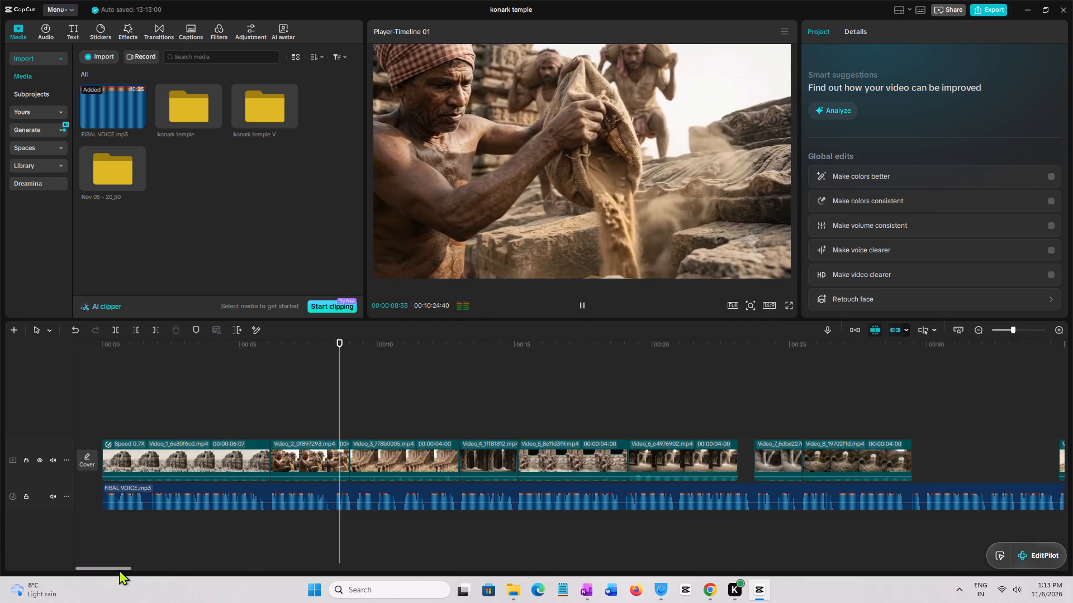
{"action": "left_click_drag", "start_coordinate": [119, 569], "coordinate": [132, 569]}
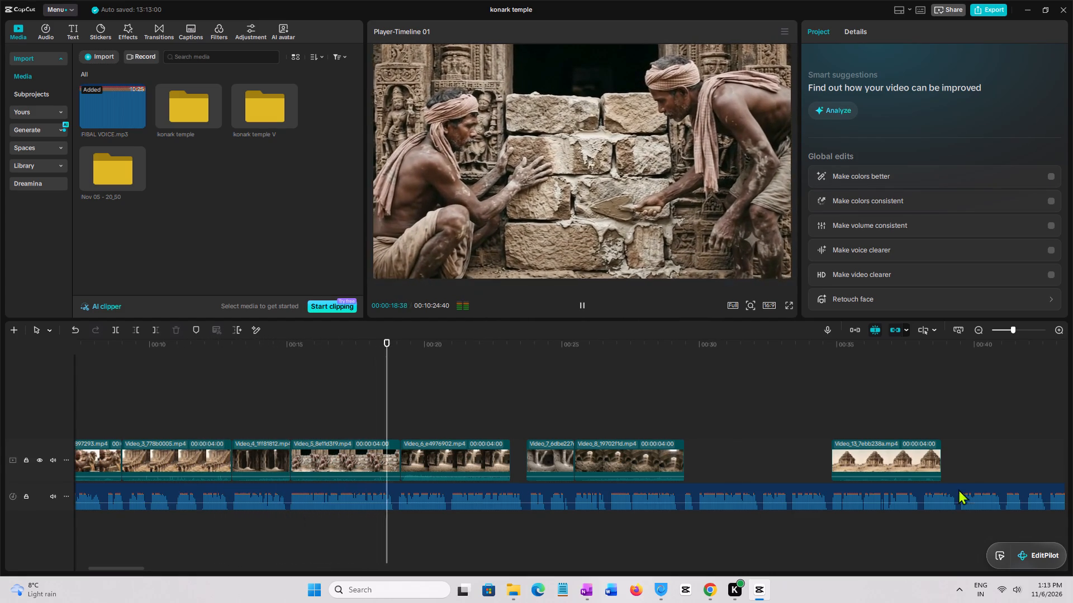
Lower the system volume to 38% during playback.
{"action": "scroll", "coordinate": [1023, 594], "scroll_direction": "down", "scroll_amount": 6}
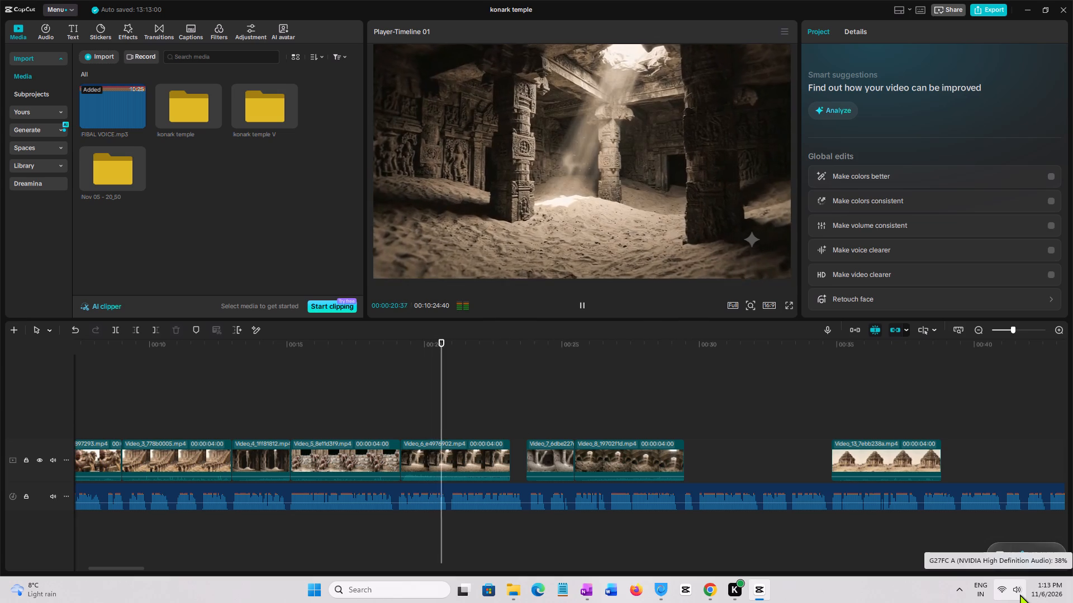
Pause playback and move the floating EditPilot widget away from the timeline to the top edge above the media library.
{"action": "key", "text": "space"}
{"action": "left_click_drag", "start_coordinate": [1042, 554], "coordinate": [841, 0]}
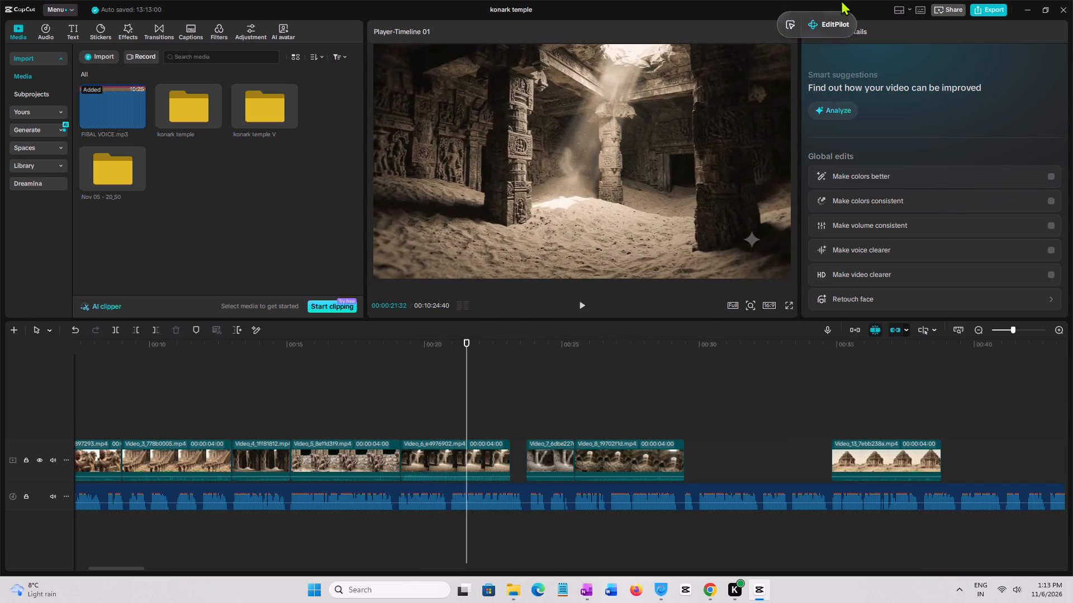
{"action": "left_click_drag", "start_coordinate": [841, 0], "coordinate": [361, 0]}
Replay the sixth clip, the gap after it and the seventh clip to check their timing against the voice-over.
{"action": "key", "text": "space"}
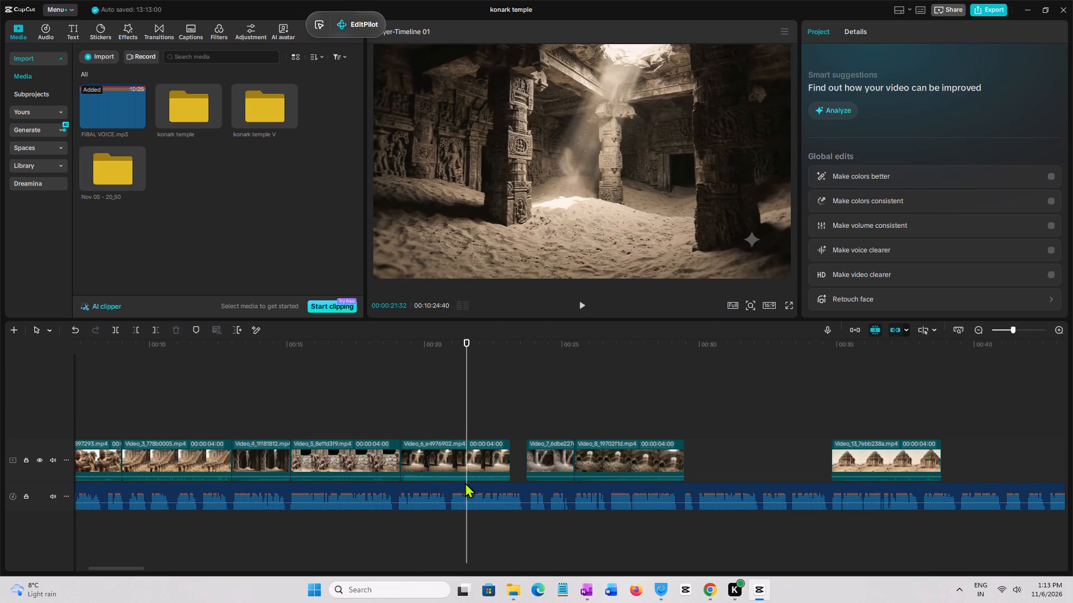
{"action": "left_click", "coordinate": [448, 403]}
{"action": "key", "text": "space"}
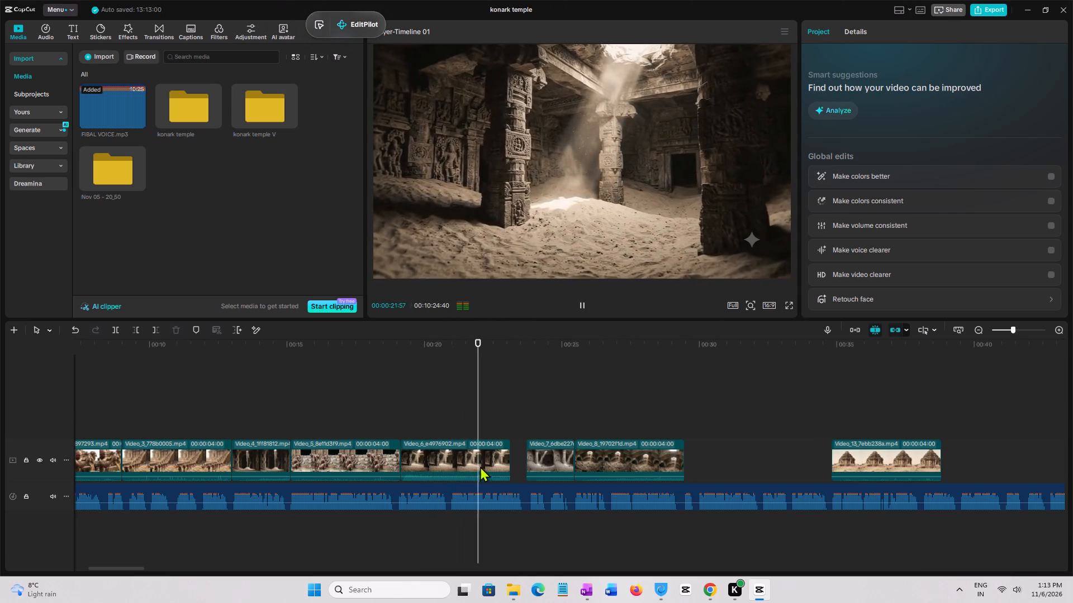
{"action": "key", "text": "space"}
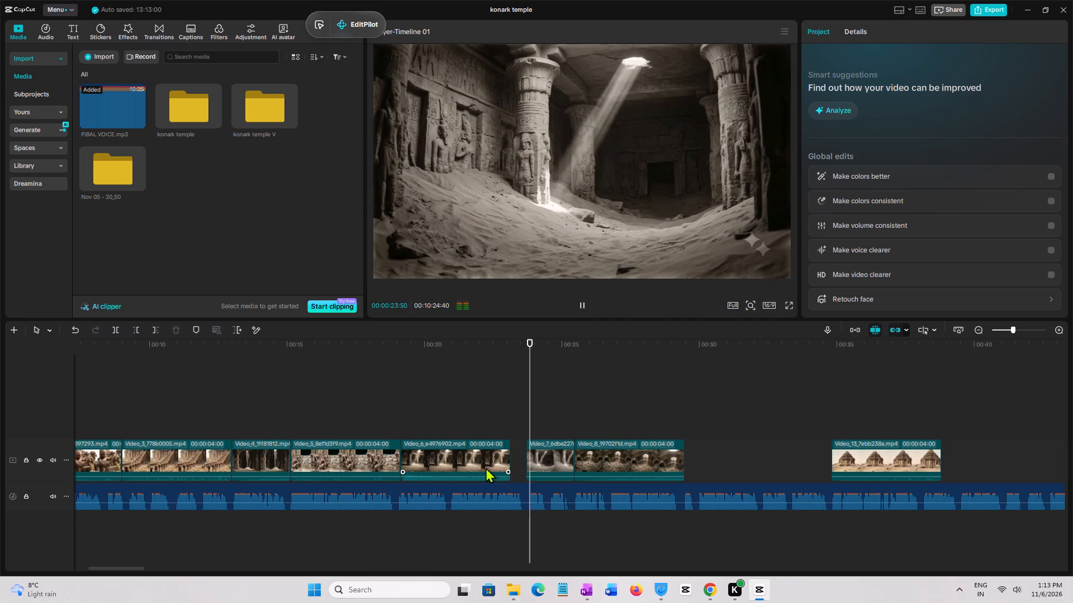
{"action": "left_click", "coordinate": [486, 461]}
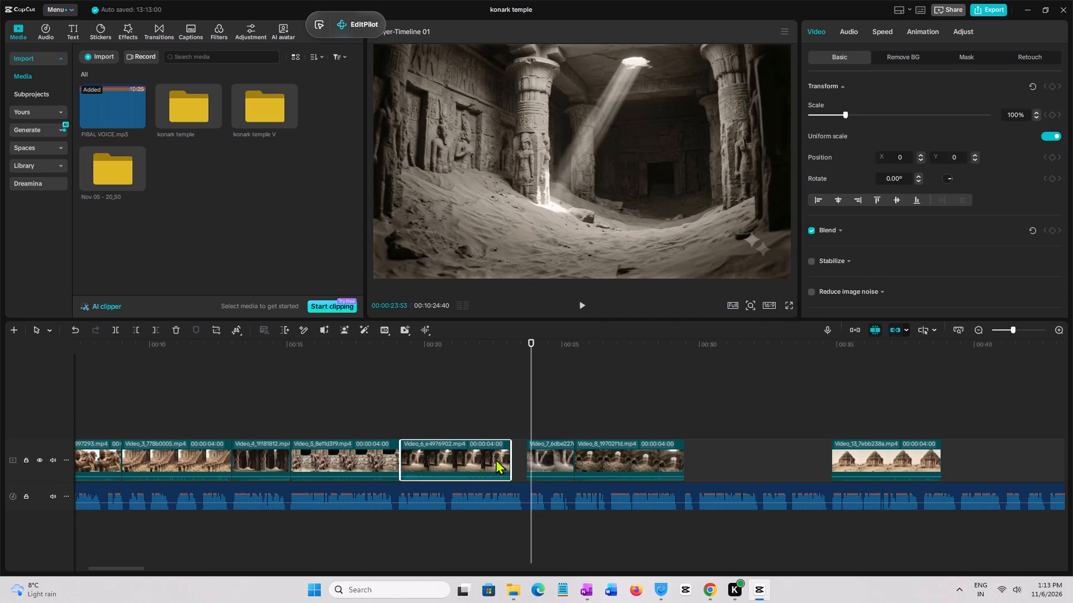
{"action": "left_click", "coordinate": [488, 452]}
{"action": "key", "text": "space"}
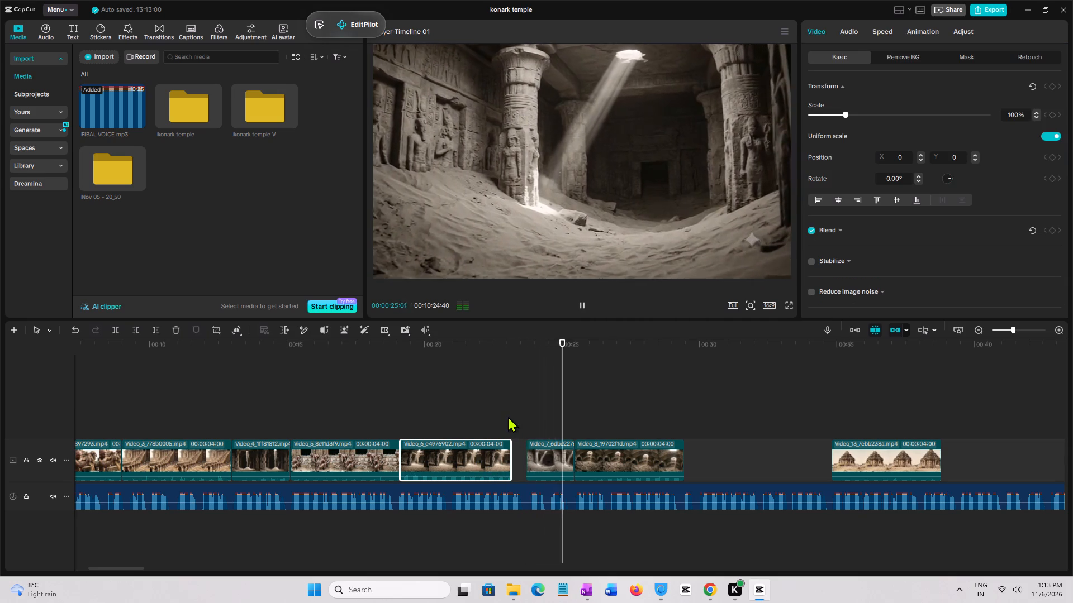
{"action": "left_click", "coordinate": [508, 417]}
{"action": "key", "text": "space"}
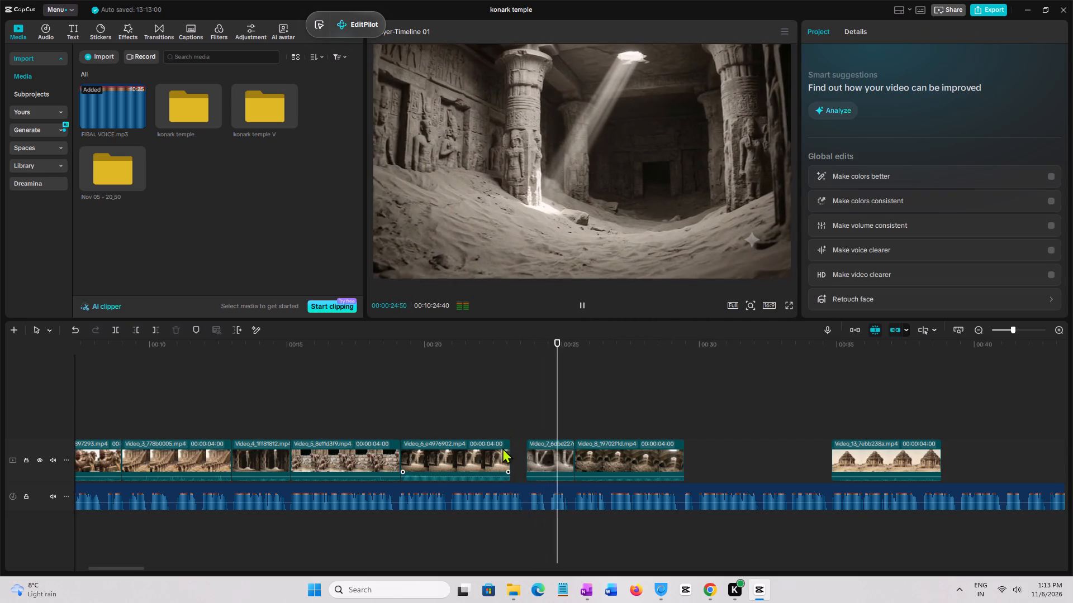
{"action": "key", "text": "space"}
Slow the sixth clip to about 0.9x by lengthening its duration so it spans the gap before the seventh clip.
{"action": "left_click", "coordinate": [493, 466]}
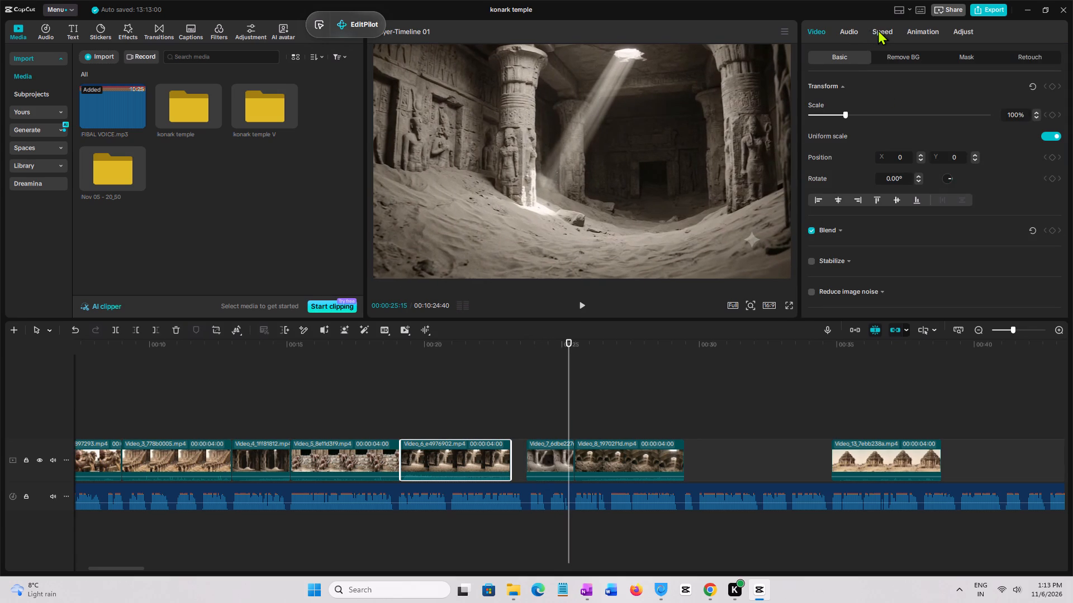
{"action": "left_click", "coordinate": [878, 30]}
{"action": "left_click", "coordinate": [1056, 133]}
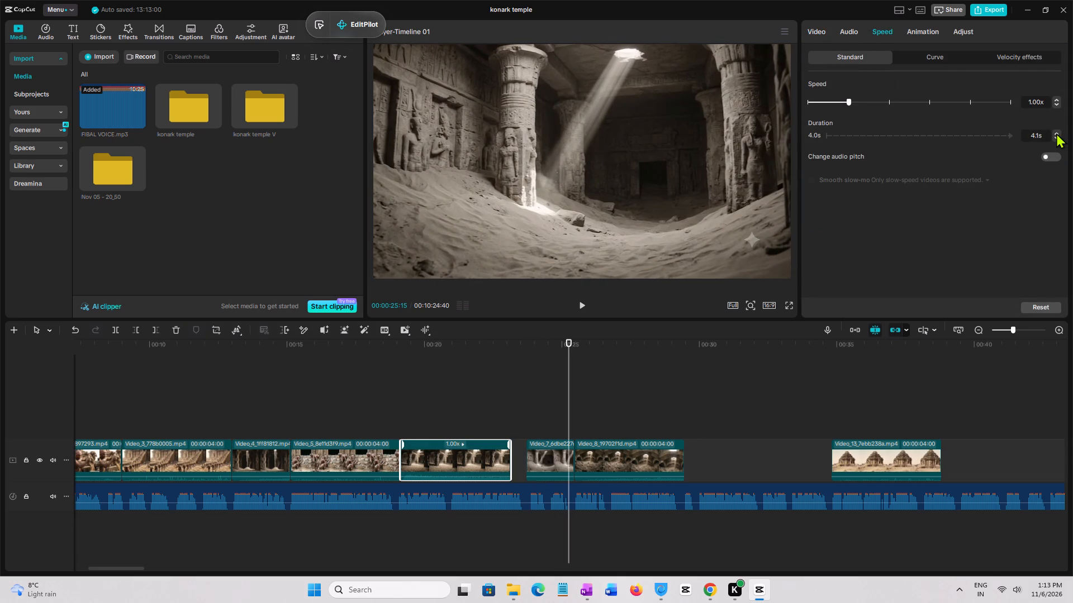
{"action": "triple_click", "coordinate": [1056, 133]}
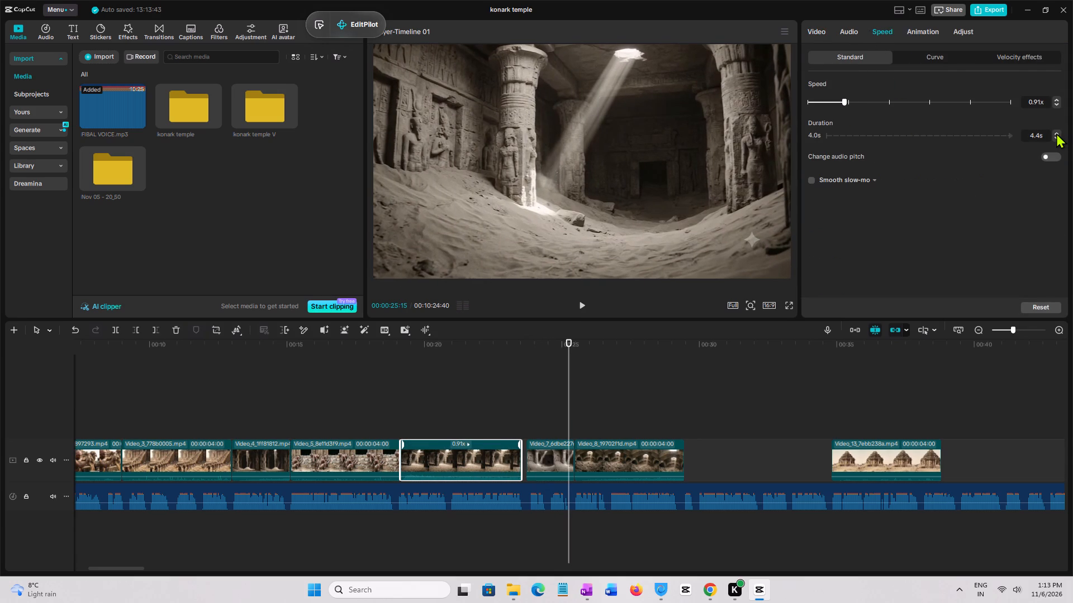
{"action": "left_click", "coordinate": [1056, 133]}
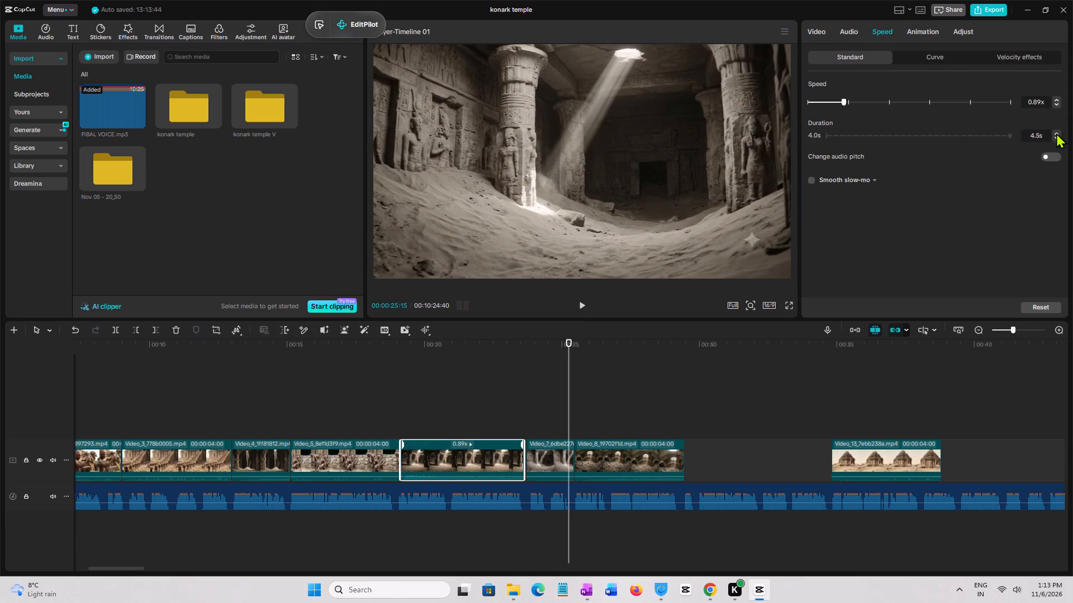
{"action": "left_click", "coordinate": [1056, 133]}
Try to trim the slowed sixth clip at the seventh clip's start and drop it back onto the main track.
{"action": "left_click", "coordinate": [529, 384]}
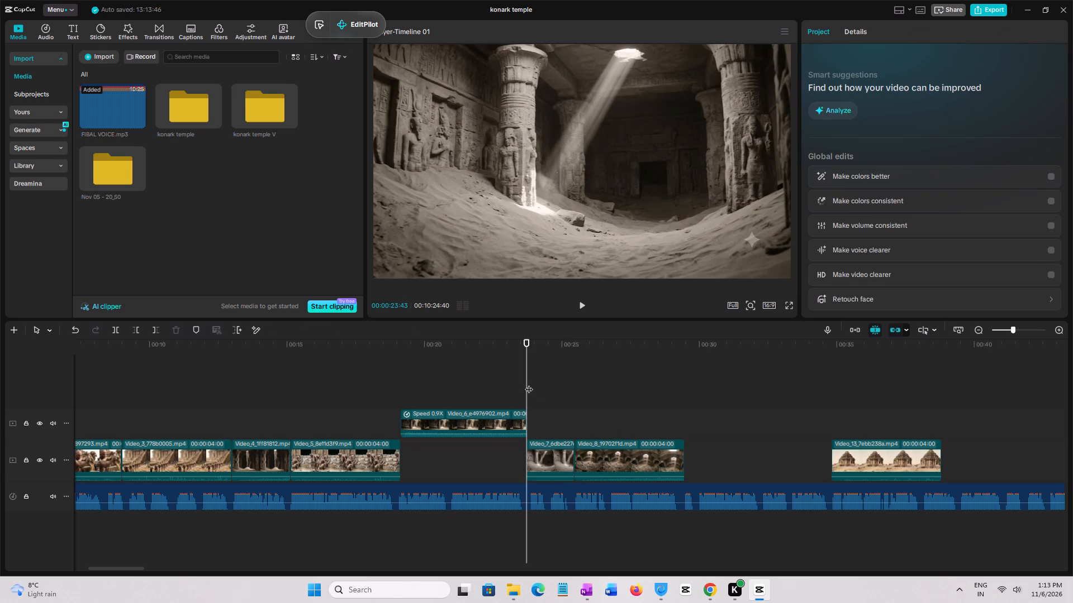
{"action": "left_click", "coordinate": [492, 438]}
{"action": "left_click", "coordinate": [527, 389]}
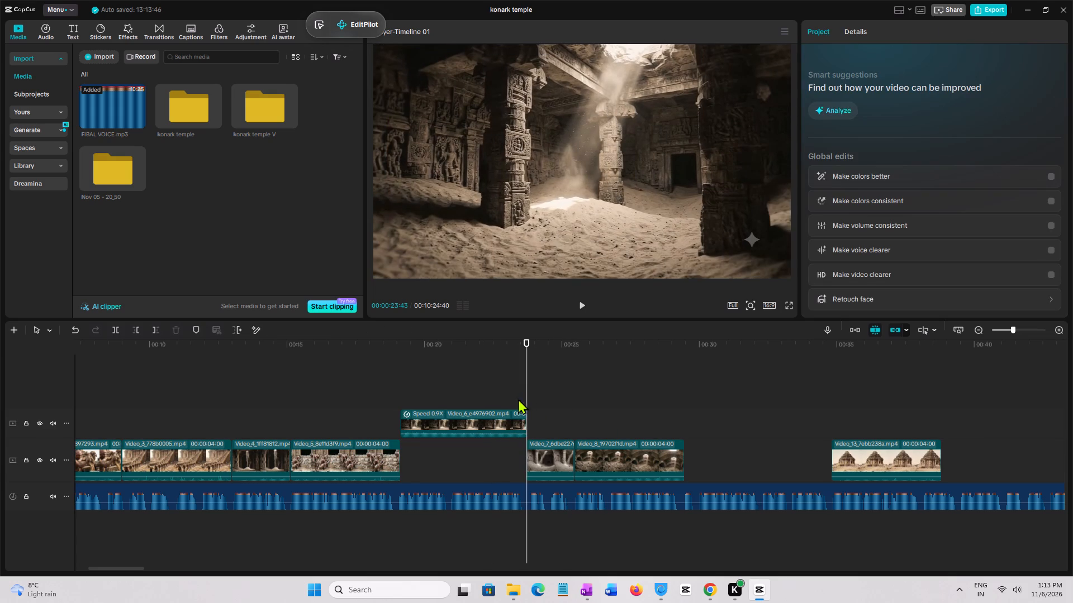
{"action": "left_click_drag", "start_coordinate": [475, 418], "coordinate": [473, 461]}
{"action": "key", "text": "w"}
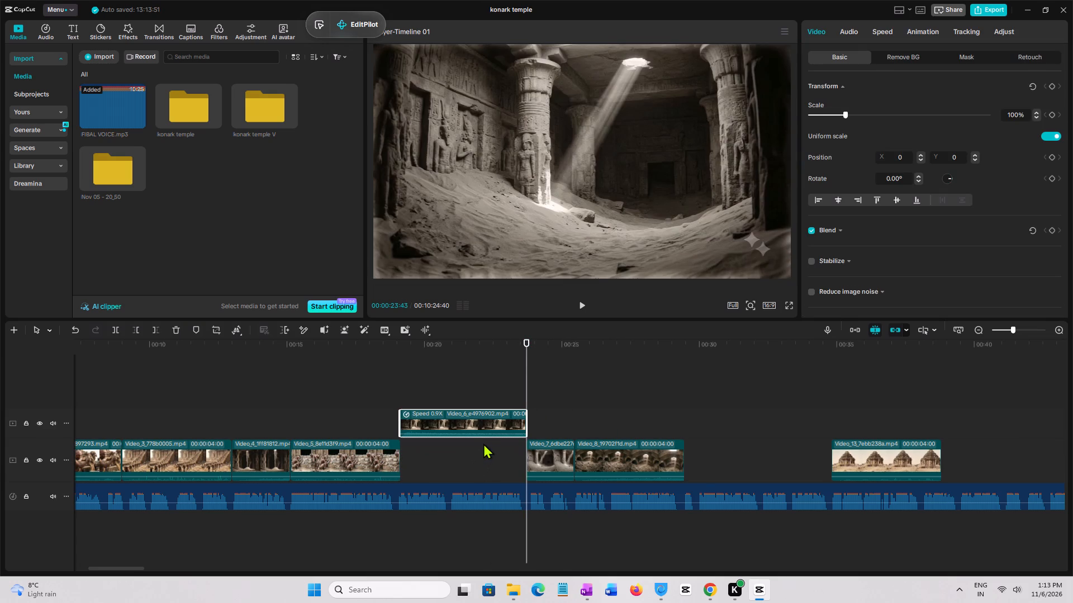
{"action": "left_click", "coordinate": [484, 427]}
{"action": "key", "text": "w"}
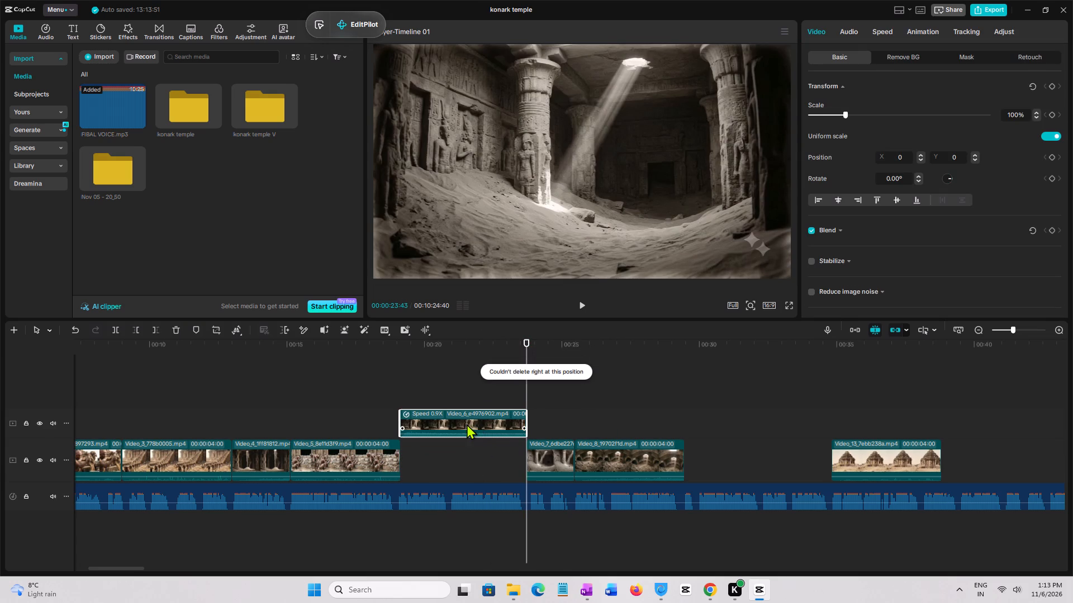
Shorten the sixth clip's end, place it on the main track after the fifth clip, and extend it to meet the seventh clip.
{"action": "left_click_drag", "start_coordinate": [526, 420], "coordinate": [510, 420]}
{"action": "left_click_drag", "start_coordinate": [483, 421], "coordinate": [485, 475]}
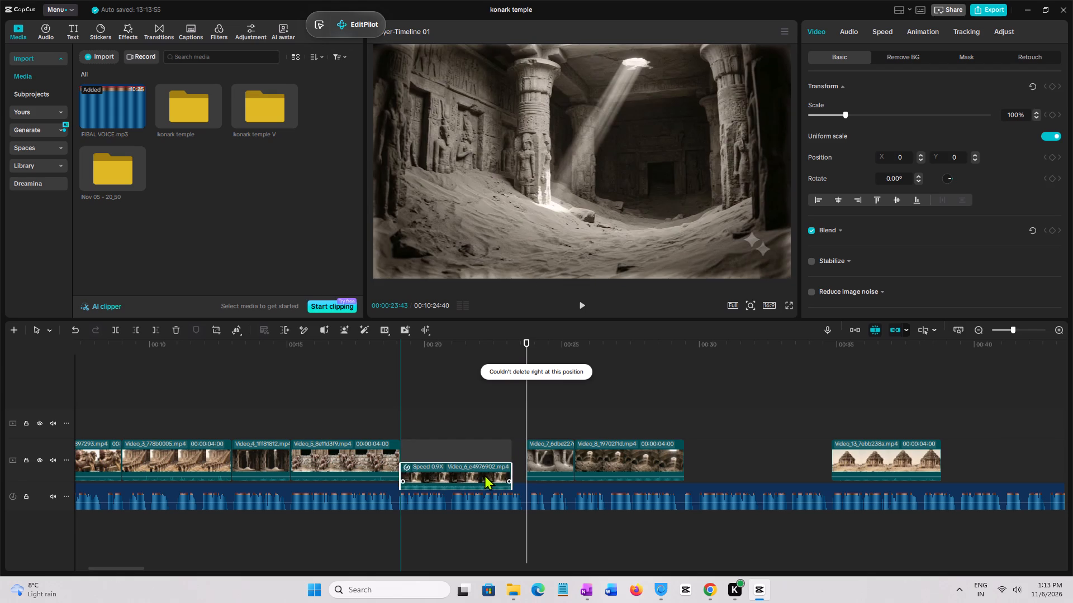
{"action": "left_click_drag", "start_coordinate": [485, 475], "coordinate": [479, 475]}
{"action": "left_click_drag", "start_coordinate": [478, 422], "coordinate": [481, 466]}
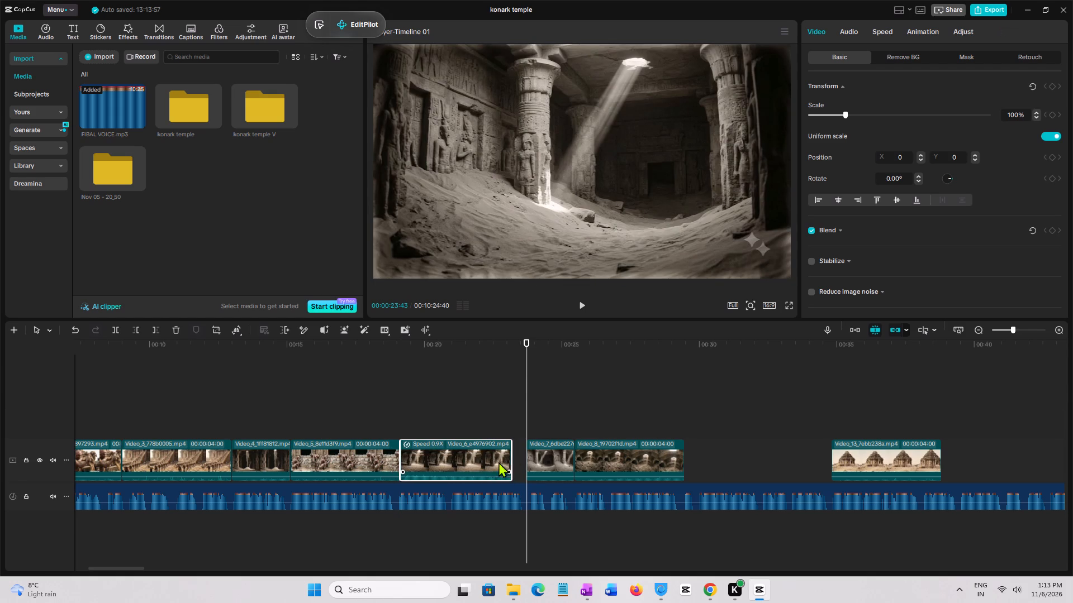
{"action": "left_click_drag", "start_coordinate": [512, 457], "coordinate": [562, 459]}
Replay the sixth to eighth clips and the start of the gap after the eighth to check them against the voice-over.
{"action": "left_click", "coordinate": [463, 415]}
{"action": "key", "text": "space"}
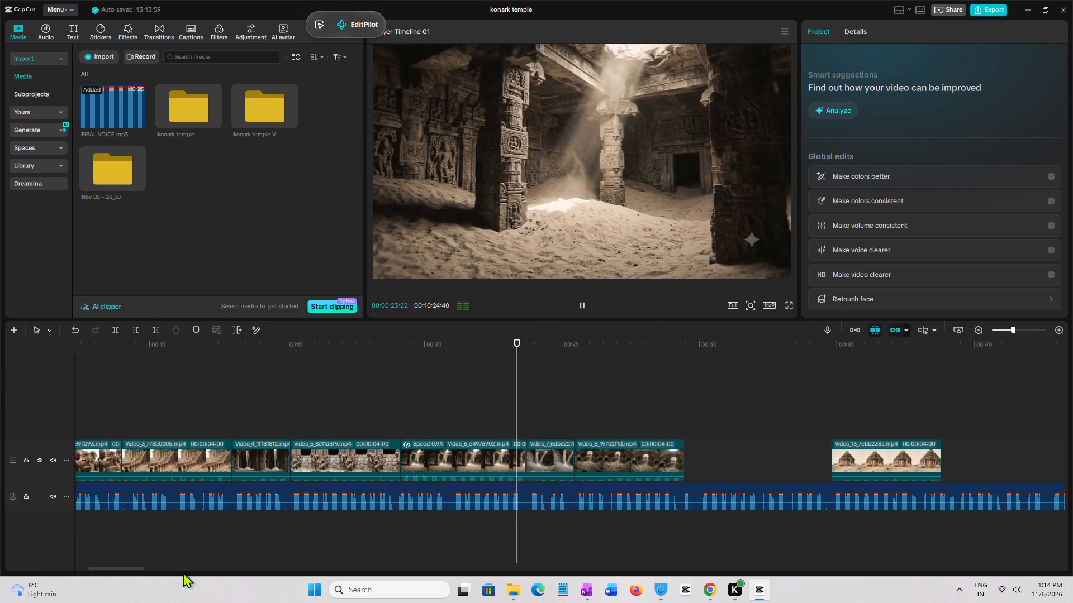
{"action": "left_click_drag", "start_coordinate": [130, 568], "coordinate": [150, 568]}
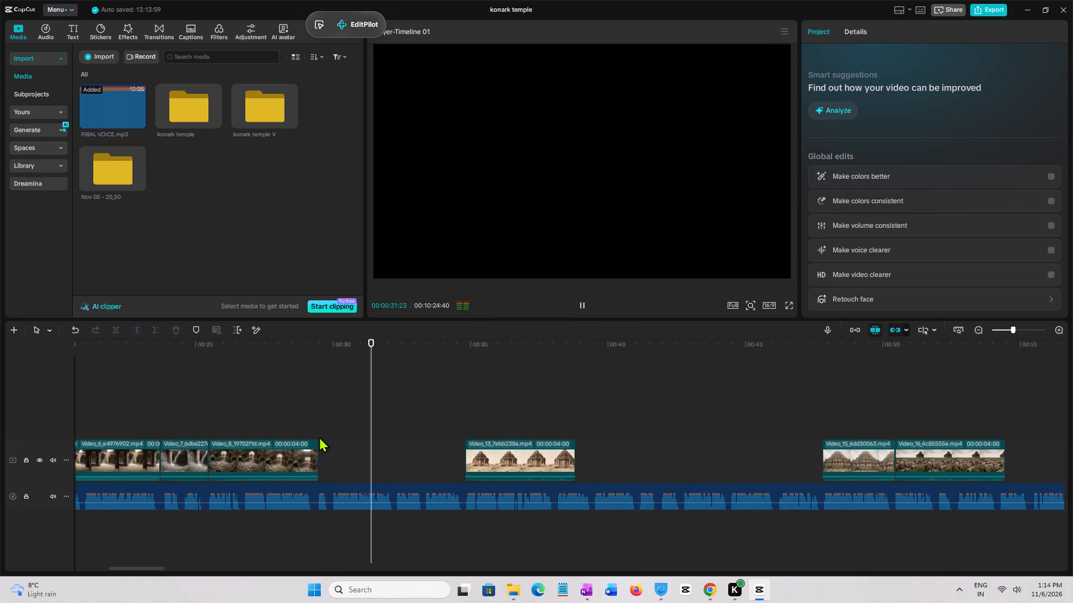
{"action": "left_click", "coordinate": [314, 423]}
{"action": "left_click", "coordinate": [205, 414]}
{"action": "key", "text": "space"}
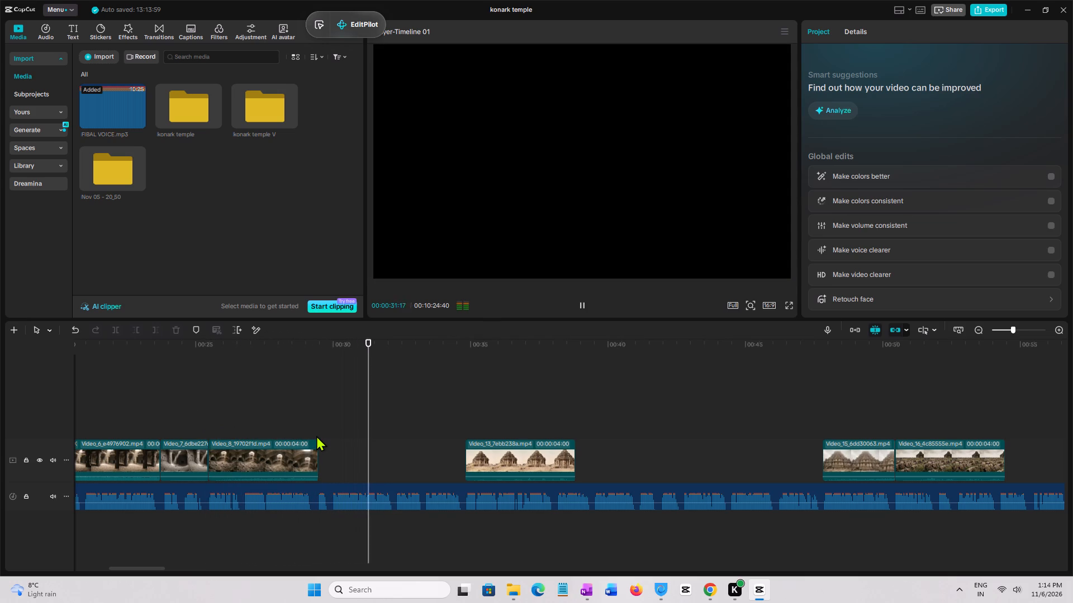
{"action": "left_click", "coordinate": [316, 435]}
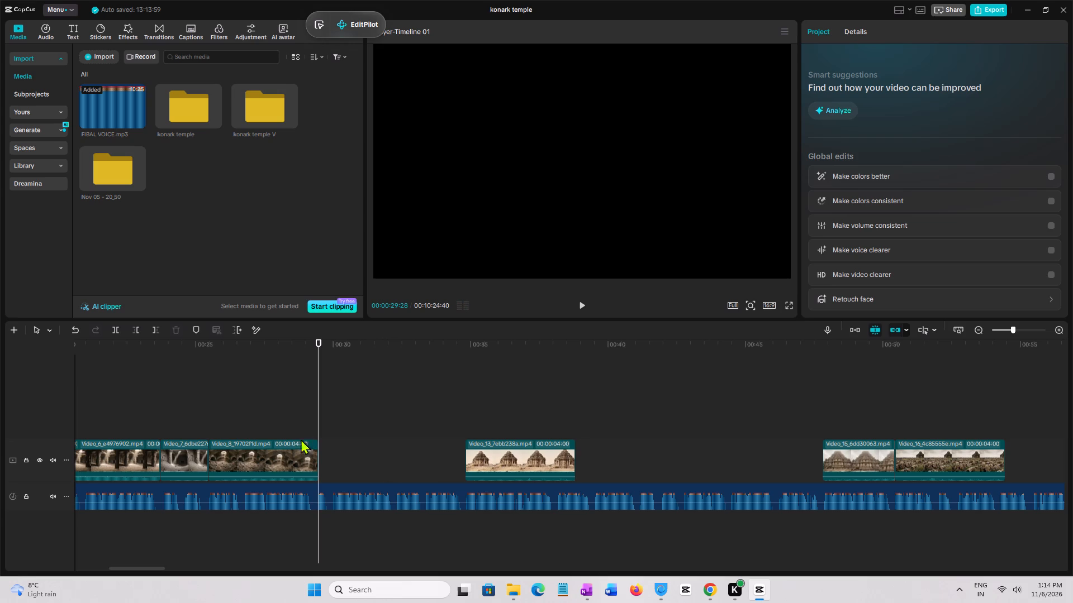
Add Video_9 from the konark temple V media folder to the main track directly after the Video_8 clip.
{"action": "double_click", "coordinate": [192, 107]}
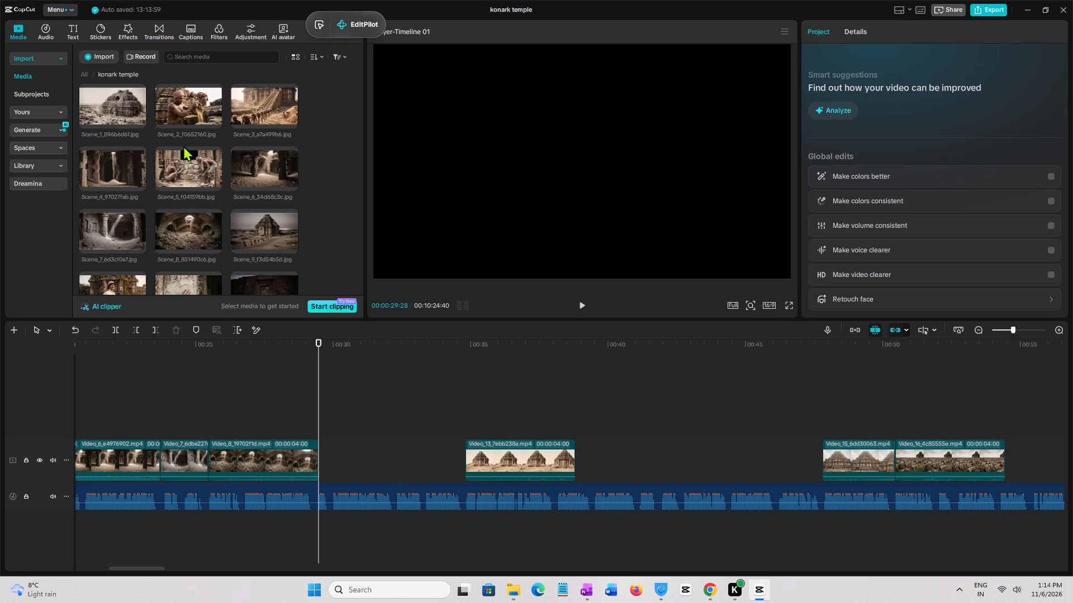
{"action": "left_click", "coordinate": [198, 102]}
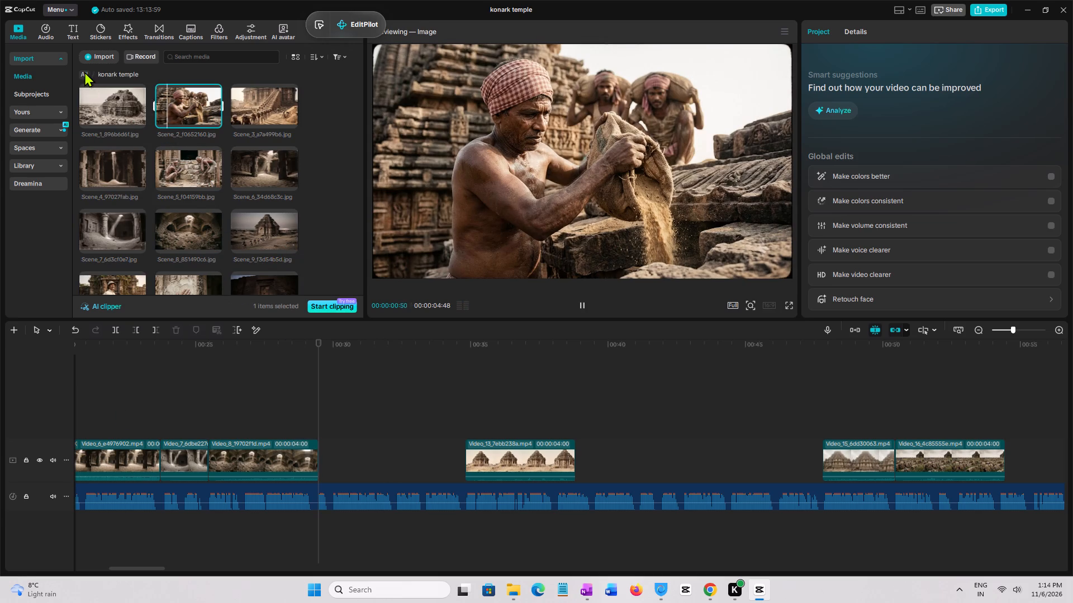
{"action": "left_click", "coordinate": [84, 71]}
{"action": "left_click", "coordinate": [260, 107]}
{"action": "double_click", "coordinate": [262, 107]}
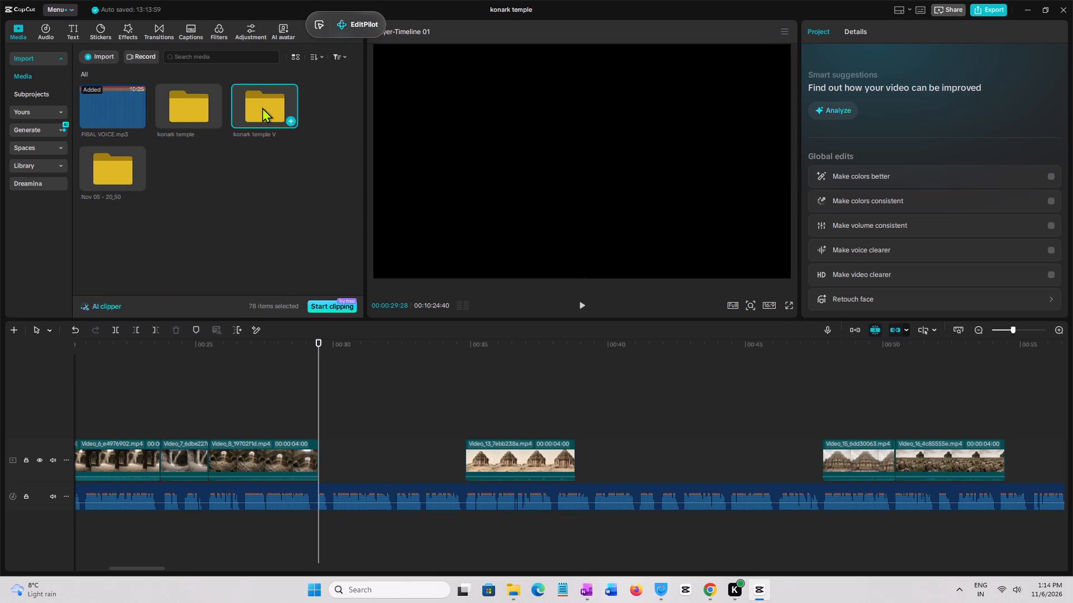
{"action": "scroll", "coordinate": [217, 188], "scroll_direction": "down", "scroll_amount": 1}
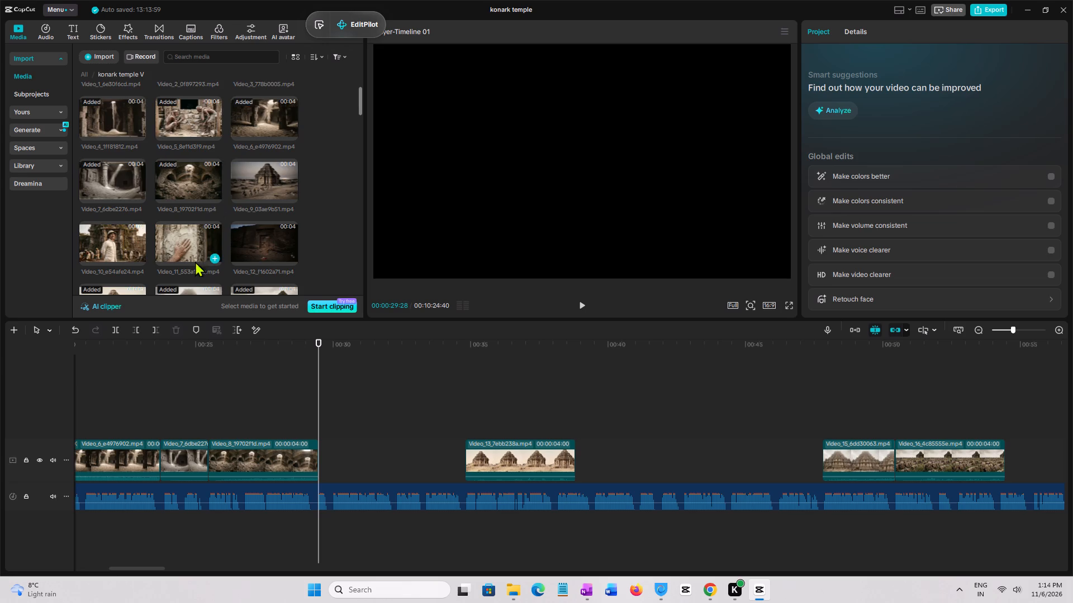
{"action": "left_click", "coordinate": [106, 244]}
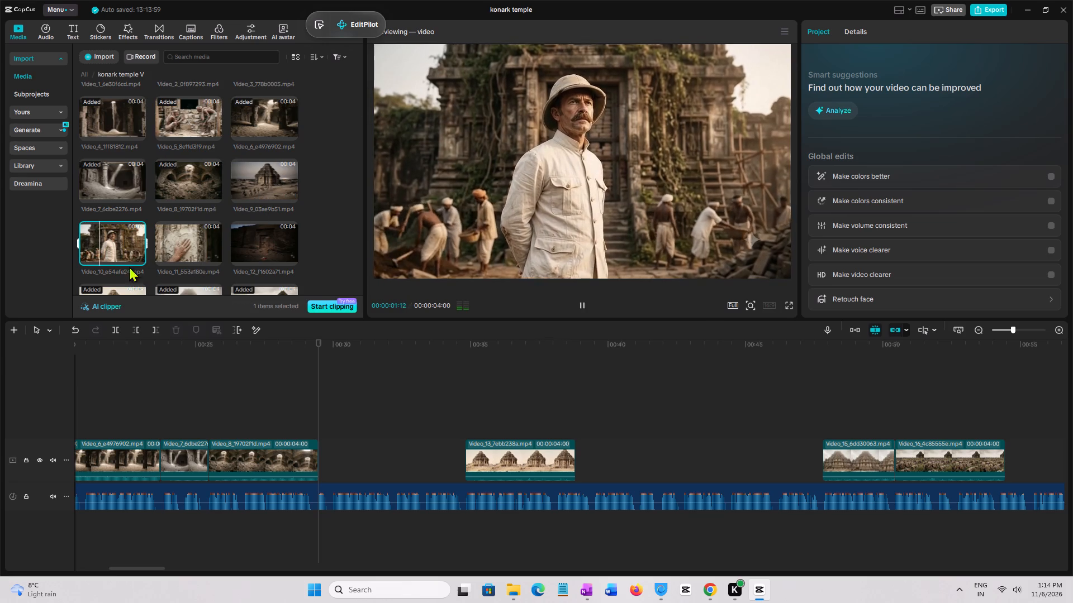
{"action": "left_click", "coordinate": [256, 184]}
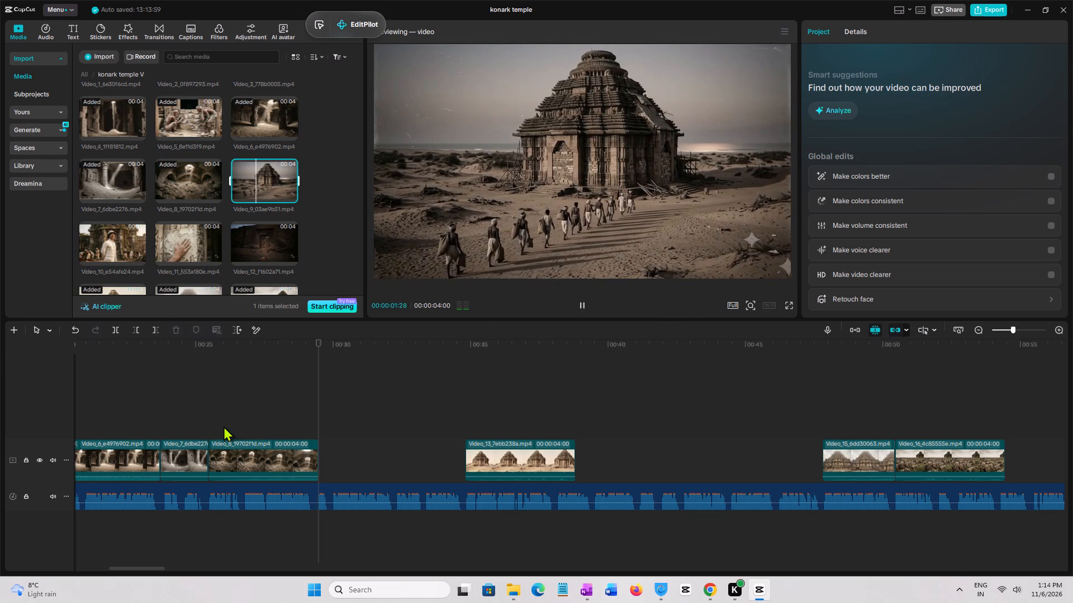
{"action": "left_click", "coordinate": [195, 425]}
{"action": "key", "text": "space"}
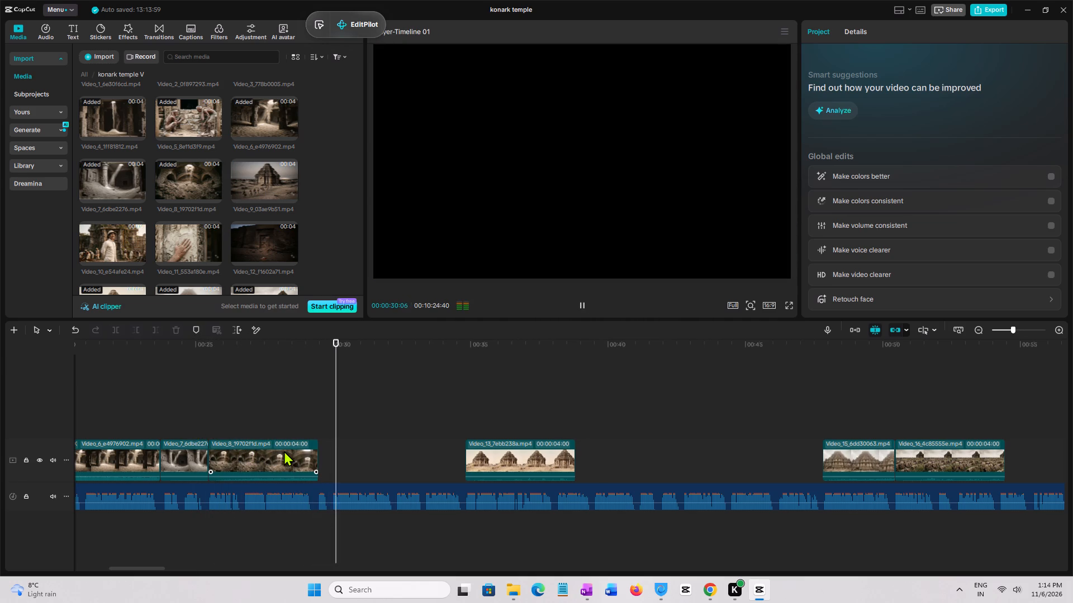
{"action": "left_click", "coordinate": [277, 183]}
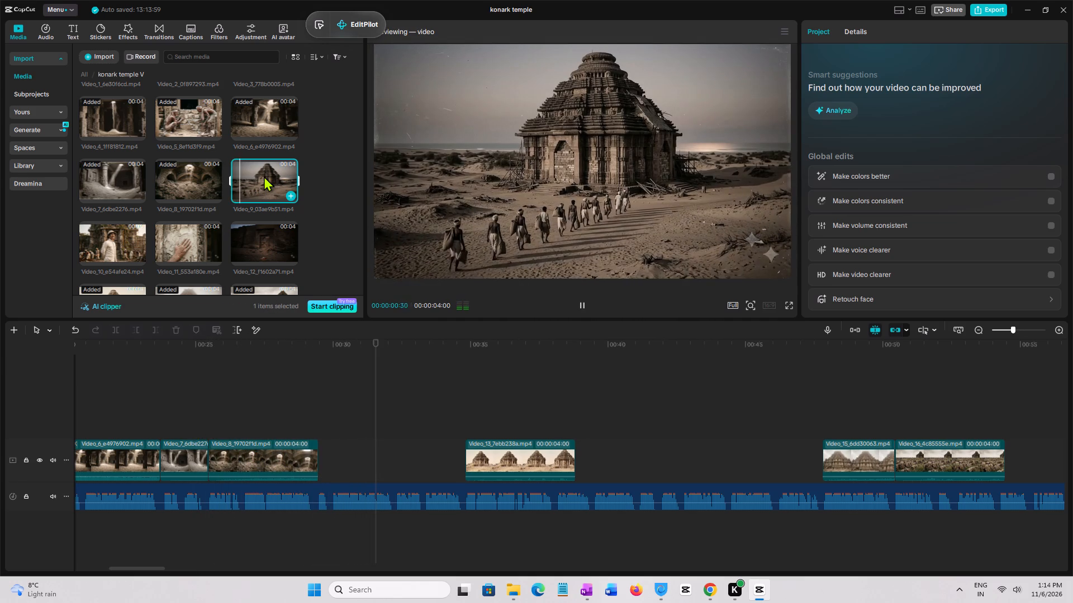
{"action": "left_click_drag", "start_coordinate": [250, 176], "coordinate": [305, 461]}
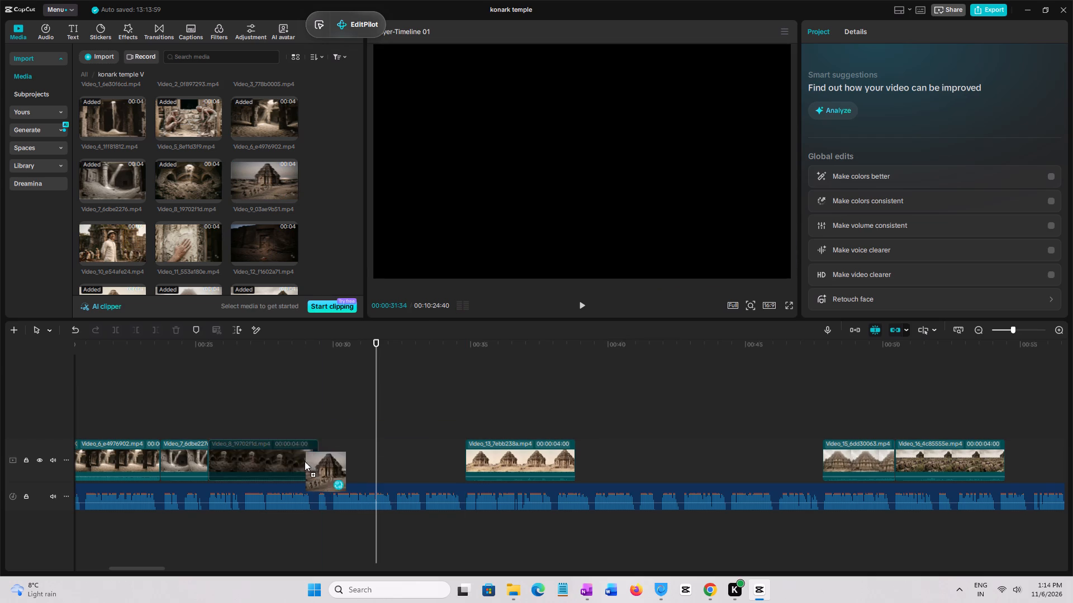
{"action": "left_click_drag", "start_coordinate": [305, 461], "coordinate": [320, 461]}
Replay the section from Video_9 into Video_13 against the voice-over and preview Video_10, Video_11 and Video_12 as candidates for the gap.
{"action": "left_click", "coordinate": [325, 409]}
{"action": "key", "text": "space"}
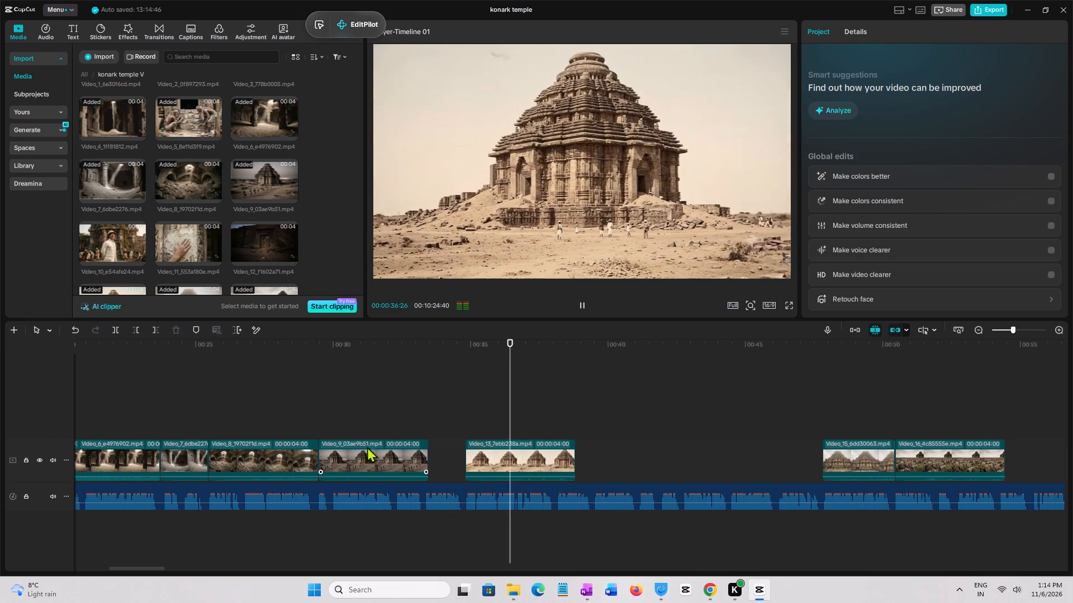
{"action": "key", "text": "space"}
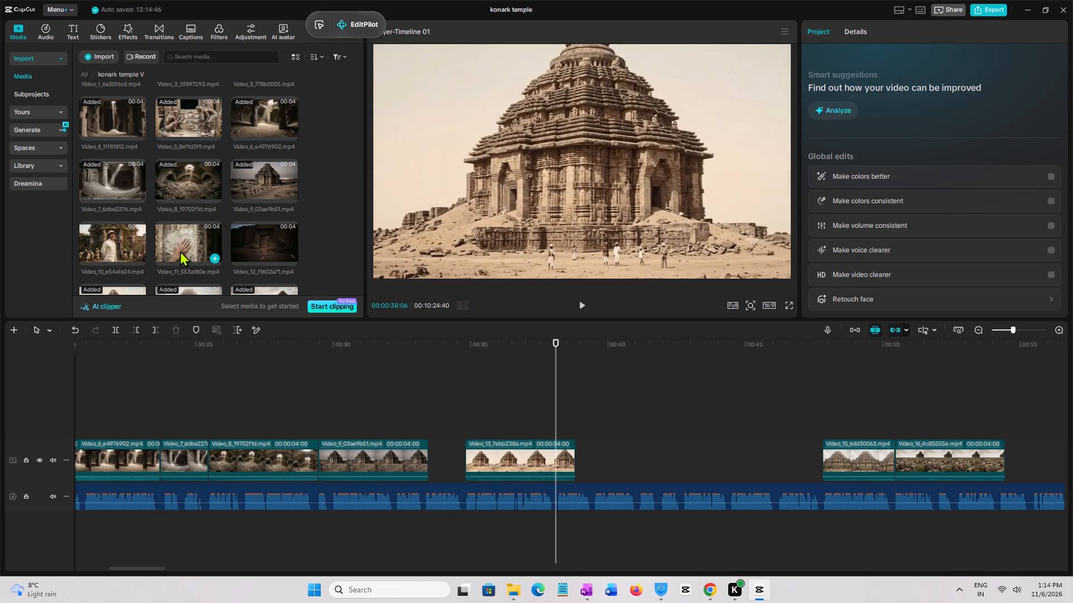
{"action": "left_click", "coordinate": [180, 251]}
{"action": "left_click", "coordinate": [269, 241]}
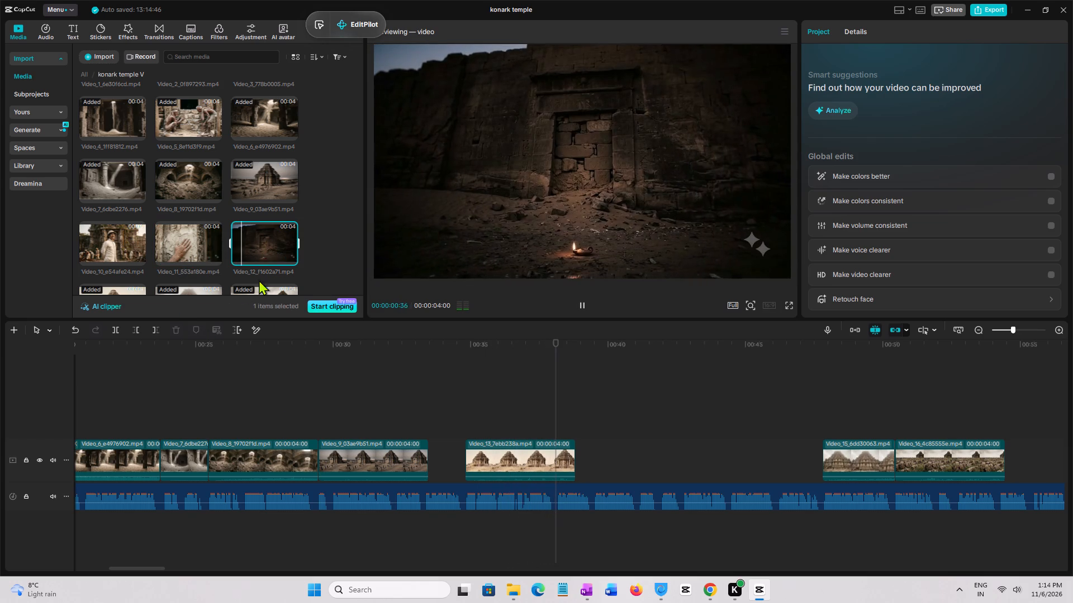
{"action": "left_click", "coordinate": [126, 238]}
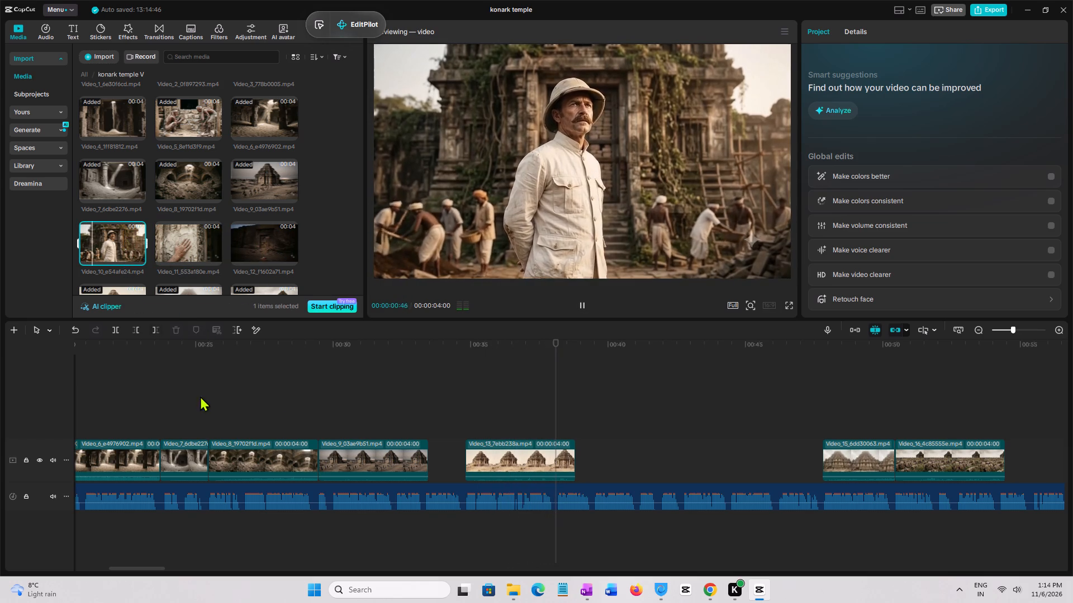
{"action": "left_click", "coordinate": [163, 413]}
{"action": "left_click_drag", "start_coordinate": [163, 413], "coordinate": [170, 414]}
{"action": "key", "text": "space"}
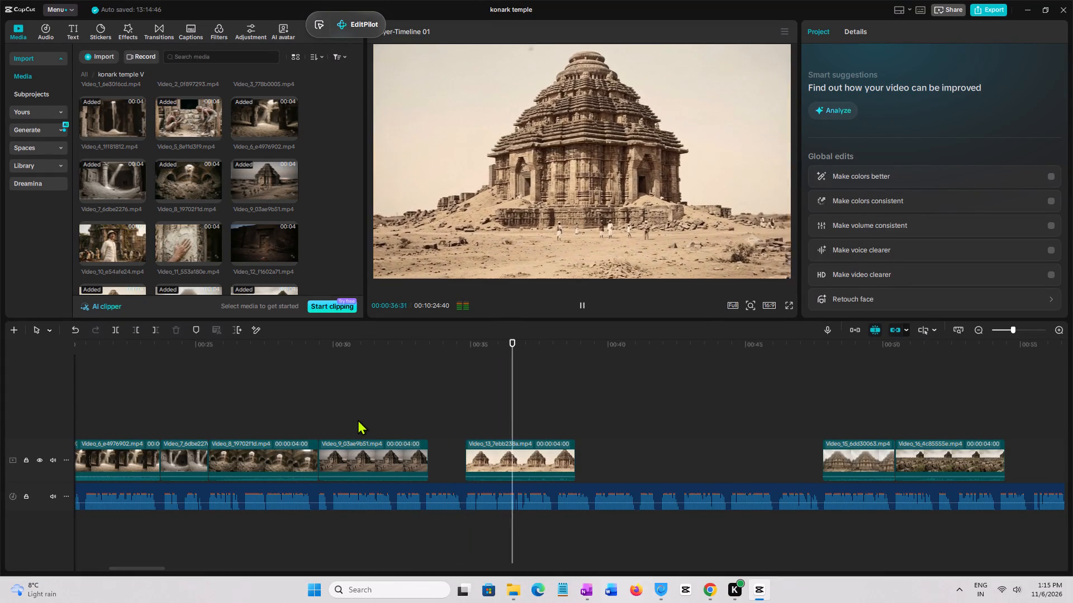
Find the voice-over break within Video_9 and trim the clip's end at about 00:00:32:16.
{"action": "left_click", "coordinate": [320, 422]}
{"action": "key", "text": "space"}
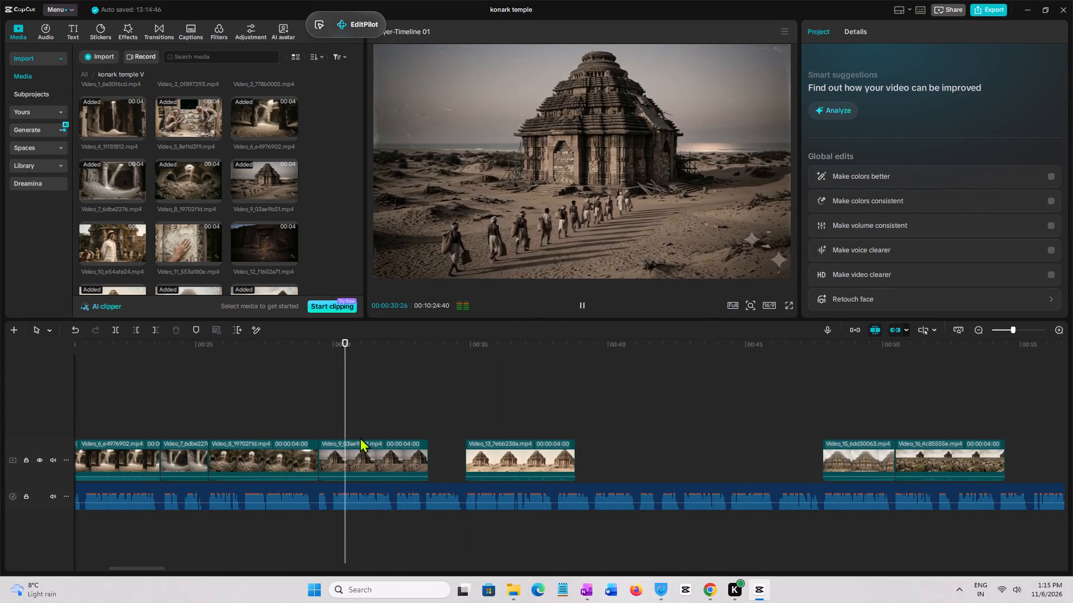
{"action": "left_click", "coordinate": [396, 432]}
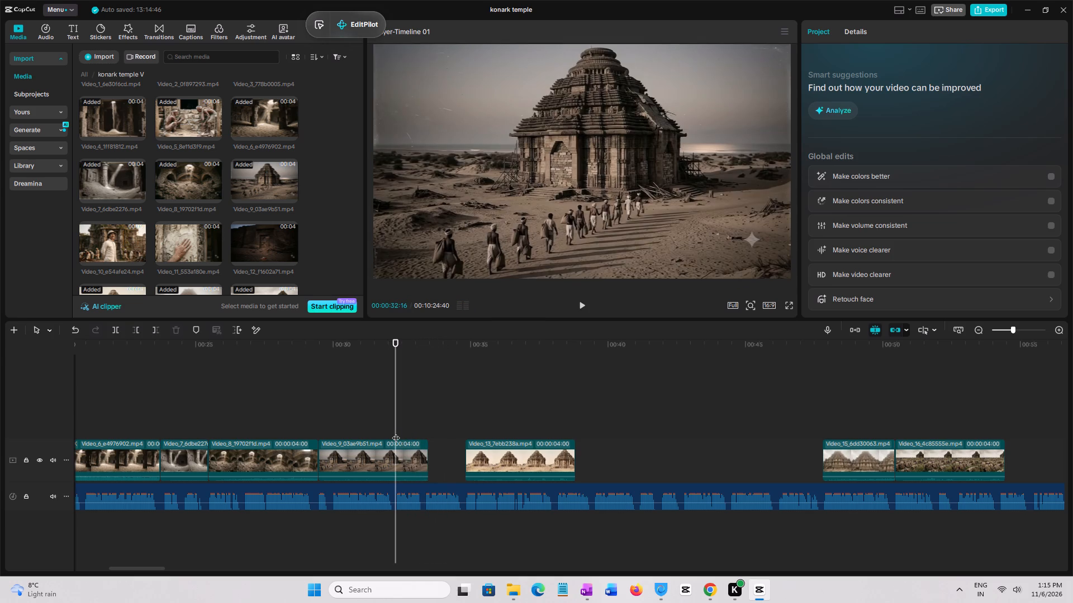
{"action": "left_click", "coordinate": [118, 246]}
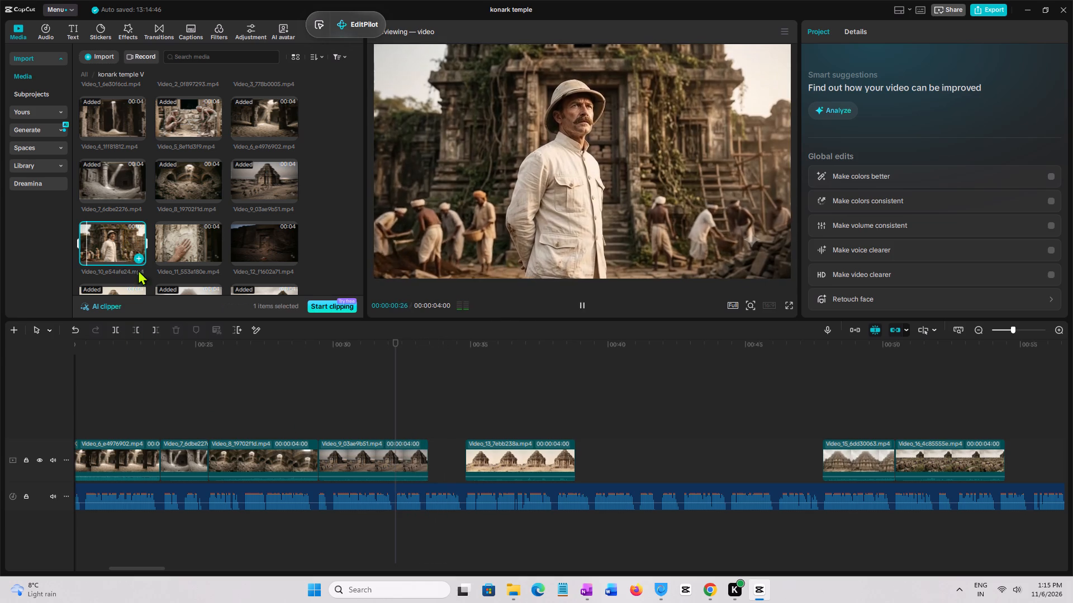
{"action": "left_click", "coordinate": [390, 452]}
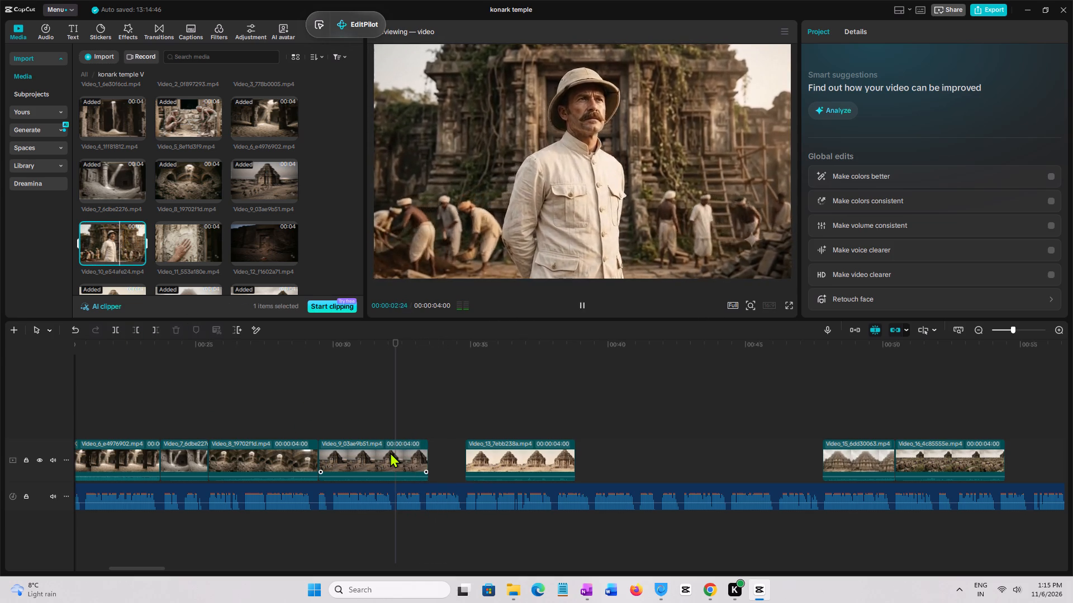
{"action": "key", "text": "w"}
Add Video_10 after Video_9, trim its end at Video_13's start, and place it on the main track to fill the gap.
{"action": "left_click", "coordinate": [110, 236]}
{"action": "left_click_drag", "start_coordinate": [102, 237], "coordinate": [386, 404]}
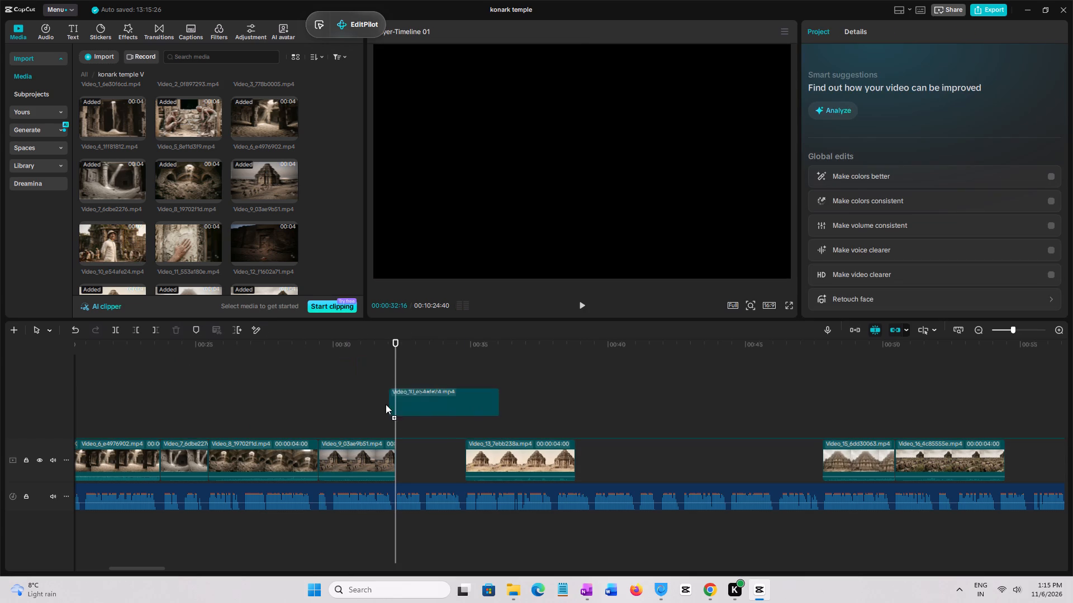
{"action": "left_click_drag", "start_coordinate": [386, 404], "coordinate": [395, 424]}
{"action": "left_click", "coordinate": [470, 400]}
{"action": "left_click", "coordinate": [463, 400]}
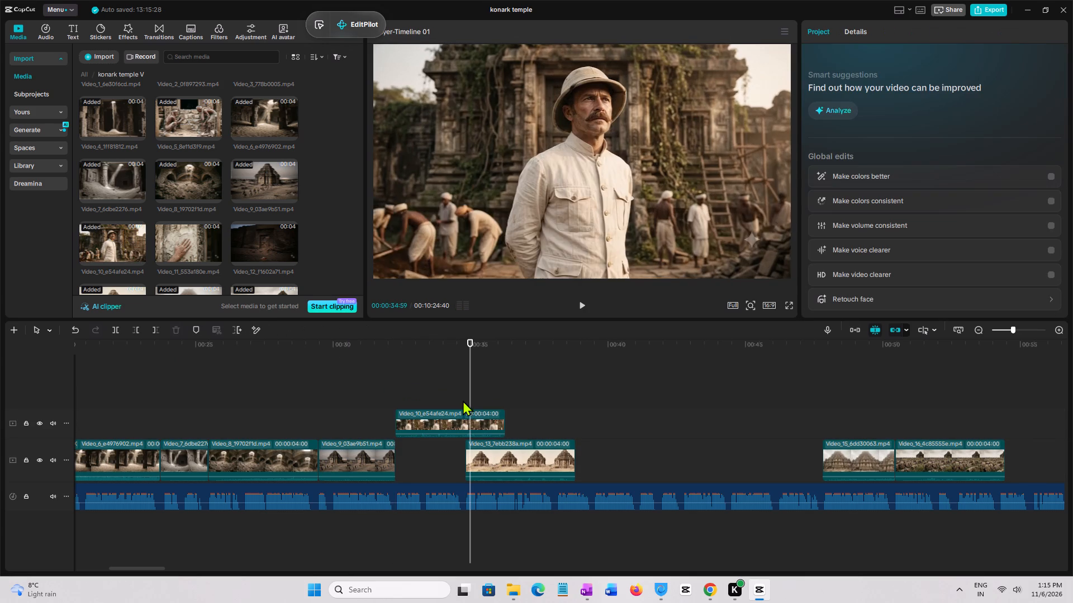
{"action": "left_click", "coordinate": [472, 419]}
{"action": "key", "text": "w"}
{"action": "left_click_drag", "start_coordinate": [423, 416], "coordinate": [421, 462]}
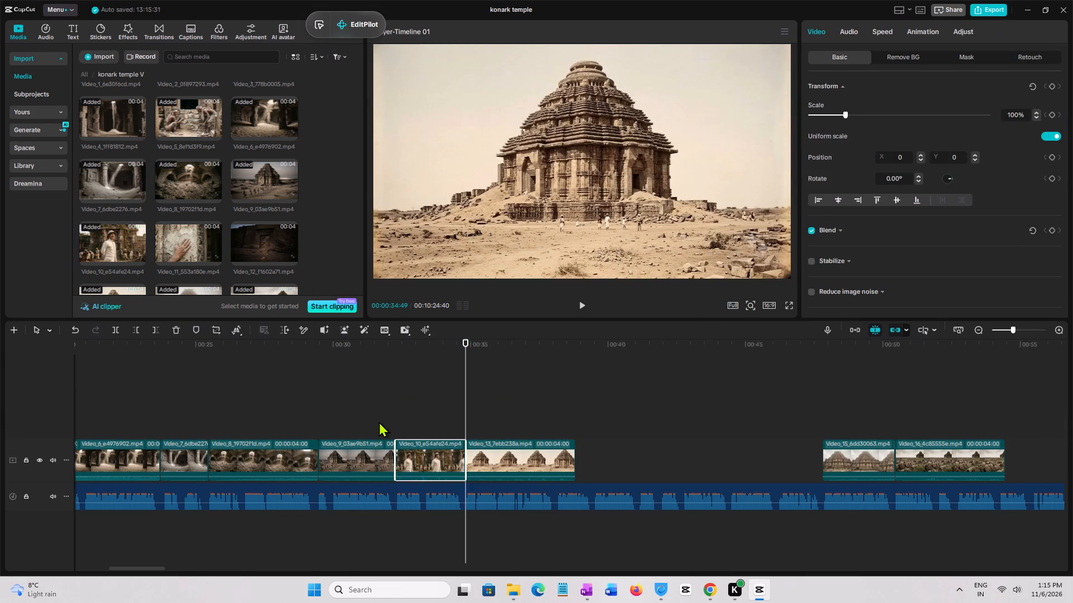
Play the timeline from Video_9 through Video_13 and into the following gap to check the timing against the voice-over.
{"action": "left_click", "coordinate": [376, 417]}
{"action": "key", "text": "space"}
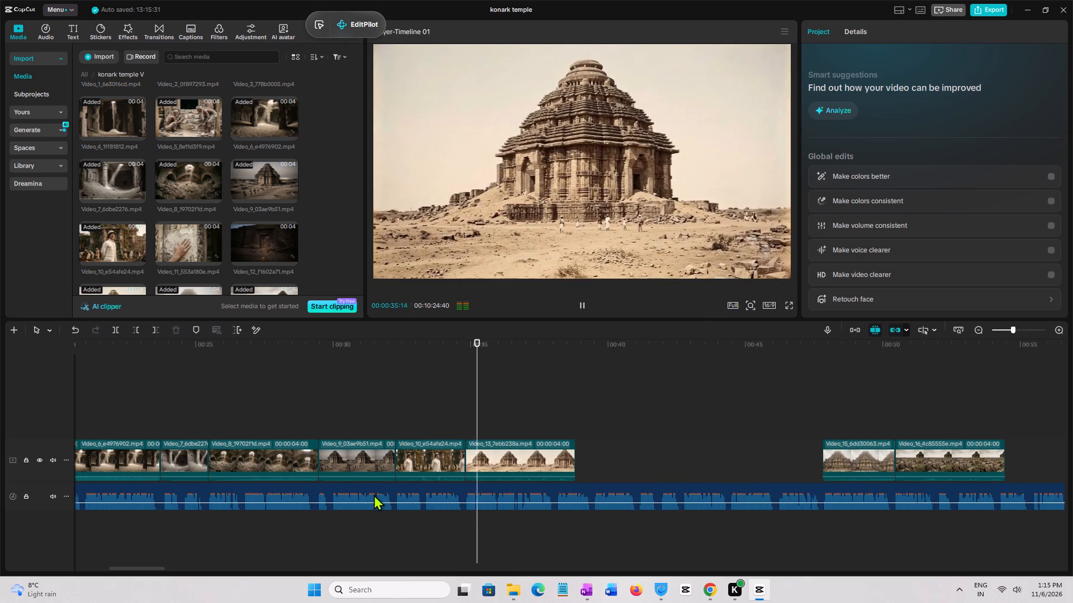
{"action": "left_click_drag", "start_coordinate": [144, 569], "coordinate": [154, 571]}
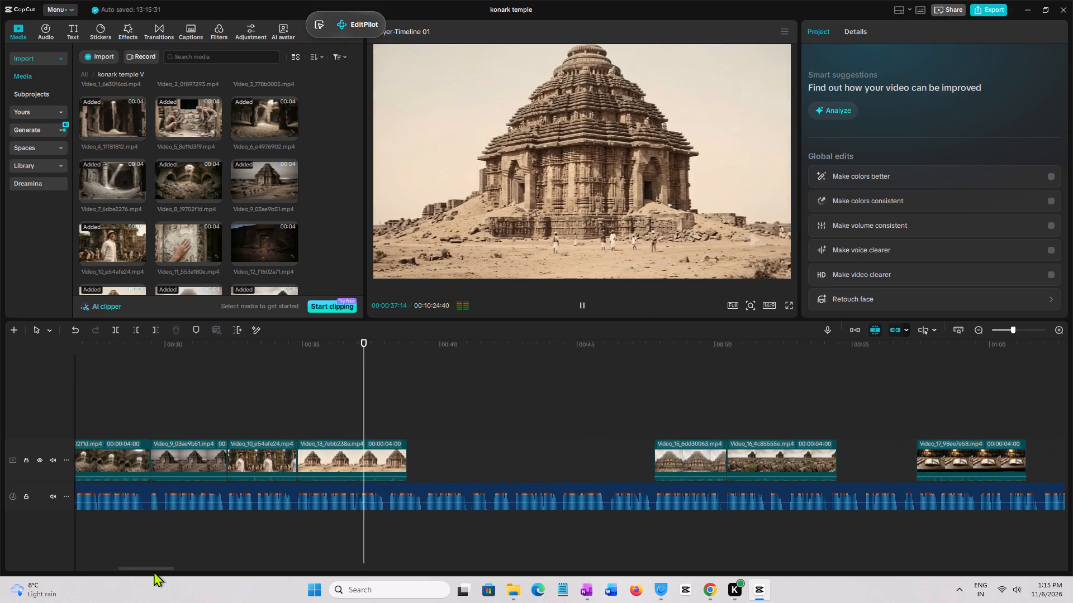
{"action": "left_click_drag", "start_coordinate": [154, 571], "coordinate": [158, 572]}
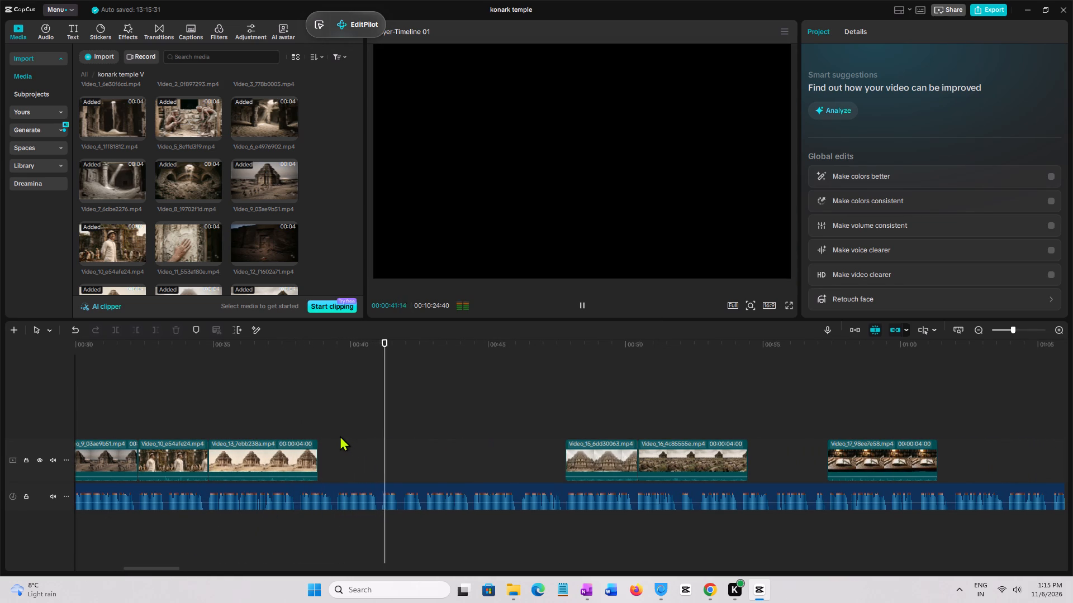
{"action": "key", "text": "space"}
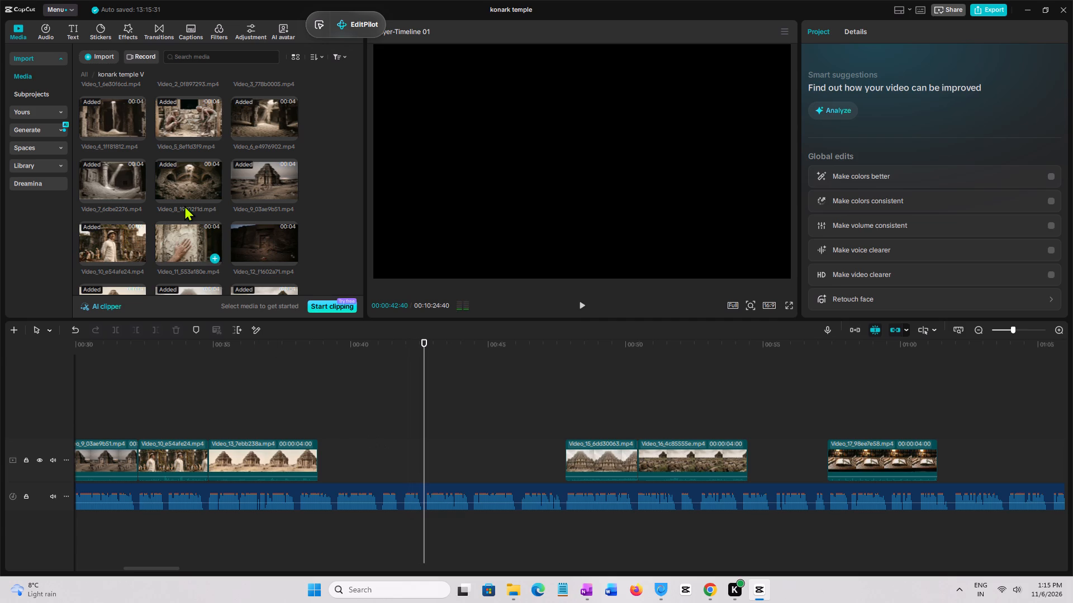
Preview Video_11 and Video_12 as candidates and replay the timeline from Video_13 through the following gap against the voice-over.
{"action": "scroll", "coordinate": [184, 207], "scroll_direction": "down", "scroll_amount": 1}
{"action": "left_click", "coordinate": [262, 200]}
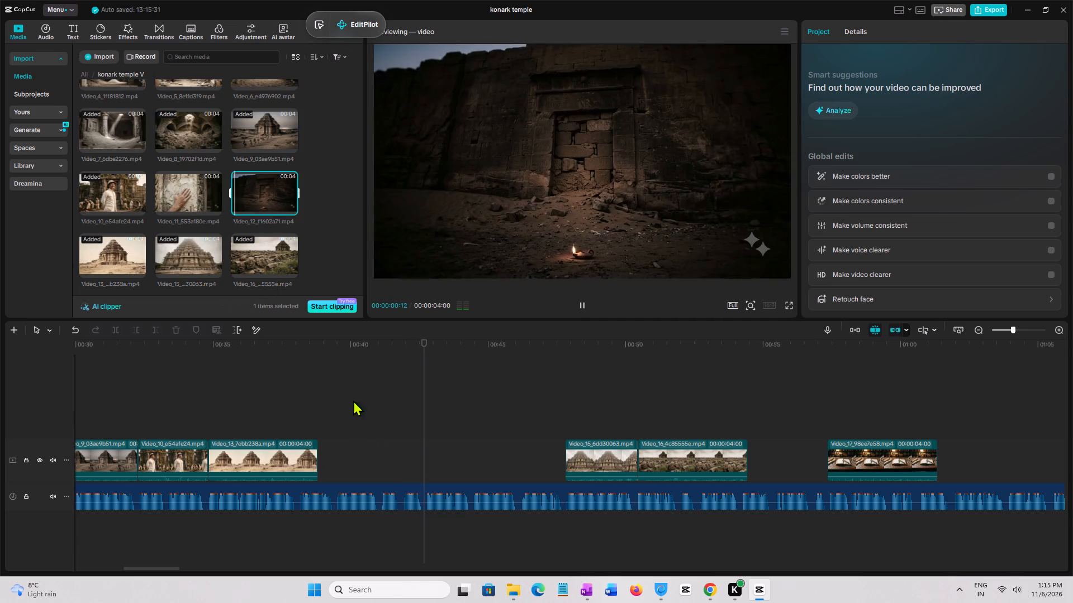
{"action": "key", "text": "space"}
{"action": "left_click", "coordinate": [410, 441]}
{"action": "key", "text": "space"}
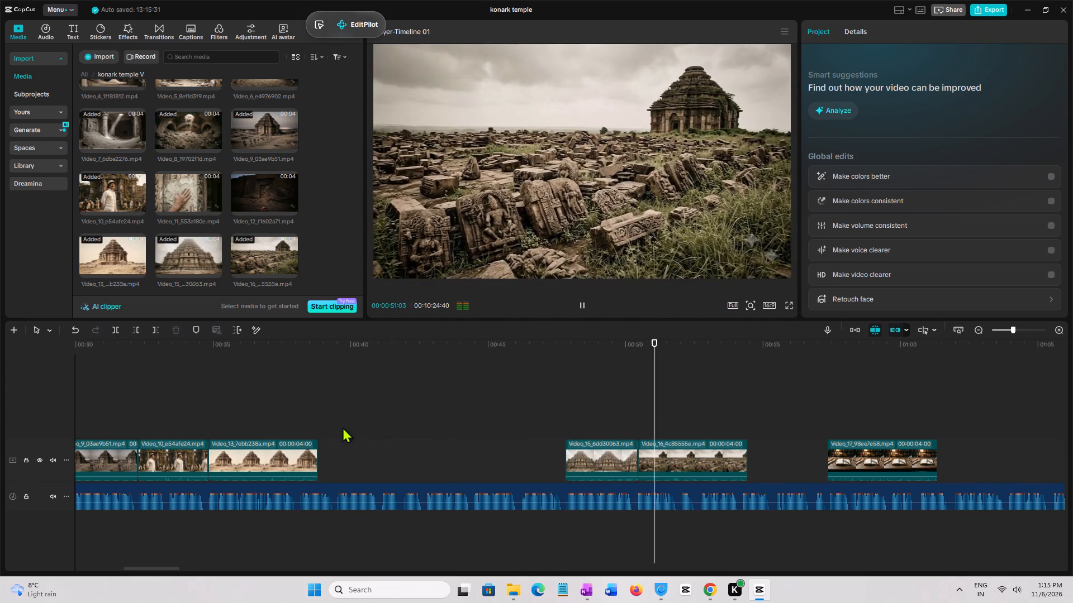
{"action": "left_click", "coordinate": [319, 420]}
{"action": "left_click", "coordinate": [202, 410]}
{"action": "key", "text": "space"}
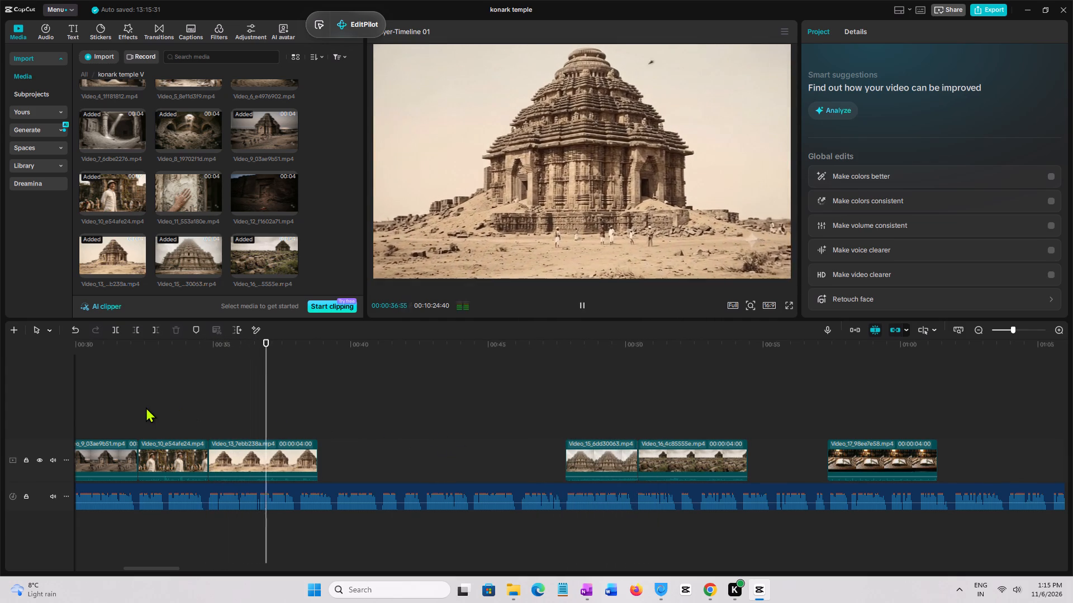
{"action": "key", "text": "space"}
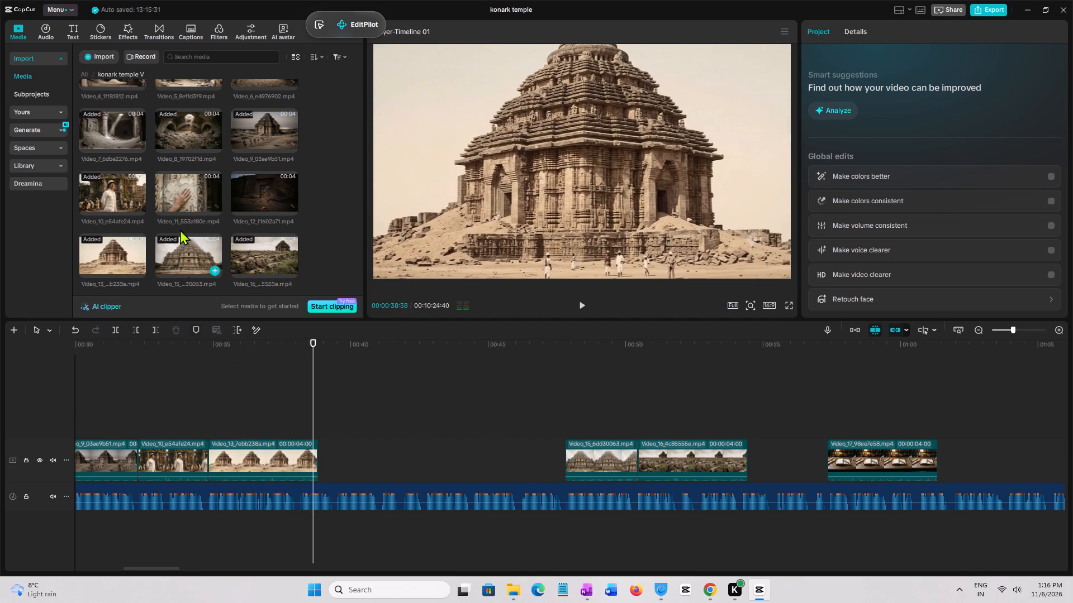
{"action": "left_click", "coordinate": [189, 204]}
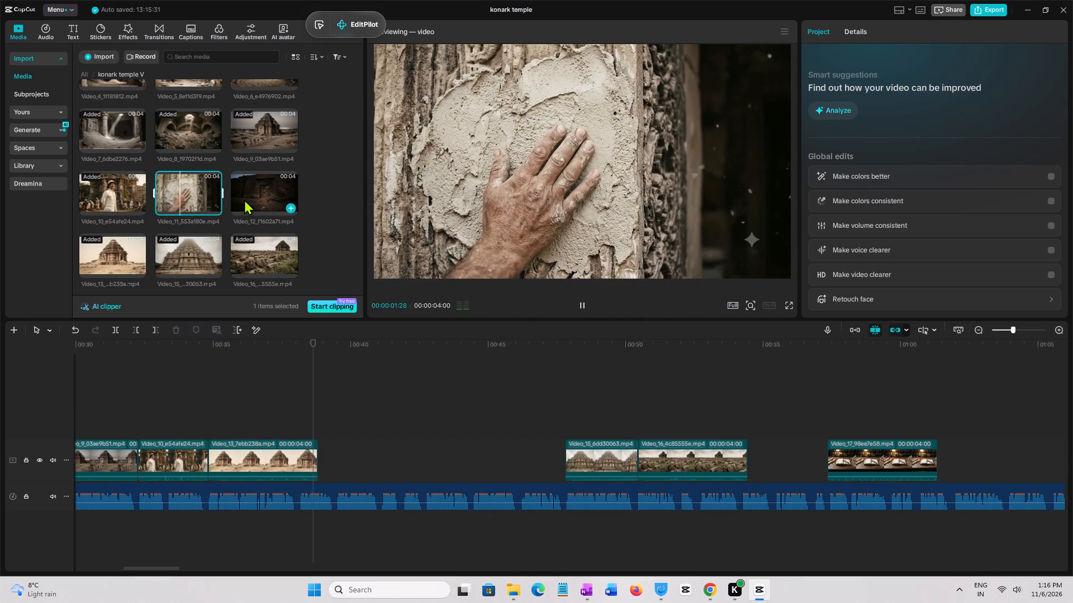
{"action": "left_click", "coordinate": [246, 194]}
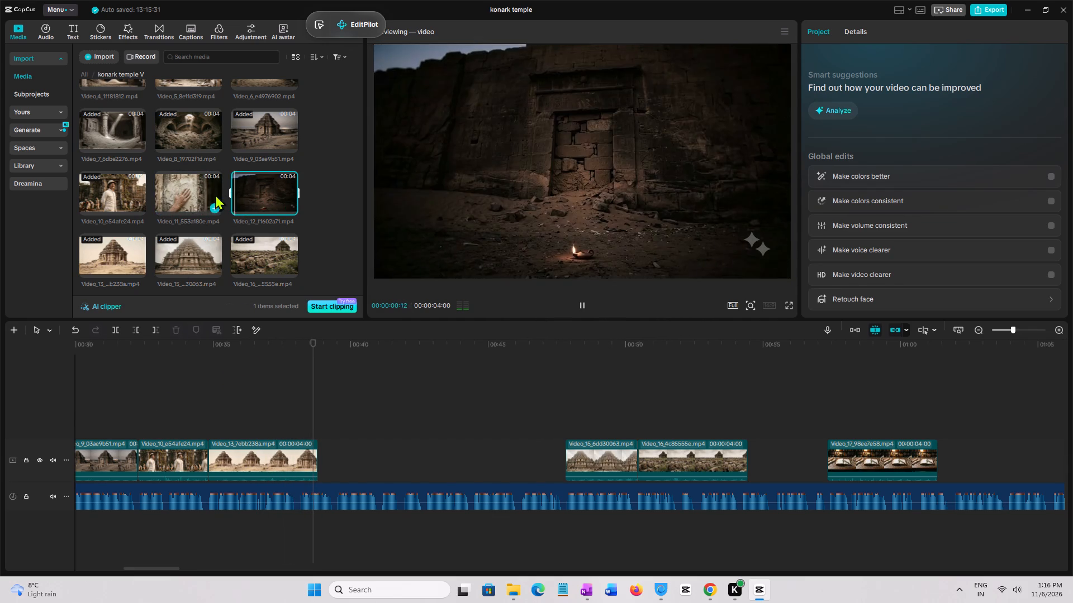
{"action": "left_click", "coordinate": [200, 431]}
{"action": "key", "text": "space"}
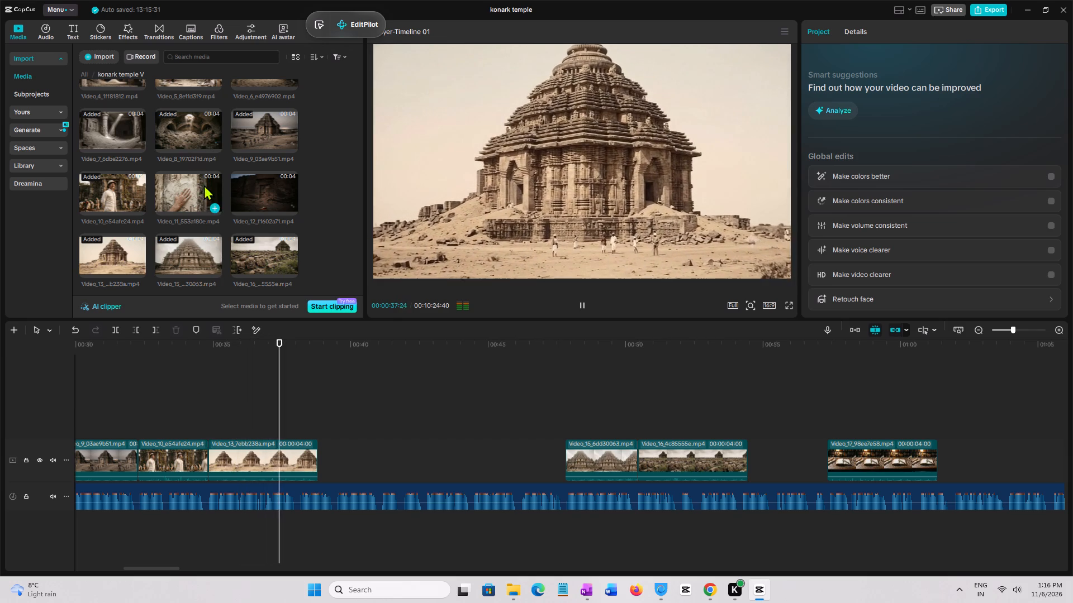
{"action": "scroll", "coordinate": [206, 197], "scroll_direction": "down", "scroll_amount": 1}
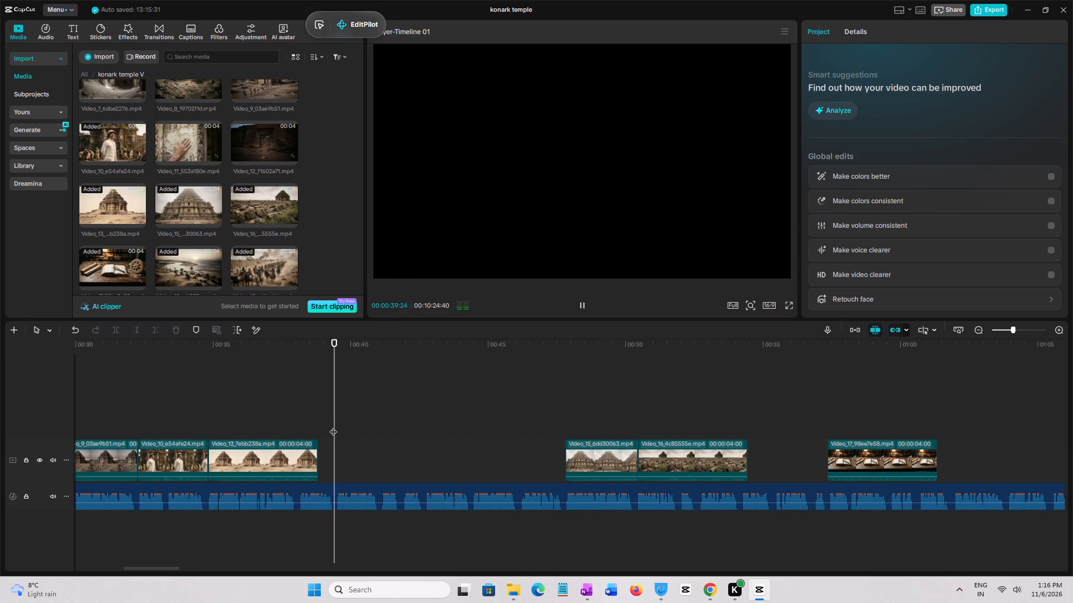
Slow Video_13 on the timeline to a speed of 0.60x so it extends into the gap after it.
{"action": "left_click", "coordinate": [381, 437]}
{"action": "left_click", "coordinate": [257, 460]}
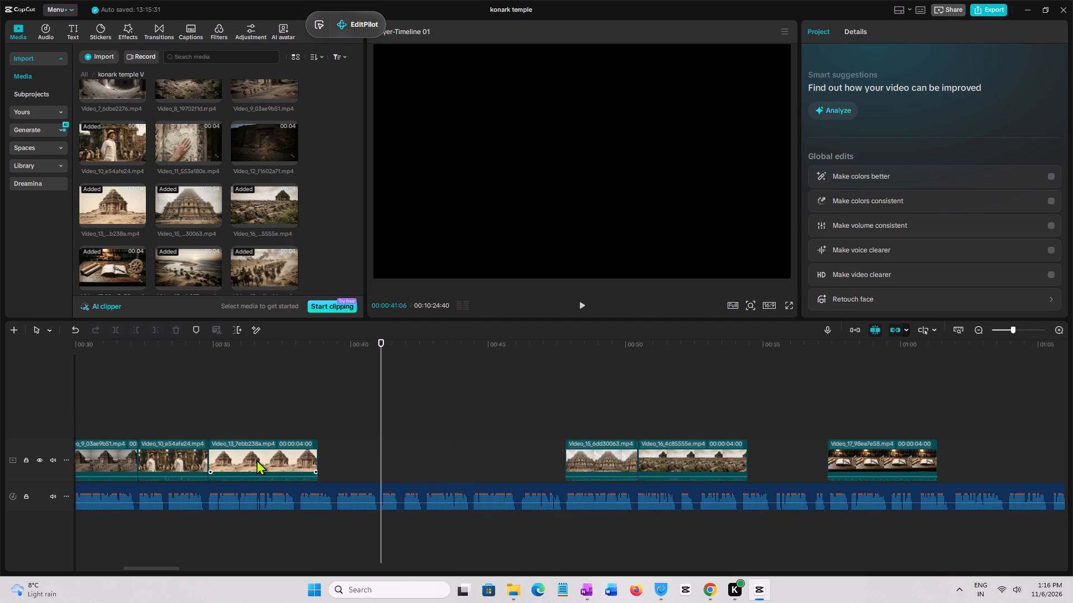
{"action": "left_click", "coordinate": [872, 28]}
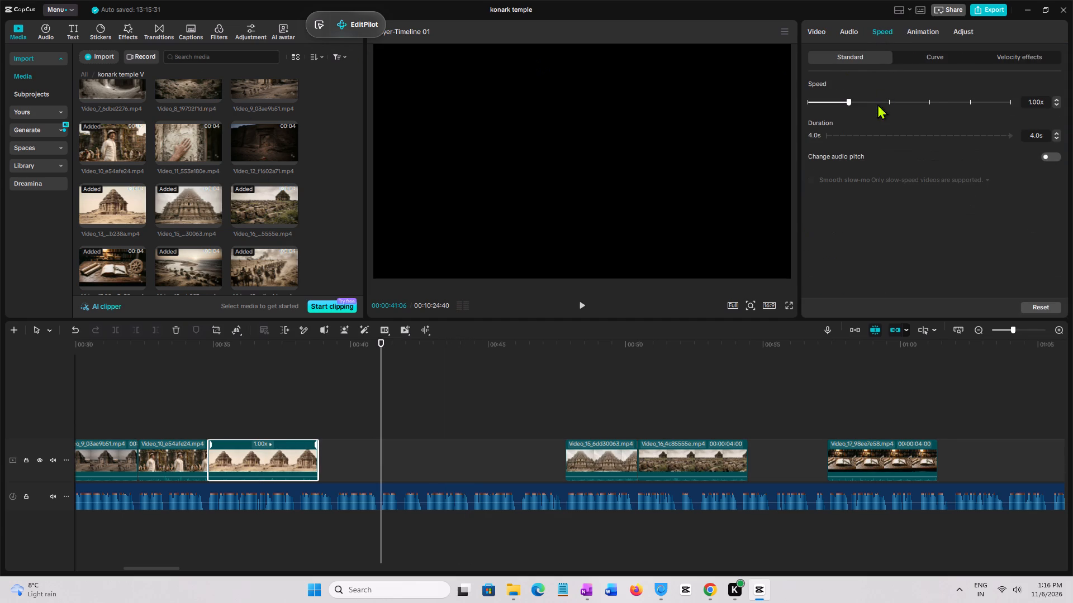
{"action": "left_click", "coordinate": [1056, 102]}
{"action": "left_click", "coordinate": [1055, 102]}
{"action": "left_click", "coordinate": [1055, 102]}
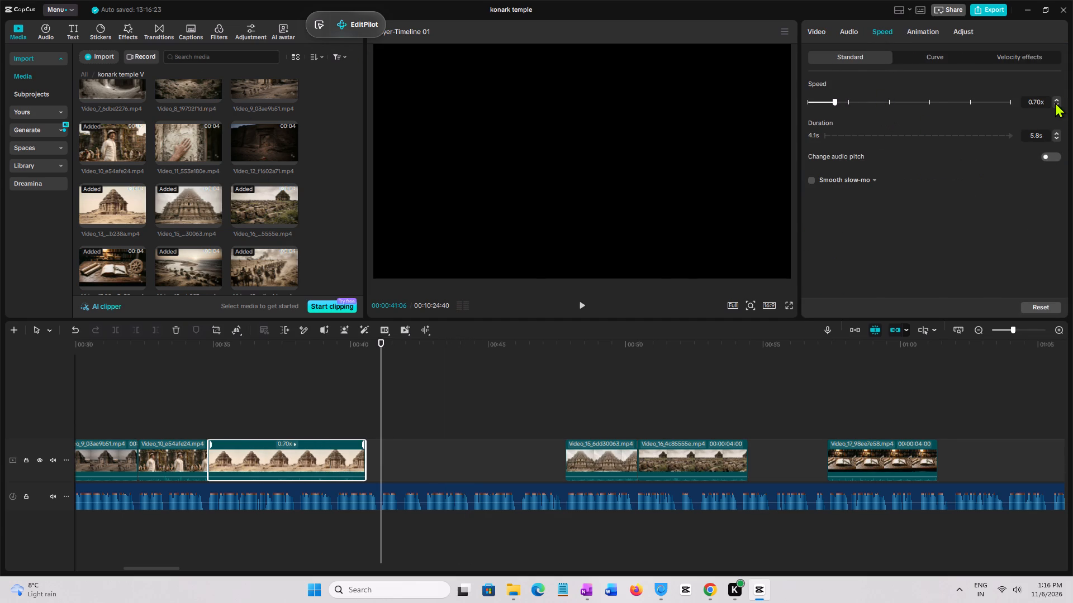
{"action": "left_click", "coordinate": [1055, 102]}
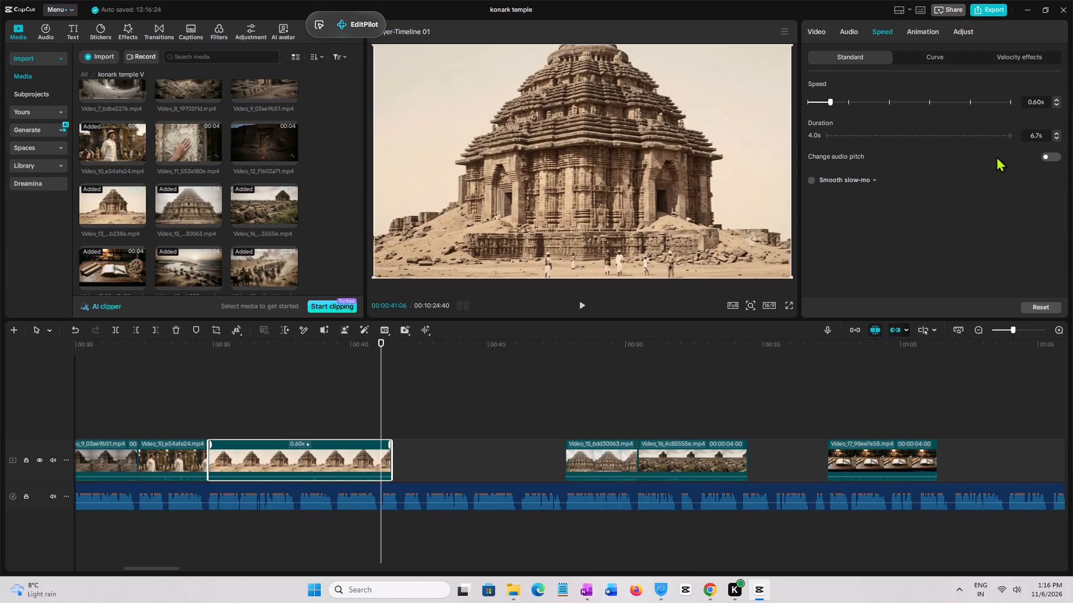
Find the voice-over break near Video_13's end at about 00:00:41:06 and set the clip's duration to 6.3 s.
{"action": "key", "text": "space"}
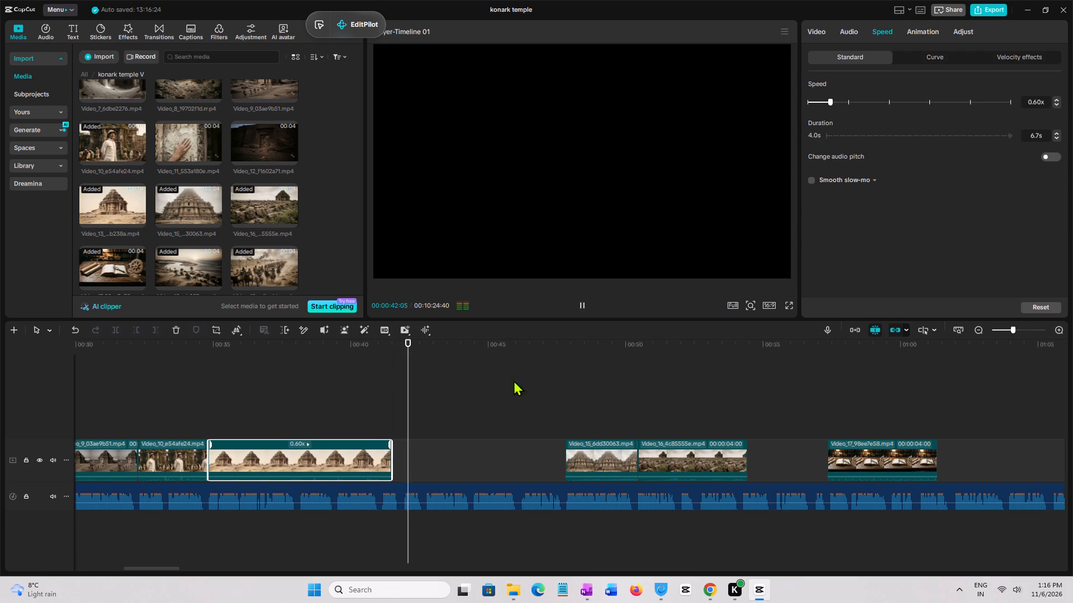
{"action": "left_click", "coordinate": [211, 415]}
{"action": "key", "text": "space"}
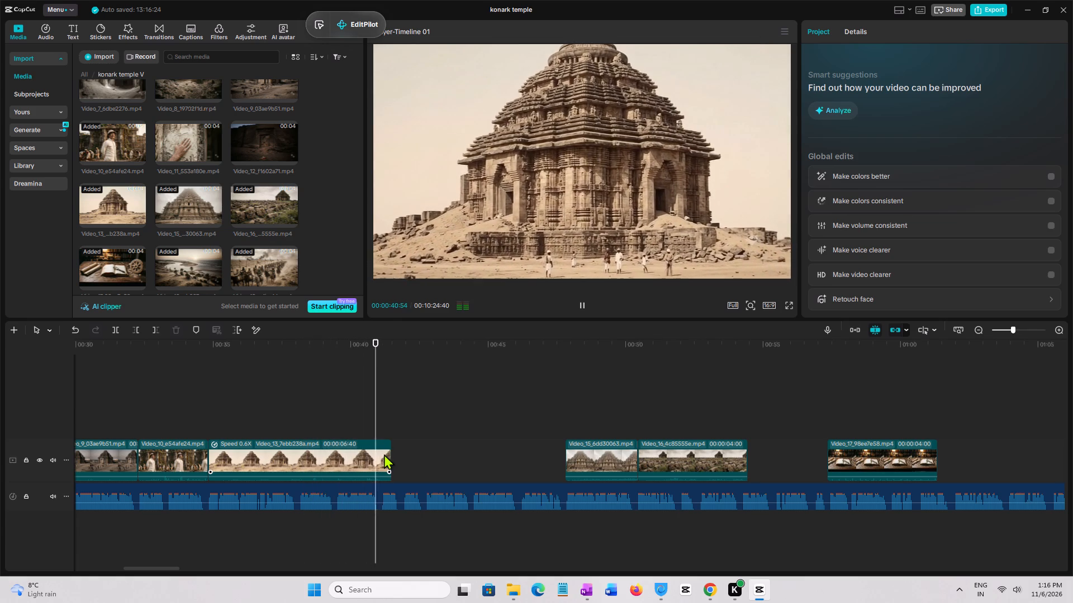
{"action": "left_click", "coordinate": [381, 439]}
{"action": "key", "text": "space"}
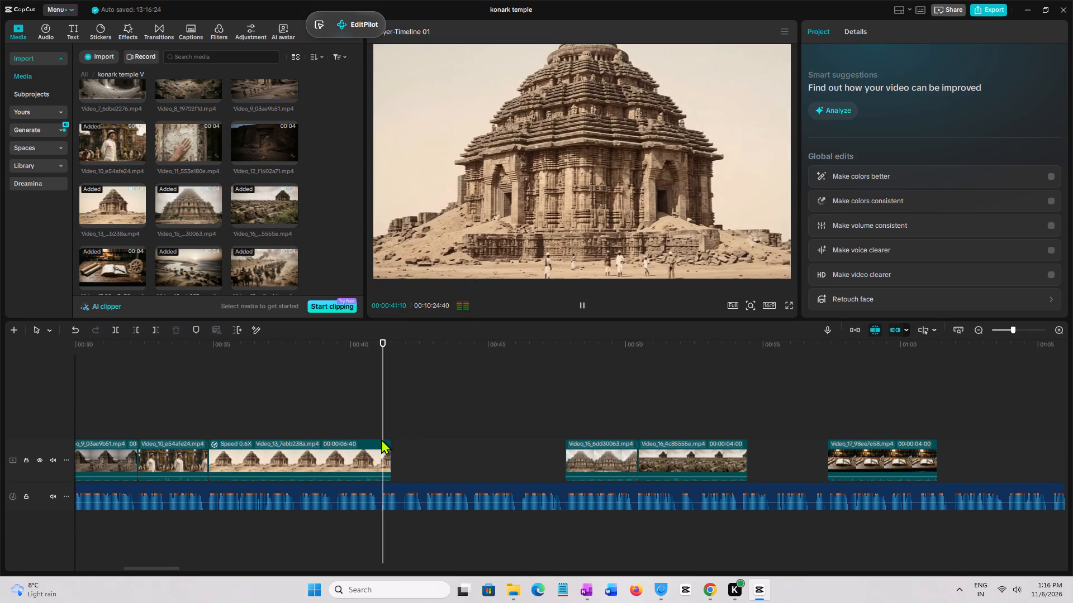
{"action": "left_click", "coordinate": [381, 439]}
{"action": "left_click", "coordinate": [380, 447]}
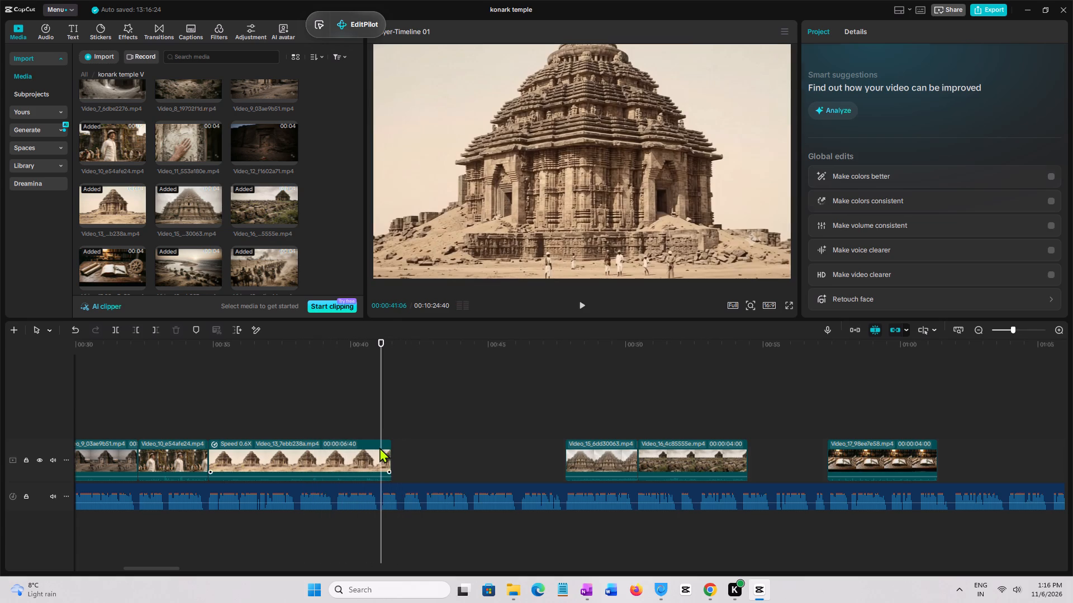
{"action": "left_click", "coordinate": [883, 31]}
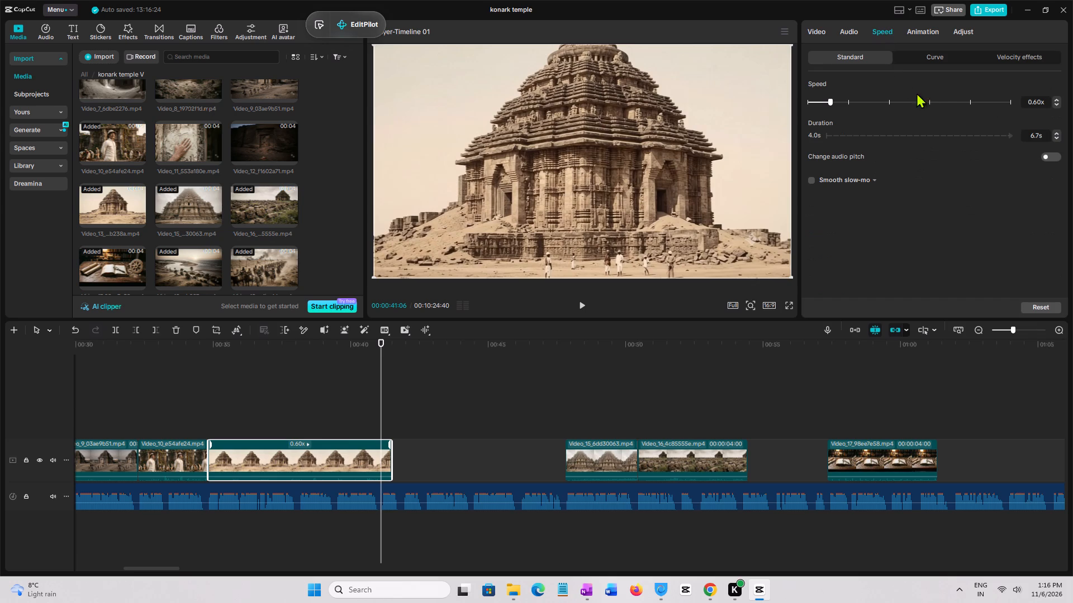
{"action": "triple_click", "coordinate": [1053, 138]}
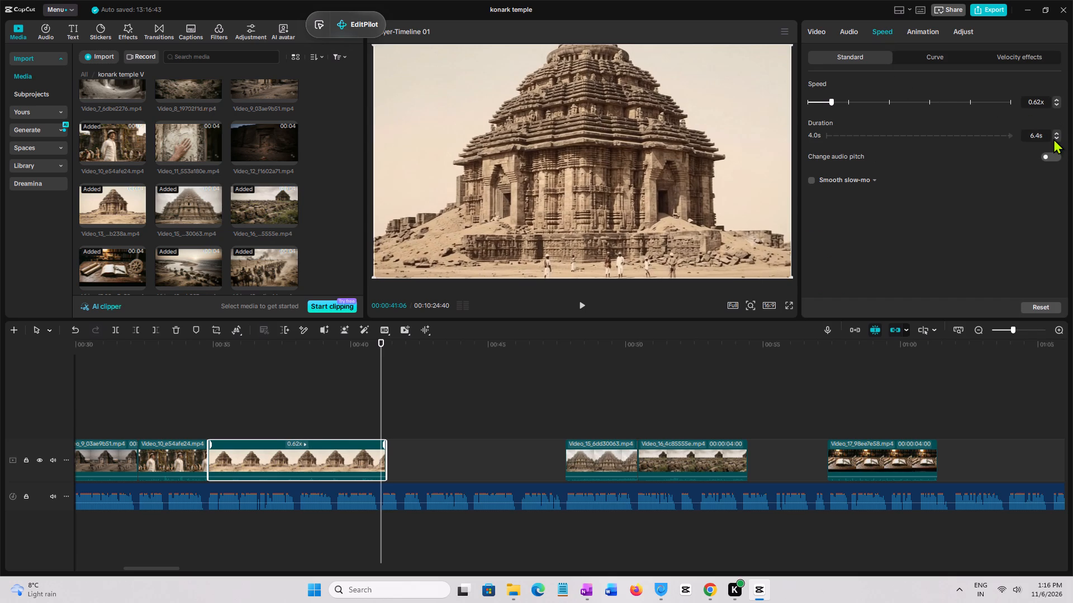
{"action": "left_click", "coordinate": [1053, 138]}
Play the voice-over through the gap after Video_13 and look through the video clips for a match.
{"action": "key", "text": "space"}
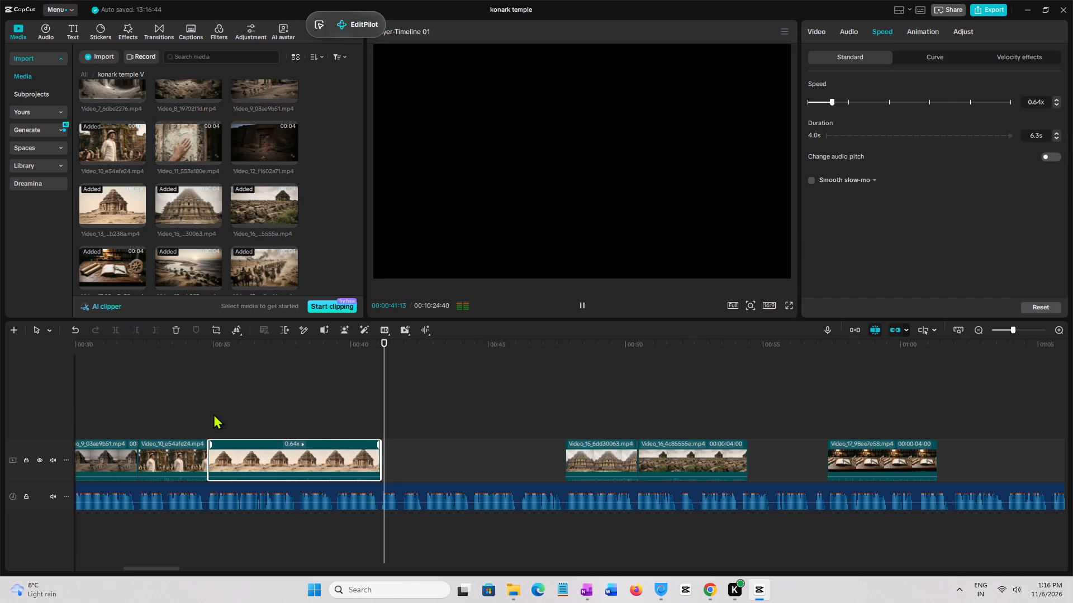
{"action": "scroll", "coordinate": [204, 165], "scroll_direction": "down", "scroll_amount": 1}
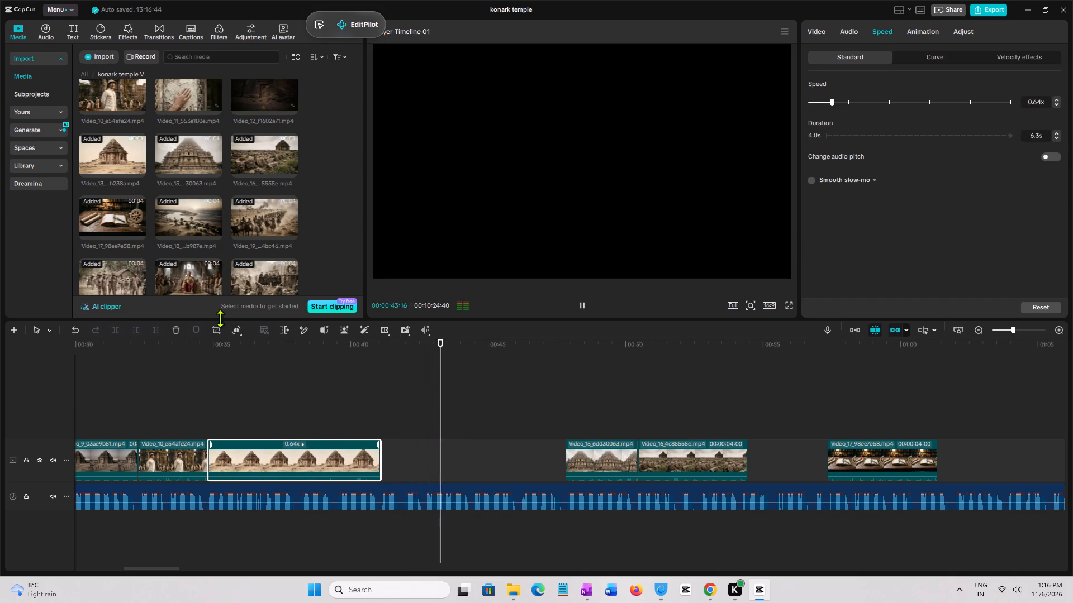
{"action": "scroll", "coordinate": [174, 227], "scroll_direction": "up", "scroll_amount": 1}
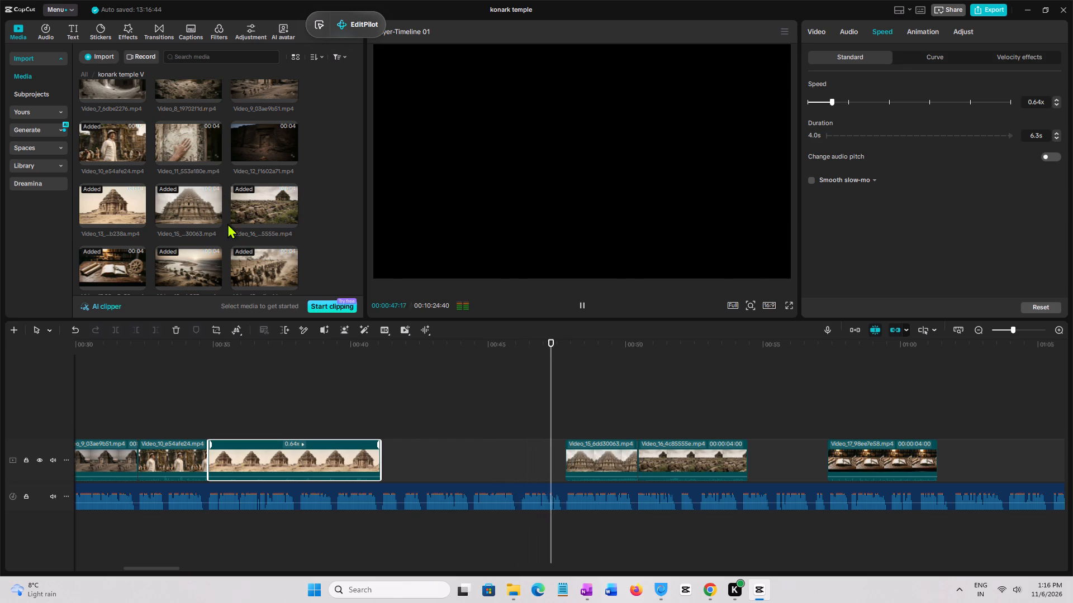
{"action": "key", "text": "space"}
{"action": "left_click", "coordinate": [377, 429]}
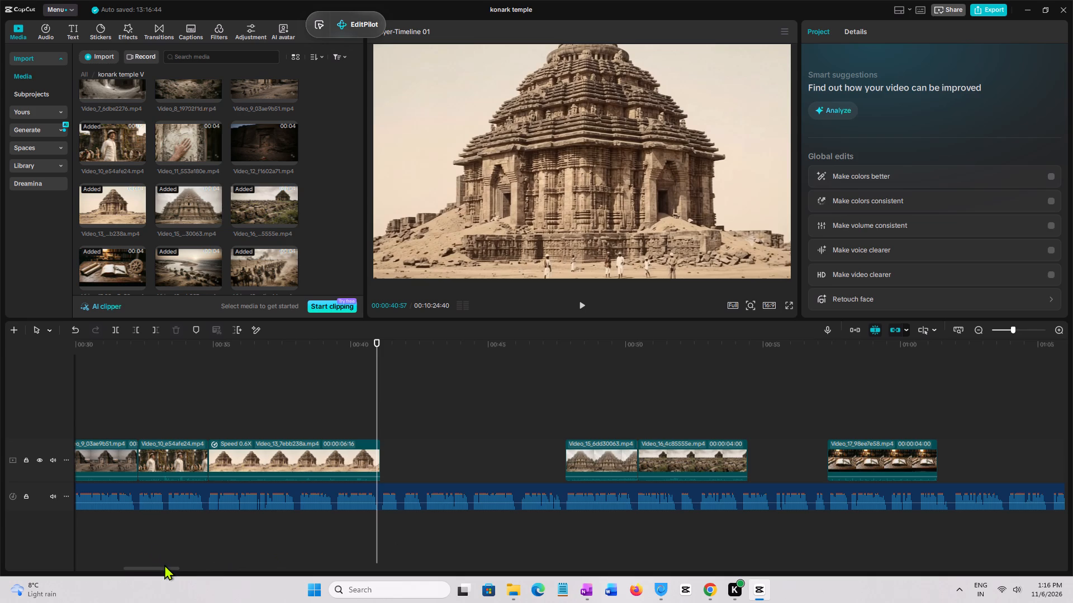
{"action": "key", "text": "space"}
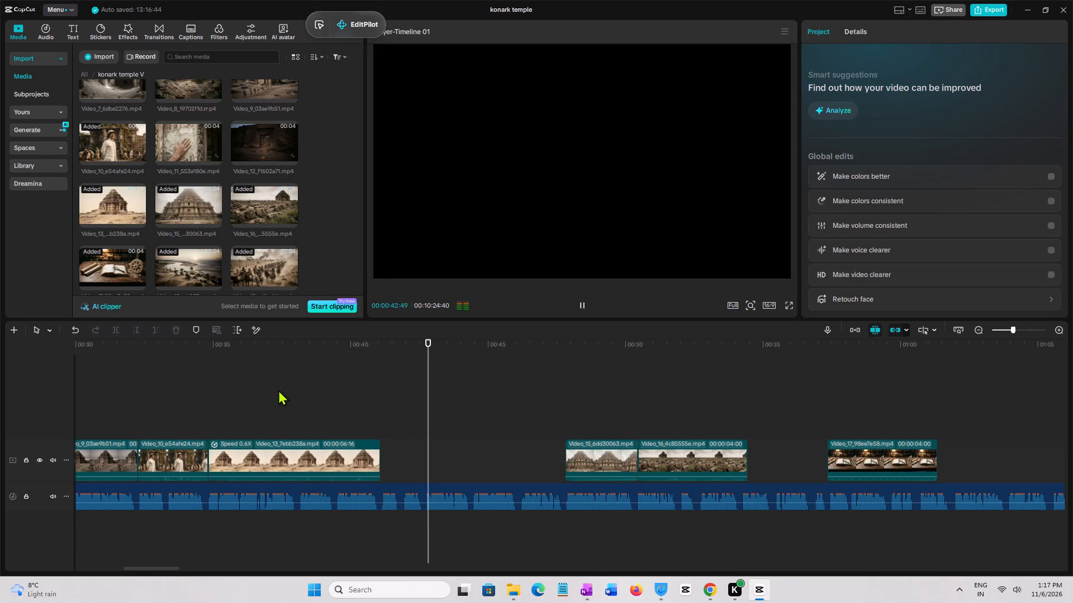
{"action": "key", "text": "space"}
Open the konark temple image folder and preview Scene_10 through Scene_14 as candidates for the gap after Video_13.
{"action": "left_click", "coordinate": [86, 74]}
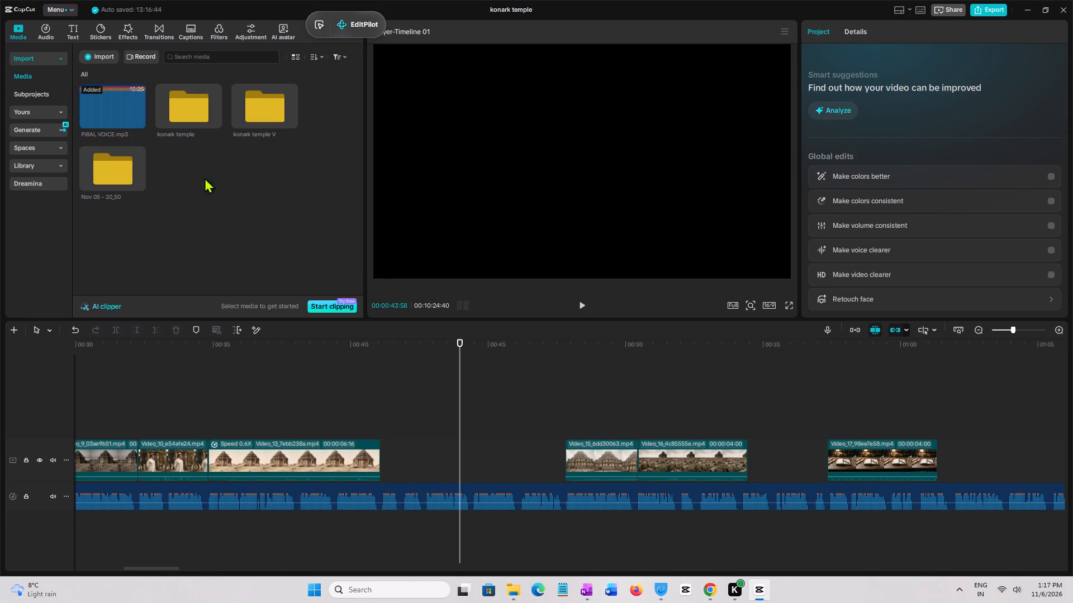
{"action": "double_click", "coordinate": [199, 107]}
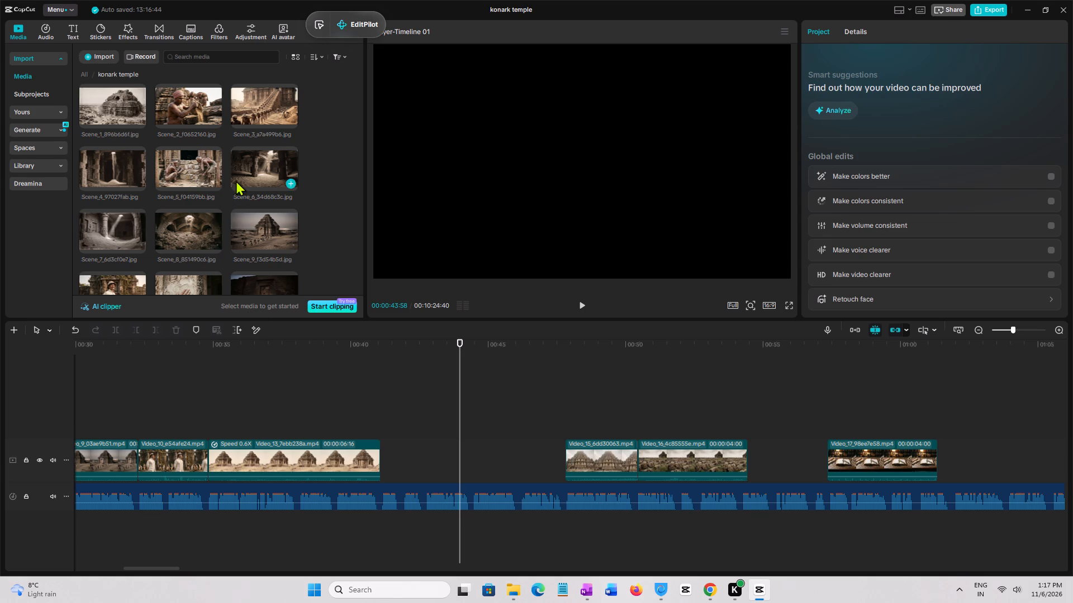
{"action": "scroll", "coordinate": [229, 190], "scroll_direction": "down", "scroll_amount": 2}
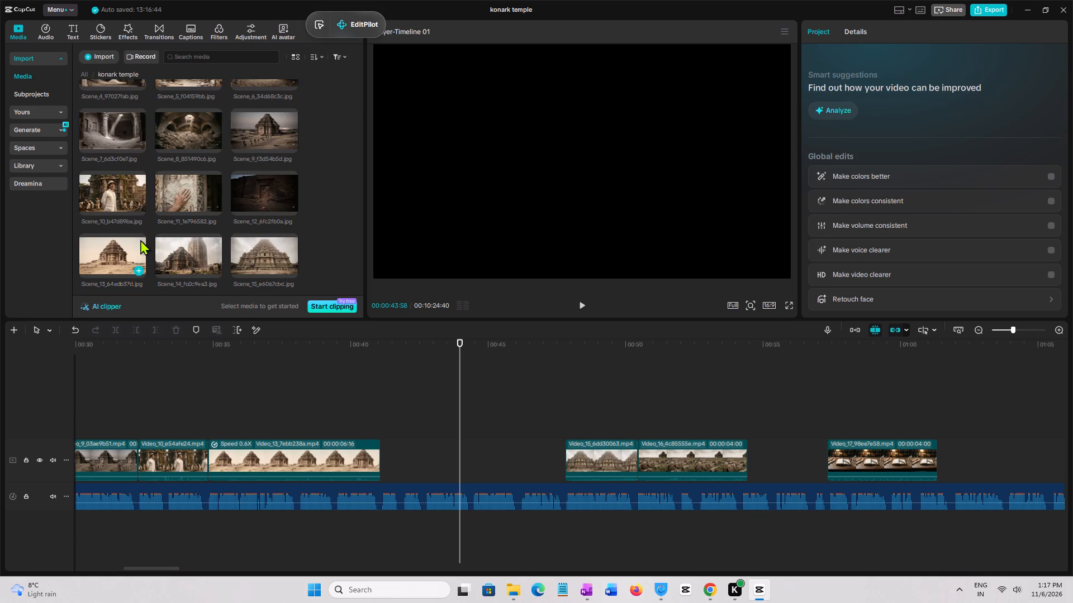
{"action": "left_click", "coordinate": [118, 192]}
{"action": "left_click", "coordinate": [200, 191]}
{"action": "left_click", "coordinate": [272, 187]}
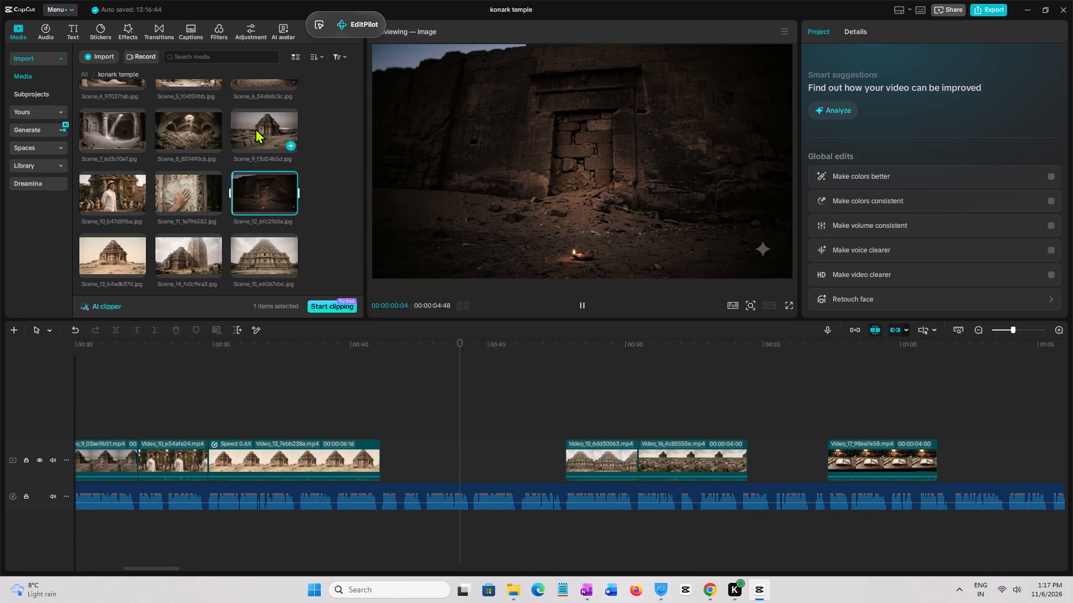
{"action": "scroll", "coordinate": [254, 130], "scroll_direction": "down", "scroll_amount": 1}
{"action": "left_click", "coordinate": [194, 202]}
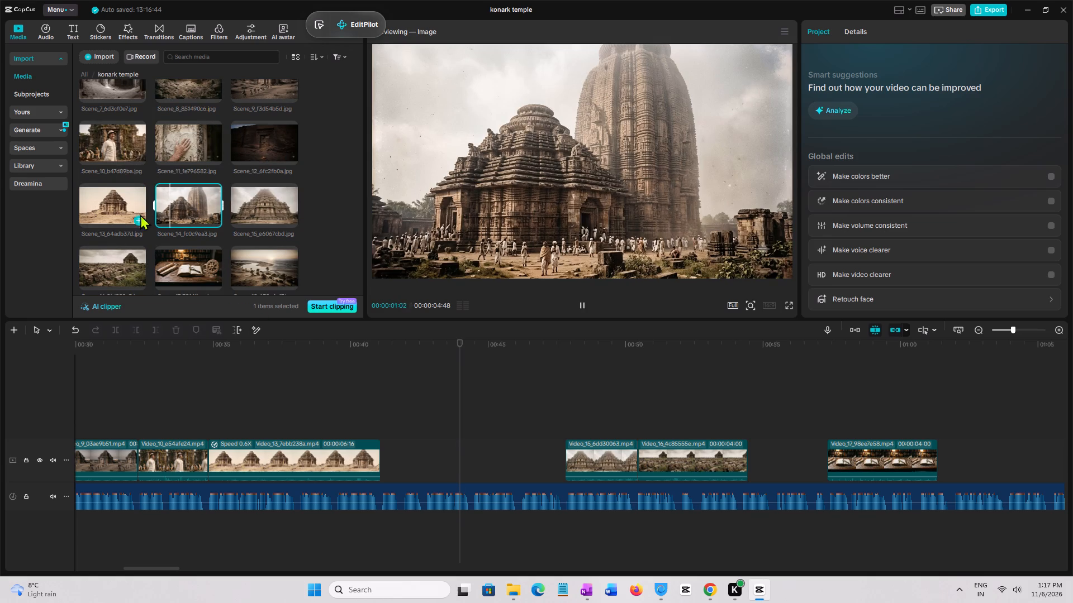
{"action": "left_click", "coordinate": [127, 205]}
{"action": "left_click", "coordinate": [305, 414]}
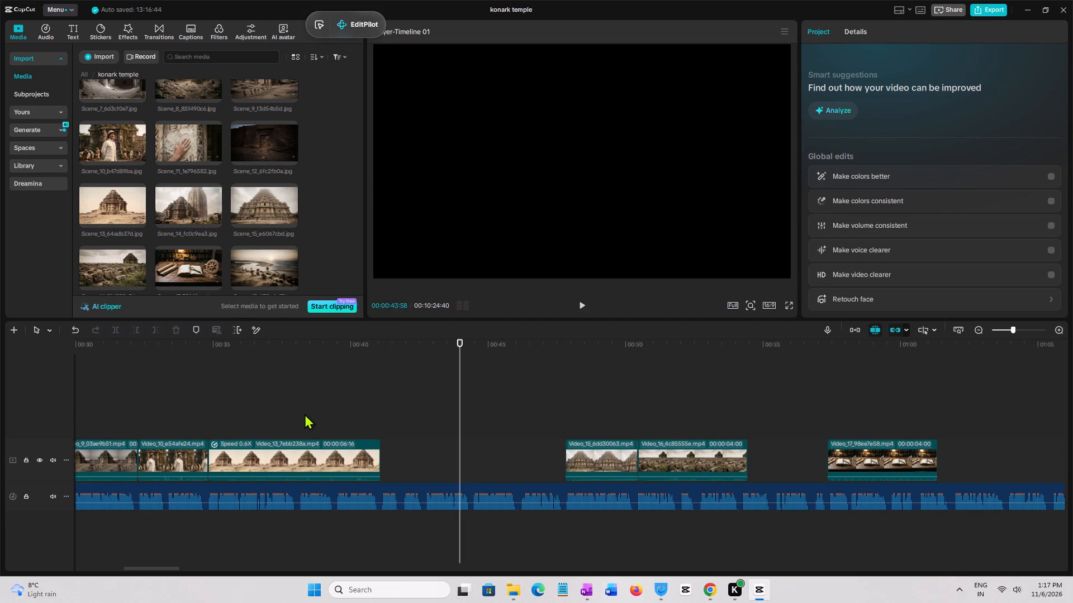
{"action": "key", "text": "space"}
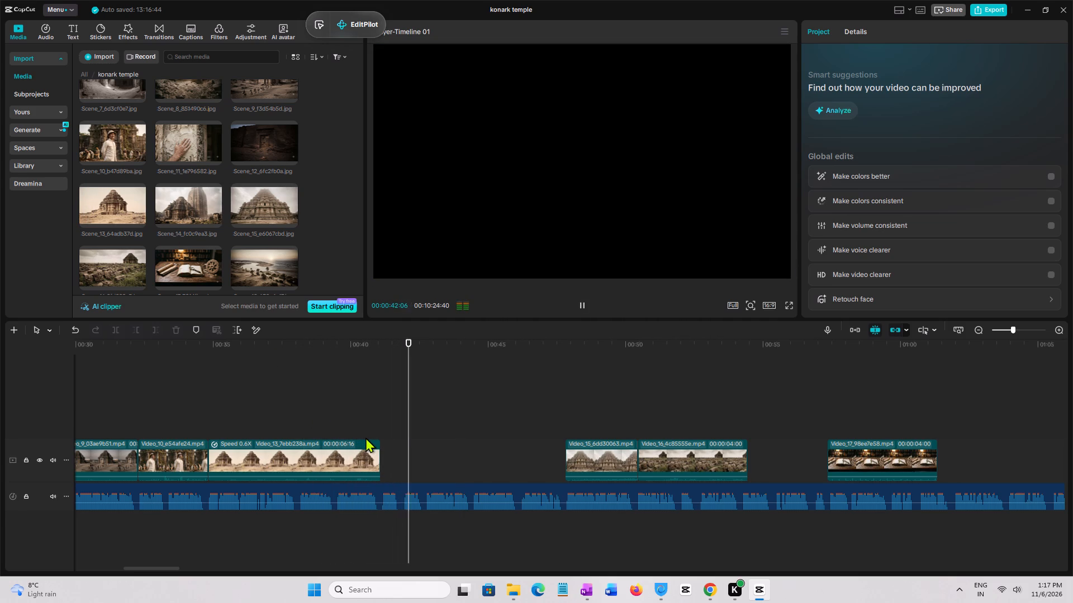
{"action": "key", "text": "space"}
Place the Scene_14 image directly after Video_13 and extend its end to Video_15's start to fill the gap.
{"action": "left_click", "coordinate": [124, 204]}
{"action": "left_click", "coordinate": [193, 204]}
{"action": "left_click_drag", "start_coordinate": [193, 203], "coordinate": [194, 203]}
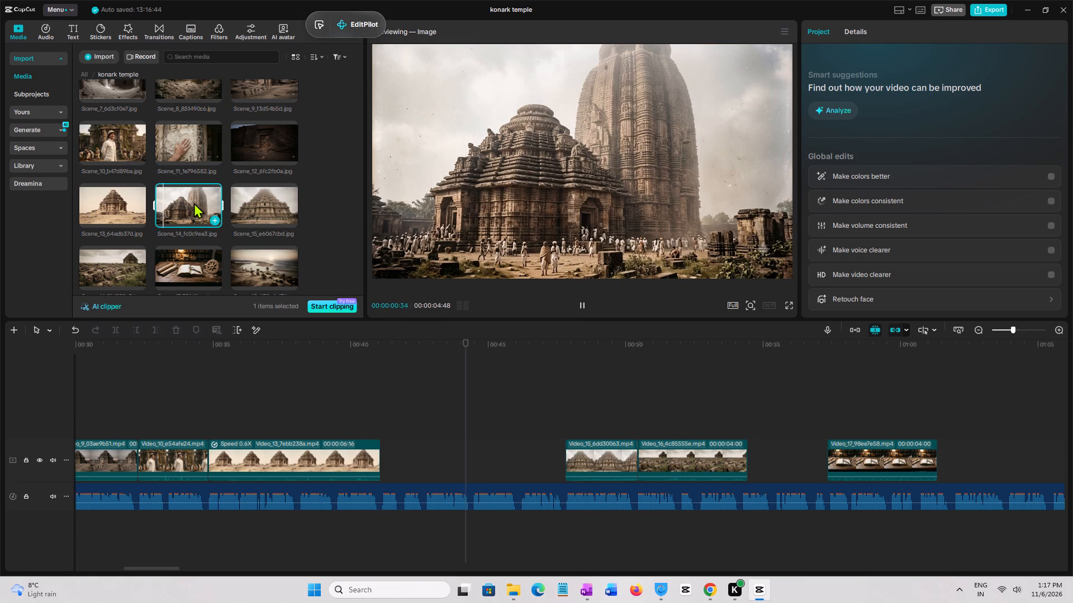
{"action": "left_click_drag", "start_coordinate": [194, 203], "coordinate": [382, 449]}
{"action": "left_click", "coordinate": [379, 419]}
{"action": "key", "text": "space"}
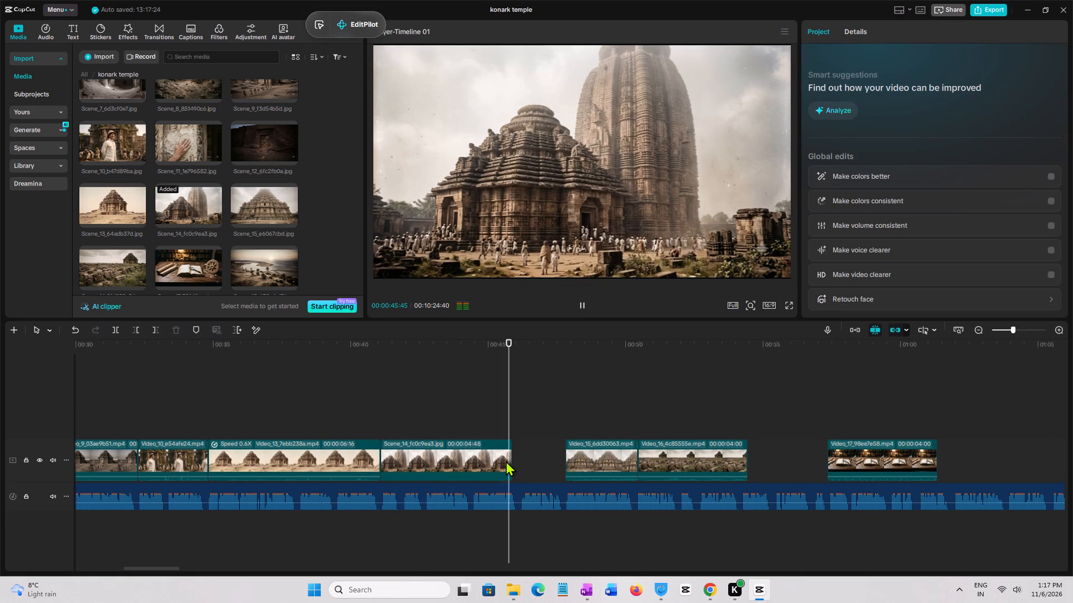
{"action": "key", "text": "space"}
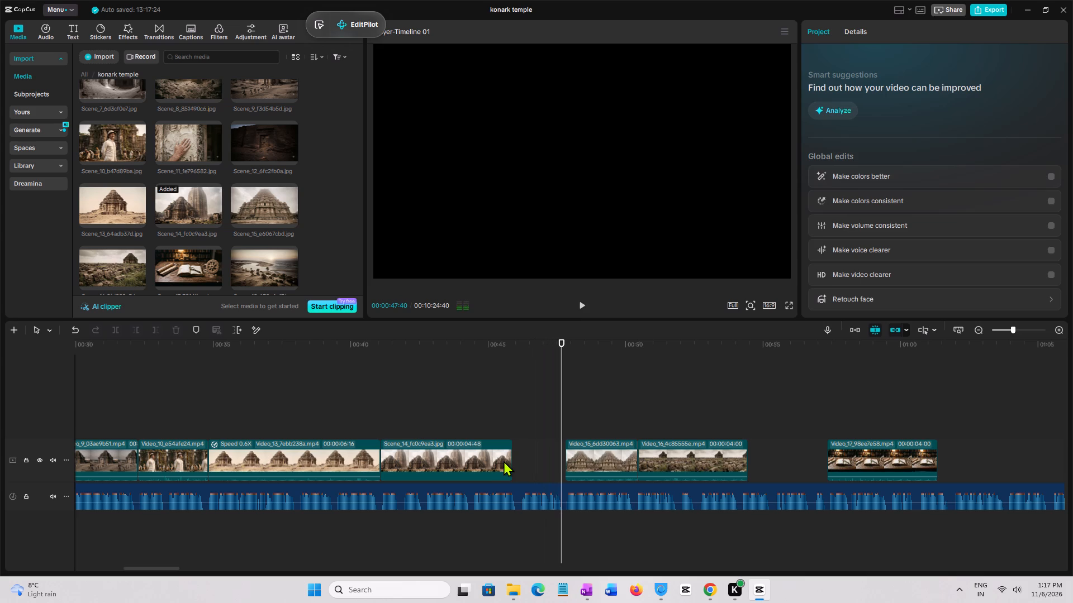
{"action": "left_click", "coordinate": [500, 460]}
{"action": "left_click_drag", "start_coordinate": [514, 460], "coordinate": [577, 457]}
Play back the extended Scene_14 image and the following clips and gaps up to Video_19 against the voice-over.
{"action": "left_click_drag", "start_coordinate": [510, 415], "coordinate": [504, 415]}
{"action": "key", "text": "space"}
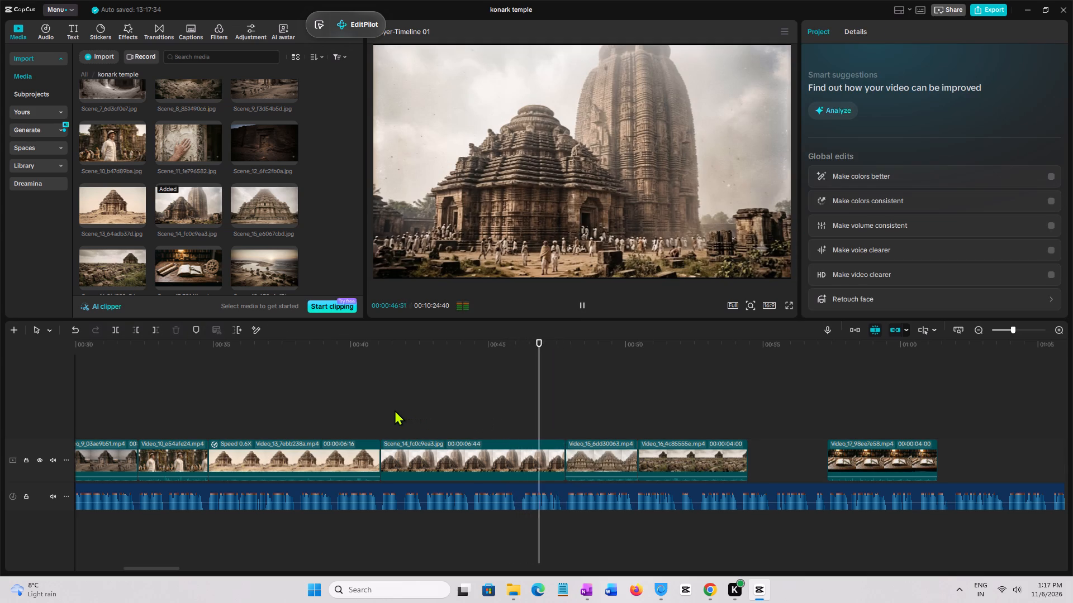
{"action": "left_click", "coordinate": [373, 405]}
{"action": "key", "text": "space"}
{"action": "key", "text": "space"}
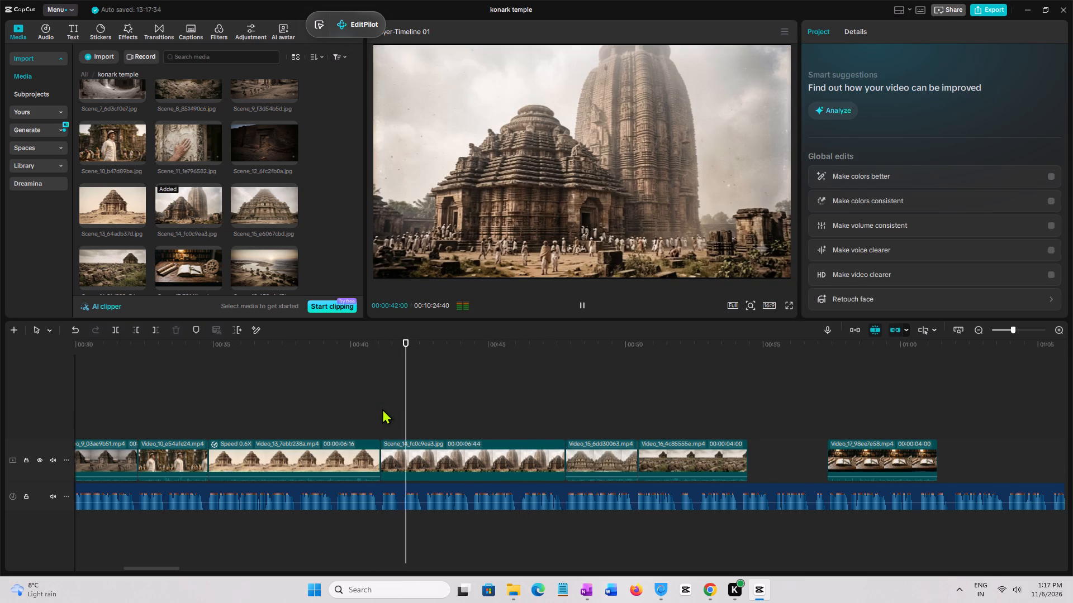
{"action": "scroll", "coordinate": [201, 201], "scroll_direction": "down", "scroll_amount": 1}
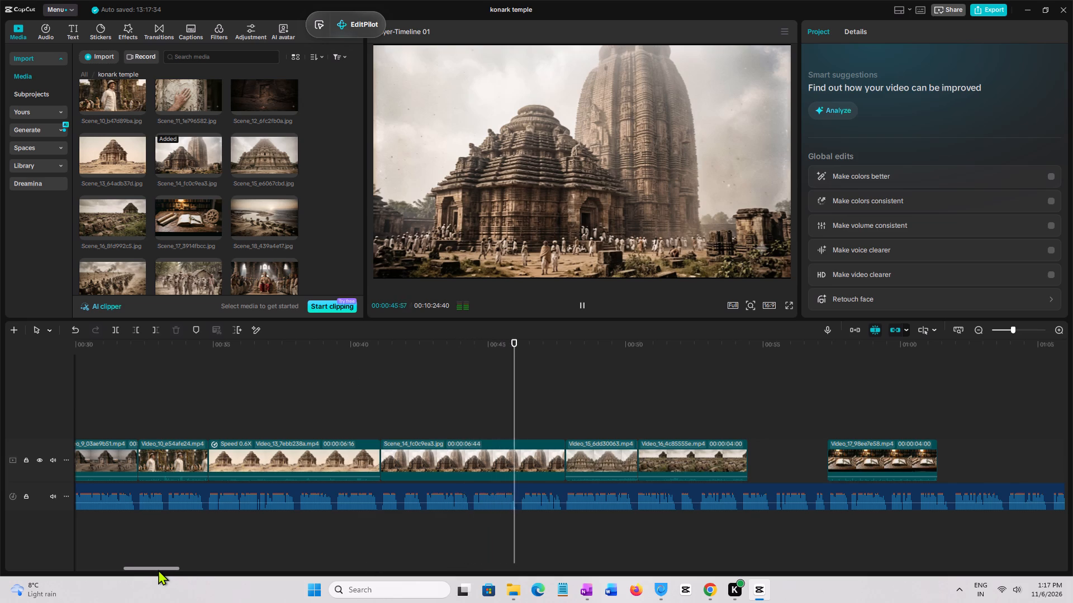
{"action": "left_click_drag", "start_coordinate": [155, 569], "coordinate": [174, 569]}
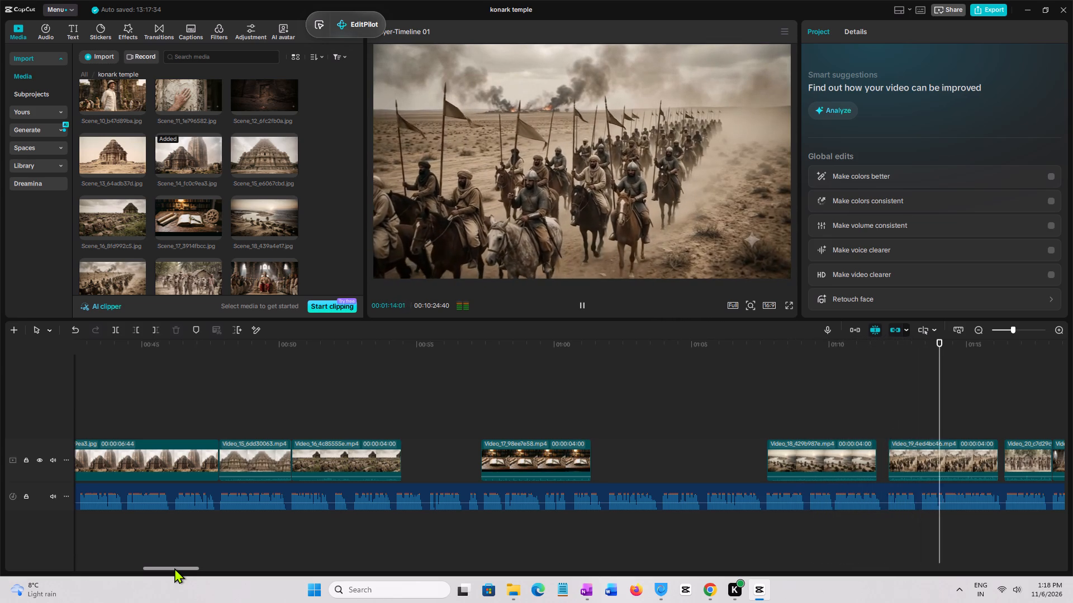
Play the voice-over from Video_16 into the gap after it, slow Video_16 to 0.60x and replay the result.
{"action": "left_click", "coordinate": [305, 421]}
{"action": "left_click", "coordinate": [285, 408]}
{"action": "key", "text": "space"}
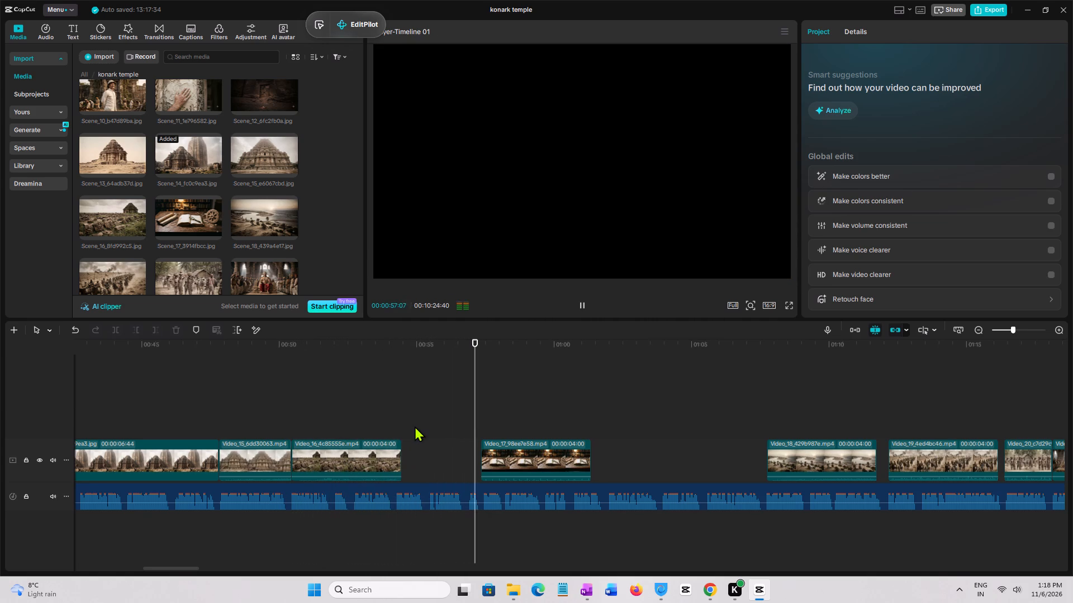
{"action": "left_click", "coordinate": [291, 426]}
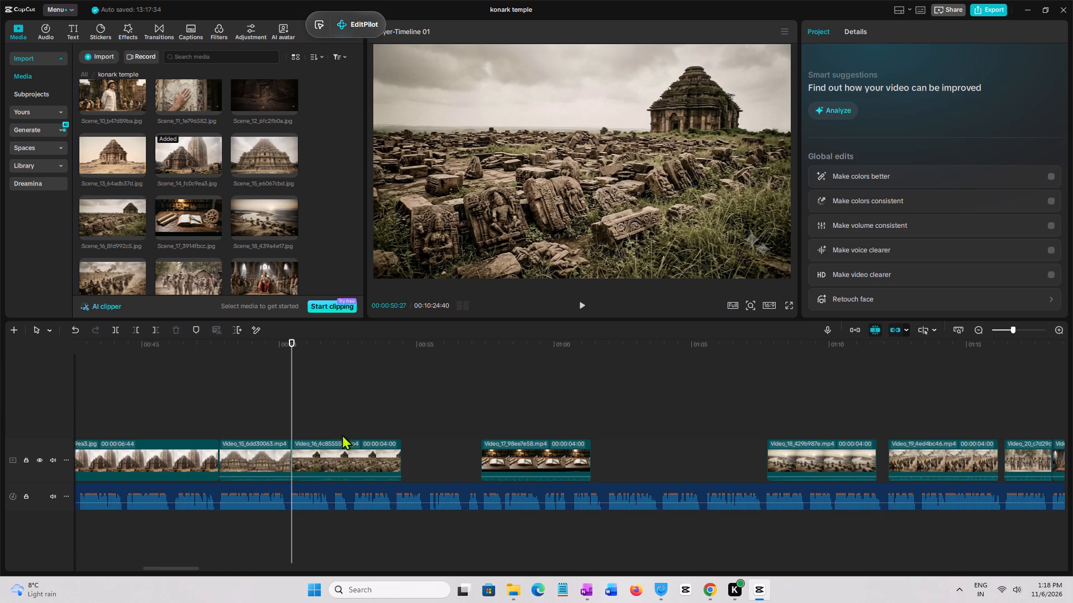
{"action": "left_click", "coordinate": [349, 448]}
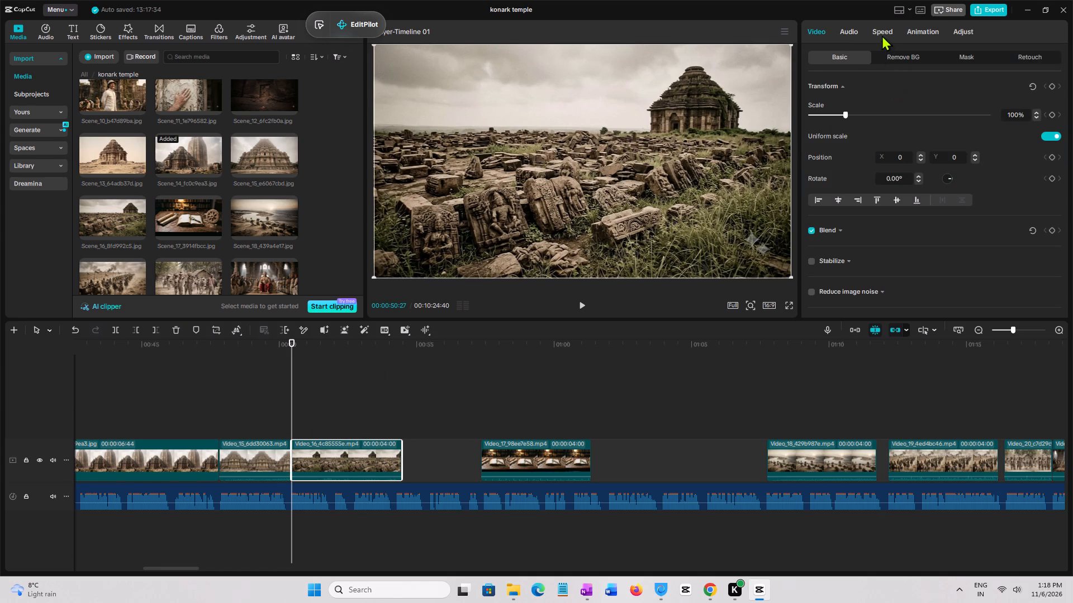
{"action": "left_click", "coordinate": [882, 35]}
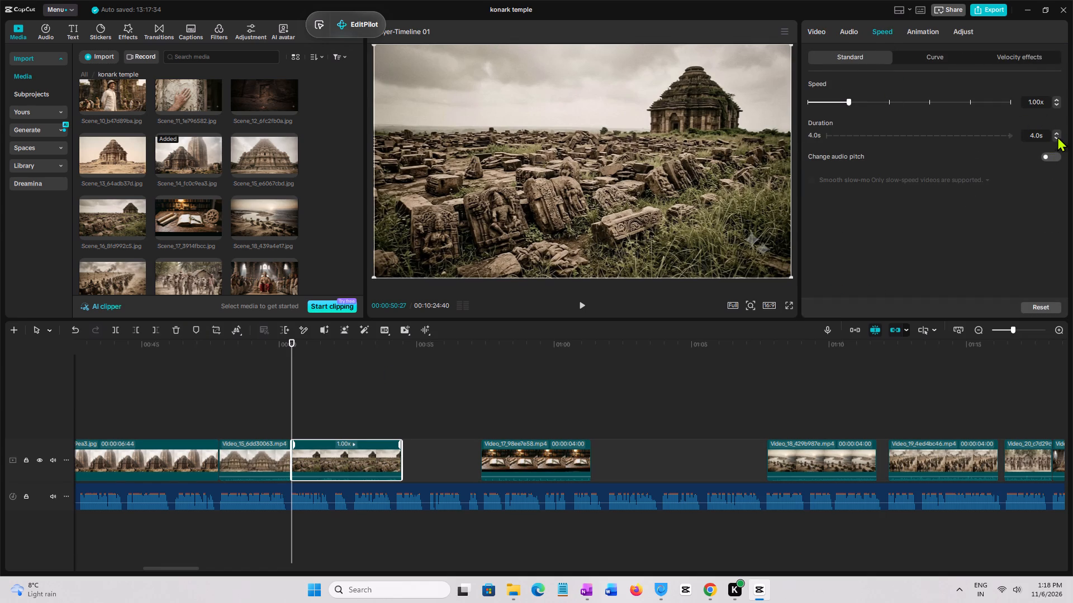
{"action": "triple_click", "coordinate": [1058, 103]}
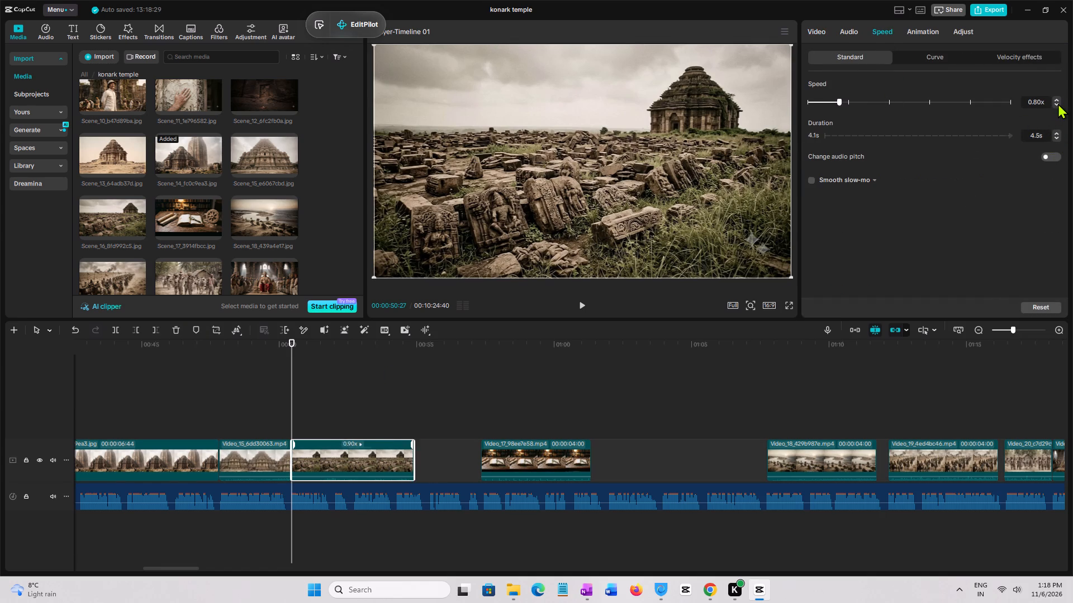
{"action": "left_click", "coordinate": [1058, 103]}
{"action": "key", "text": "space"}
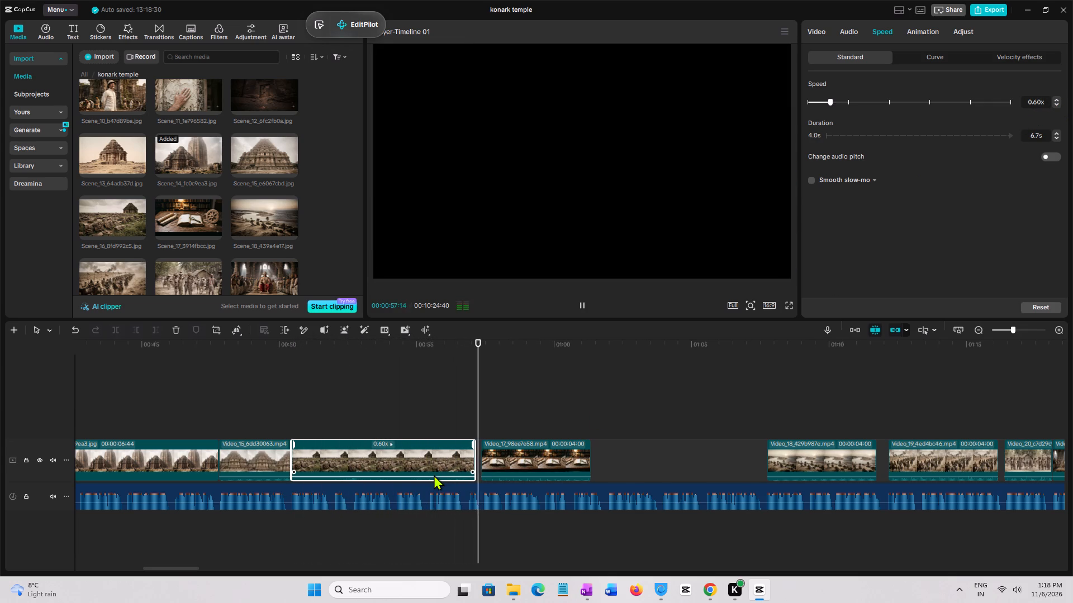
{"action": "key", "text": "space"}
Move Video_17 so it starts directly at the end of the slowed Video_16.
{"action": "left_click", "coordinate": [526, 461]}
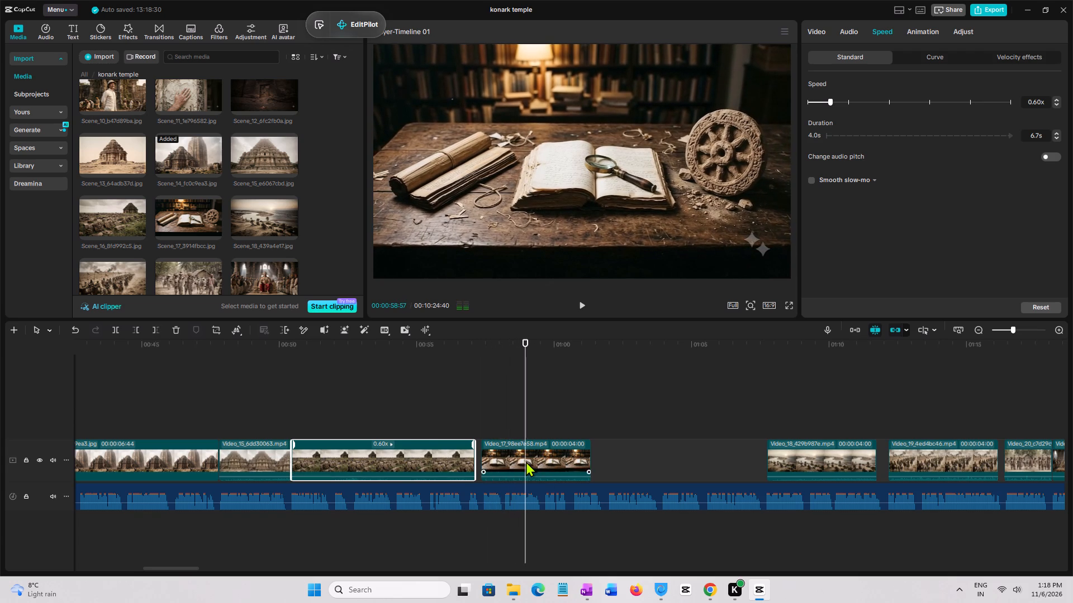
{"action": "left_click_drag", "start_coordinate": [526, 461], "coordinate": [520, 461]}
Find the voice-over break after Video_17 at about 00:01:03:50 and slow Video_17 to 0.60x to reach it.
{"action": "left_click", "coordinate": [469, 418]}
{"action": "key", "text": "space"}
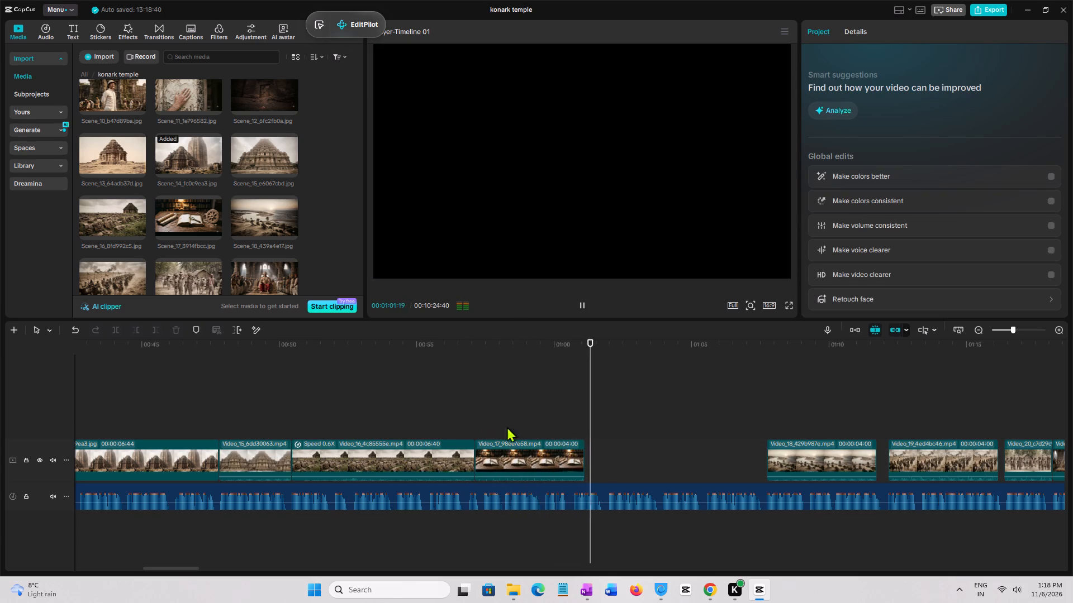
{"action": "left_click", "coordinate": [656, 434]}
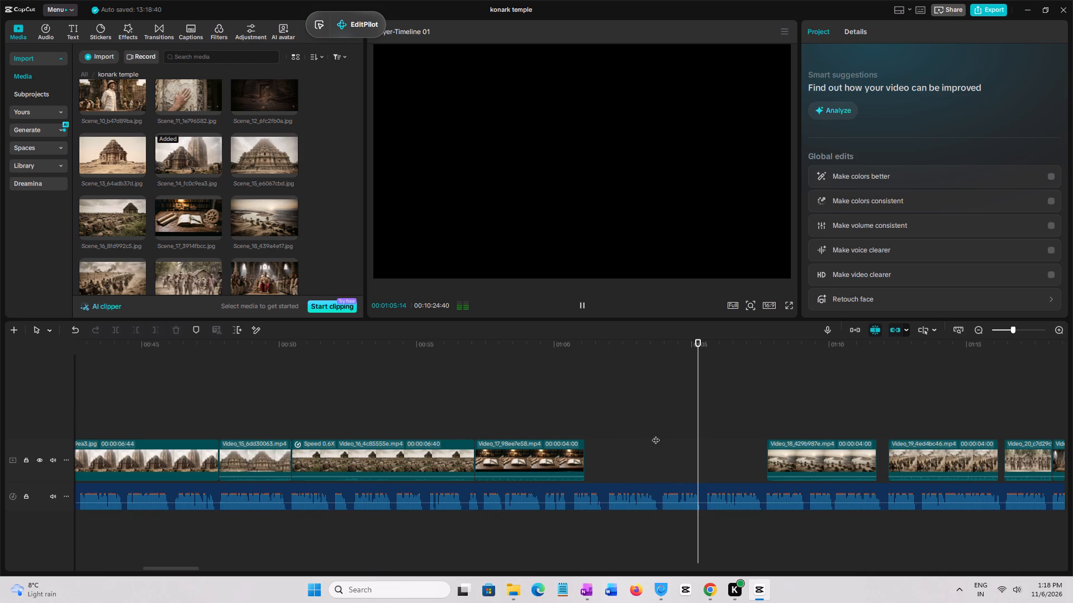
{"action": "left_click", "coordinate": [659, 434]}
{"action": "left_click", "coordinate": [519, 465]}
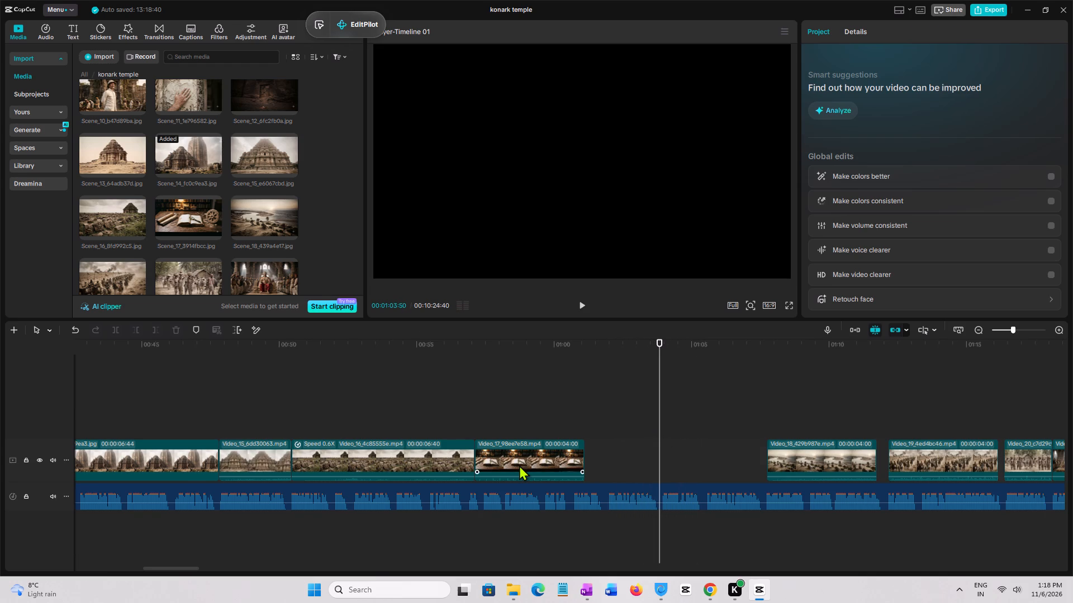
{"action": "left_click", "coordinate": [884, 32]}
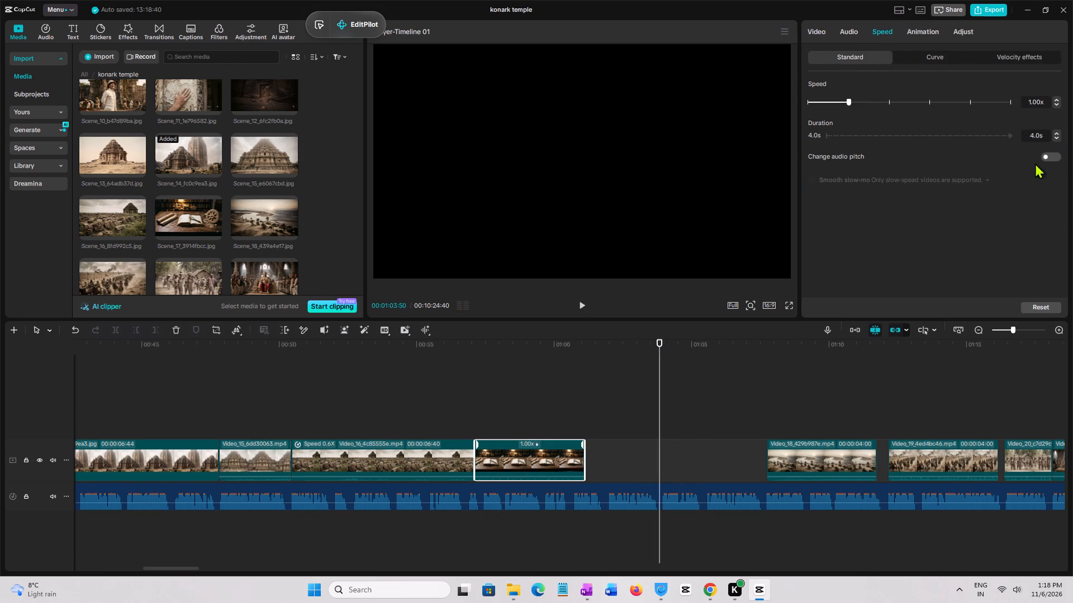
{"action": "triple_click", "coordinate": [1052, 102]}
{"action": "left_click", "coordinate": [1051, 102]}
{"action": "left_click", "coordinate": [1051, 102]}
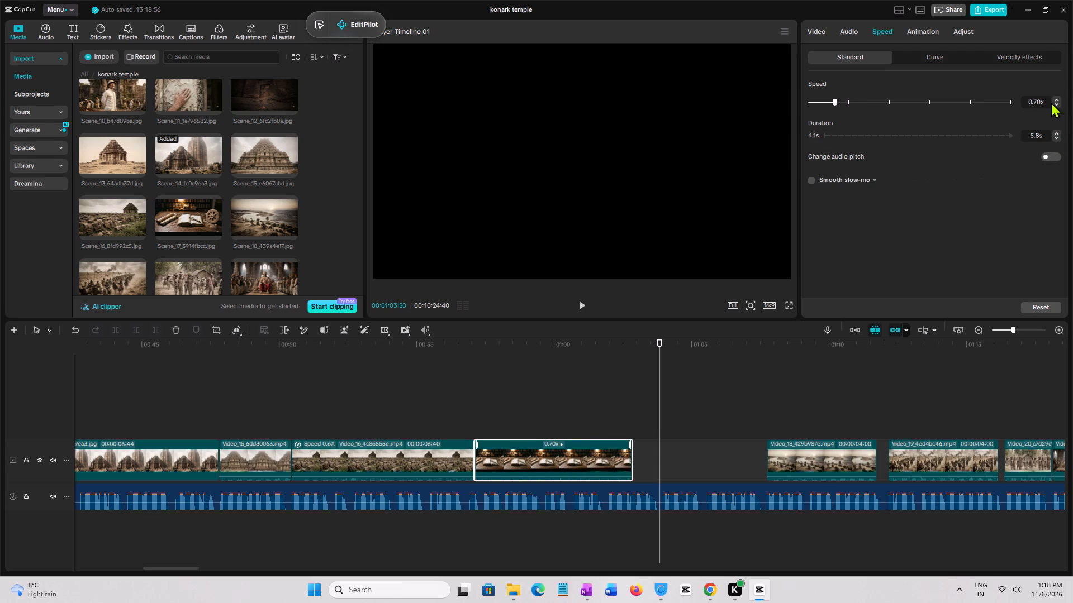
{"action": "left_click", "coordinate": [1058, 105]}
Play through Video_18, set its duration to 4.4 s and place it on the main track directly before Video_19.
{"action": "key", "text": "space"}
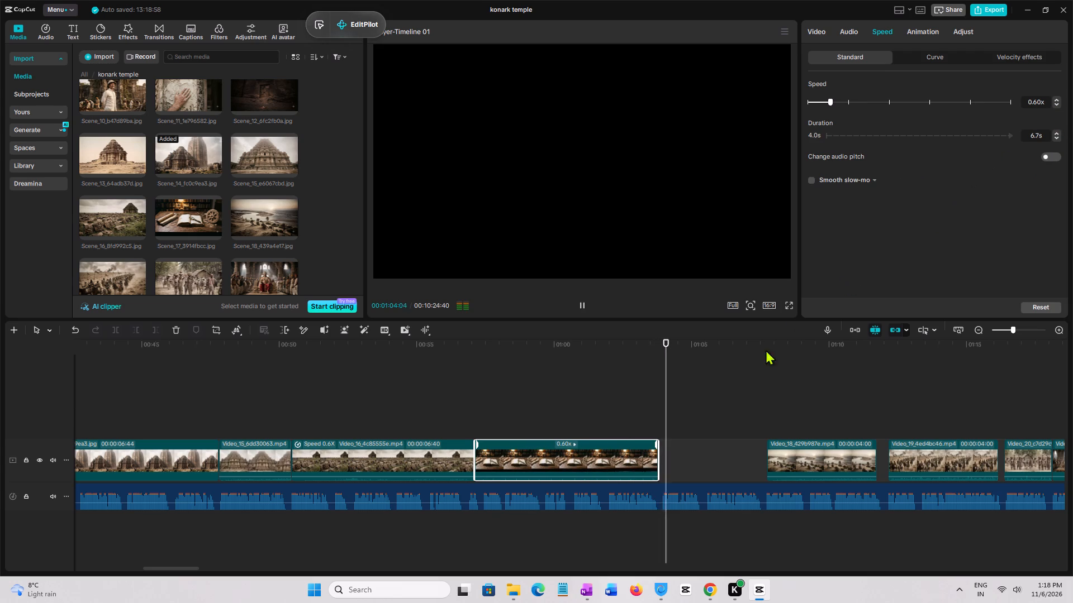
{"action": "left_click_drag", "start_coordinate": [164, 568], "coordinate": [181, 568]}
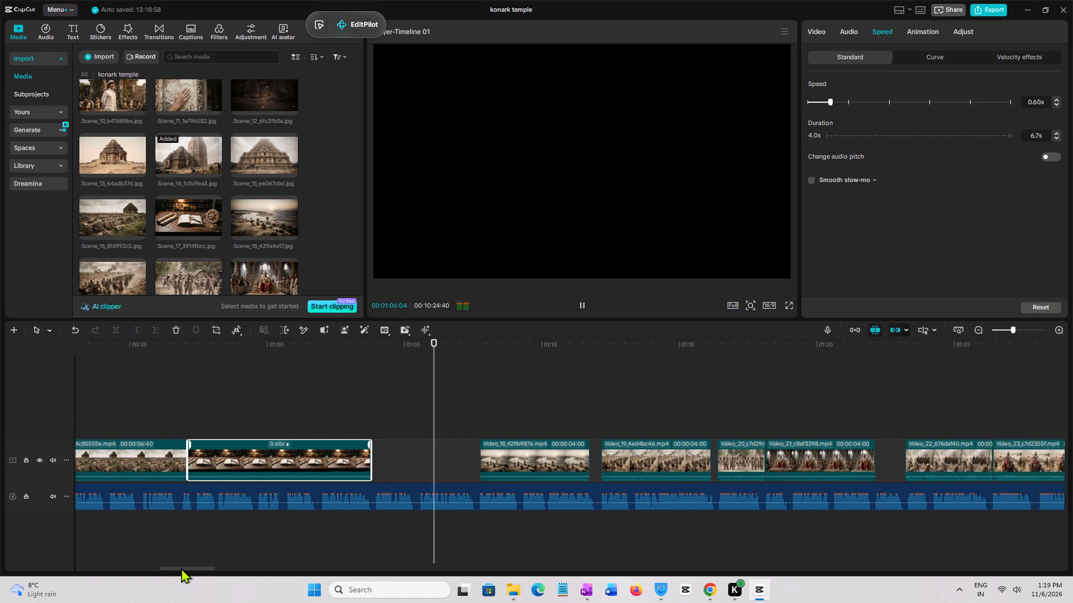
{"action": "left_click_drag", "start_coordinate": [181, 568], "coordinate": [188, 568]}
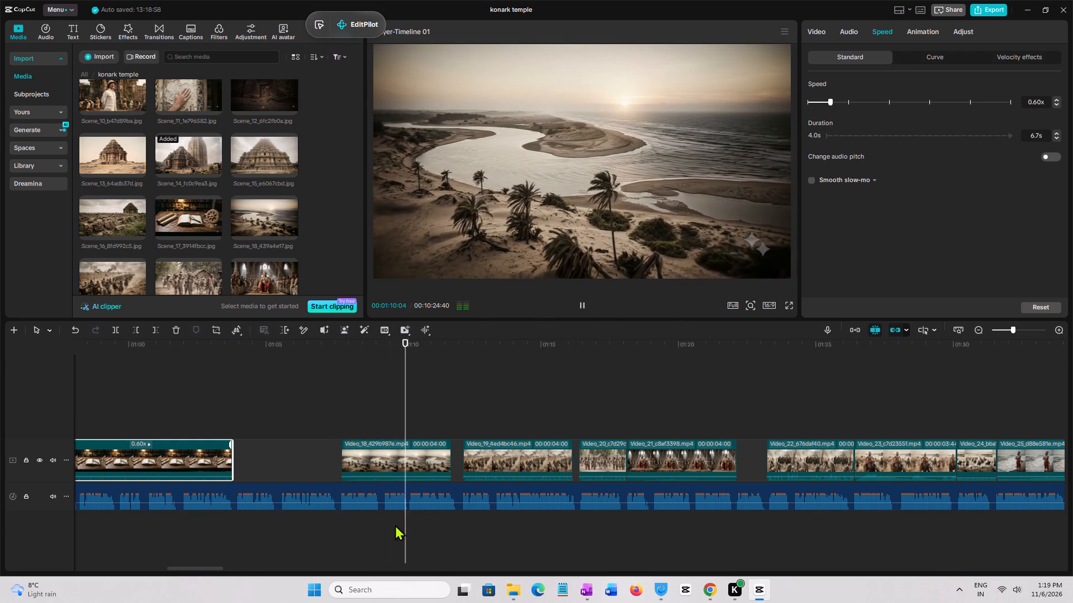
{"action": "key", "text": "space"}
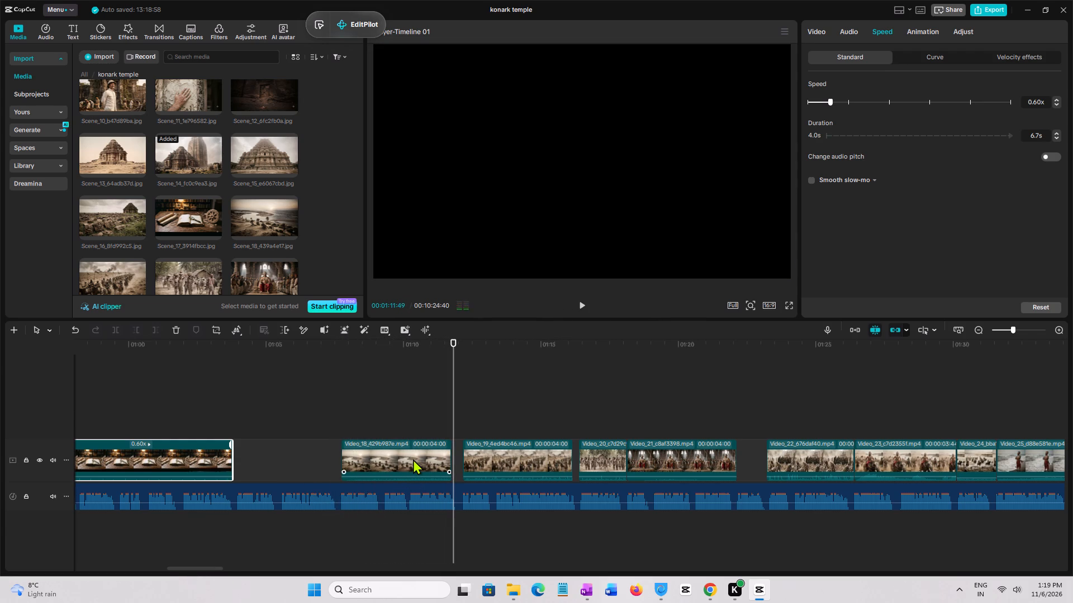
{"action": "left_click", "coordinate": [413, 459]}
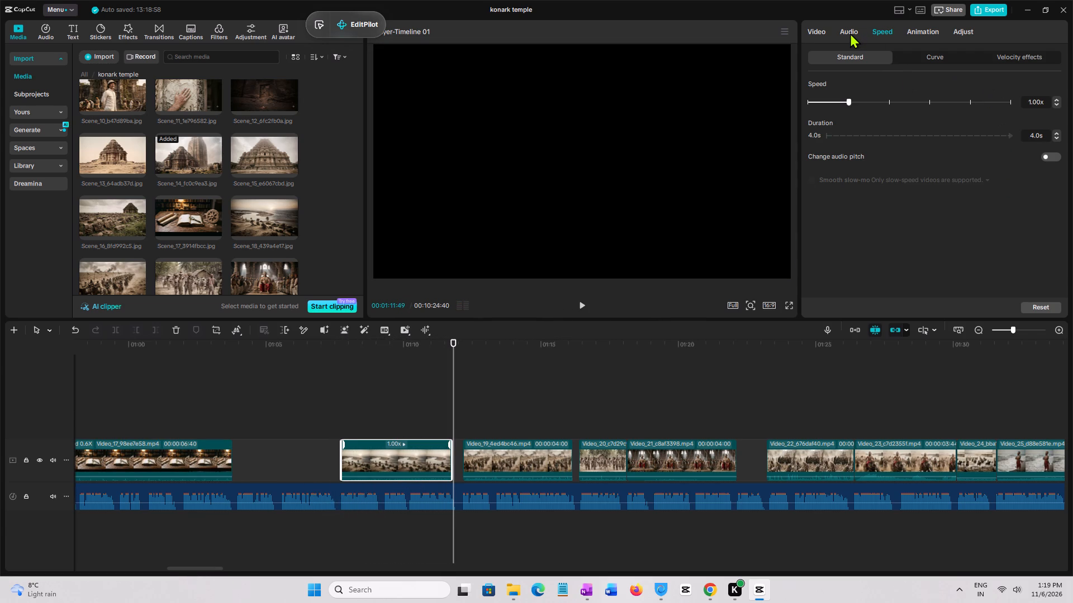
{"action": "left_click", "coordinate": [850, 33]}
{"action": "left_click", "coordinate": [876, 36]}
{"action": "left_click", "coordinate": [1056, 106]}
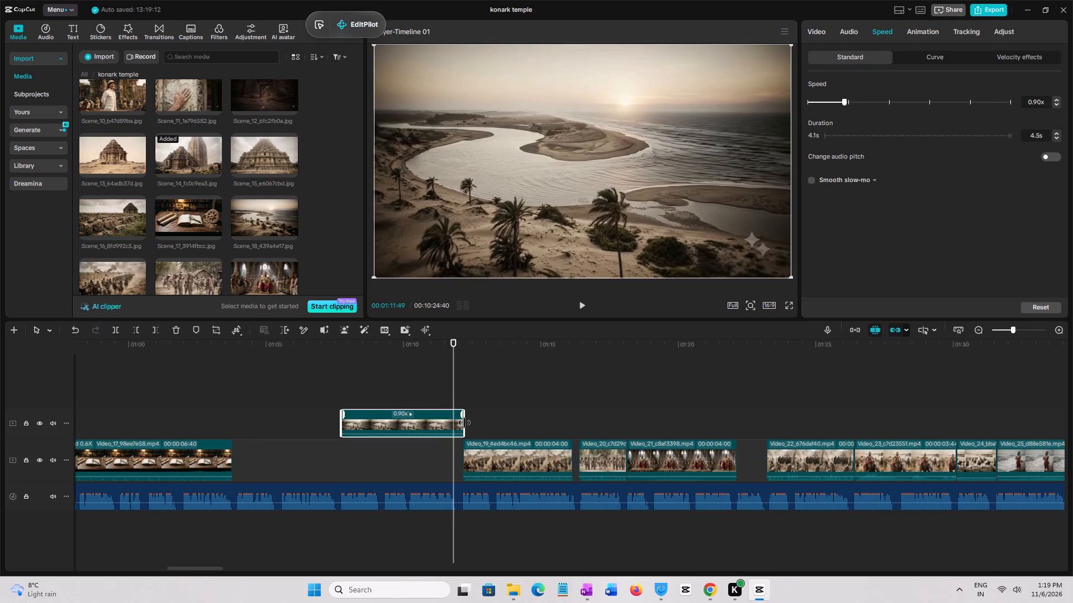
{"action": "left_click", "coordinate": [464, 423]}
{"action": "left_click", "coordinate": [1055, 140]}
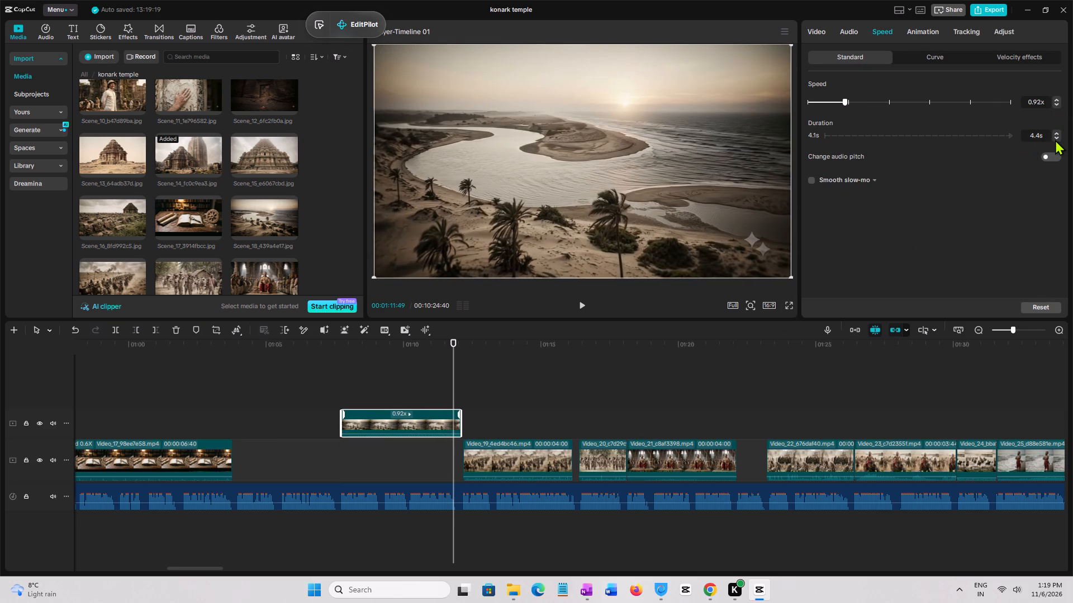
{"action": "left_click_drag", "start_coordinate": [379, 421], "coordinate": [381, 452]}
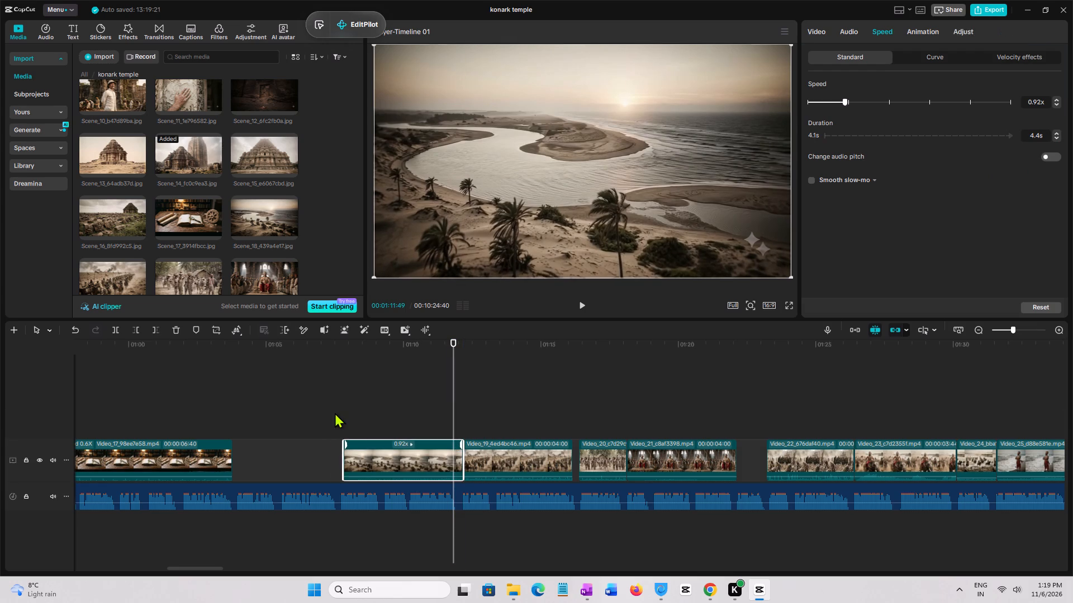
Find the voice-over break before Video_18 and move the clip to start there, at about 00:01:07:41.
{"action": "left_click", "coordinate": [335, 413]}
{"action": "key", "text": "space"}
{"action": "key", "text": "space"}
{"action": "left_click", "coordinate": [340, 433]}
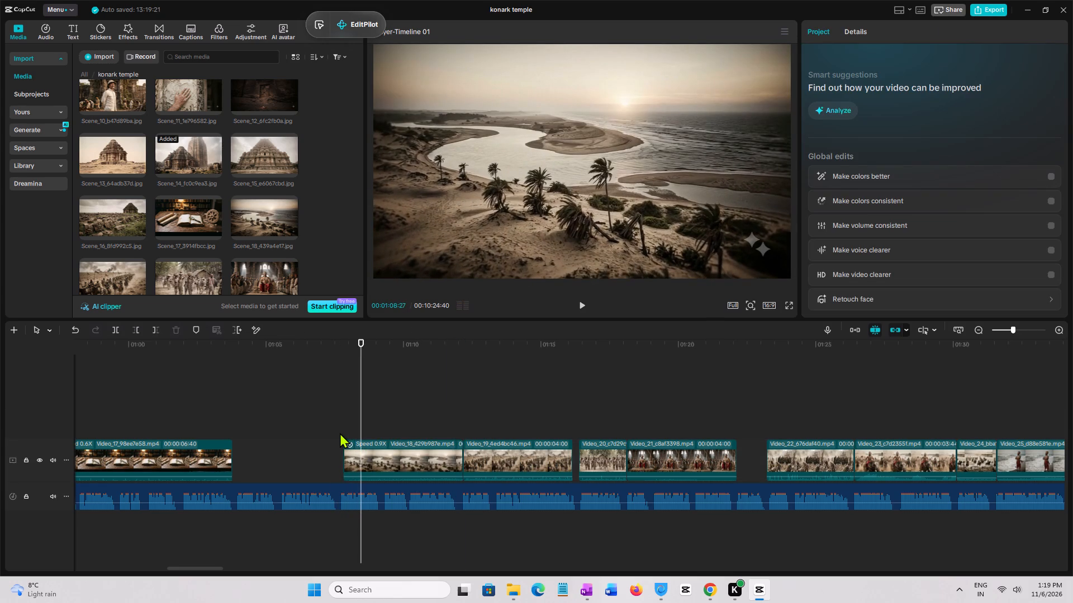
{"action": "left_click", "coordinate": [365, 449]}
{"action": "left_click_drag", "start_coordinate": [371, 455], "coordinate": [365, 455]}
Lengthen Video_18 slightly past 4.5 s, trim the excess at Video_19's start and fit the clip back on the main track.
{"action": "left_click", "coordinate": [889, 33]}
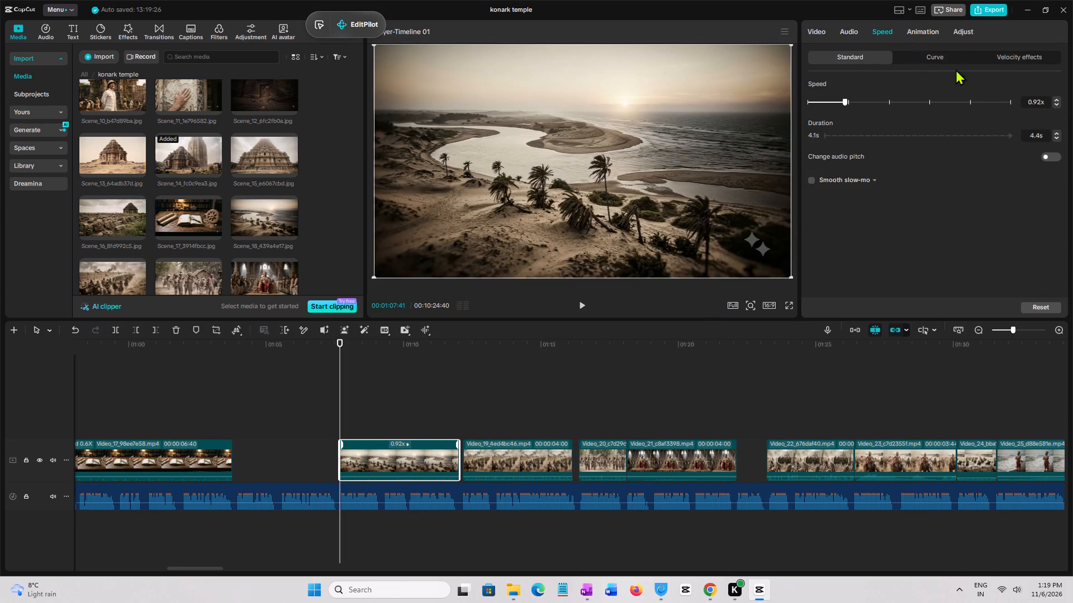
{"action": "left_click", "coordinate": [1057, 134]}
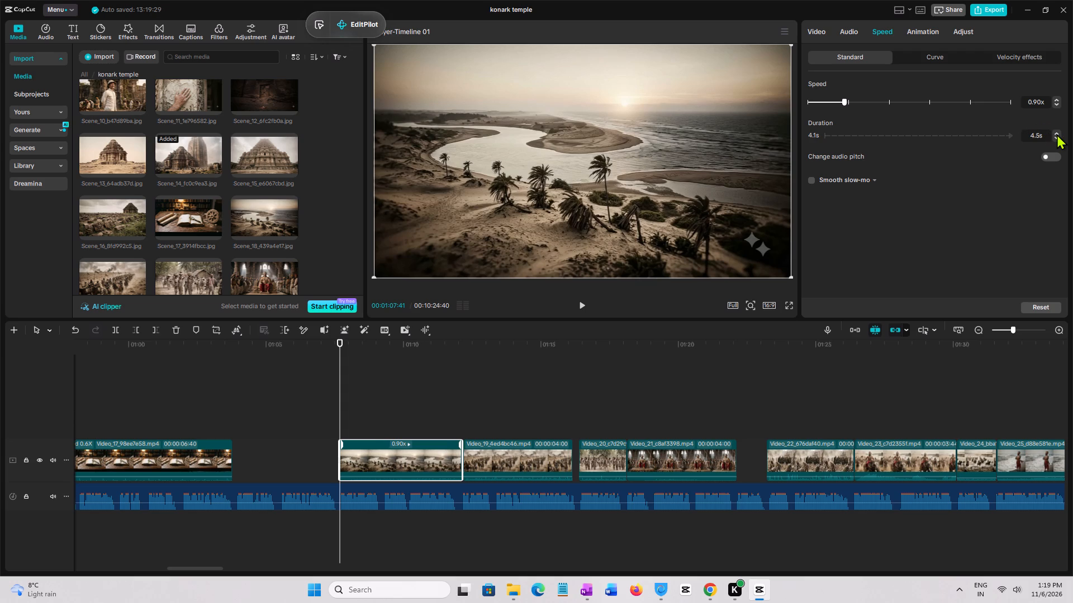
{"action": "left_click", "coordinate": [1057, 134]}
{"action": "left_click", "coordinate": [466, 390]}
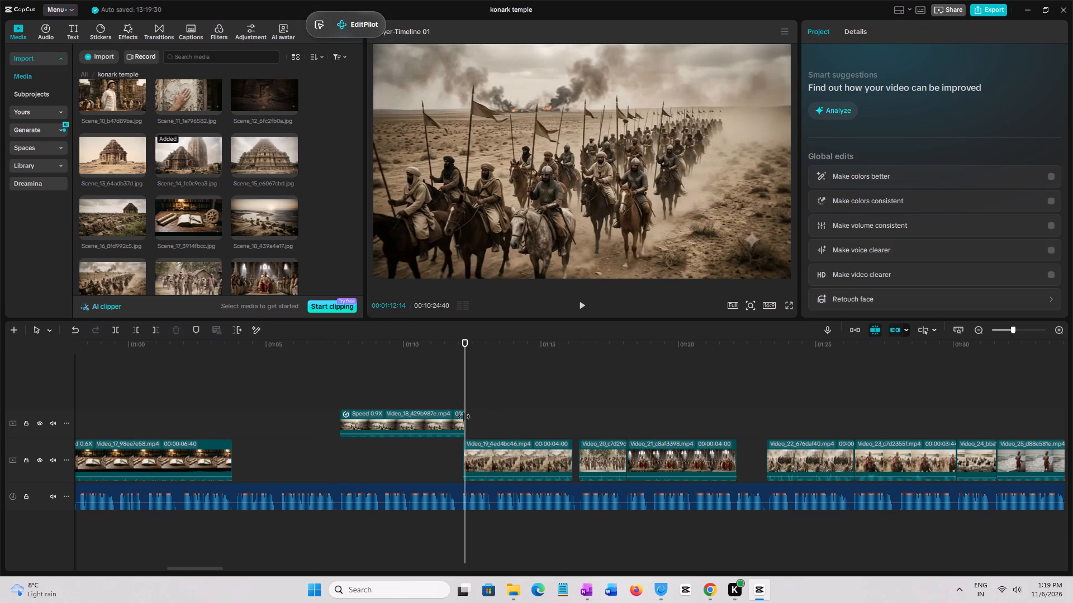
{"action": "left_click", "coordinate": [464, 395]}
{"action": "left_click", "coordinate": [464, 395]}
{"action": "left_click", "coordinate": [461, 394]}
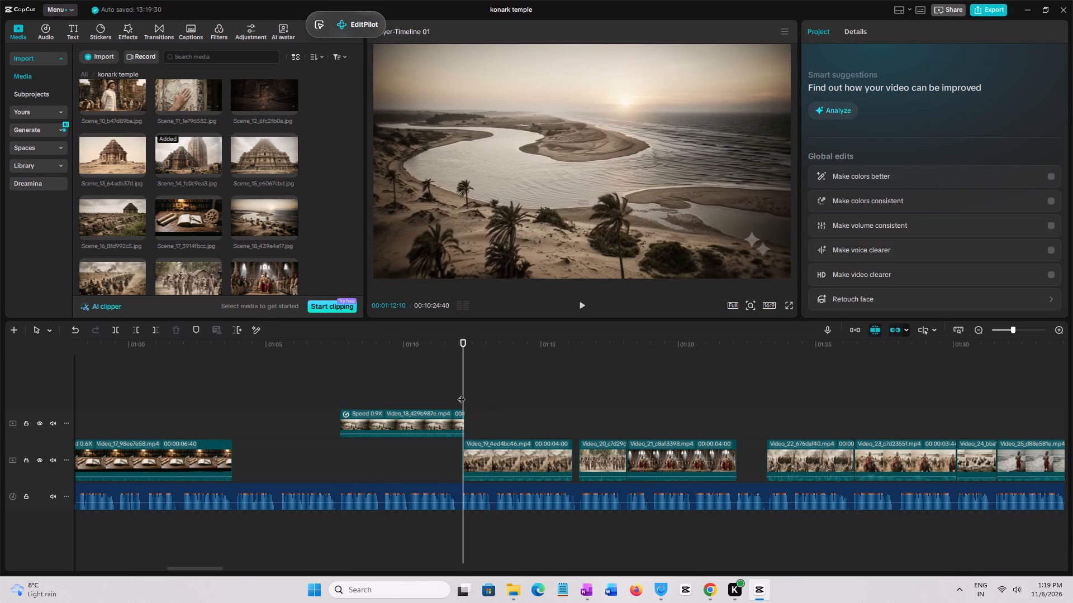
{"action": "left_click", "coordinate": [451, 420]}
{"action": "key", "text": "w"}
{"action": "left_click_drag", "start_coordinate": [439, 423], "coordinate": [440, 458]}
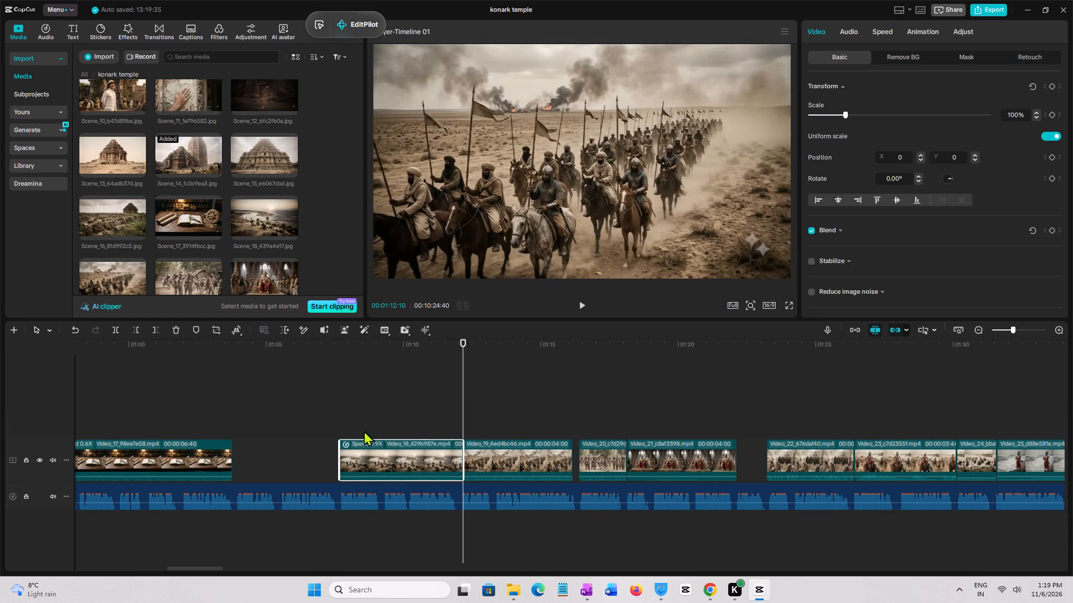
Play back from Video_18's start through Video_19 and into Video_20 to check the clips against the voice-over.
{"action": "left_click", "coordinate": [345, 424]}
{"action": "left_click", "coordinate": [340, 421]}
{"action": "key", "text": "space"}
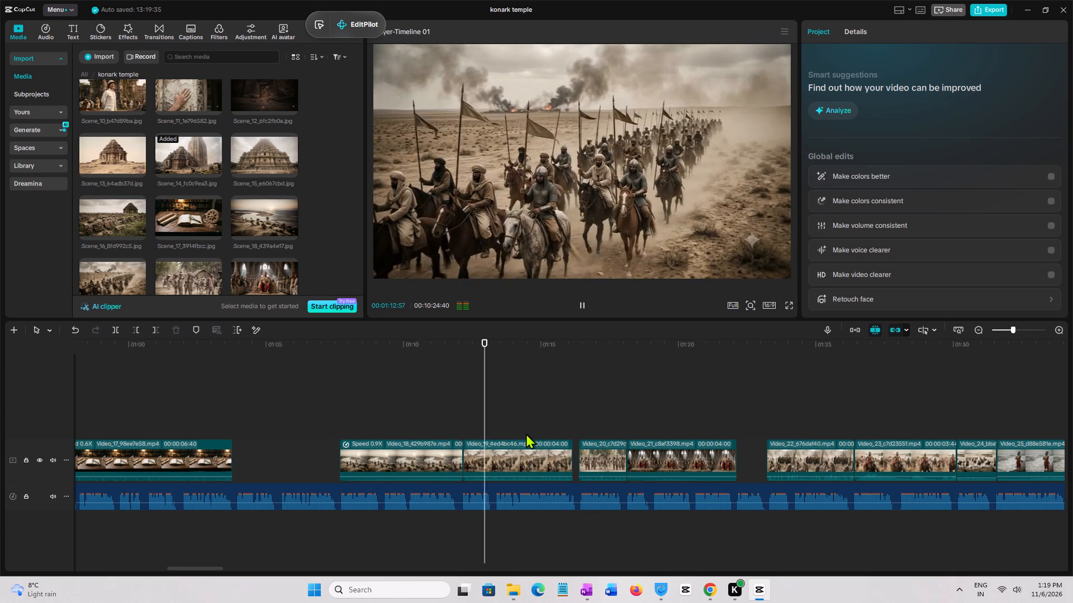
{"action": "key", "text": "space"}
{"action": "key", "text": "space"}
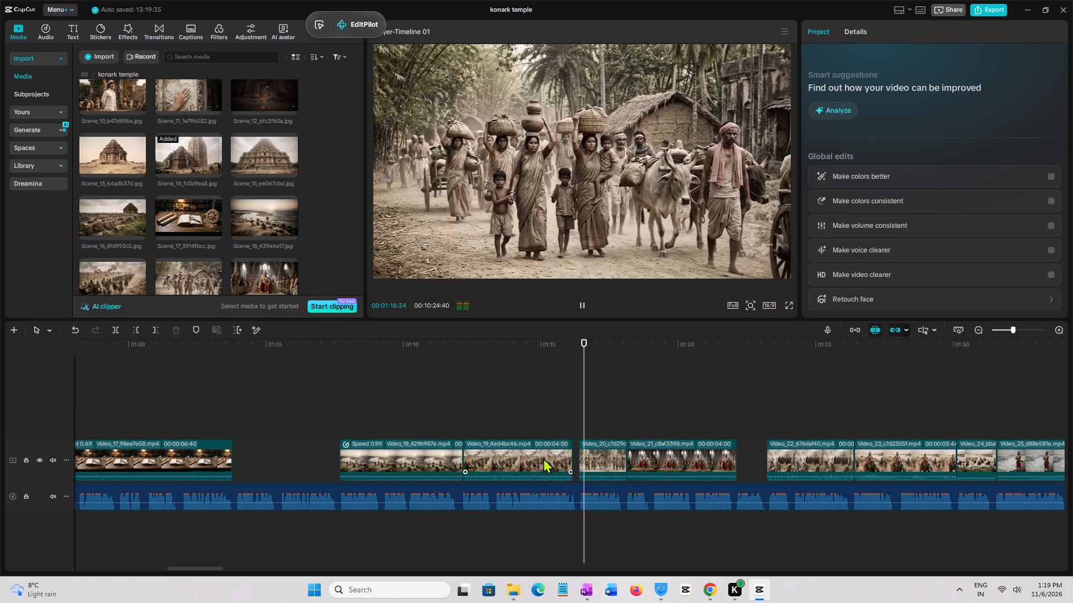
{"action": "key", "text": "space"}
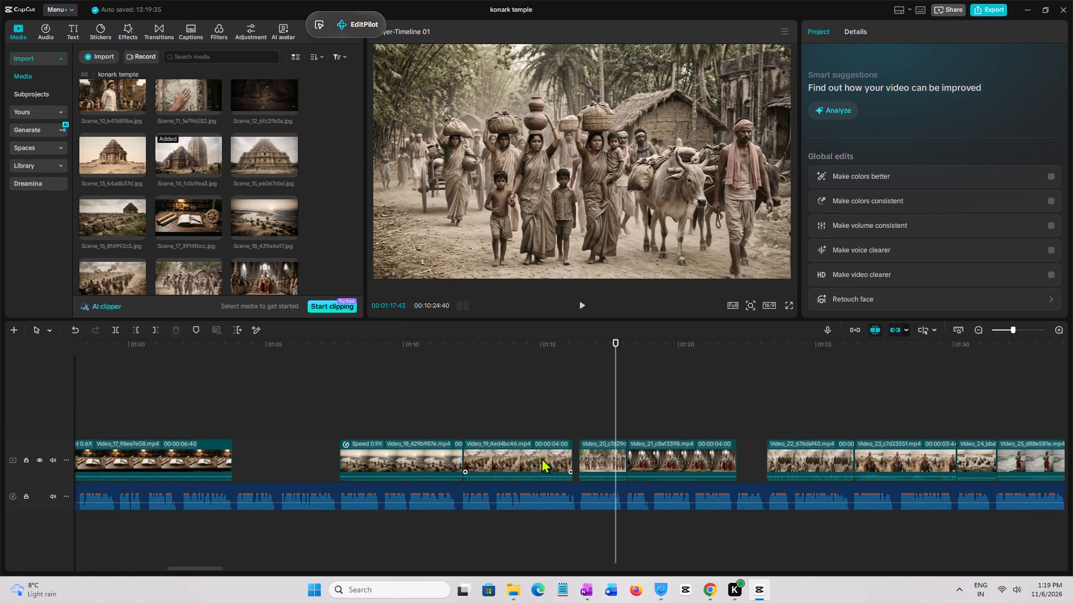
Set Video_19's duration to 4.3 s, trim its excess end and fit it back on the main track between Video_18 and Video_20.
{"action": "left_click", "coordinate": [542, 458]}
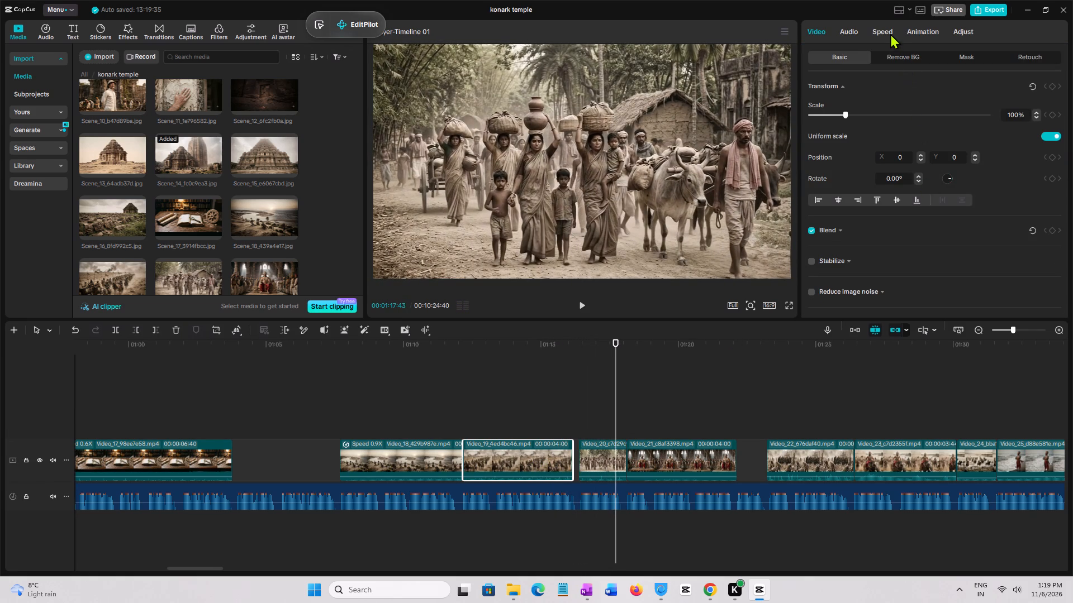
{"action": "left_click", "coordinate": [890, 33]}
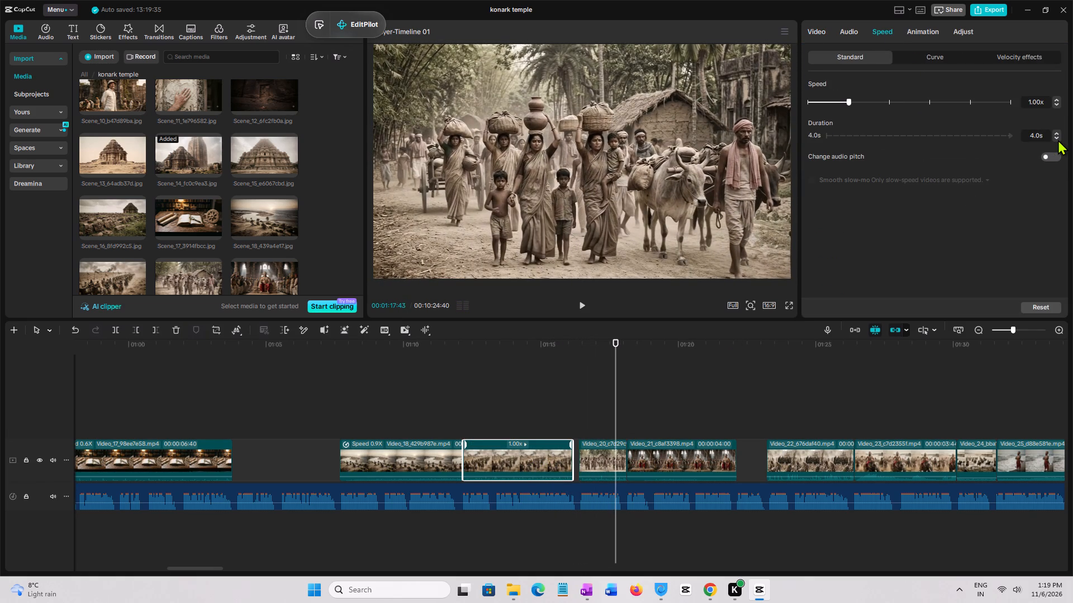
{"action": "left_click", "coordinate": [1058, 140]}
{"action": "double_click", "coordinate": [1056, 133]}
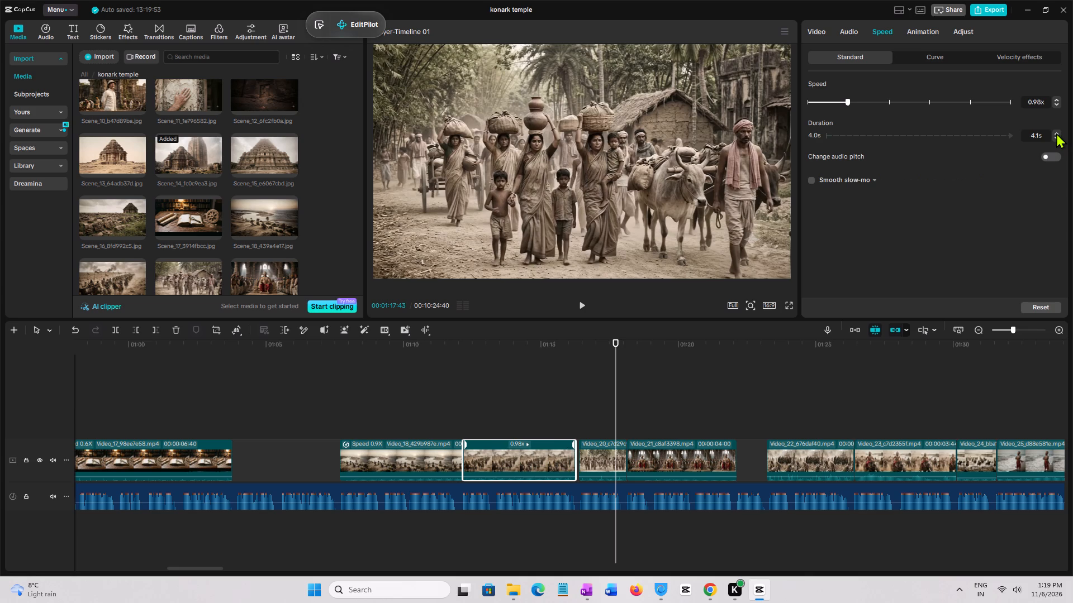
{"action": "left_click", "coordinate": [1056, 133]}
{"action": "left_click", "coordinate": [1056, 133]}
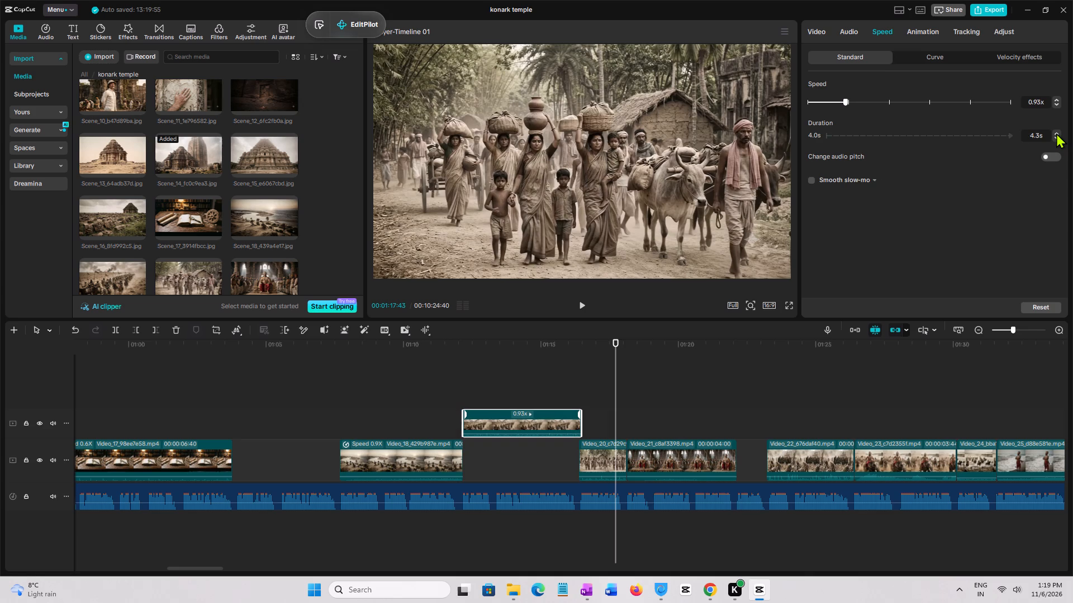
{"action": "left_click", "coordinate": [578, 396]}
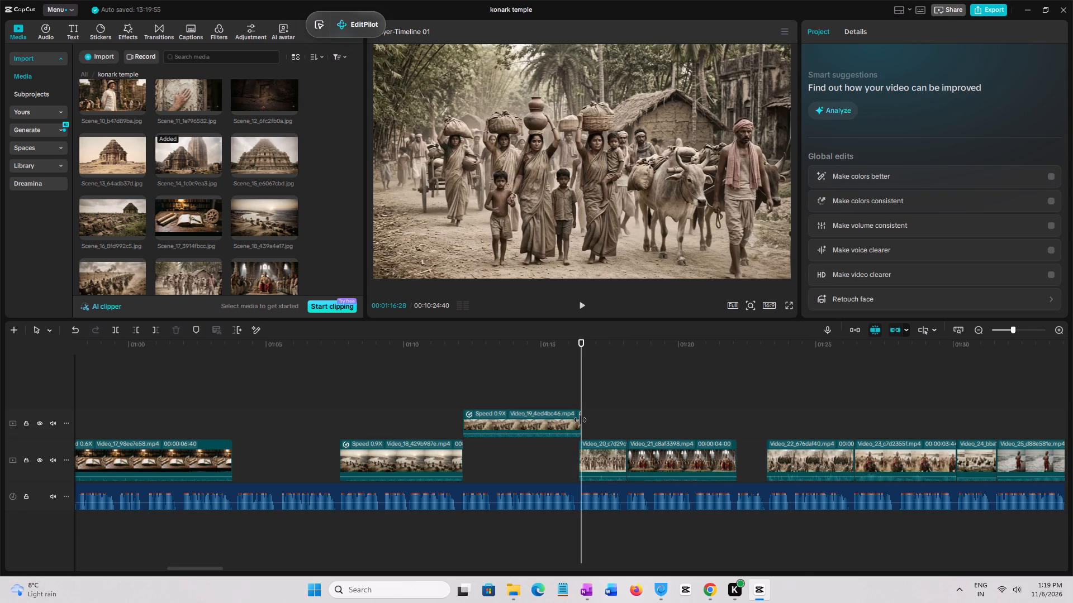
{"action": "left_click_drag", "start_coordinate": [580, 420], "coordinate": [573, 421]}
{"action": "left_click_drag", "start_coordinate": [555, 421], "coordinate": [547, 460]}
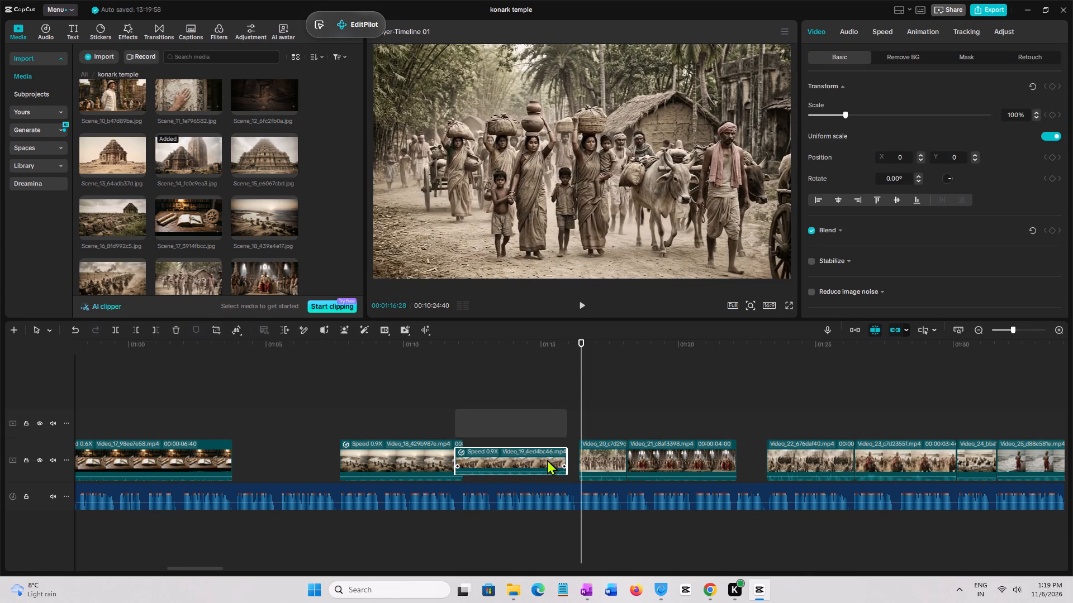
{"action": "left_click_drag", "start_coordinate": [547, 460], "coordinate": [554, 462]}
{"action": "left_click_drag", "start_coordinate": [574, 457], "coordinate": [627, 461]}
Play on from Video_19 to the gap after Video_21 and slow Video_21 to a duration of 5.2 s.
{"action": "left_click", "coordinate": [540, 423]}
{"action": "key", "text": "space"}
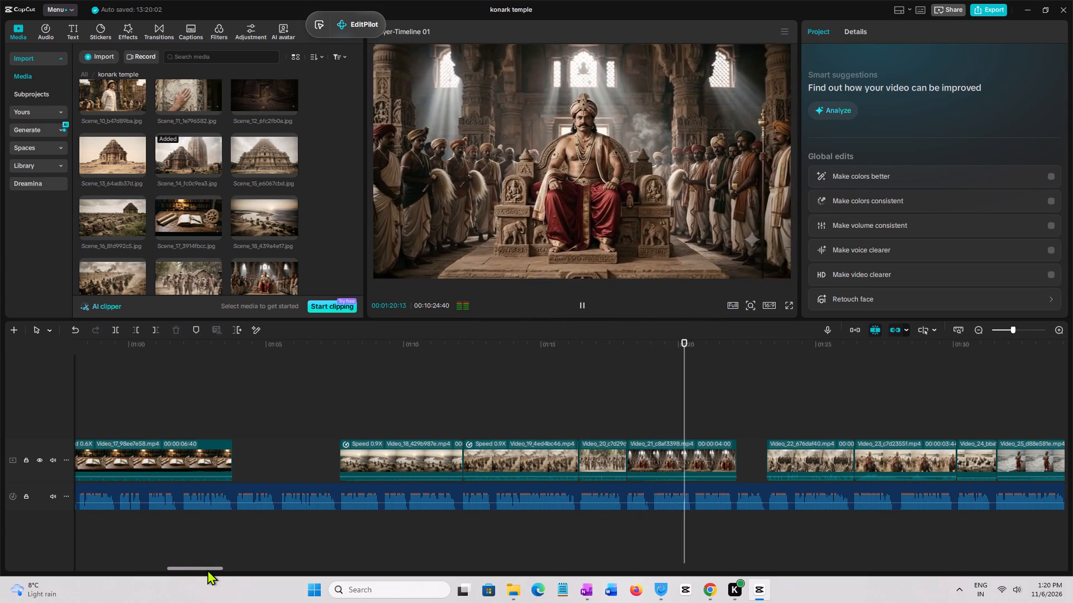
{"action": "left_click_drag", "start_coordinate": [207, 568], "coordinate": [223, 569]}
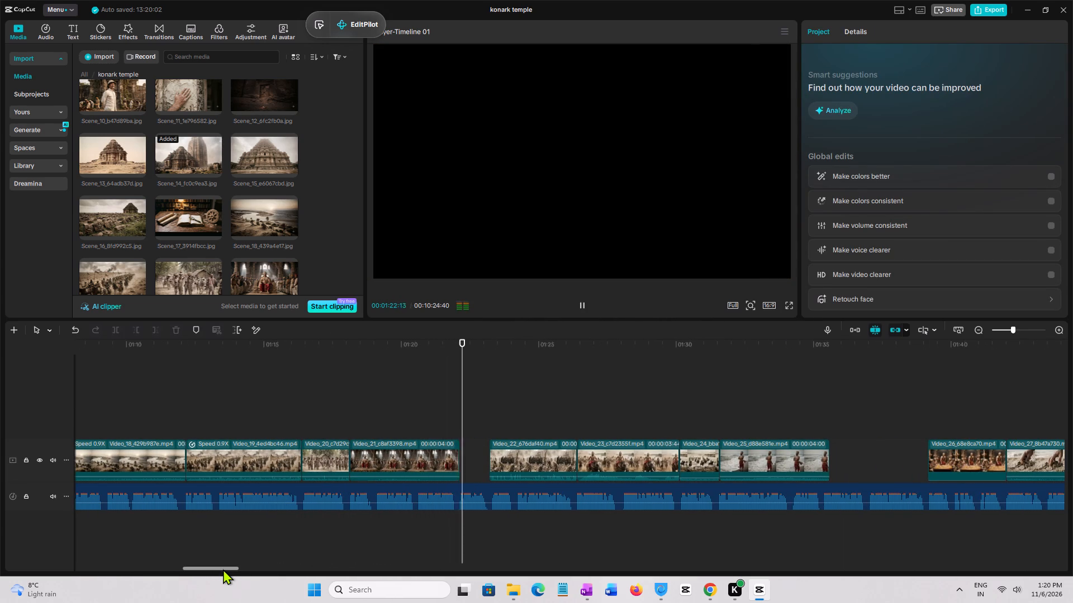
{"action": "key", "text": "space"}
{"action": "left_click", "coordinate": [428, 454]}
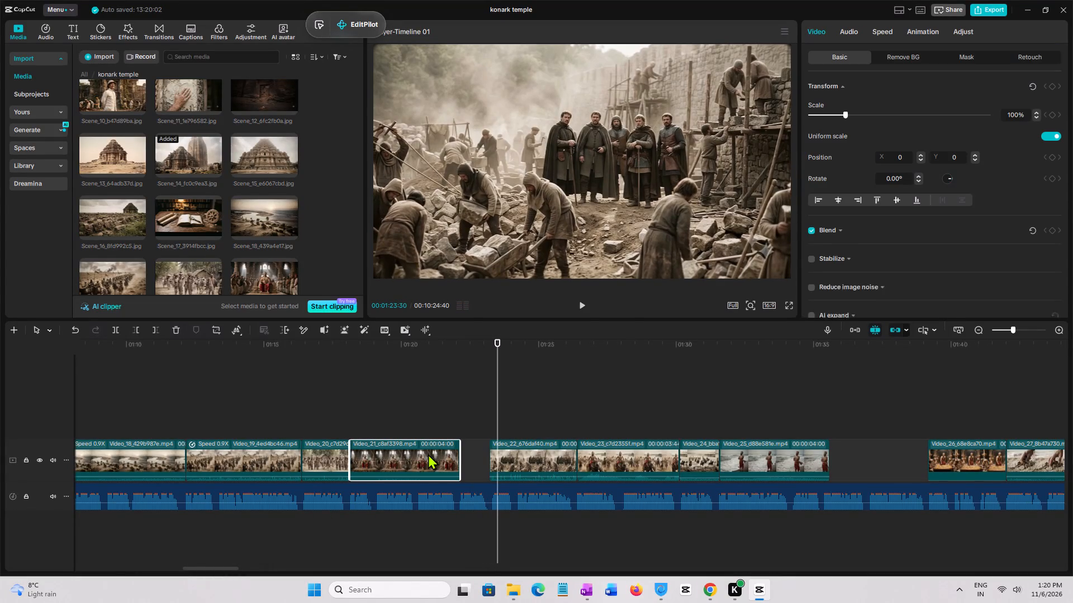
{"action": "left_click", "coordinate": [881, 33]}
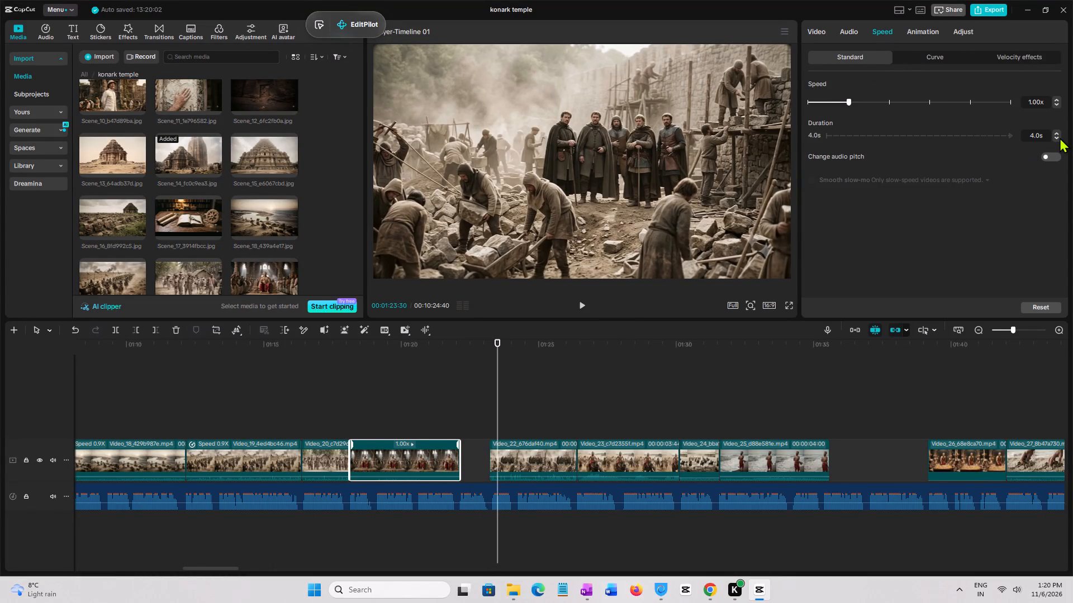
{"action": "left_click", "coordinate": [1055, 137]}
{"action": "left_click", "coordinate": [1056, 103]}
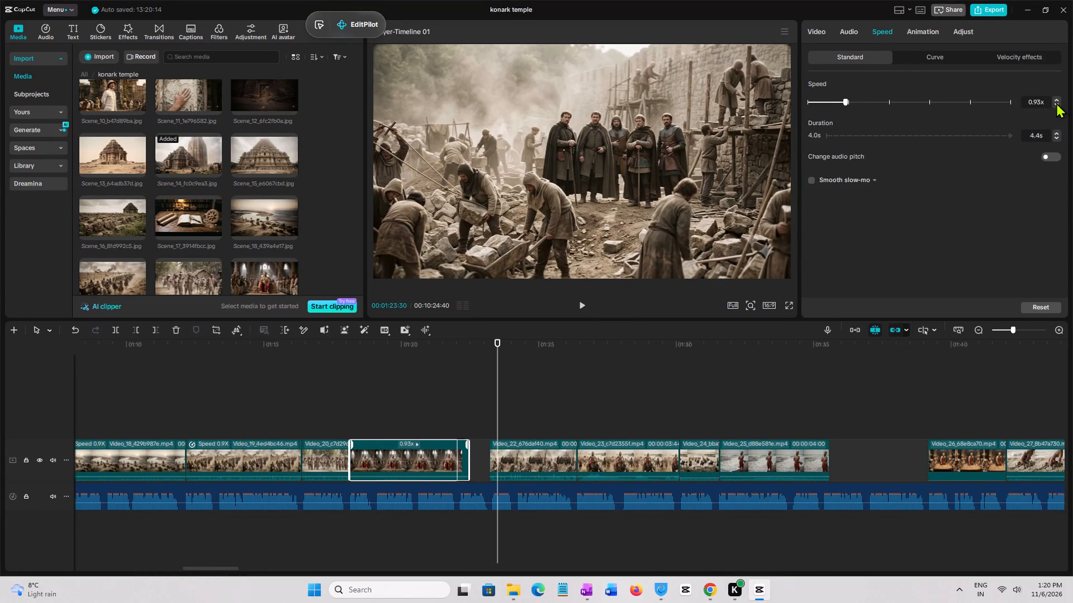
{"action": "left_click", "coordinate": [1056, 103]}
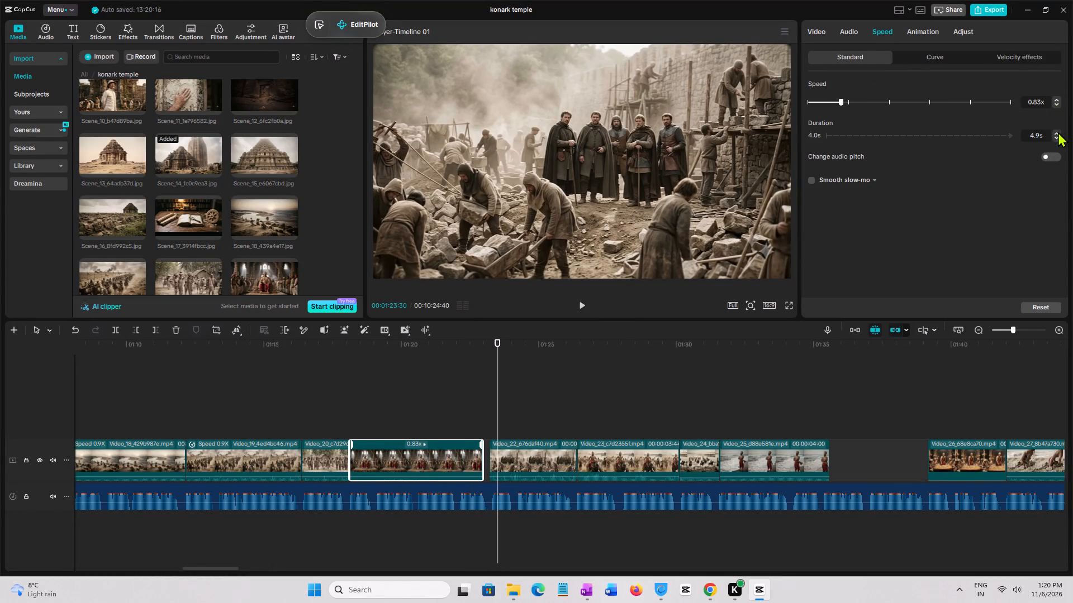
{"action": "triple_click", "coordinate": [1057, 133]}
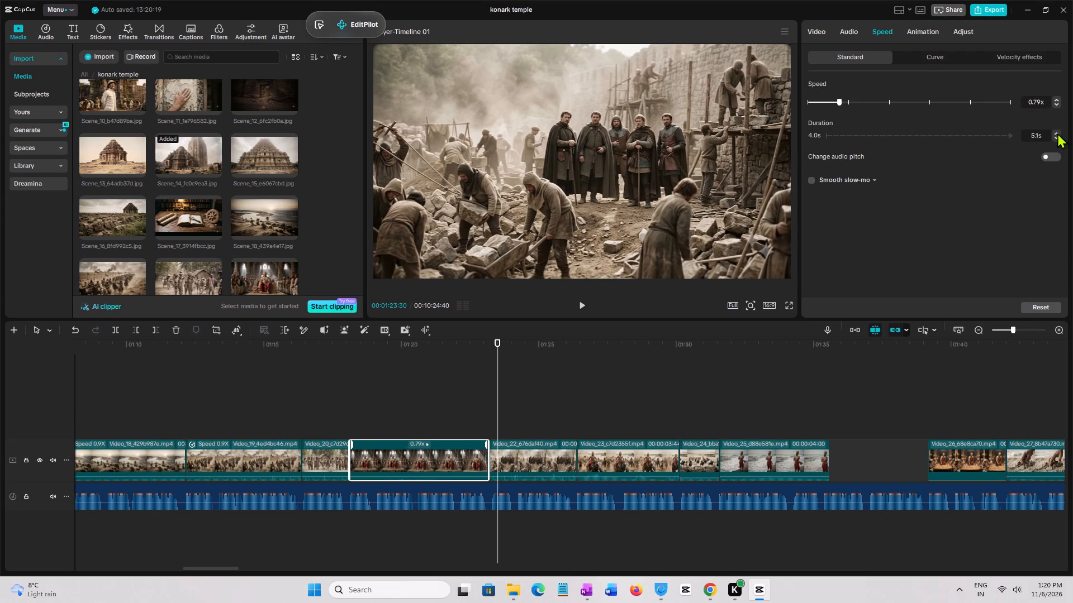
Trim Video_21's end and fit it back on the main track so it fills the space between Video_20 and Video_22.
{"action": "left_click", "coordinate": [490, 399]}
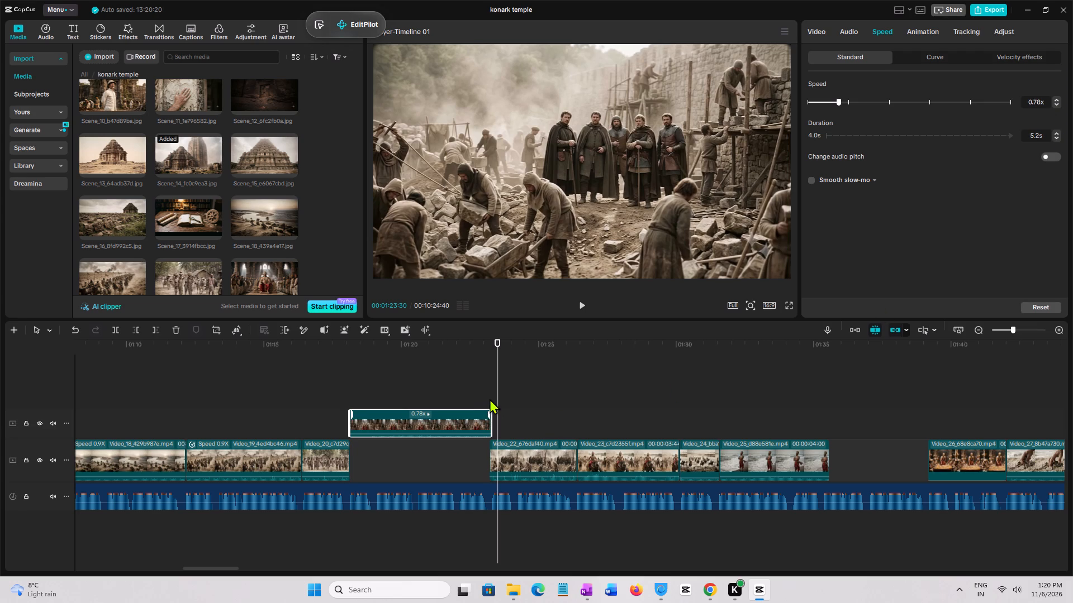
{"action": "left_click_drag", "start_coordinate": [492, 423], "coordinate": [483, 423]}
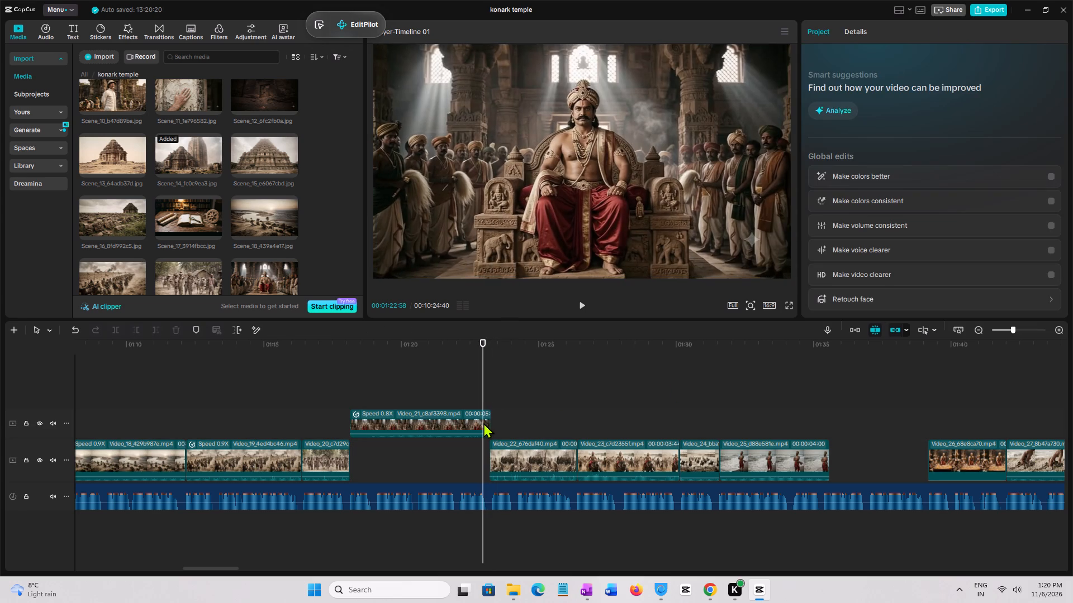
{"action": "left_click", "coordinate": [483, 423]}
{"action": "left_click_drag", "start_coordinate": [492, 425], "coordinate": [485, 425]}
{"action": "left_click_drag", "start_coordinate": [462, 424], "coordinate": [465, 463]}
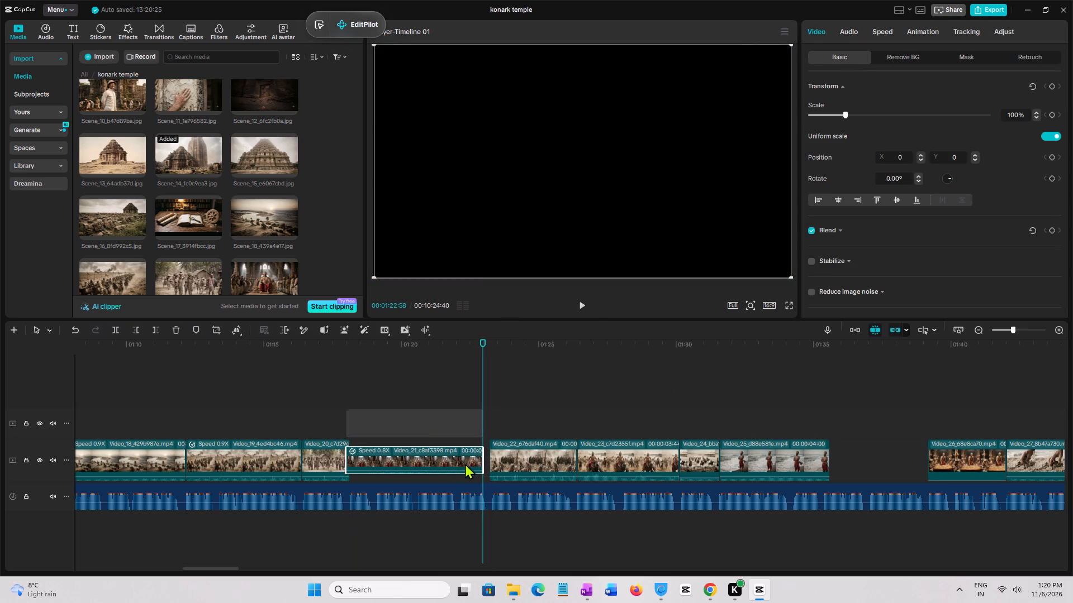
{"action": "left_click_drag", "start_coordinate": [465, 463], "coordinate": [459, 467]}
{"action": "left_click", "coordinate": [338, 384]}
{"action": "left_click", "coordinate": [359, 438]}
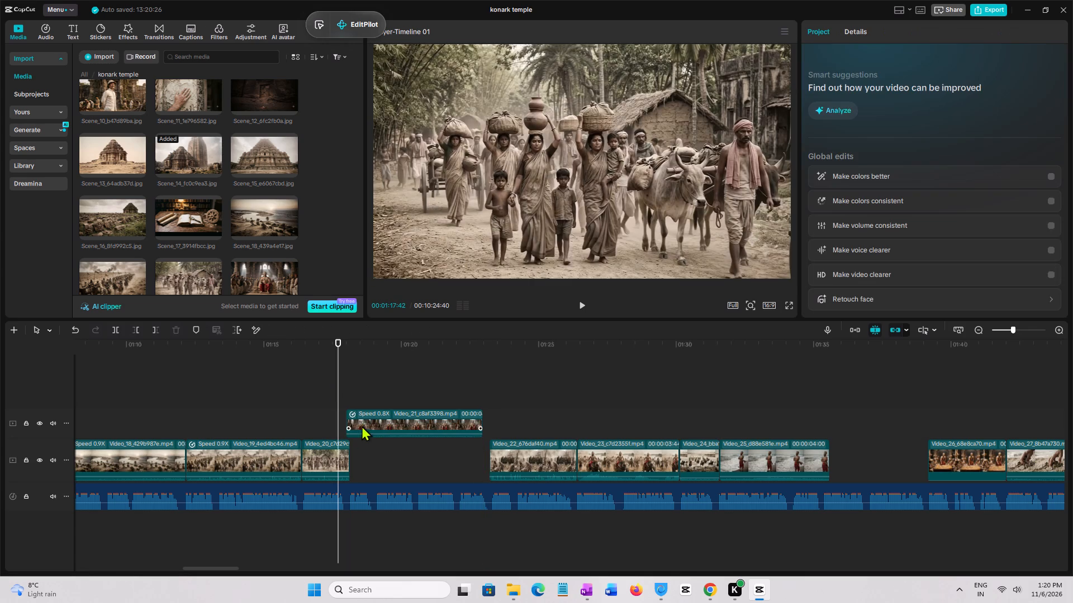
{"action": "left_click_drag", "start_coordinate": [362, 425], "coordinate": [369, 476]}
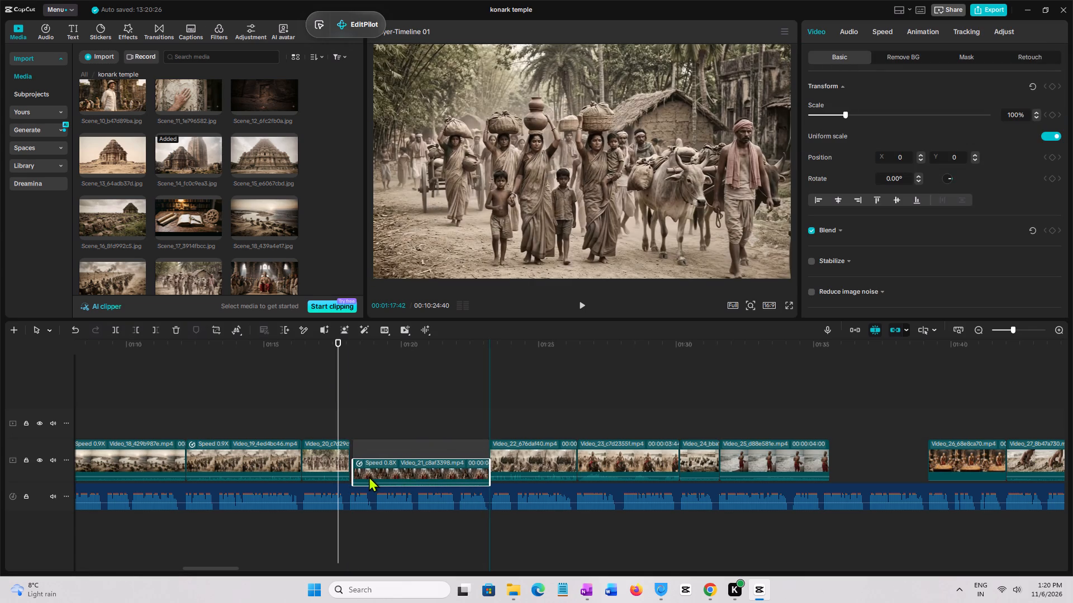
{"action": "left_click_drag", "start_coordinate": [369, 476], "coordinate": [362, 478]}
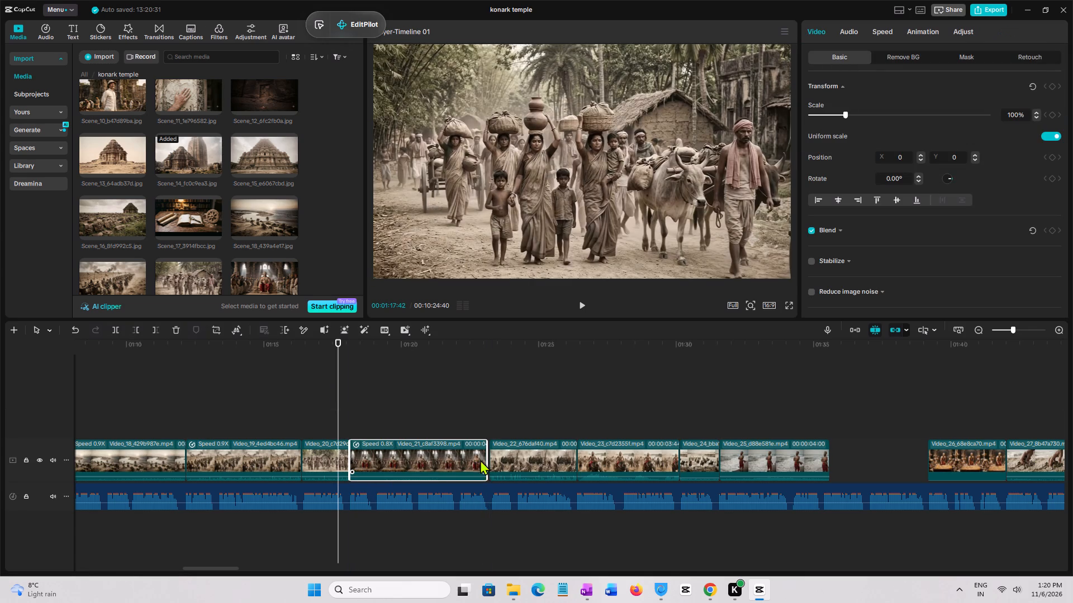
{"action": "left_click_drag", "start_coordinate": [488, 458], "coordinate": [540, 465]}
Play back the stretch around Video_22 against the voice-over and lower Video_22's volume to about -8.1 dB.
{"action": "key", "text": "space"}
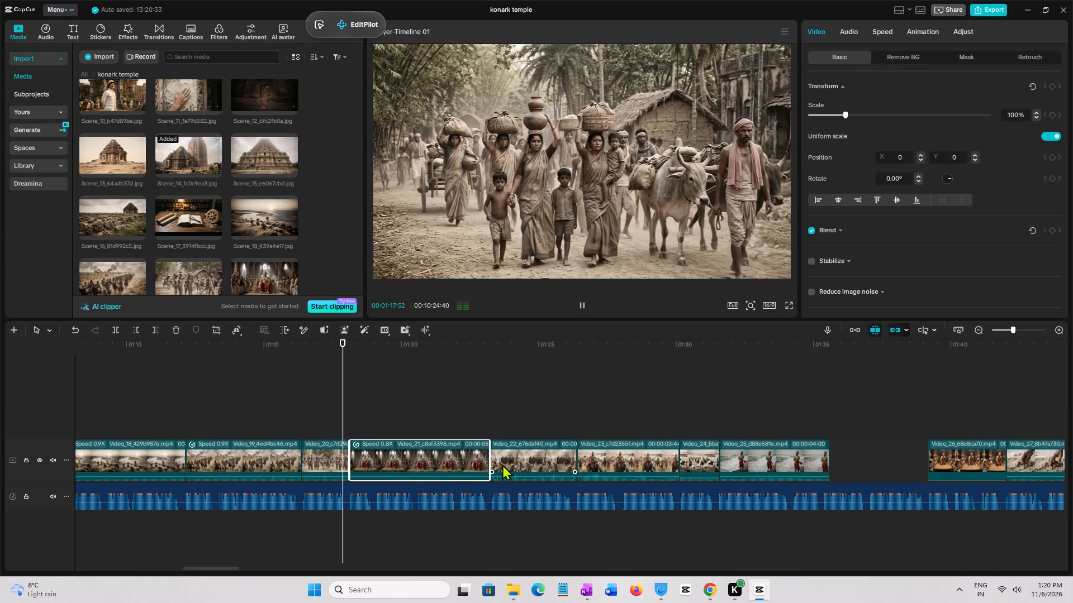
{"action": "left_click", "coordinate": [531, 418]}
{"action": "left_click", "coordinate": [549, 448]}
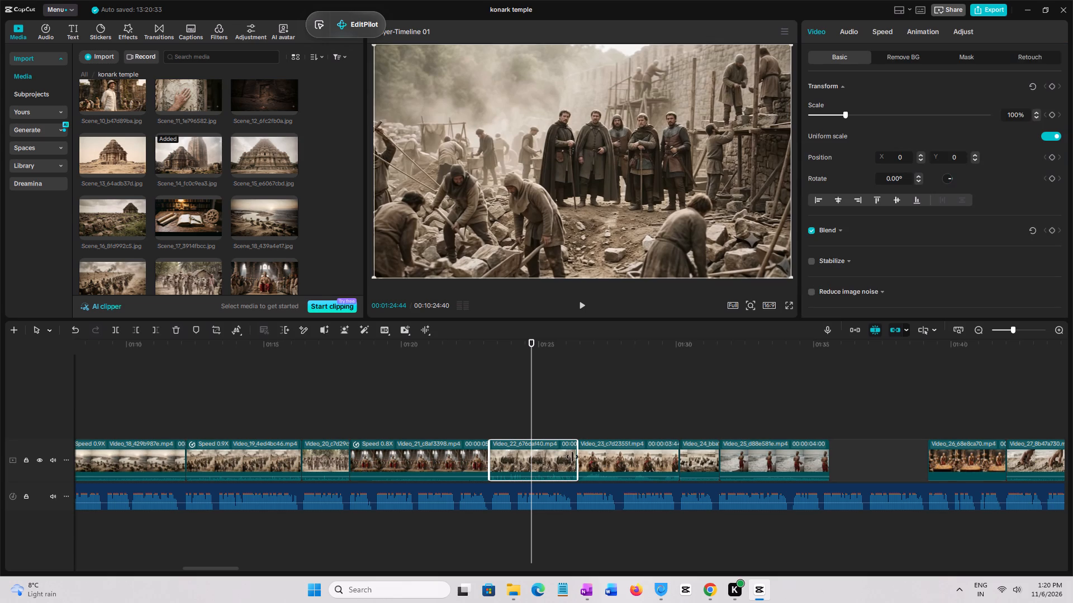
{"action": "left_click_drag", "start_coordinate": [578, 458], "coordinate": [611, 458]}
{"action": "left_click", "coordinate": [548, 417]}
{"action": "key", "text": "space"}
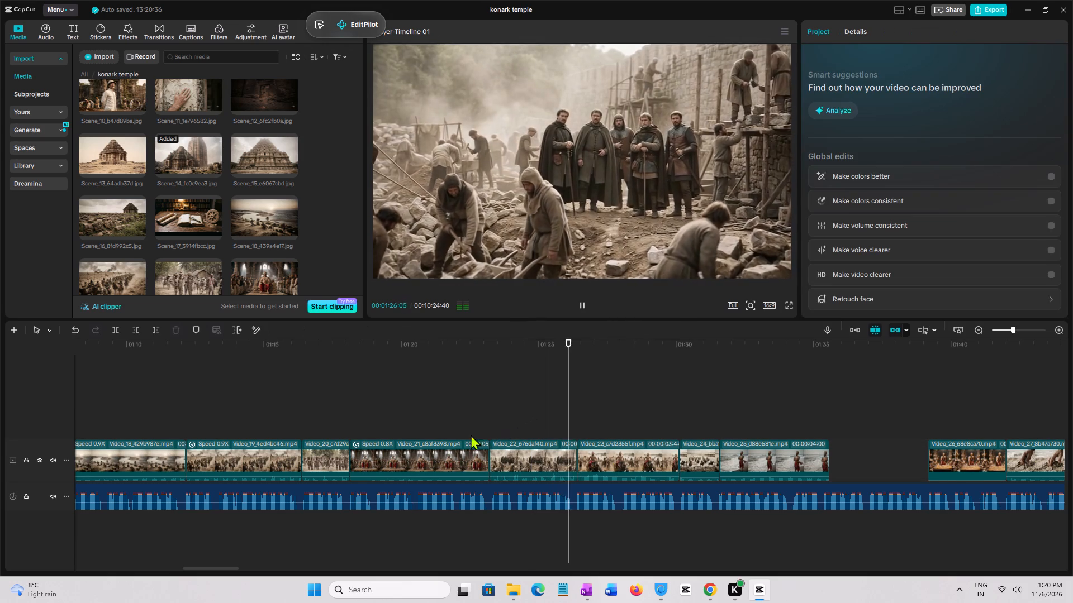
{"action": "left_click", "coordinate": [452, 434]}
{"action": "key", "text": "space"}
{"action": "key", "text": "space"}
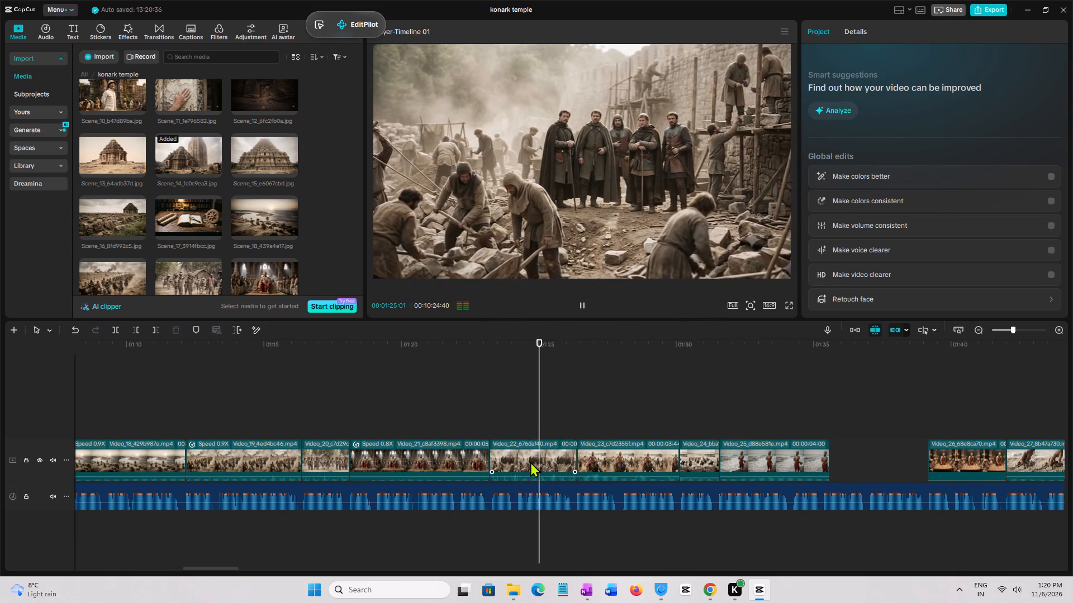
{"action": "key", "text": "space"}
{"action": "left_click", "coordinate": [531, 460]}
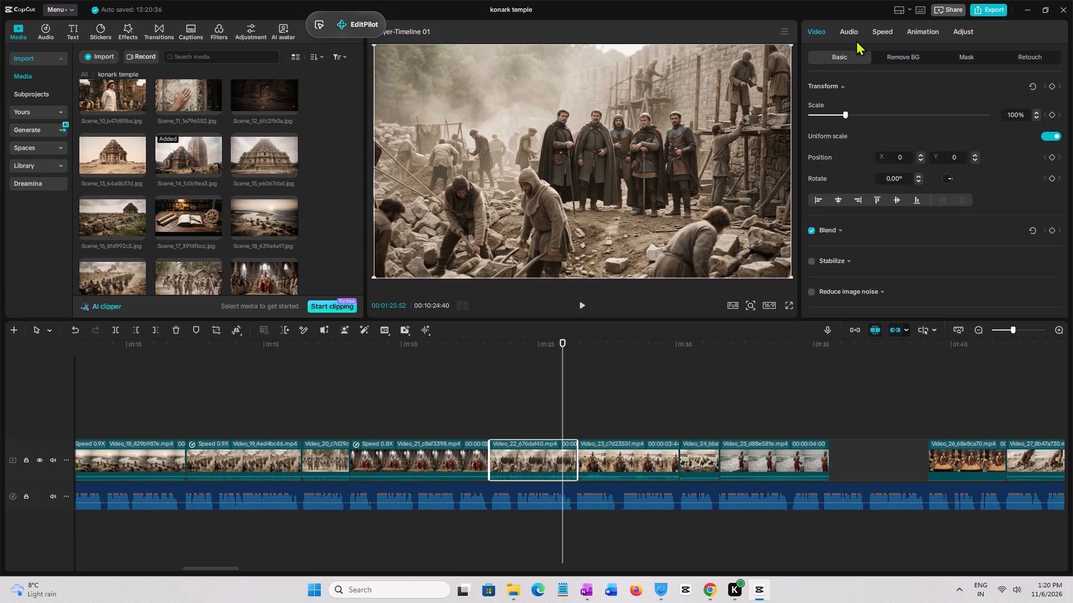
{"action": "left_click", "coordinate": [853, 36]}
{"action": "left_click", "coordinate": [924, 115]}
Continue playback into Video_23 and lower that clip's volume to about -3.6 dB.
{"action": "key", "text": "space"}
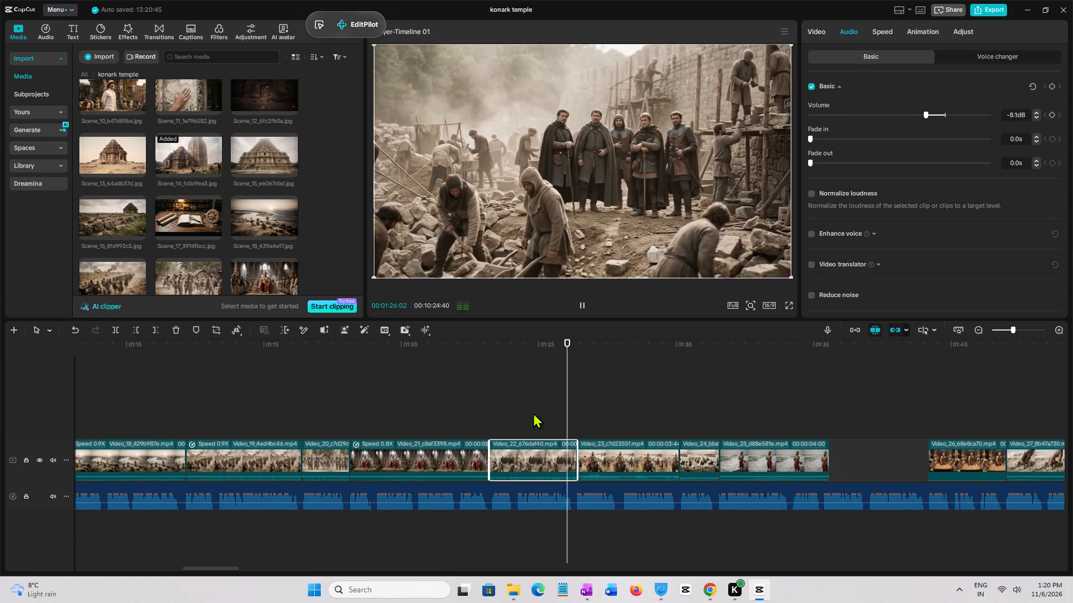
{"action": "left_click", "coordinate": [611, 466]}
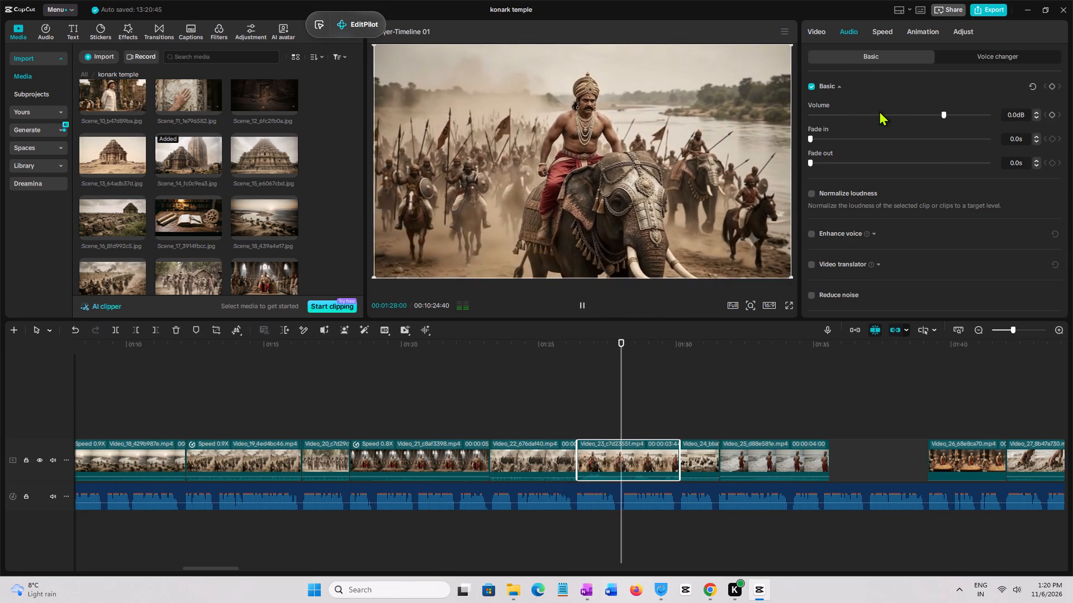
{"action": "left_click", "coordinate": [934, 116]}
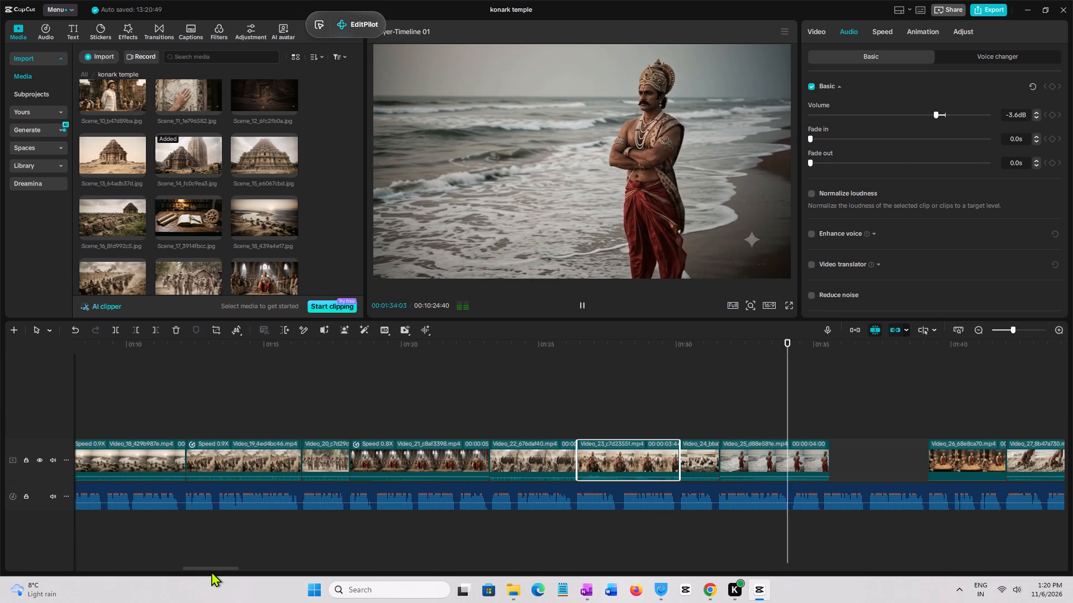
Replay part of Video_25 to hear its sound and lower its volume to about -3.6 dB.
{"action": "left_click_drag", "start_coordinate": [208, 568], "coordinate": [233, 564]}
{"action": "left_click", "coordinate": [321, 465]}
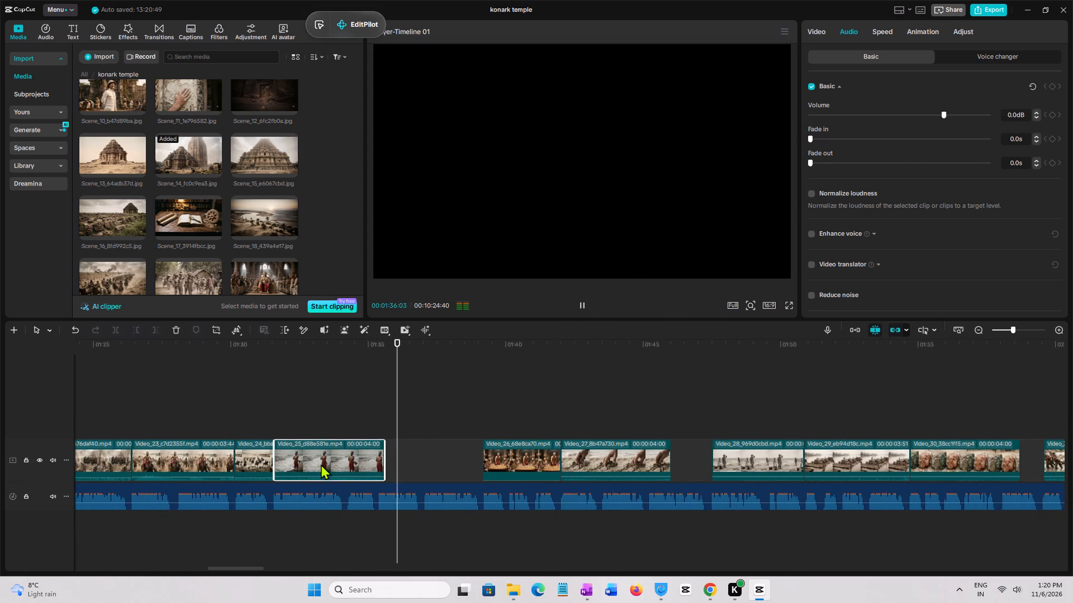
{"action": "left_click", "coordinate": [313, 410]}
{"action": "left_click", "coordinate": [331, 453]}
{"action": "key", "text": "space"}
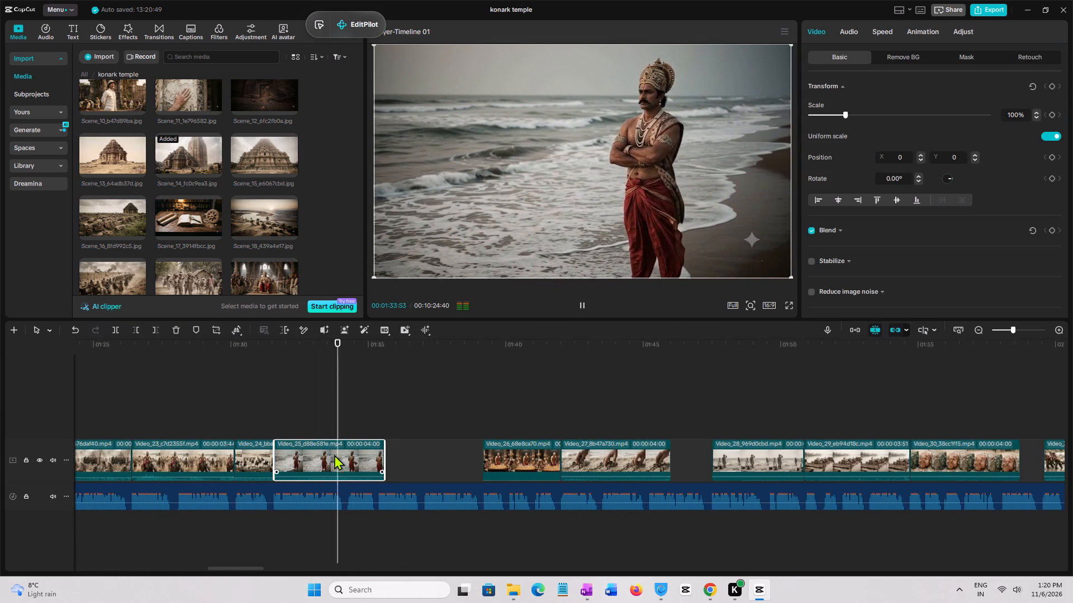
{"action": "key", "text": "space"}
{"action": "left_click", "coordinate": [340, 457]}
{"action": "left_click", "coordinate": [856, 36]}
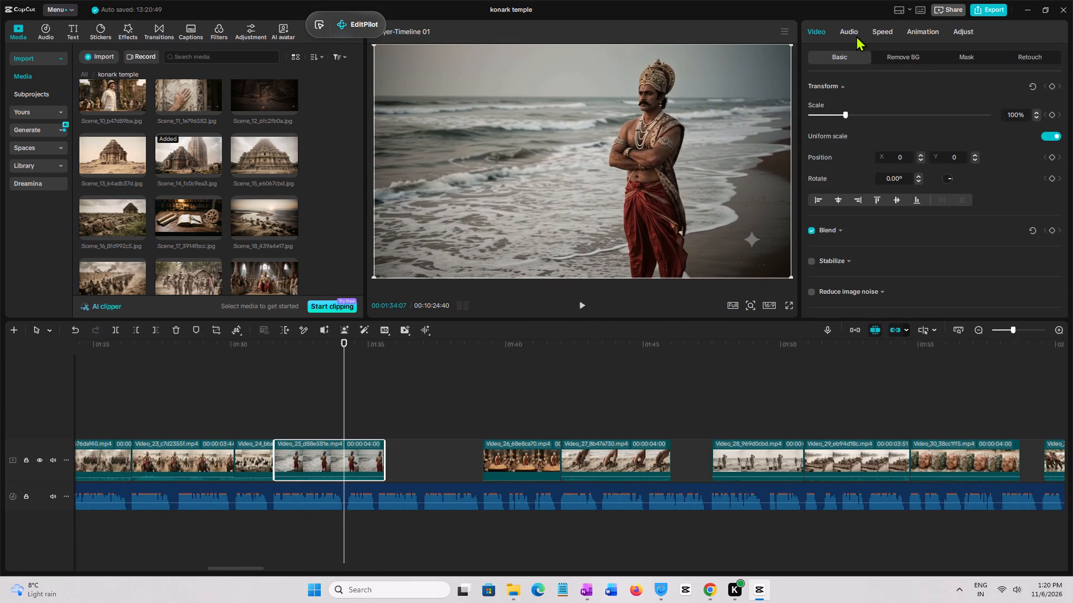
{"action": "left_click", "coordinate": [937, 114]}
{"action": "left_click", "coordinate": [934, 114]}
Play on past Video_25 into Video_26 against the voice-over and slow Video_25 to 0.50x speed.
{"action": "key", "text": "space"}
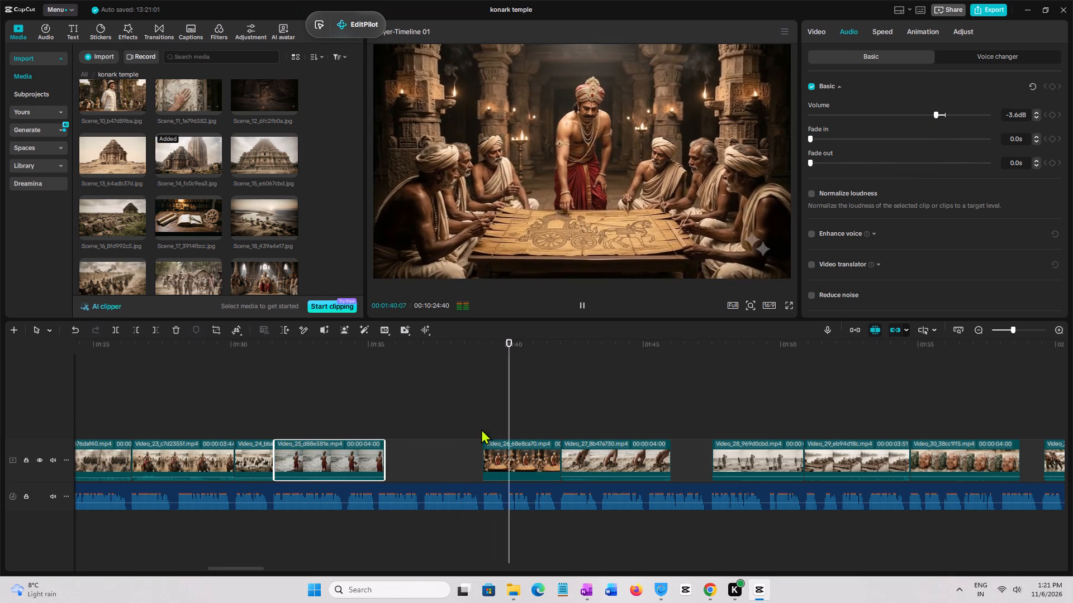
{"action": "left_click", "coordinate": [482, 429]}
{"action": "left_click", "coordinate": [317, 460]}
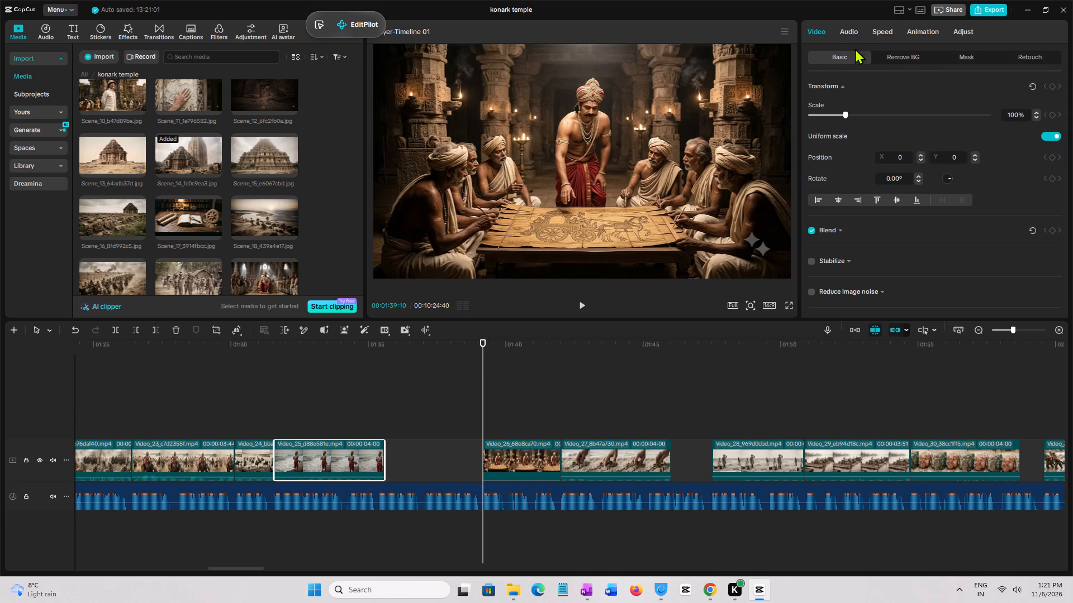
{"action": "left_click", "coordinate": [853, 32]}
{"action": "left_click", "coordinate": [874, 35]}
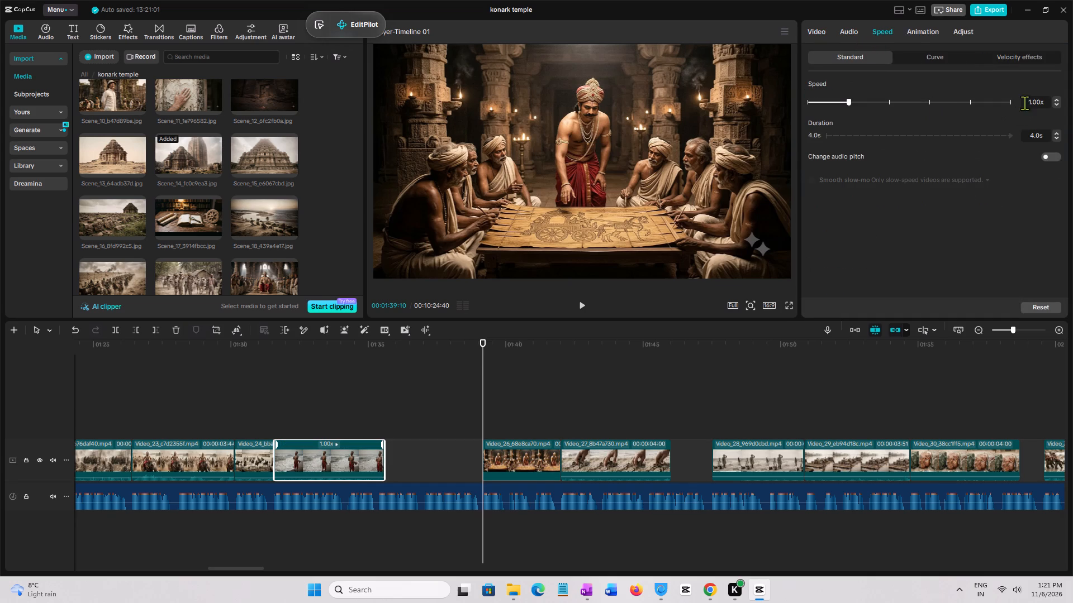
{"action": "left_click", "coordinate": [1056, 106]}
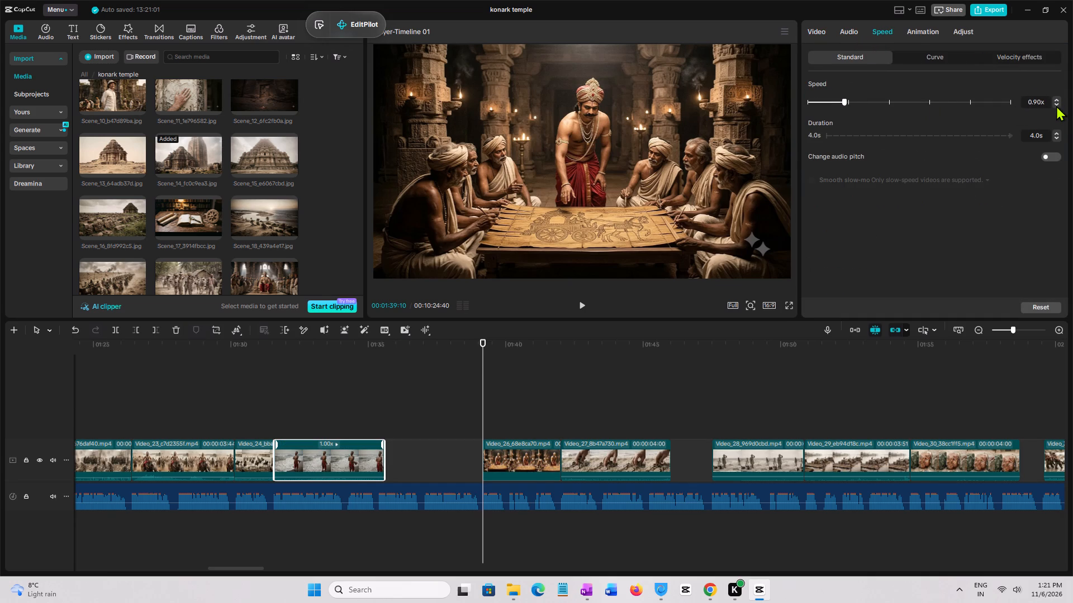
{"action": "triple_click", "coordinate": [1056, 106]}
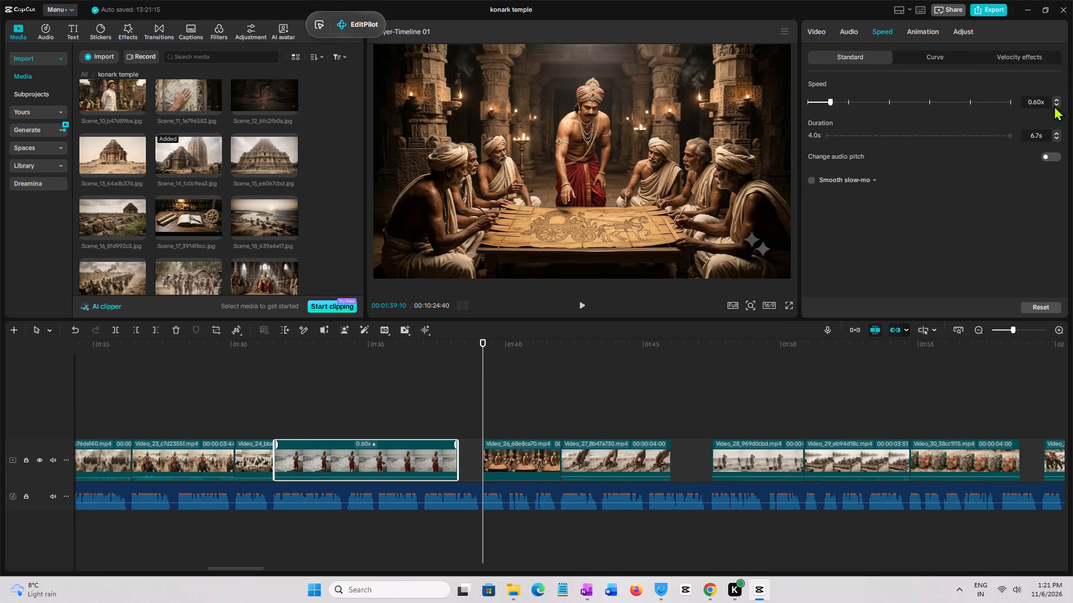
{"action": "left_click", "coordinate": [1054, 106]}
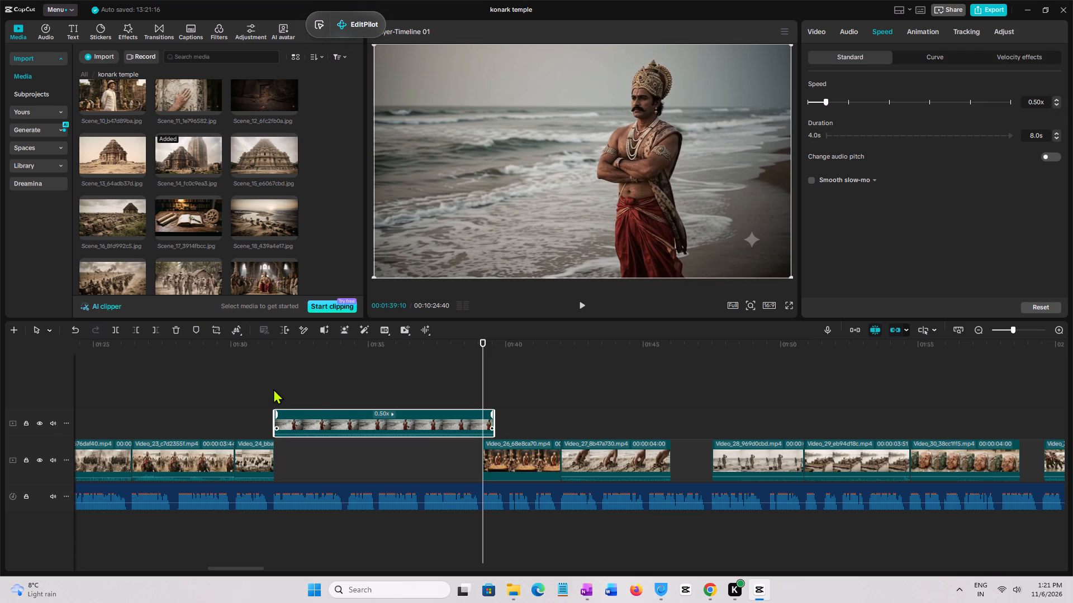
Play back the slowed Video_25 up to Video_26's start and shorten its duration to 7.6 s.
{"action": "left_click", "coordinate": [273, 389]}
{"action": "key", "text": "space"}
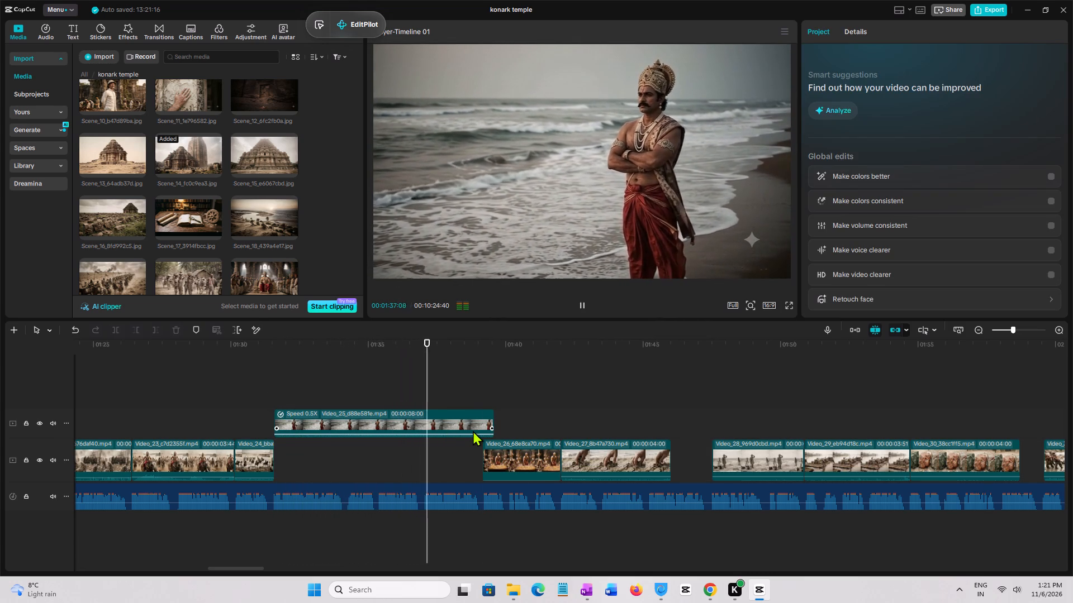
{"action": "key", "text": "space"}
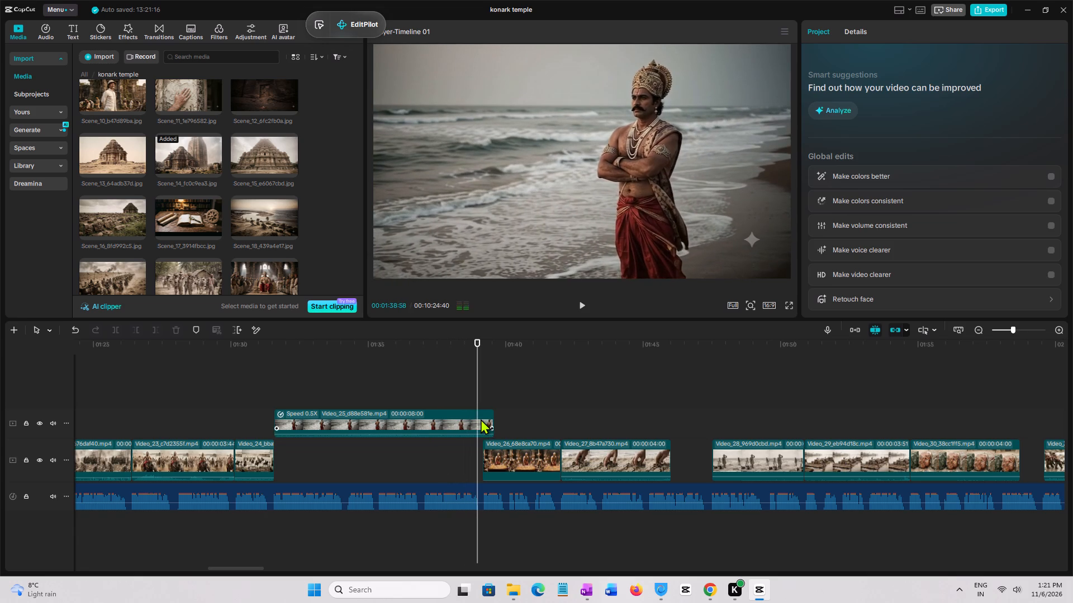
{"action": "left_click", "coordinate": [481, 419]}
{"action": "left_click", "coordinate": [886, 34]}
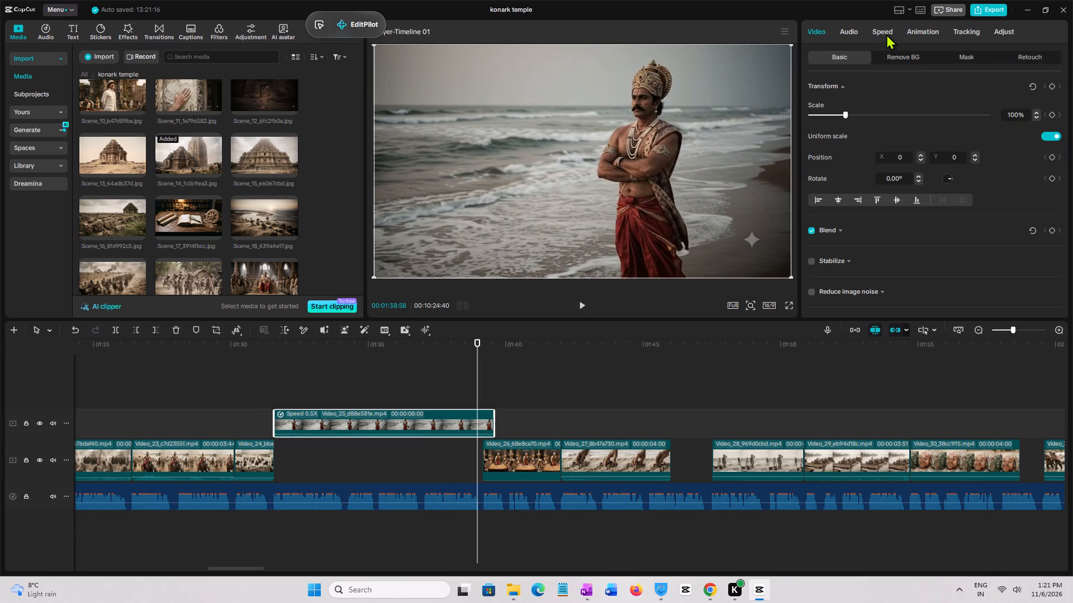
{"action": "triple_click", "coordinate": [1056, 136]}
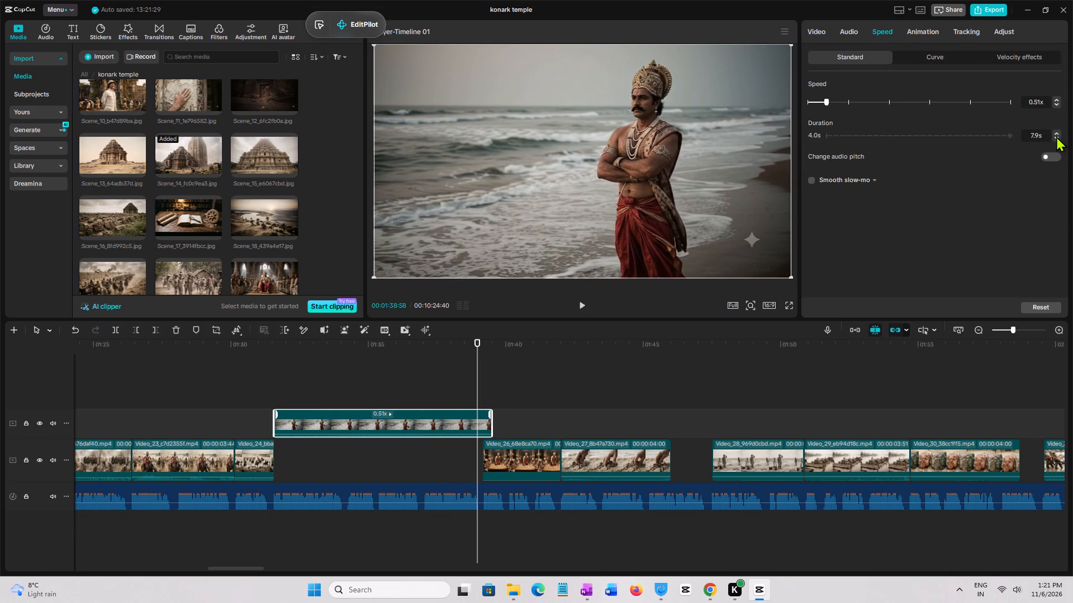
{"action": "left_click", "coordinate": [1056, 136]}
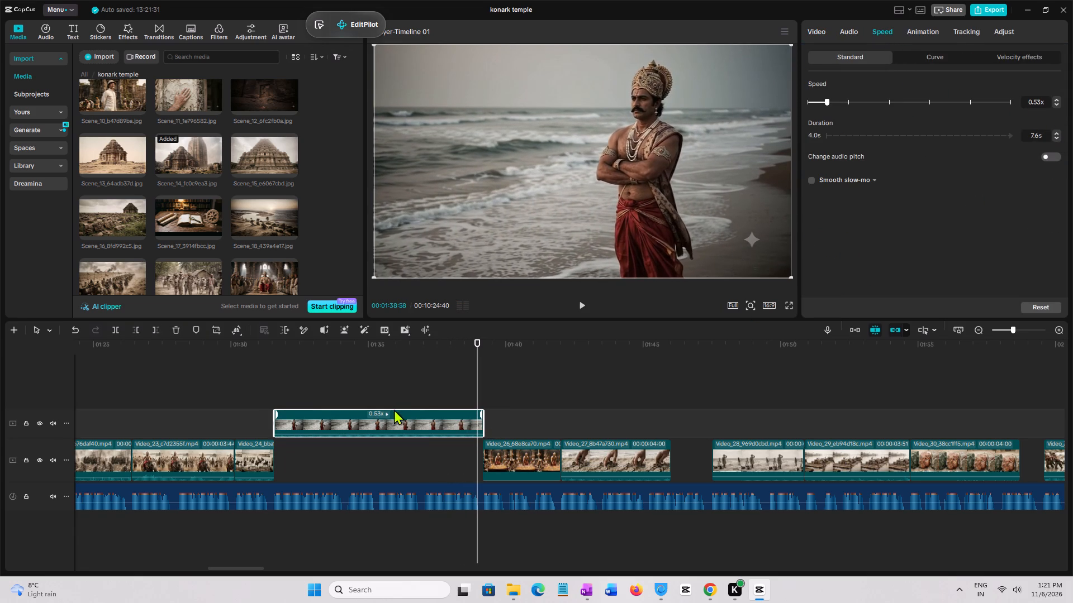
Trim Video_25's end, place it back on the main track and extend it to fill the space up to Video_26.
{"action": "left_click_drag", "start_coordinate": [377, 419], "coordinate": [377, 452]}
{"action": "left_click_drag", "start_coordinate": [482, 416], "coordinate": [471, 418]}
{"action": "left_click_drag", "start_coordinate": [483, 418], "coordinate": [467, 418]}
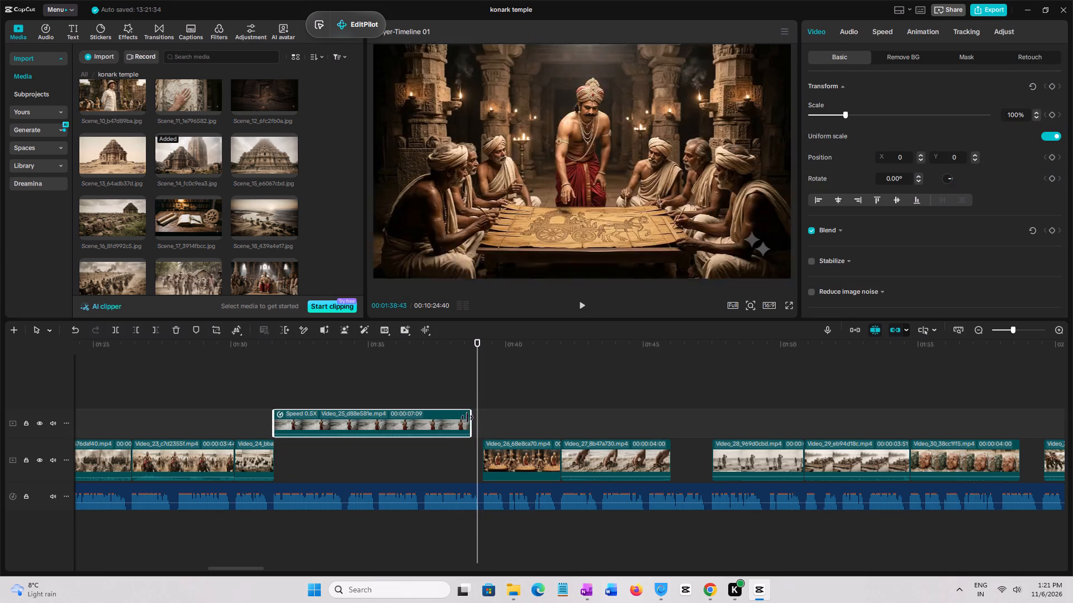
{"action": "left_click_drag", "start_coordinate": [467, 418], "coordinate": [466, 418]}
{"action": "left_click_drag", "start_coordinate": [444, 418], "coordinate": [444, 461]}
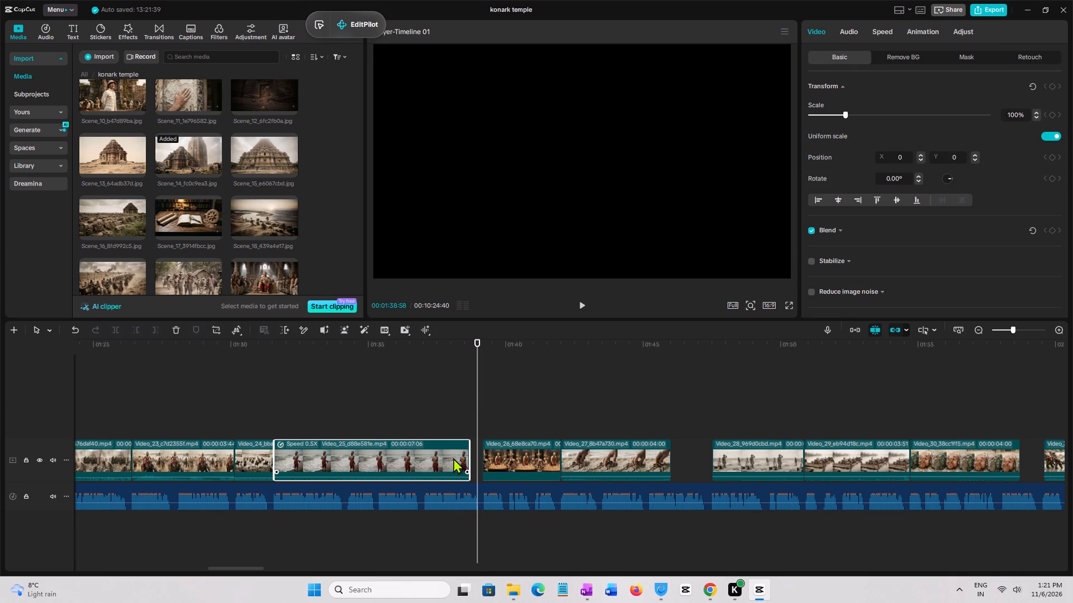
{"action": "left_click", "coordinate": [453, 458]}
{"action": "left_click_drag", "start_coordinate": [469, 452], "coordinate": [525, 456]}
Play back from Video_25 into Video_28, and replay Video_27 and the gap after it against the voice-over.
{"action": "left_click", "coordinate": [428, 417]}
{"action": "key", "text": "space"}
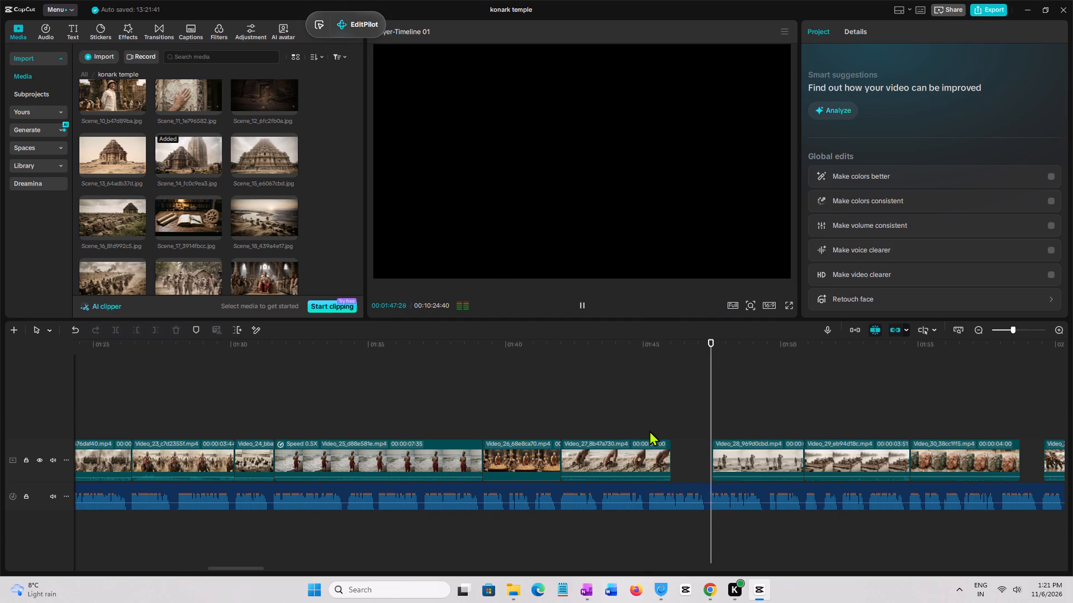
{"action": "key", "text": "space"}
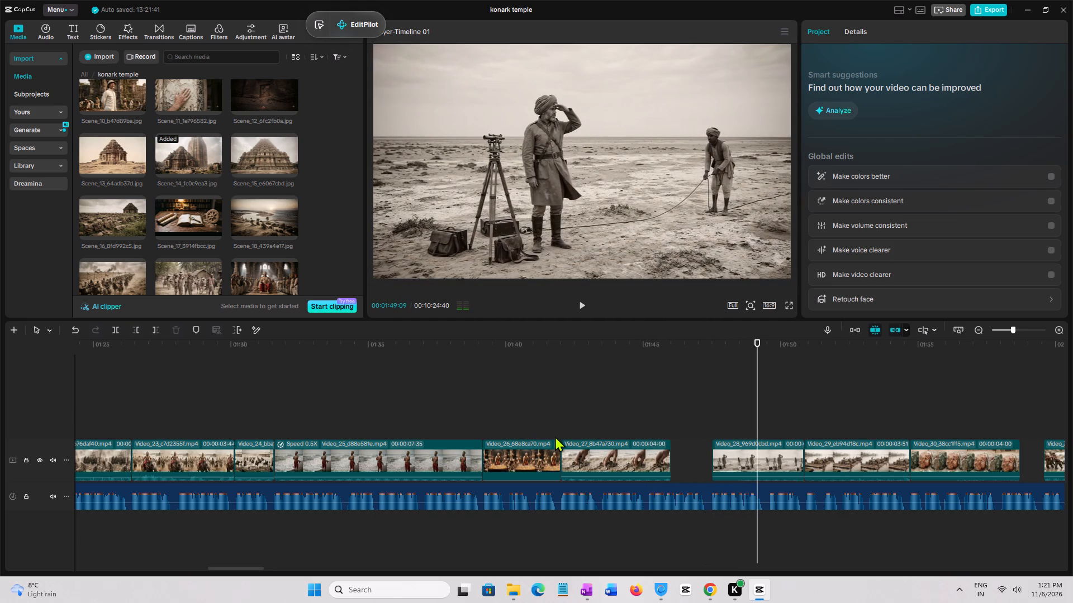
{"action": "left_click", "coordinate": [564, 425]}
{"action": "scroll", "coordinate": [163, 188], "scroll_direction": "down", "scroll_amount": 1}
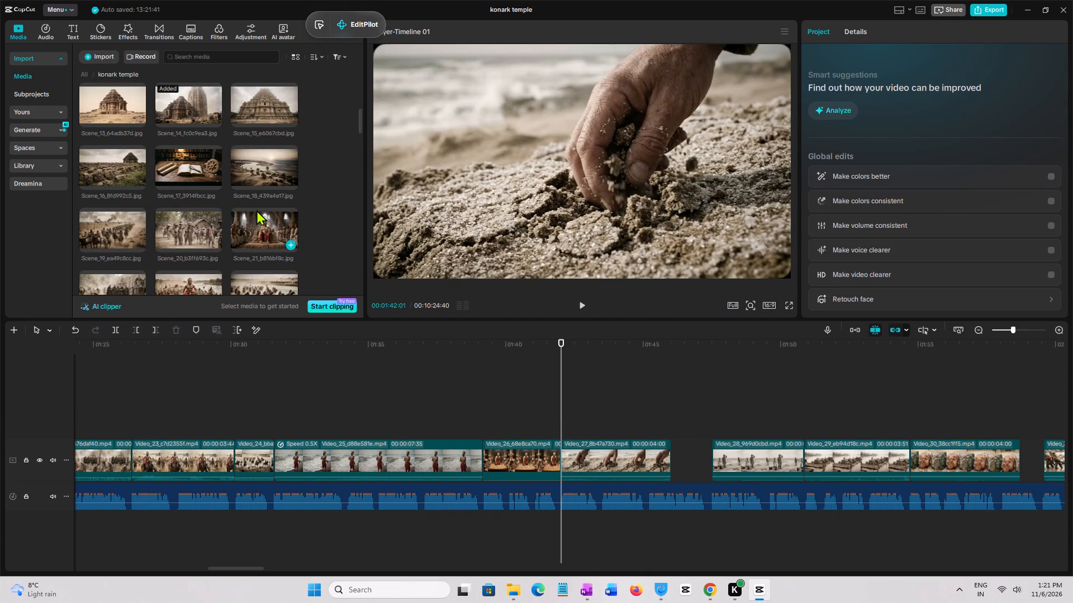
{"action": "scroll", "coordinate": [157, 168], "scroll_direction": "down", "scroll_amount": 2}
{"action": "scroll", "coordinate": [218, 249], "scroll_direction": "down", "scroll_amount": 1}
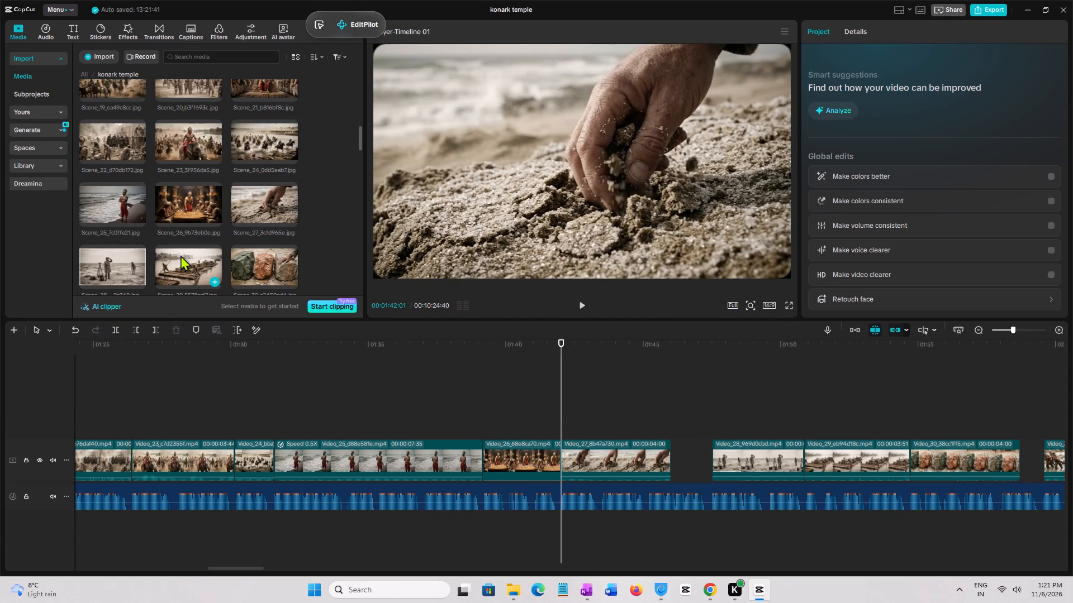
{"action": "left_click", "coordinate": [567, 429]}
{"action": "key", "text": "space"}
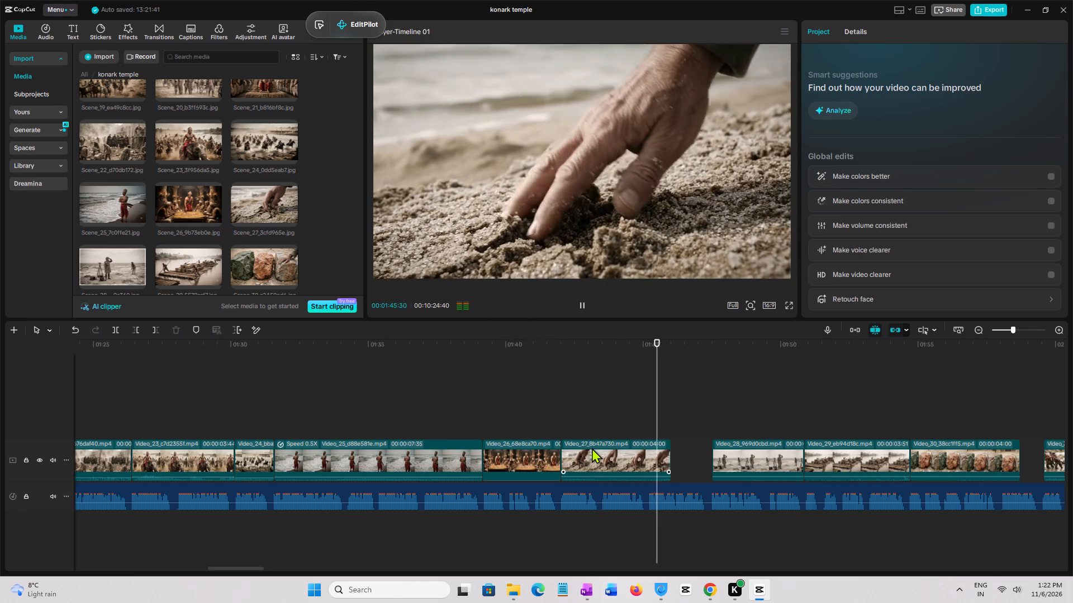
{"action": "key", "text": "space"}
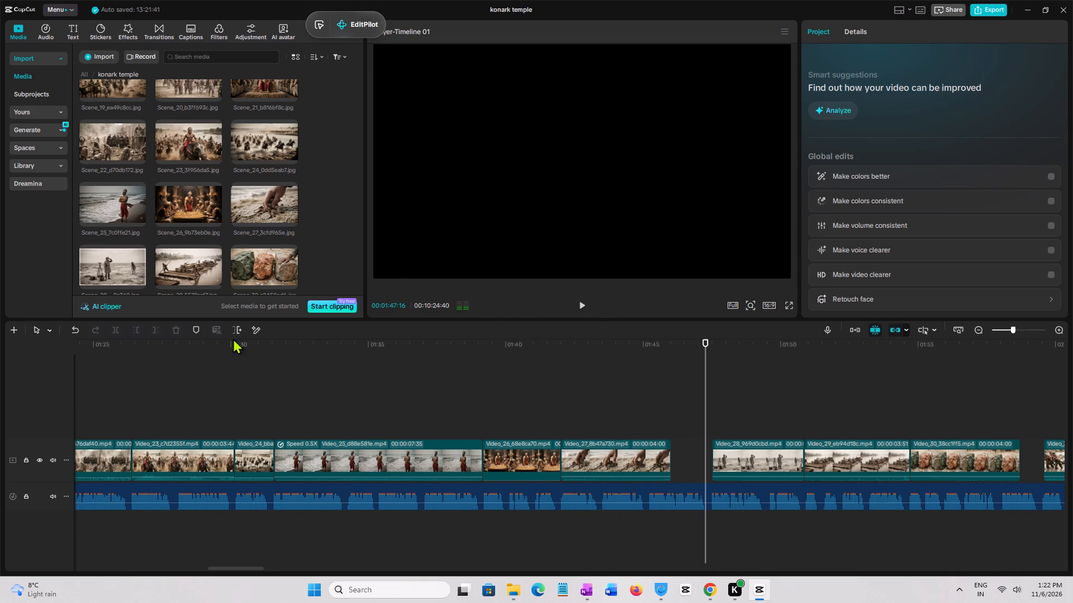
Look through the konark temple scene images in the media library for one that suits the gap after Video_27.
{"action": "scroll", "coordinate": [170, 264], "scroll_direction": "down", "scroll_amount": 2}
{"action": "scroll", "coordinate": [188, 272], "scroll_direction": "up", "scroll_amount": 1}
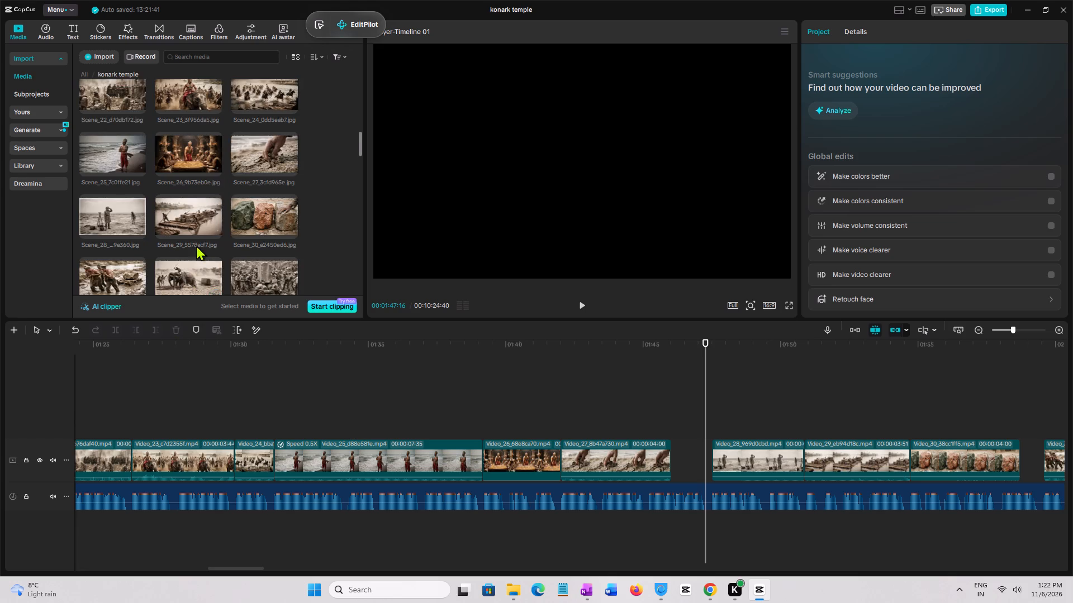
{"action": "scroll", "coordinate": [203, 211], "scroll_direction": "down", "scroll_amount": 2}
{"action": "scroll", "coordinate": [227, 186], "scroll_direction": "up", "scroll_amount": 7}
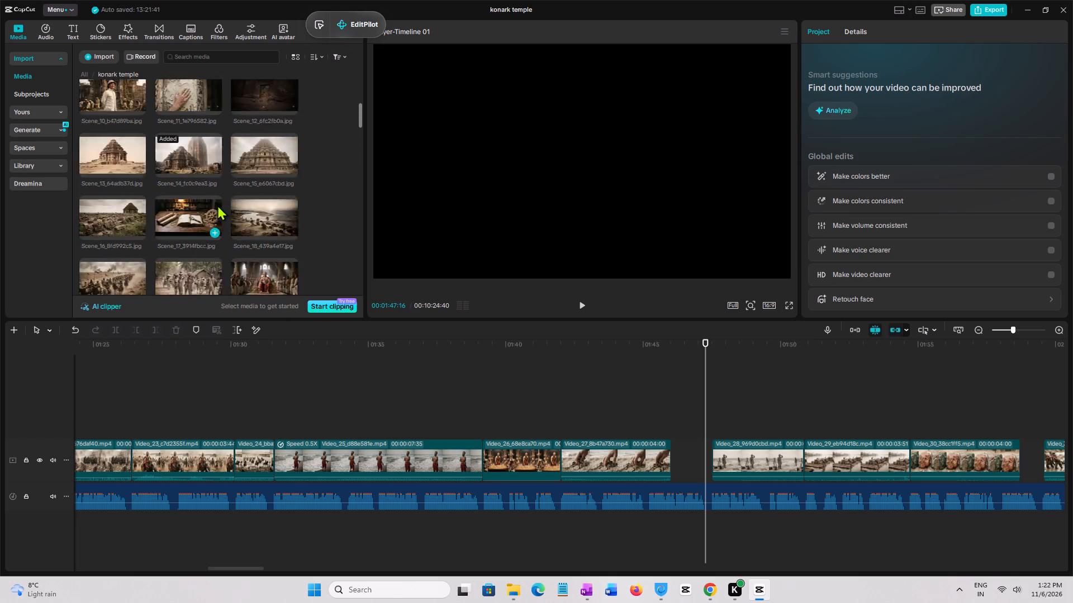
{"action": "scroll", "coordinate": [217, 205], "scroll_direction": "up", "scroll_amount": 1}
{"action": "scroll", "coordinate": [217, 240], "scroll_direction": "down", "scroll_amount": 1}
{"action": "scroll", "coordinate": [217, 241], "scroll_direction": "up", "scroll_amount": 3}
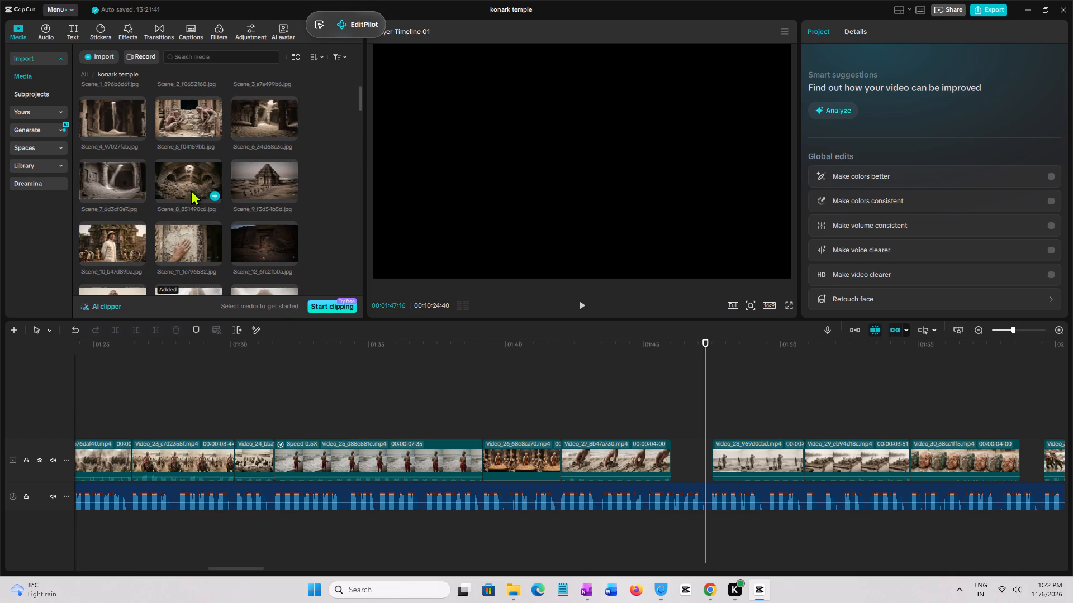
{"action": "scroll", "coordinate": [206, 205], "scroll_direction": "up", "scroll_amount": 3}
{"action": "scroll", "coordinate": [187, 190], "scroll_direction": "down", "scroll_amount": 2}
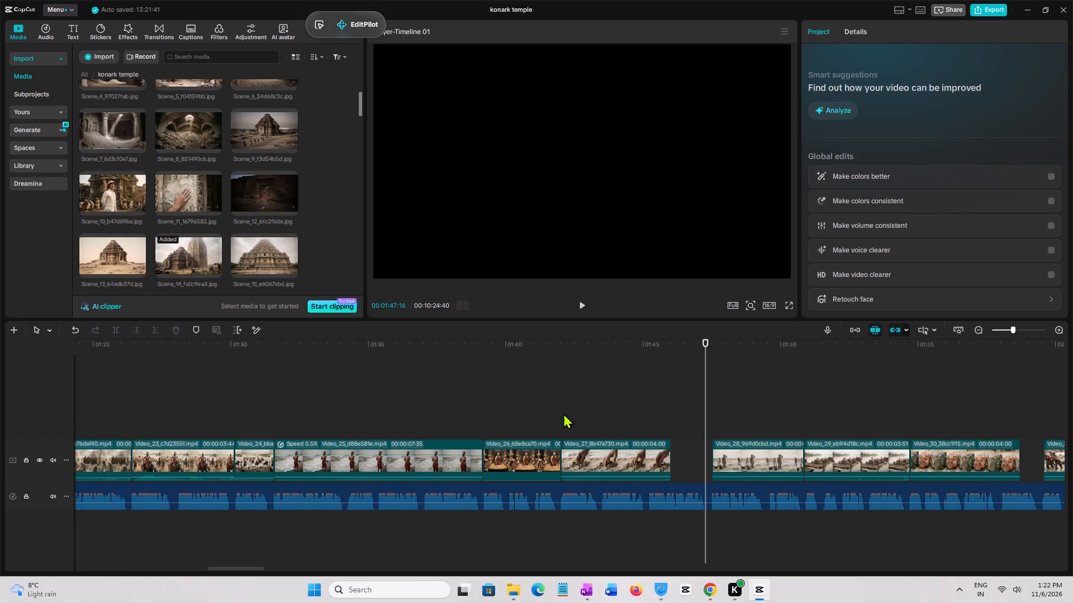
Replay Video_27 through Video_28, and slow Video_27 to 0.70x before setting its duration to 5.6 s.
{"action": "left_click", "coordinate": [578, 419]}
{"action": "key", "text": "space"}
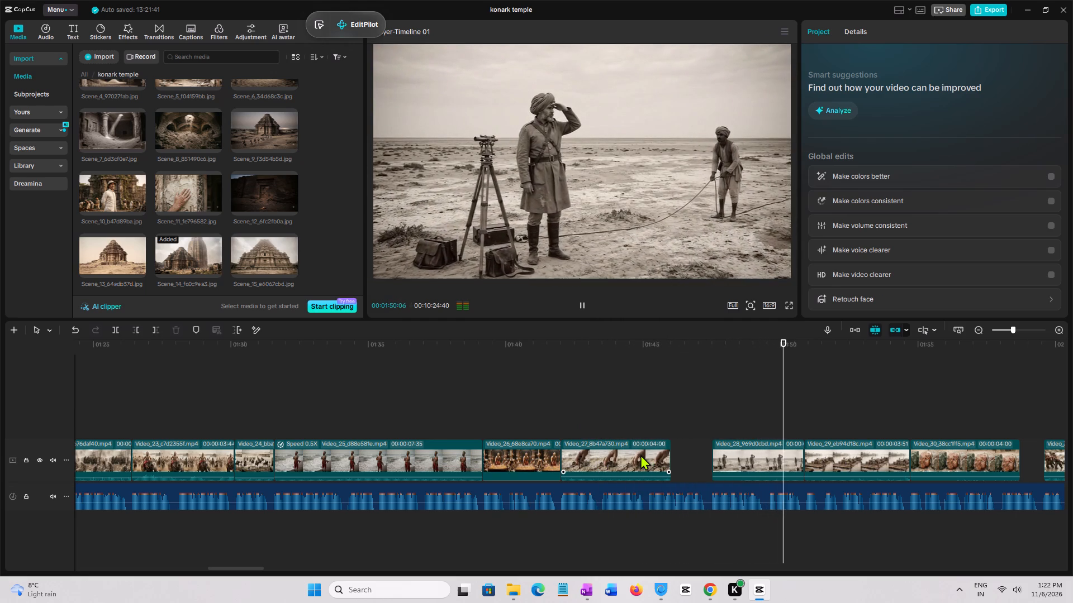
{"action": "key", "text": "space"}
{"action": "left_click", "coordinate": [640, 454]}
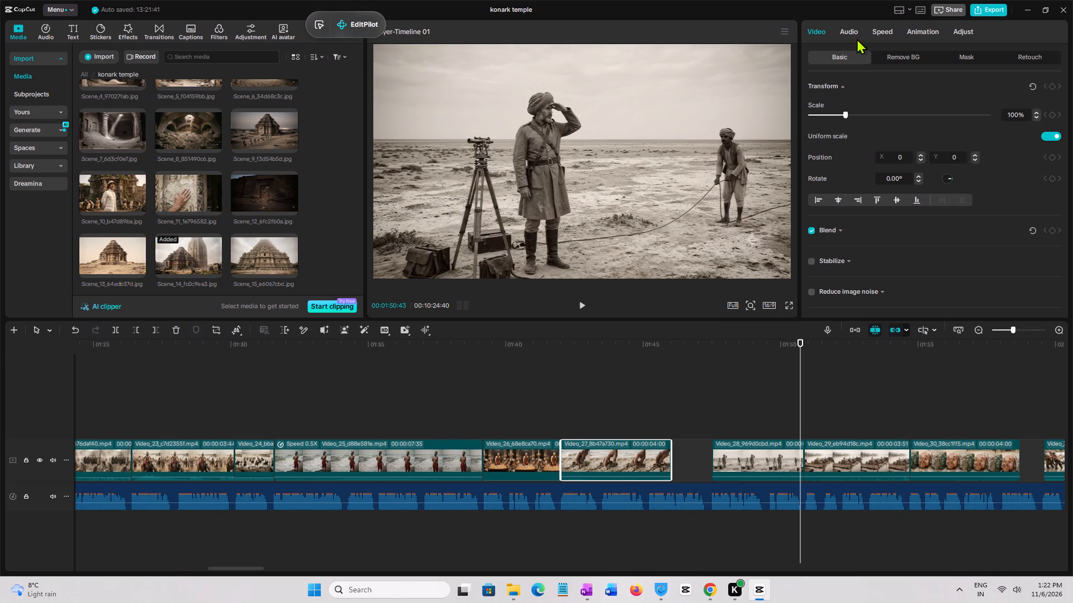
{"action": "left_click", "coordinate": [879, 34]}
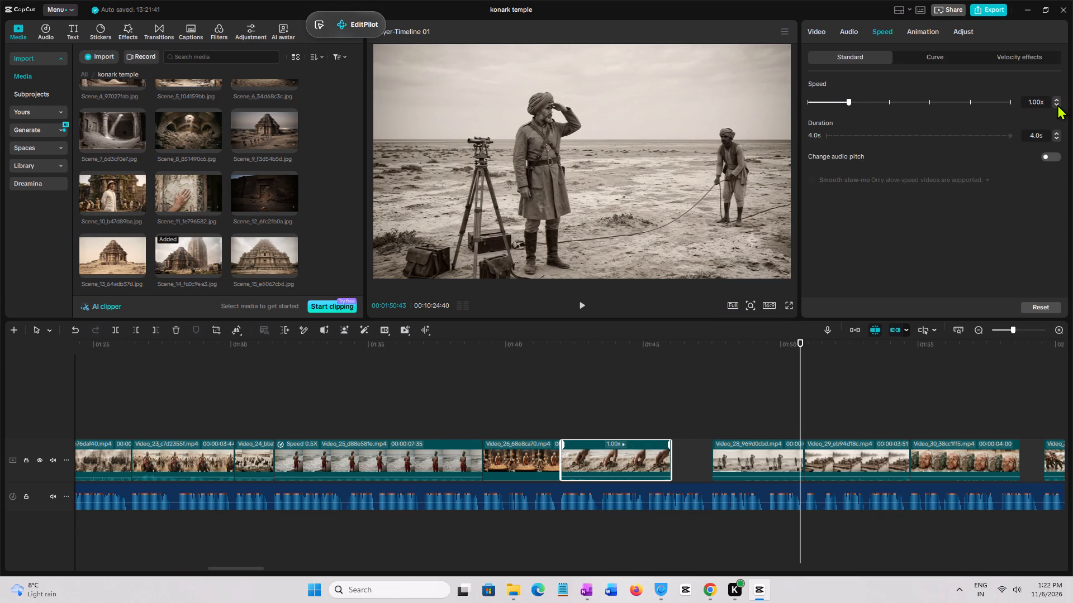
{"action": "left_click", "coordinate": [1057, 104]}
{"action": "left_click", "coordinate": [1057, 104]}
{"action": "left_click", "coordinate": [1057, 104]}
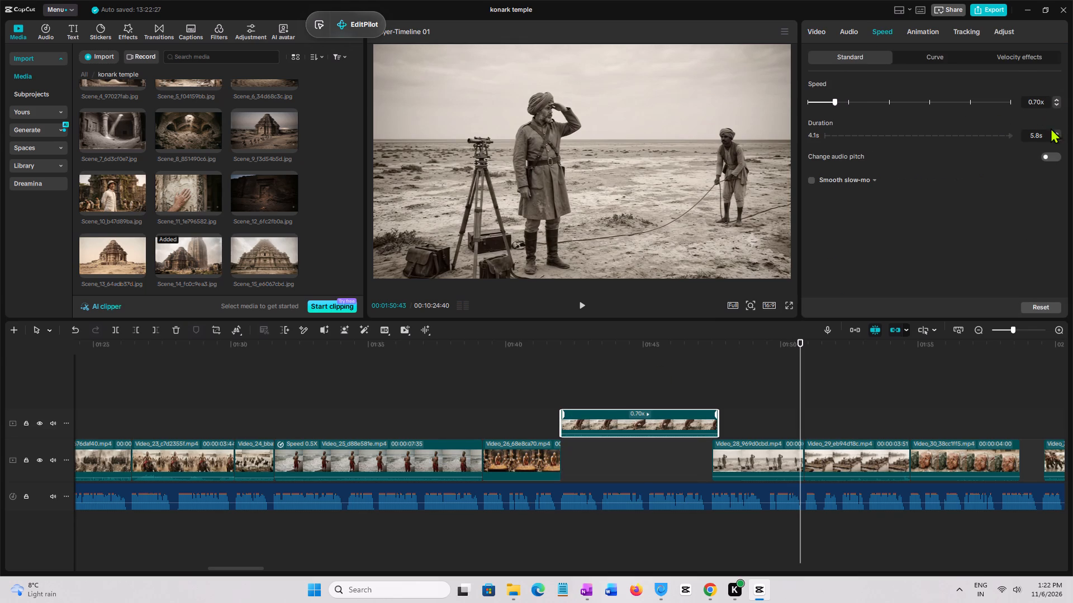
{"action": "left_click", "coordinate": [1056, 136]}
{"action": "left_click", "coordinate": [1056, 136]}
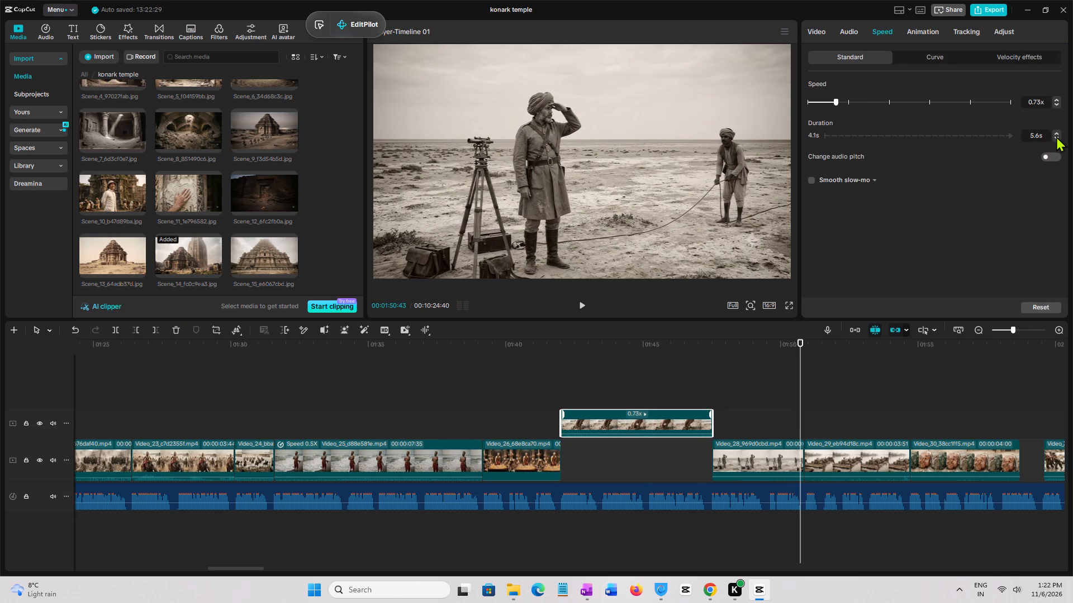
Trim Video_27's end, place it back on the main track and extend it to fill the space up to Video_28.
{"action": "left_click_drag", "start_coordinate": [651, 423], "coordinate": [654, 450]}
{"action": "left_click", "coordinate": [704, 403]}
{"action": "left_click", "coordinate": [701, 418]}
{"action": "key", "text": "w"}
{"action": "left_click_drag", "start_coordinate": [683, 427], "coordinate": [683, 447]}
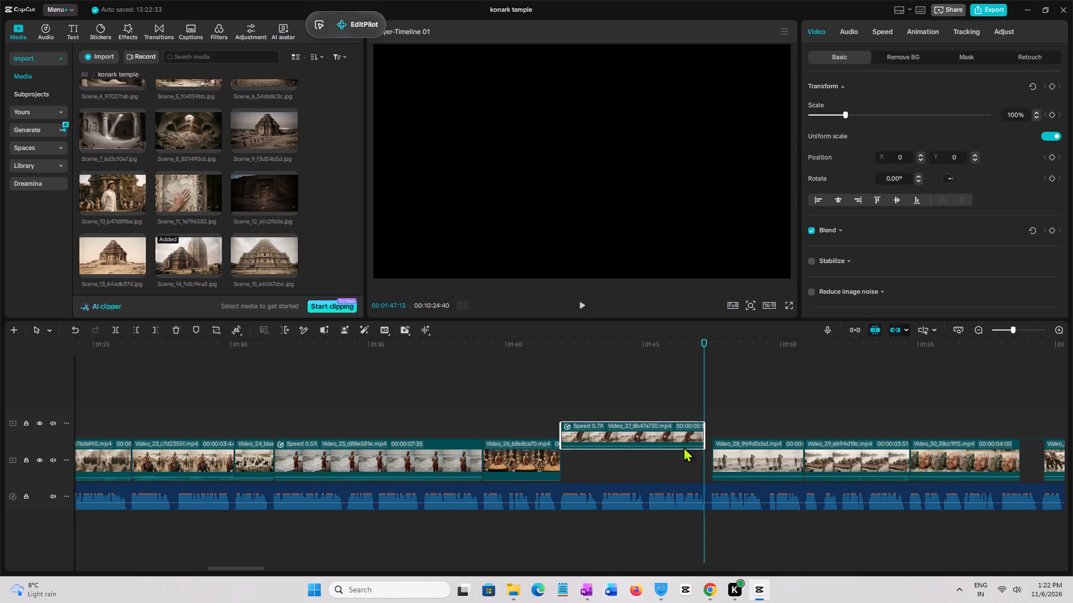
{"action": "left_click_drag", "start_coordinate": [683, 447], "coordinate": [679, 457]}
{"action": "left_click_drag", "start_coordinate": [647, 423], "coordinate": [652, 468]}
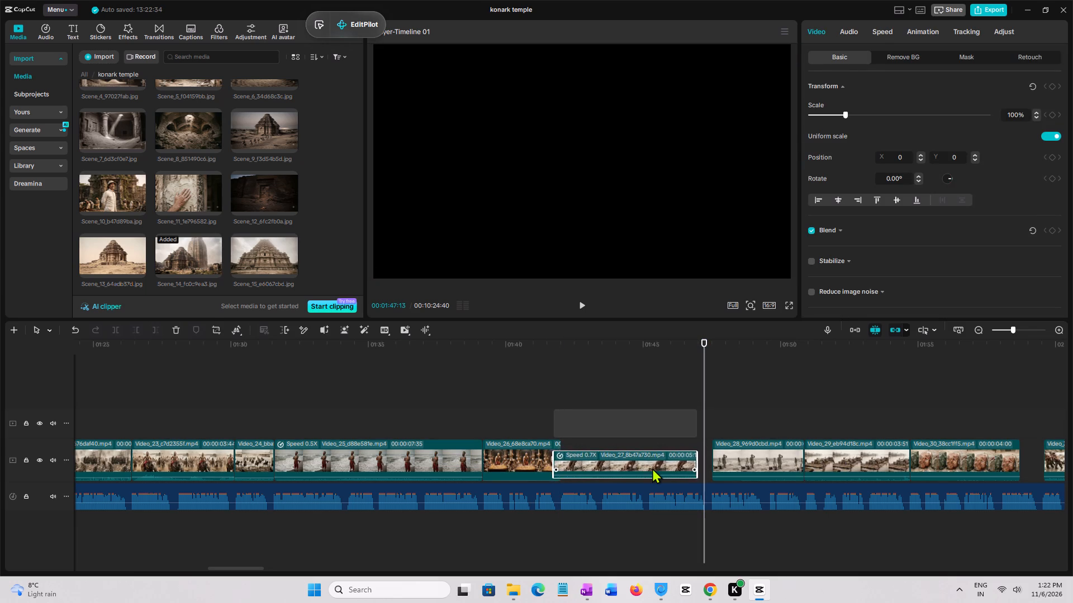
{"action": "left_click_drag", "start_coordinate": [652, 468], "coordinate": [653, 468]}
{"action": "left_click_drag", "start_coordinate": [704, 463], "coordinate": [770, 463]}
Play back from Video_27 into Video_32 and cut off Video_30's end at about 00:01:58:07.
{"action": "left_click", "coordinate": [661, 419]}
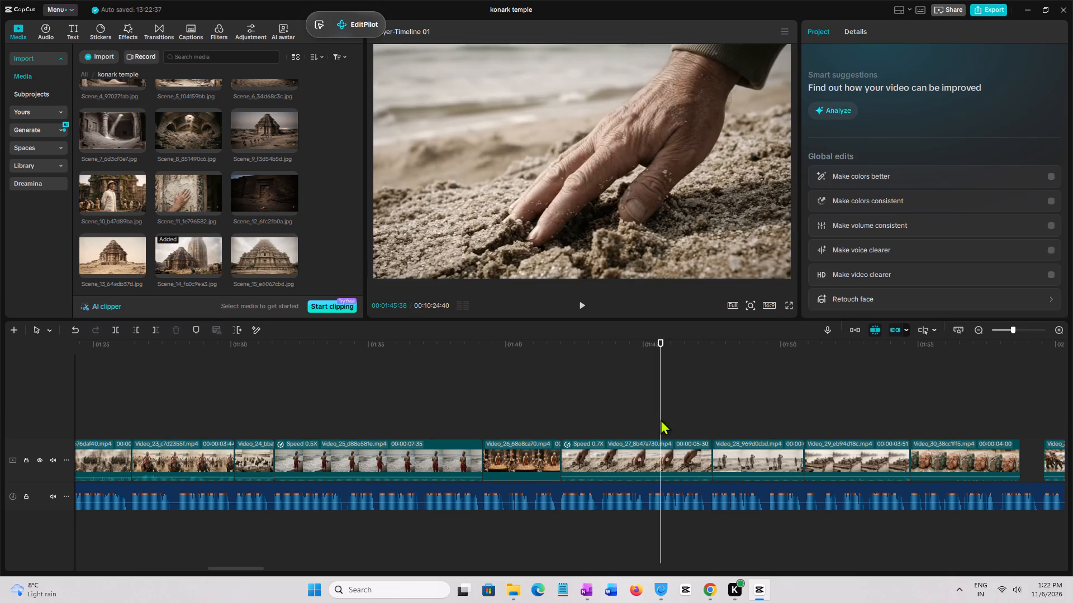
{"action": "key", "text": "space"}
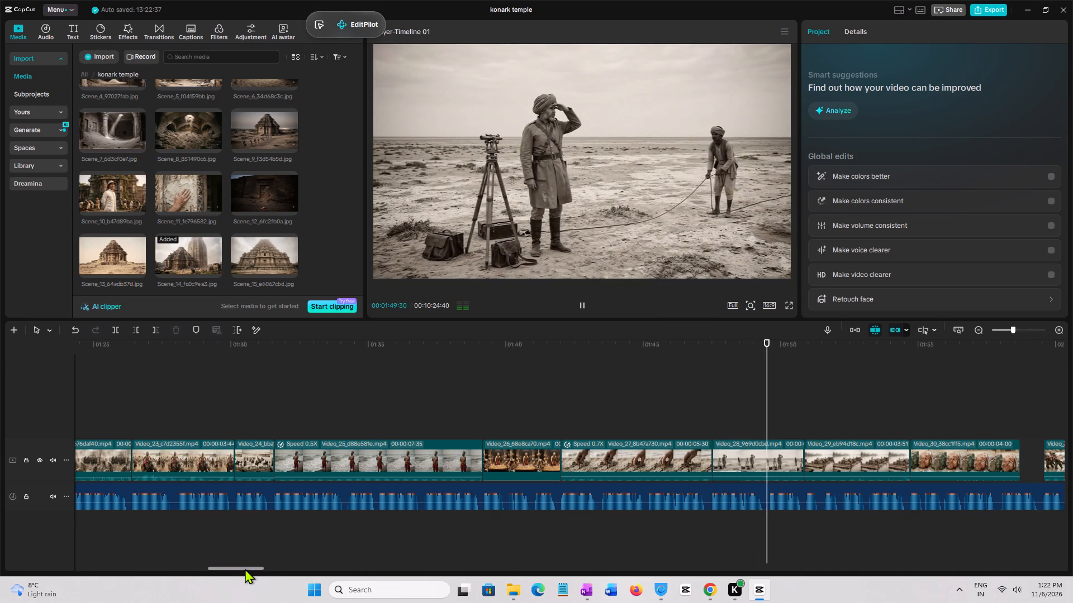
{"action": "left_click_drag", "start_coordinate": [245, 568], "coordinate": [282, 567]}
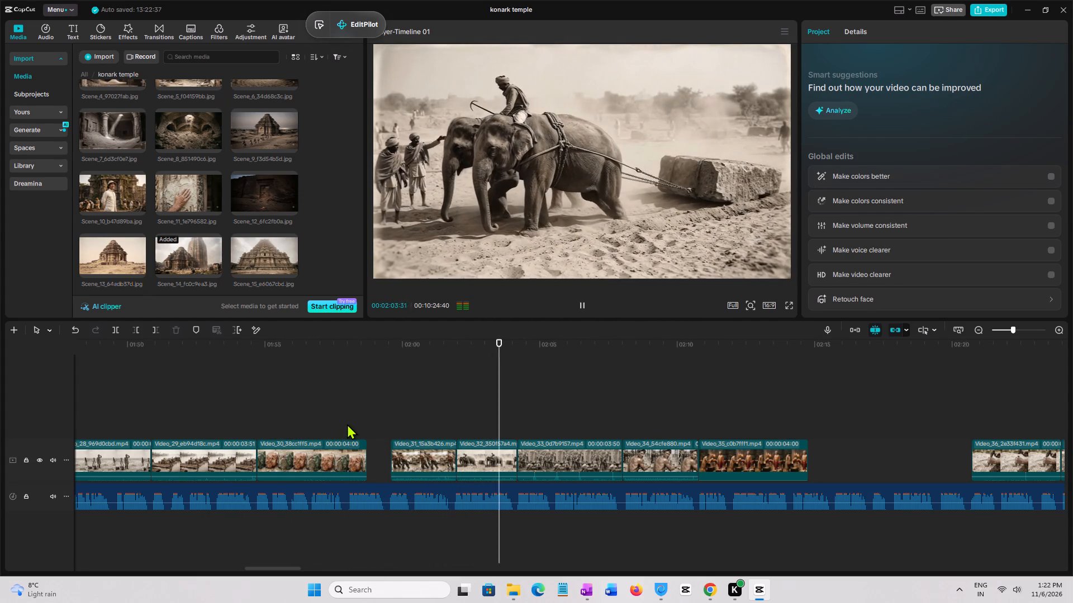
{"action": "left_click", "coordinate": [347, 424]}
{"action": "left_click", "coordinate": [353, 425]}
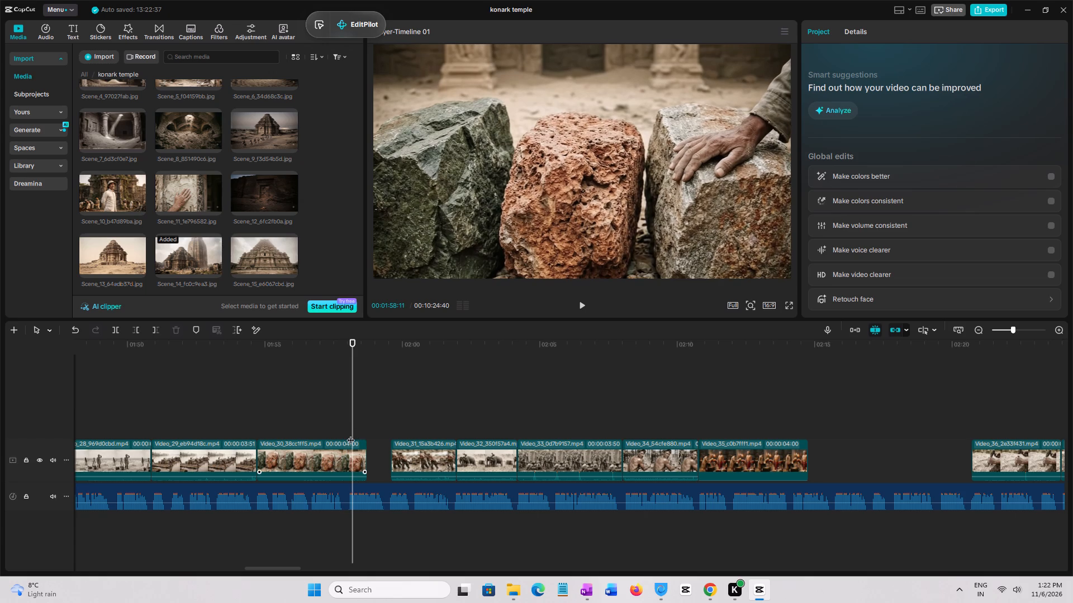
{"action": "left_click", "coordinate": [350, 434]}
{"action": "left_click", "coordinate": [345, 449]}
{"action": "key", "text": "w"}
Move Video_31 earlier on the main track so it starts right at Video_30's end.
{"action": "left_click", "coordinate": [404, 455]}
{"action": "left_click_drag", "start_coordinate": [404, 455], "coordinate": [391, 456]}
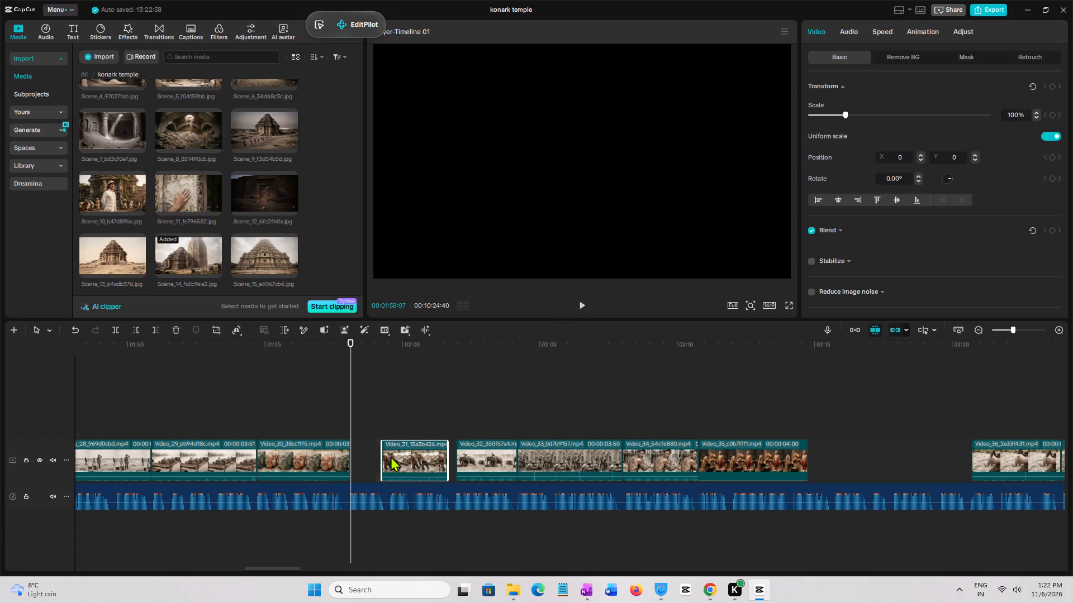
{"action": "left_click_drag", "start_coordinate": [391, 456], "coordinate": [363, 453]}
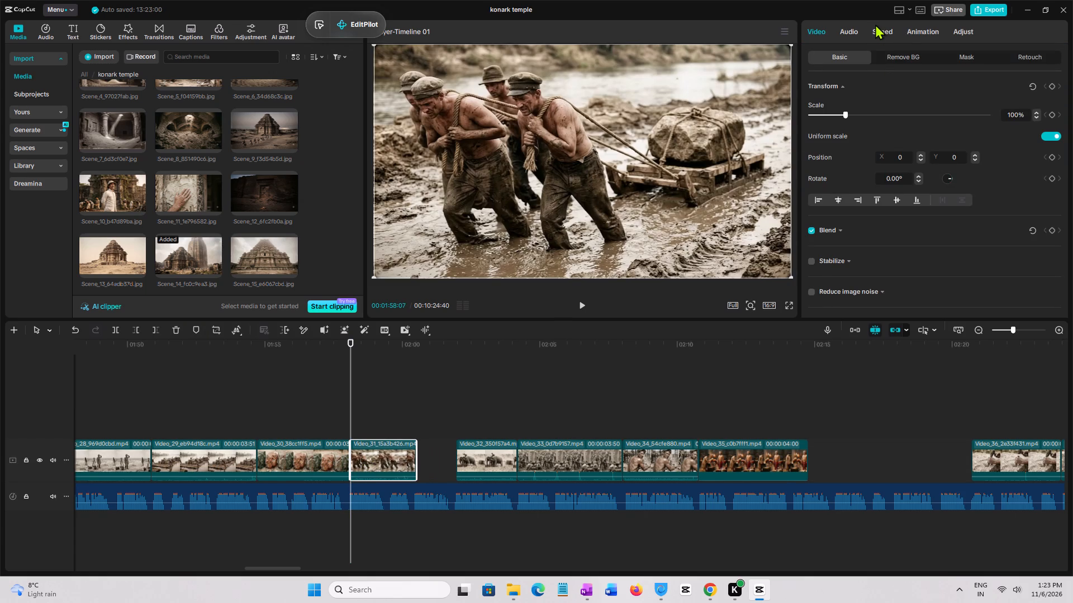
Slow Video_31 to 0.60x, trying a 3.8 s duration on the main track before setting it to 4.0 s.
{"action": "left_click", "coordinate": [881, 31]}
{"action": "left_click", "coordinate": [1058, 106]}
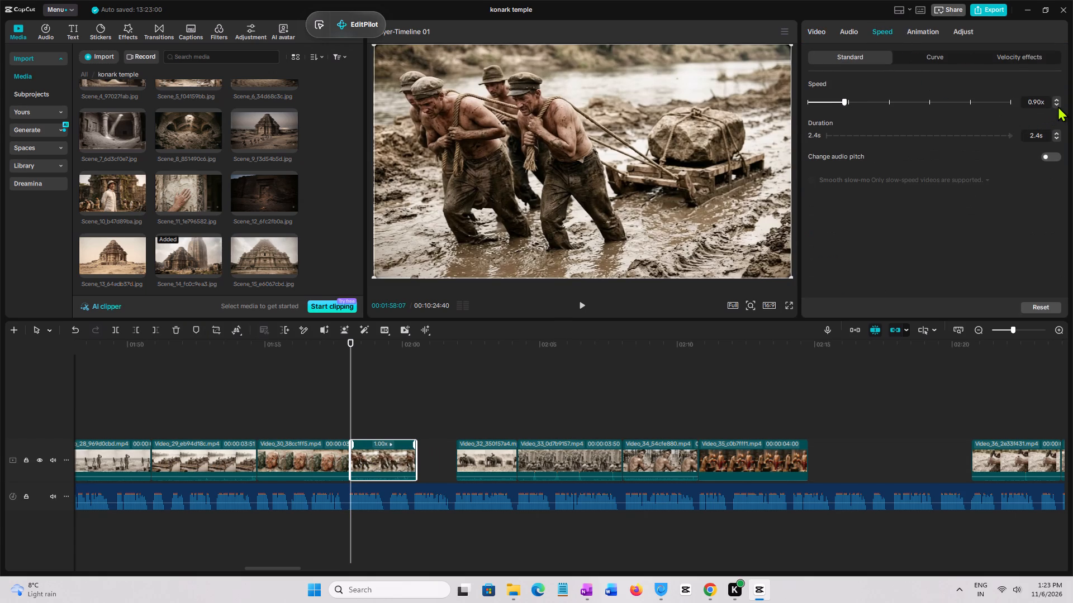
{"action": "double_click", "coordinate": [1057, 106]}
{"action": "left_click", "coordinate": [1057, 106]}
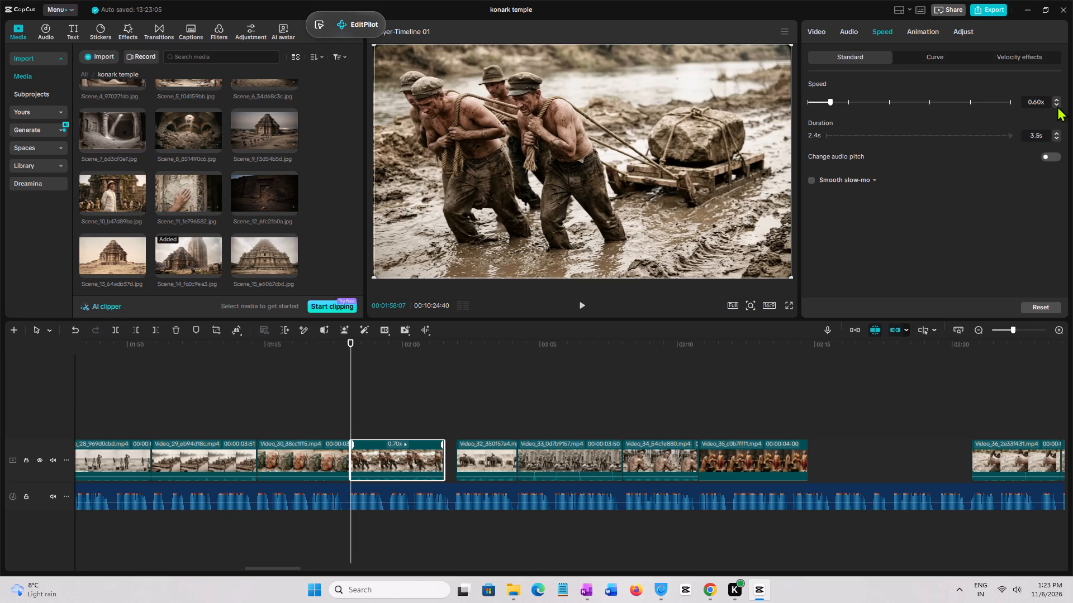
{"action": "left_click", "coordinate": [1055, 137]}
{"action": "left_click", "coordinate": [1055, 137]}
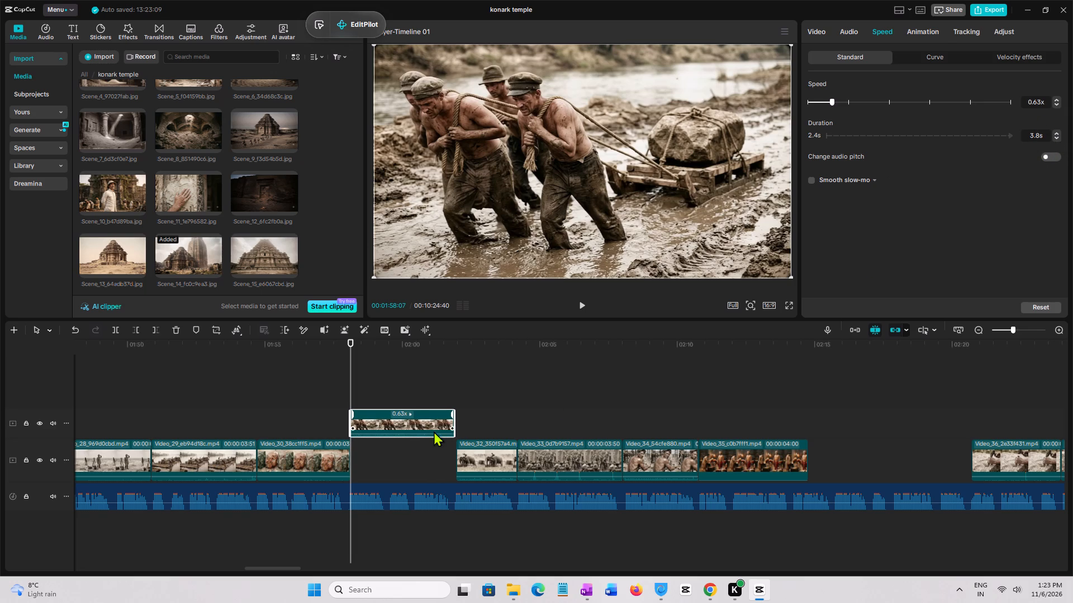
{"action": "left_click_drag", "start_coordinate": [411, 423], "coordinate": [407, 463]}
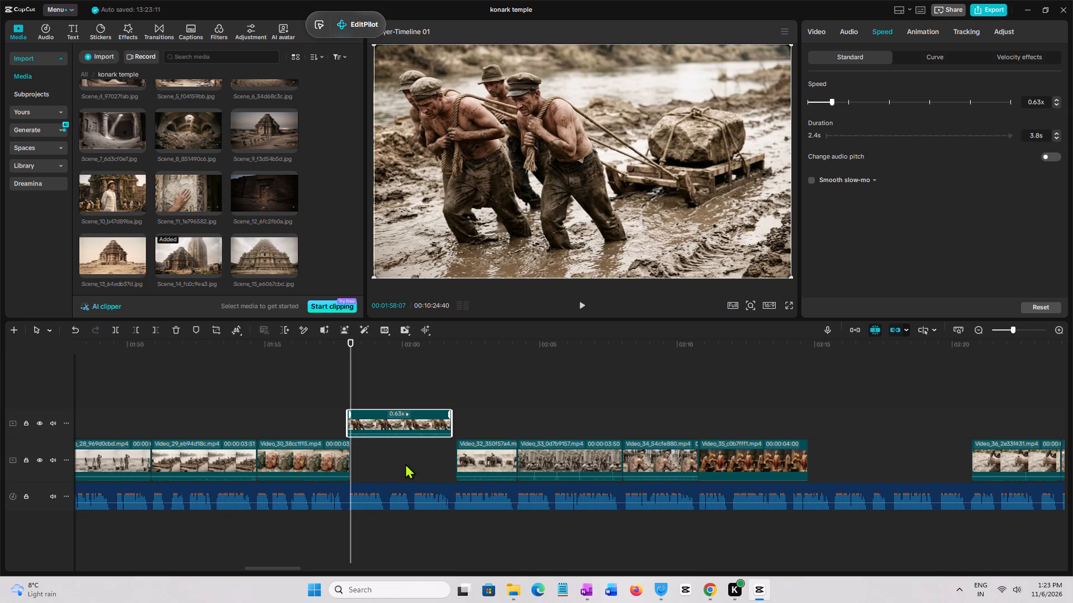
{"action": "left_click", "coordinate": [1058, 132]}
{"action": "left_click", "coordinate": [1058, 132]}
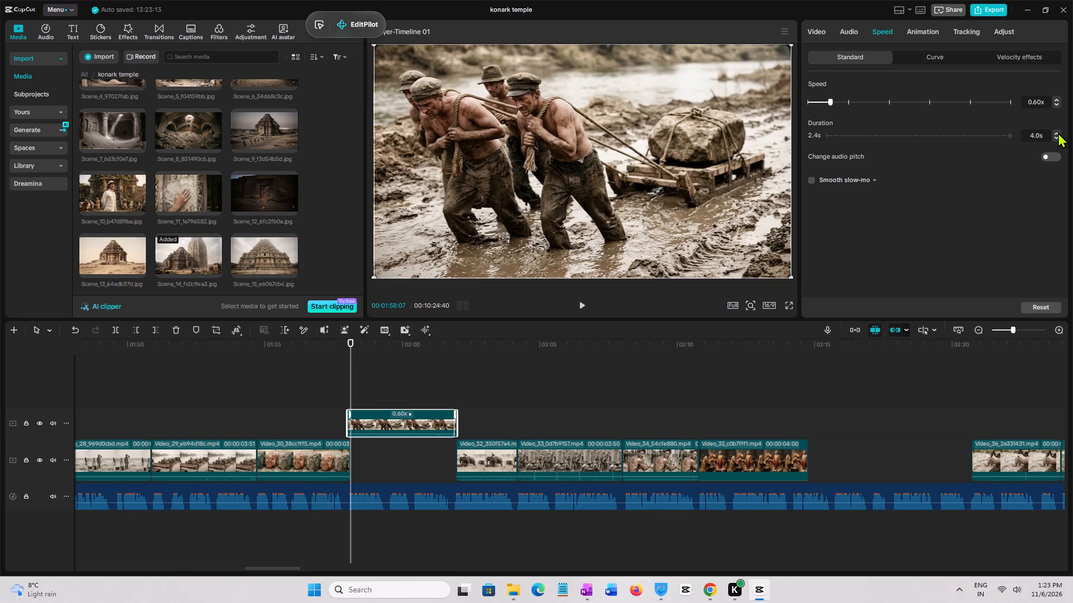
Trim Video_31's end, place it back on the main track after Video_30 and extend it to fill the space up to Video_32.
{"action": "left_click", "coordinate": [454, 395]}
{"action": "left_click", "coordinate": [443, 399]}
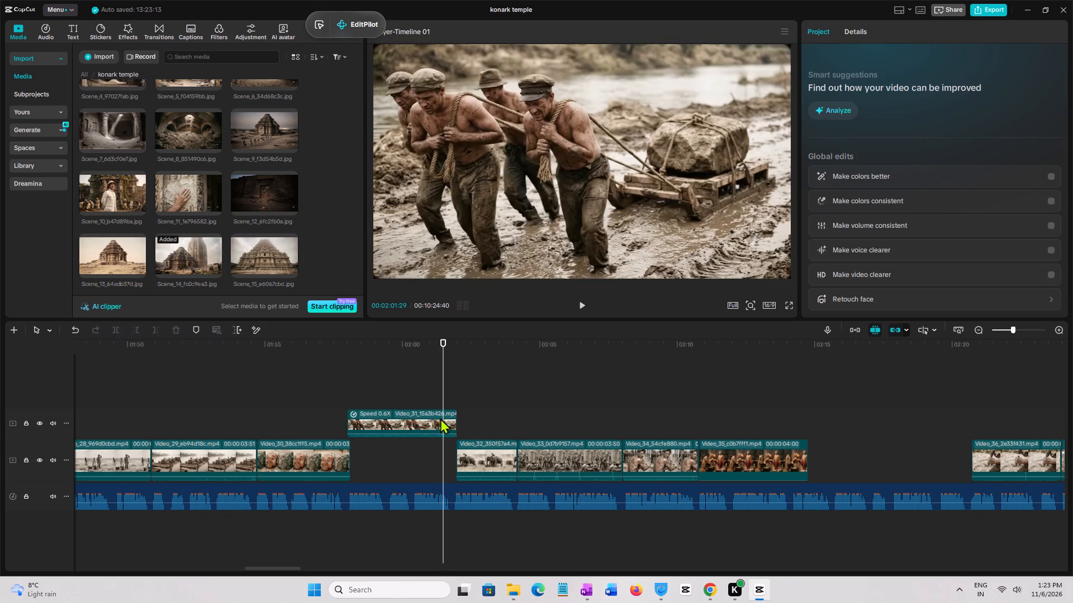
{"action": "left_click", "coordinate": [440, 418]}
{"action": "key", "text": "w"}
{"action": "left_click_drag", "start_coordinate": [422, 420], "coordinate": [426, 470]}
{"action": "left_click", "coordinate": [417, 456]}
{"action": "left_click", "coordinate": [407, 415]}
{"action": "left_click", "coordinate": [410, 458]}
{"action": "left_click", "coordinate": [441, 456]}
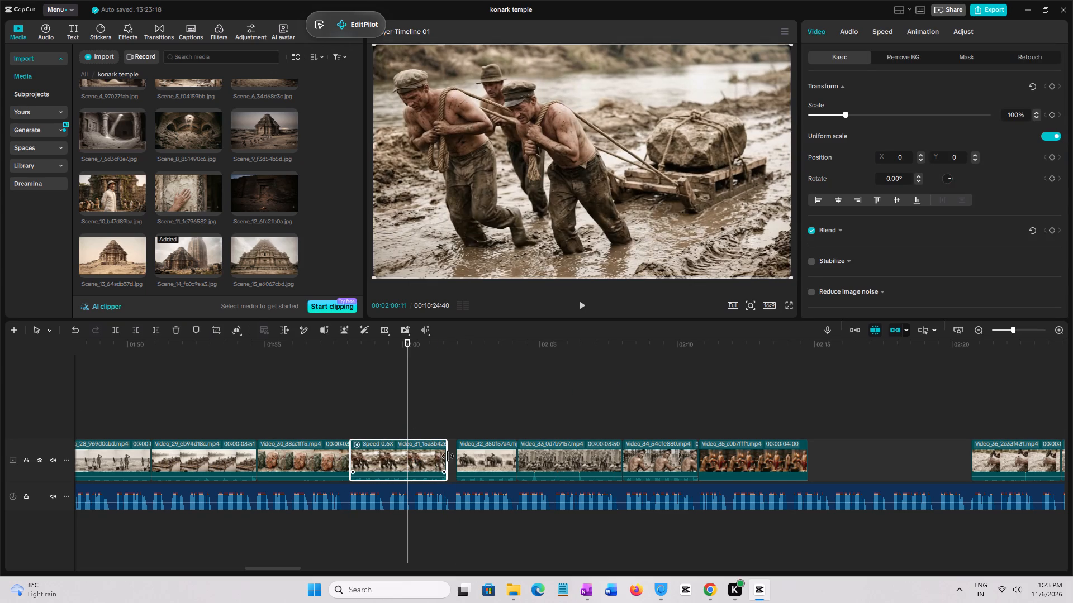
{"action": "left_click_drag", "start_coordinate": [448, 456], "coordinate": [472, 456]}
Play back from Video_31 through Video_35 and into the gap before Video_36.
{"action": "left_click", "coordinate": [412, 419]}
{"action": "key", "text": "space"}
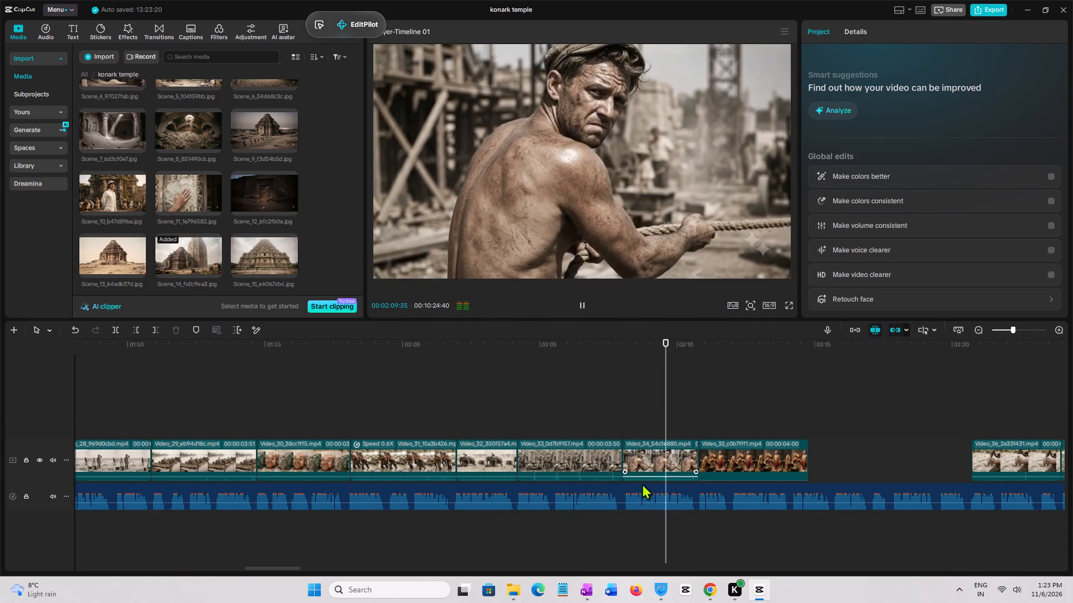
{"action": "left_click_drag", "start_coordinate": [295, 570], "coordinate": [310, 569]}
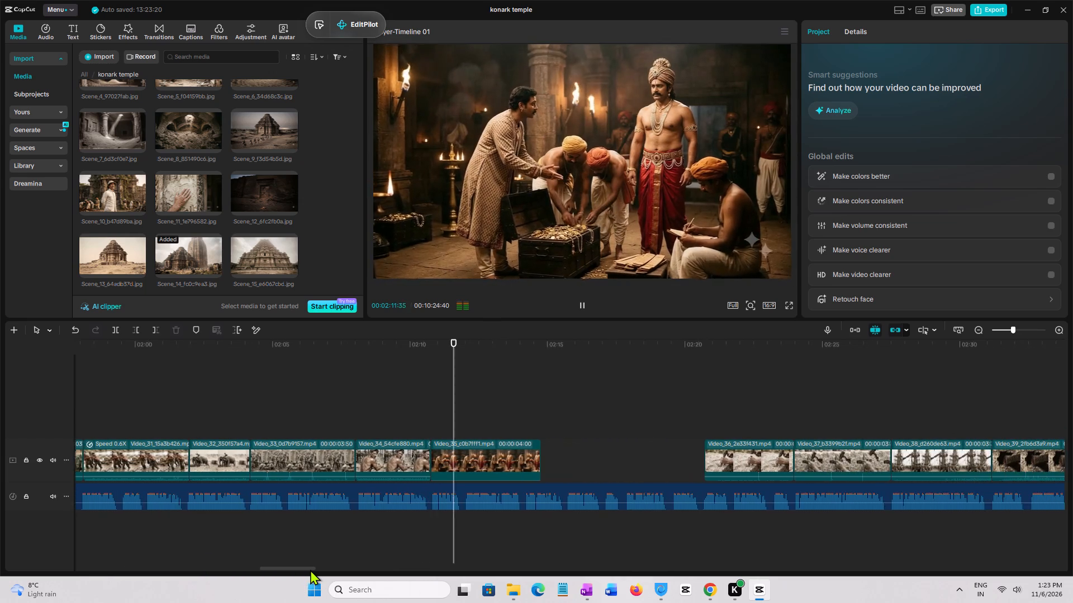
{"action": "left_click_drag", "start_coordinate": [310, 569], "coordinate": [317, 568]}
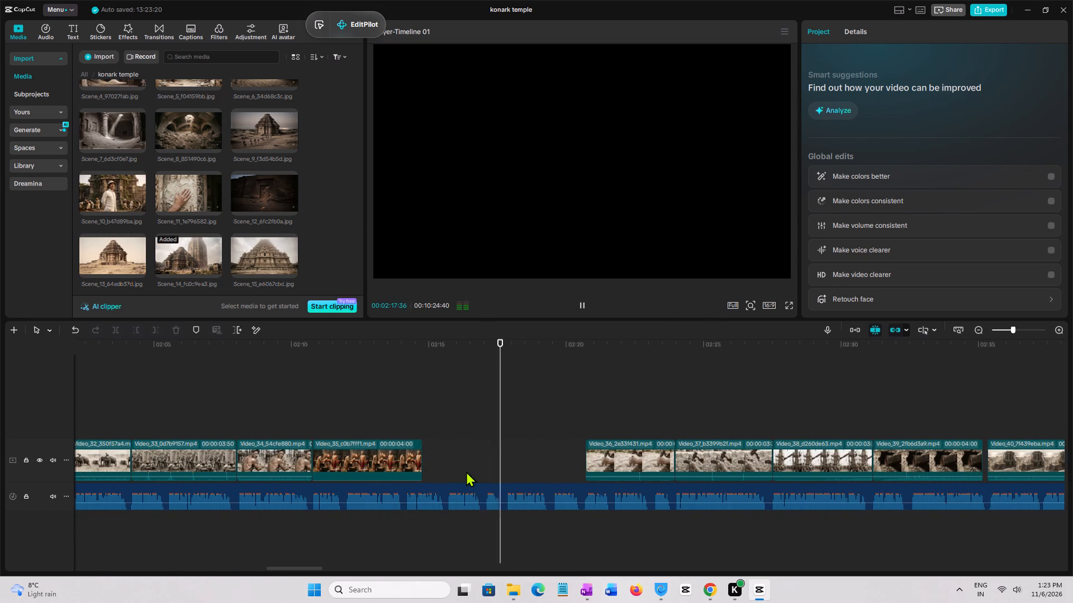
{"action": "left_click", "coordinate": [444, 430]}
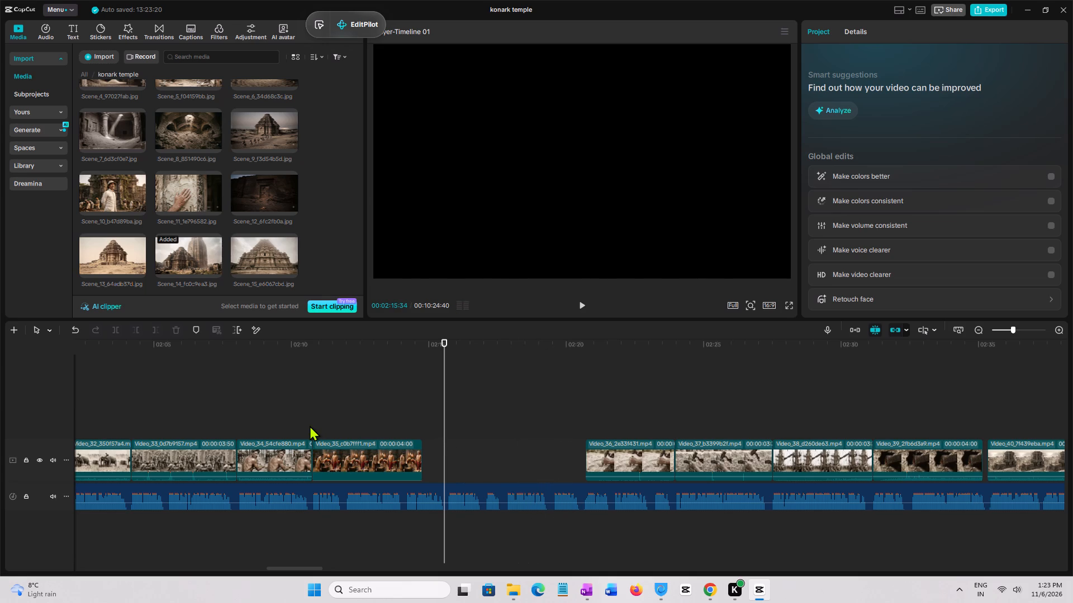
Replay Video_35 and the start of the gap after it several times to check the picture against the voice-over.
{"action": "left_click", "coordinate": [310, 425]}
{"action": "key", "text": "space"}
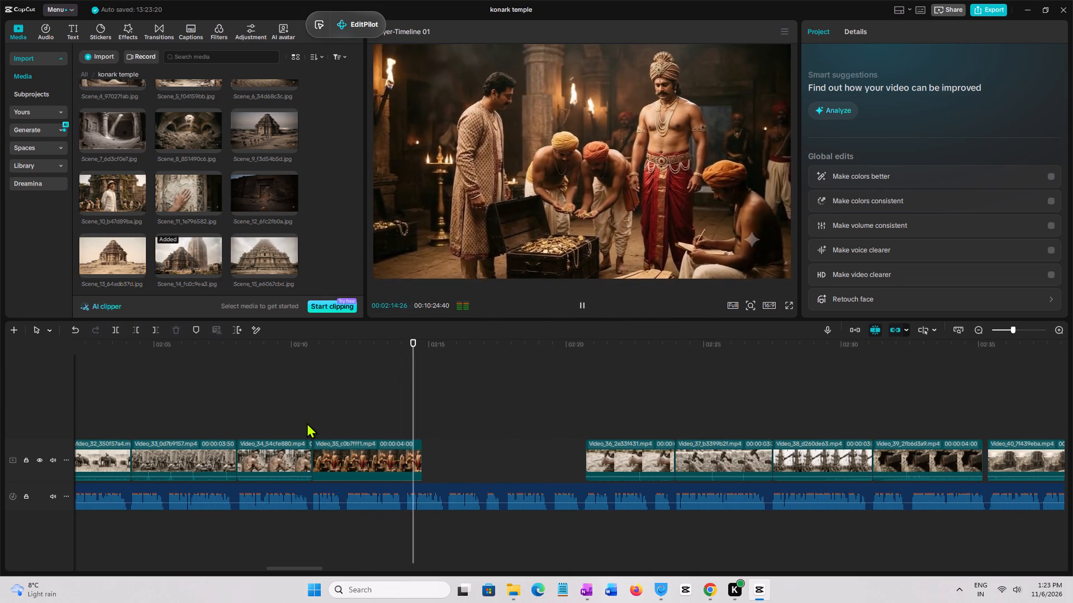
{"action": "key", "text": "space"}
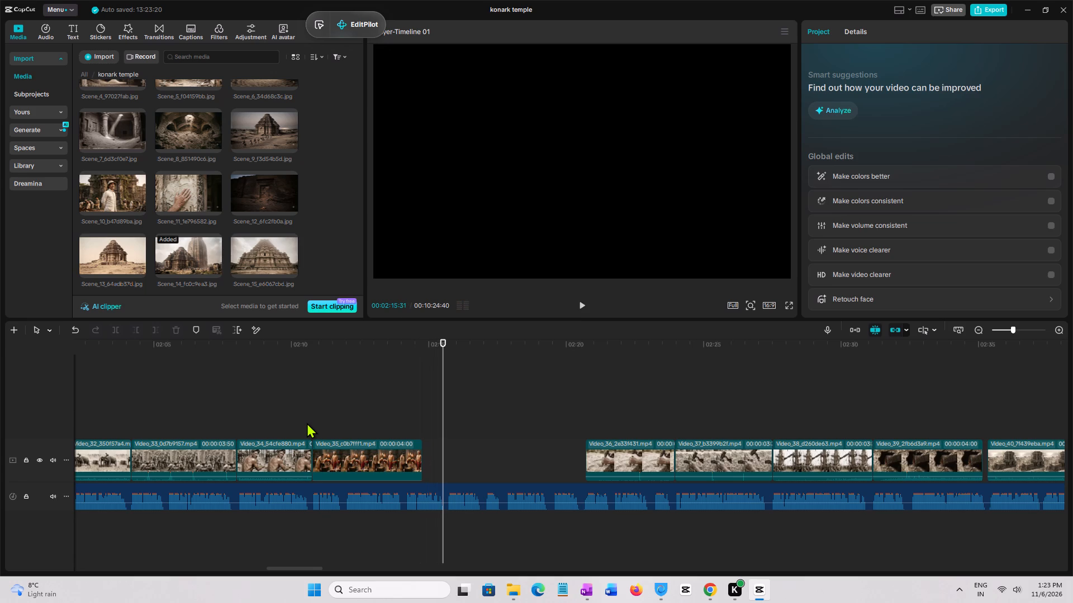
{"action": "left_click", "coordinate": [309, 422]}
{"action": "key", "text": "space"}
{"action": "left_click", "coordinate": [311, 421]}
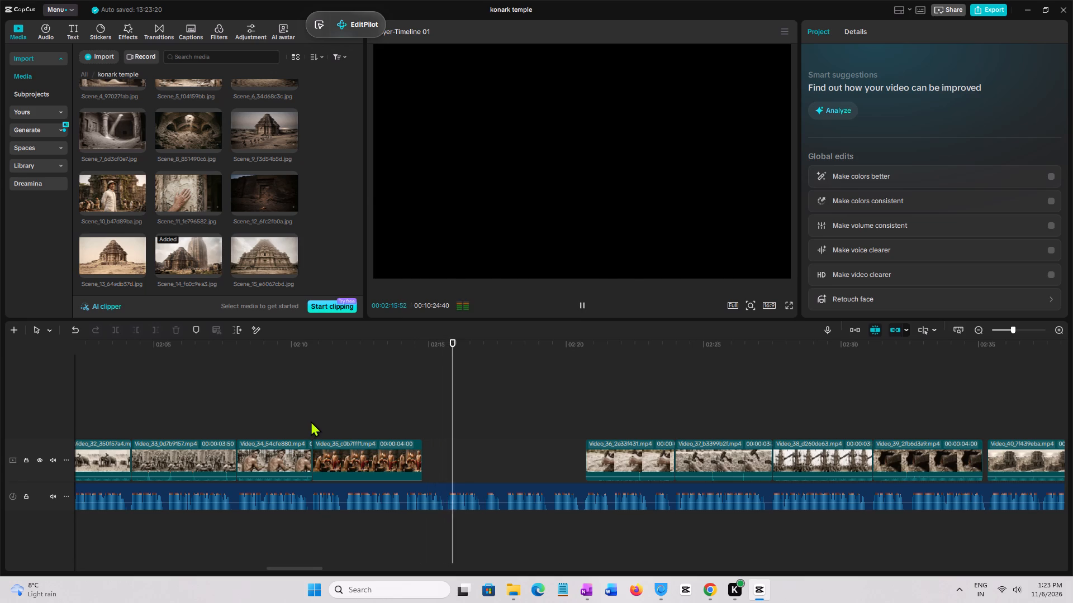
{"action": "key", "text": "space"}
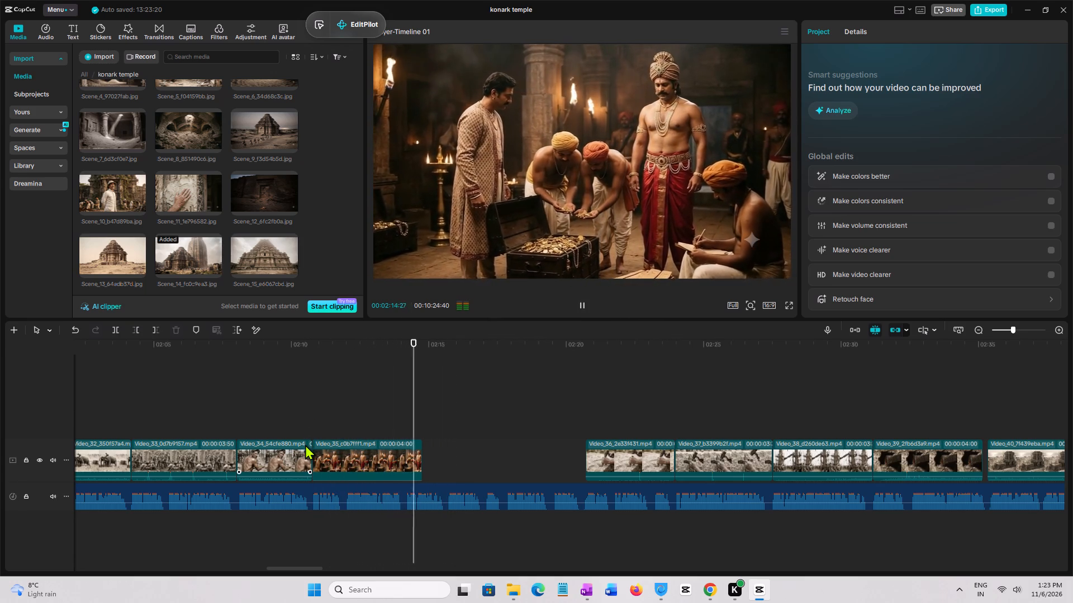
{"action": "left_click", "coordinate": [314, 416]}
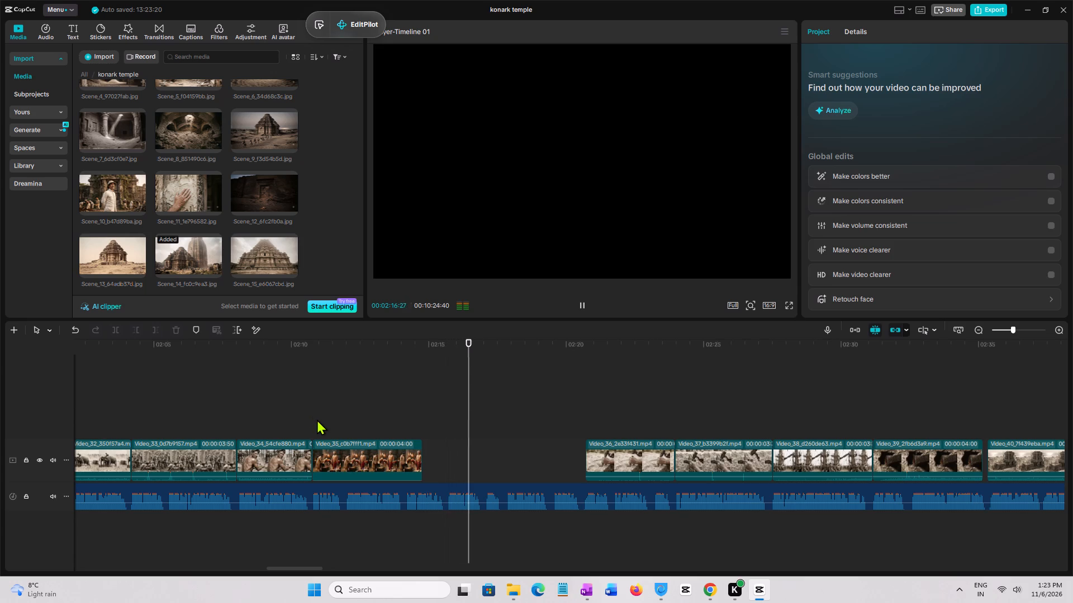
{"action": "left_click", "coordinate": [306, 410]}
{"action": "key", "text": "space"}
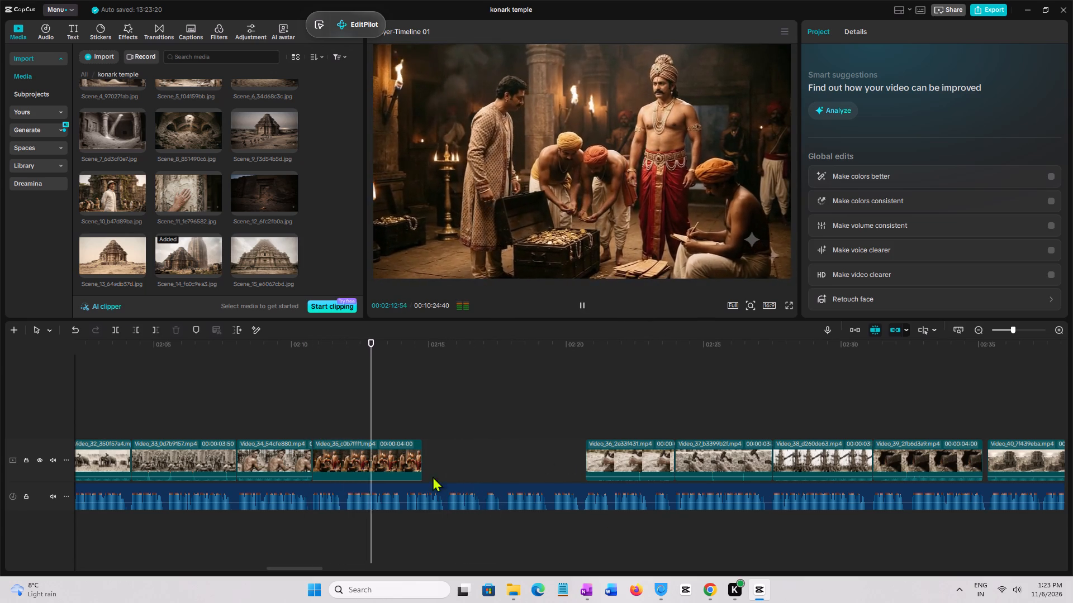
{"action": "left_click", "coordinate": [310, 414]}
{"action": "key", "text": "space"}
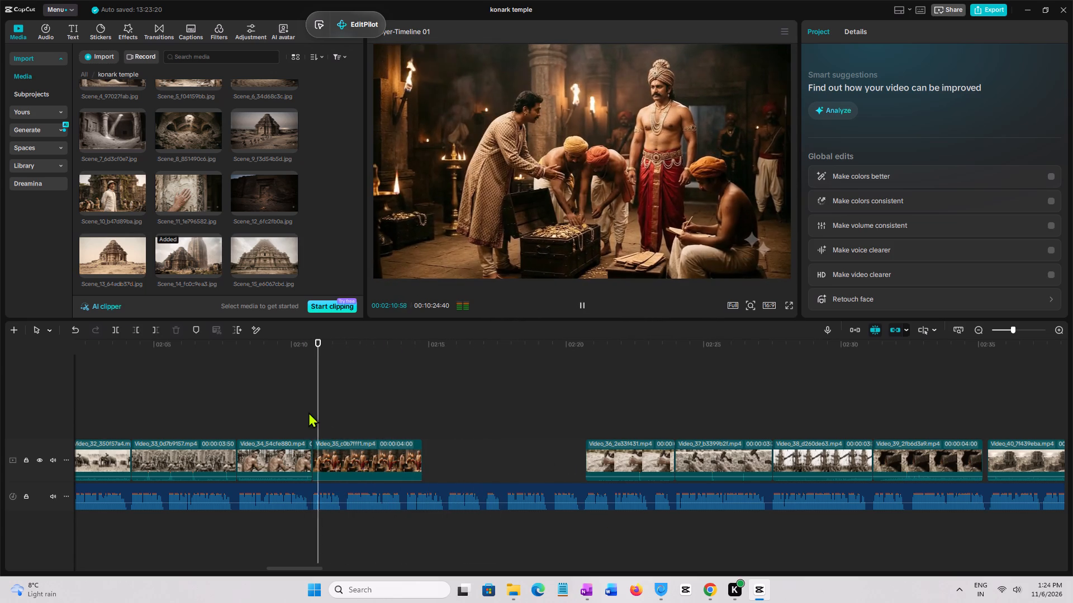
{"action": "left_click", "coordinate": [308, 412]}
{"action": "key", "text": "space"}
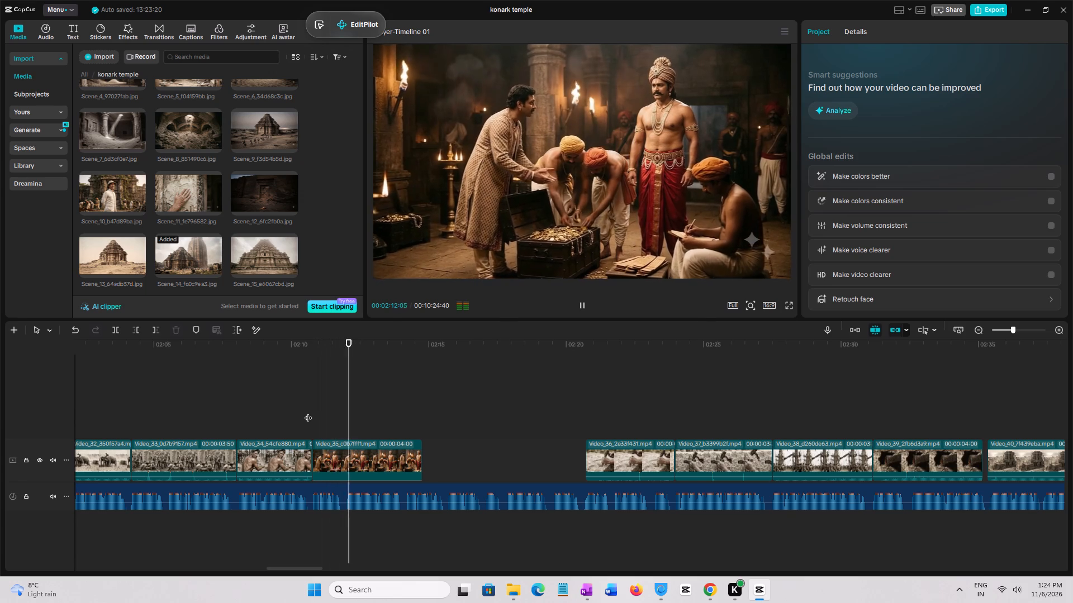
{"action": "left_click", "coordinate": [308, 412]}
{"action": "key", "text": "space"}
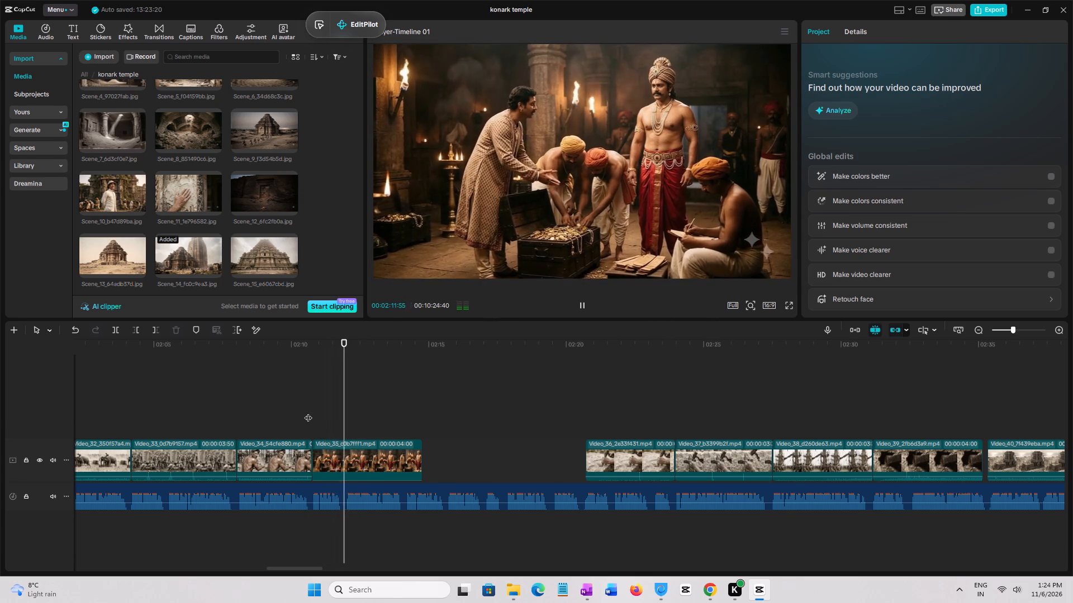
{"action": "left_click", "coordinate": [312, 413]}
{"action": "key", "text": "space"}
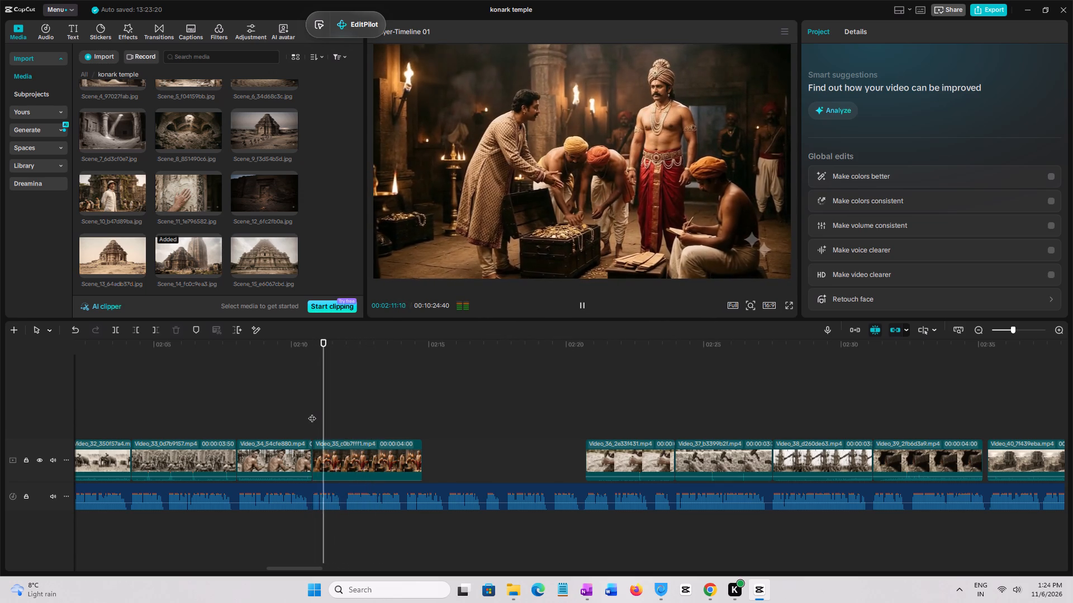
{"action": "left_click", "coordinate": [312, 413]}
{"action": "key", "text": "space"}
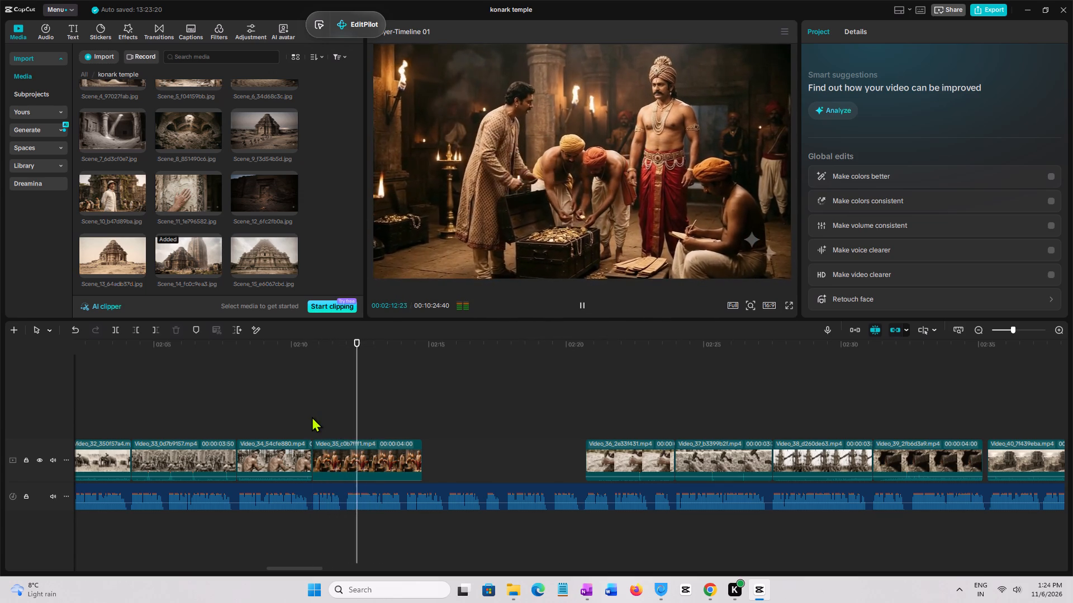
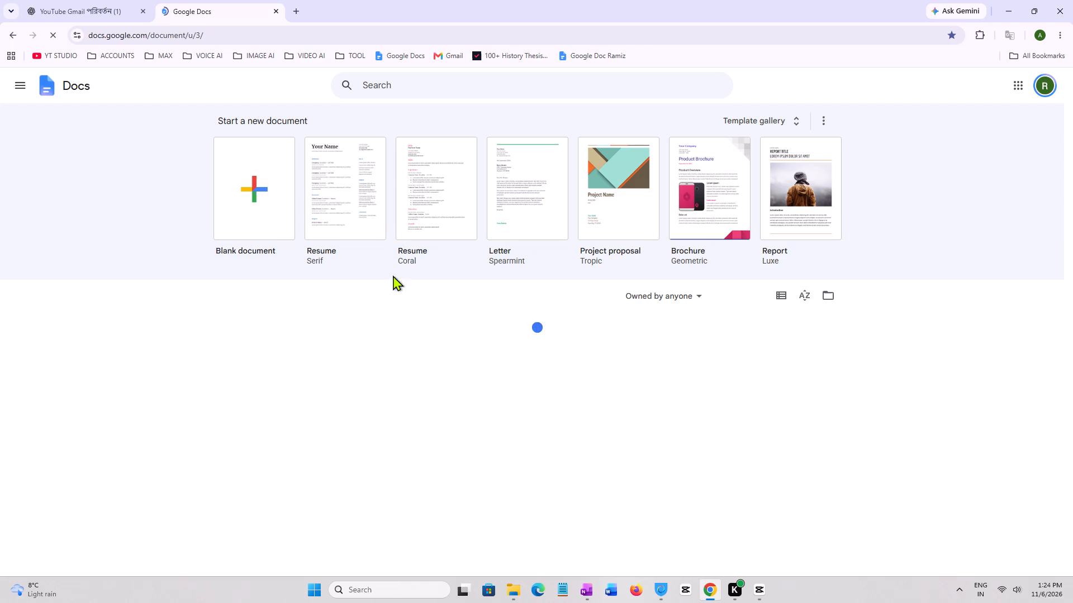
Open the untitled Google Docs document that holds the numbered scene script.
{"action": "scroll", "coordinate": [476, 355], "scroll_direction": "down", "scroll_amount": 2}
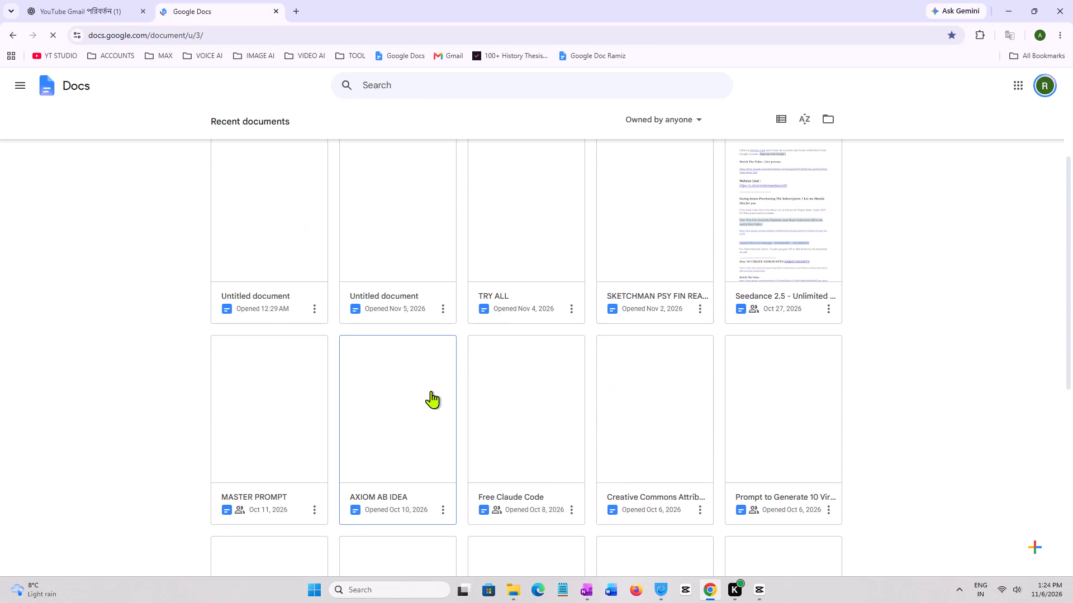
{"action": "scroll", "coordinate": [431, 395], "scroll_direction": "up", "scroll_amount": 2}
{"action": "left_click", "coordinate": [406, 393]}
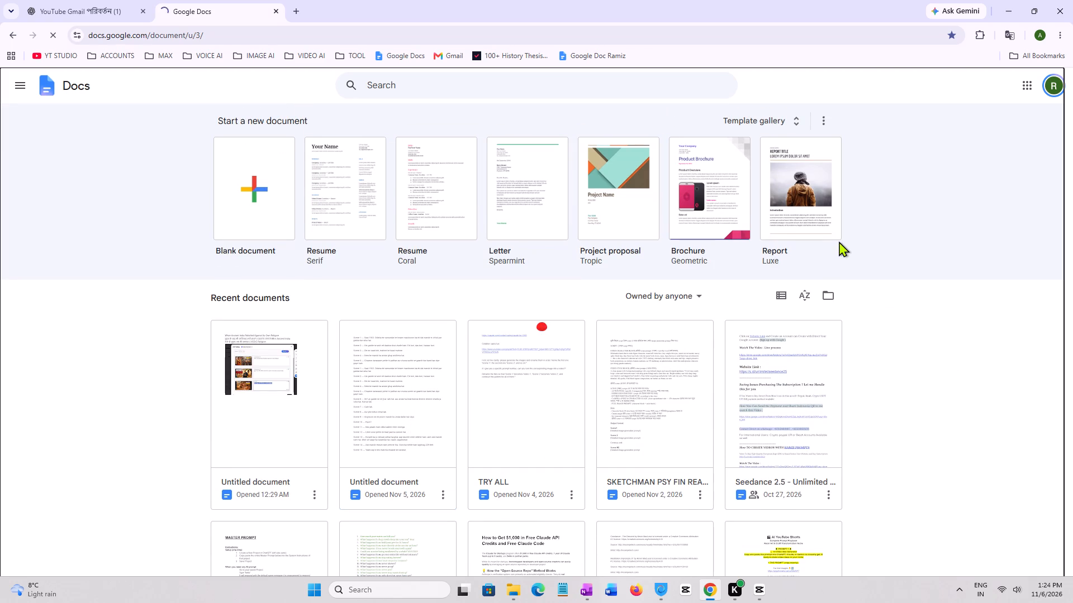
Find the Scene 35 paragraph in the script and make it bold.
{"action": "scroll", "coordinate": [478, 337], "scroll_direction": "down", "scroll_amount": 2}
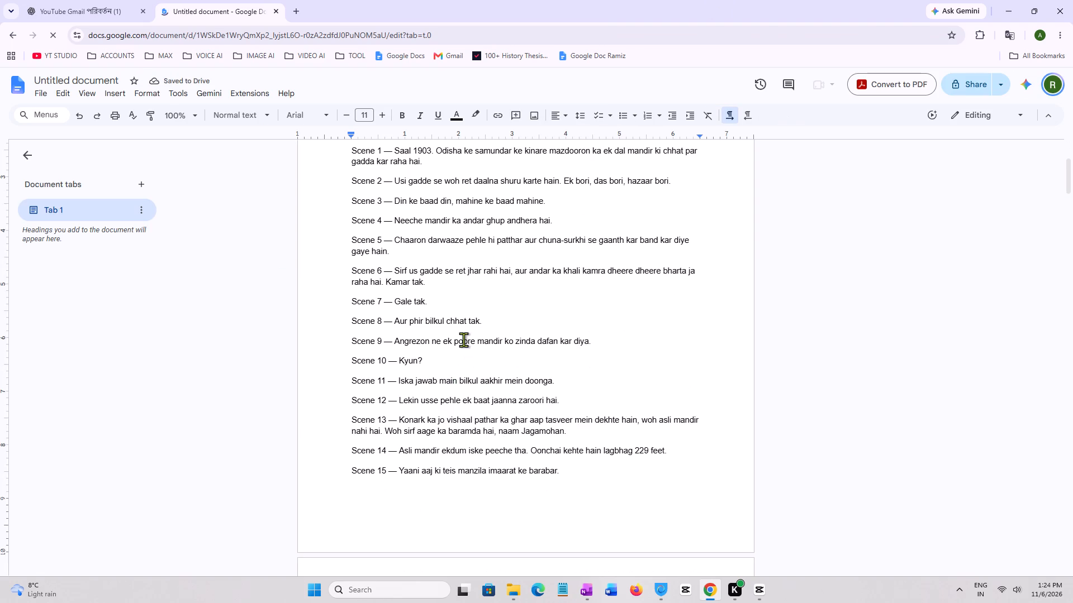
{"action": "scroll", "coordinate": [455, 339], "scroll_direction": "down", "scroll_amount": 4}
{"action": "scroll", "coordinate": [495, 247], "scroll_direction": "down", "scroll_amount": 2}
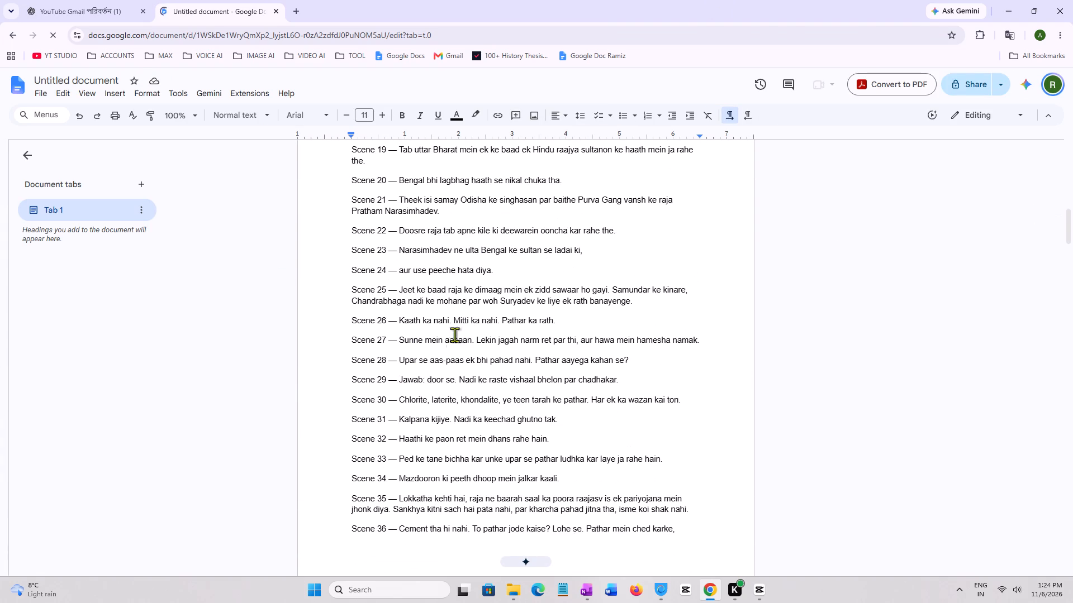
{"action": "scroll", "coordinate": [447, 393], "scroll_direction": "up", "scroll_amount": 1}
{"action": "scroll", "coordinate": [446, 410], "scroll_direction": "down", "scroll_amount": 5}
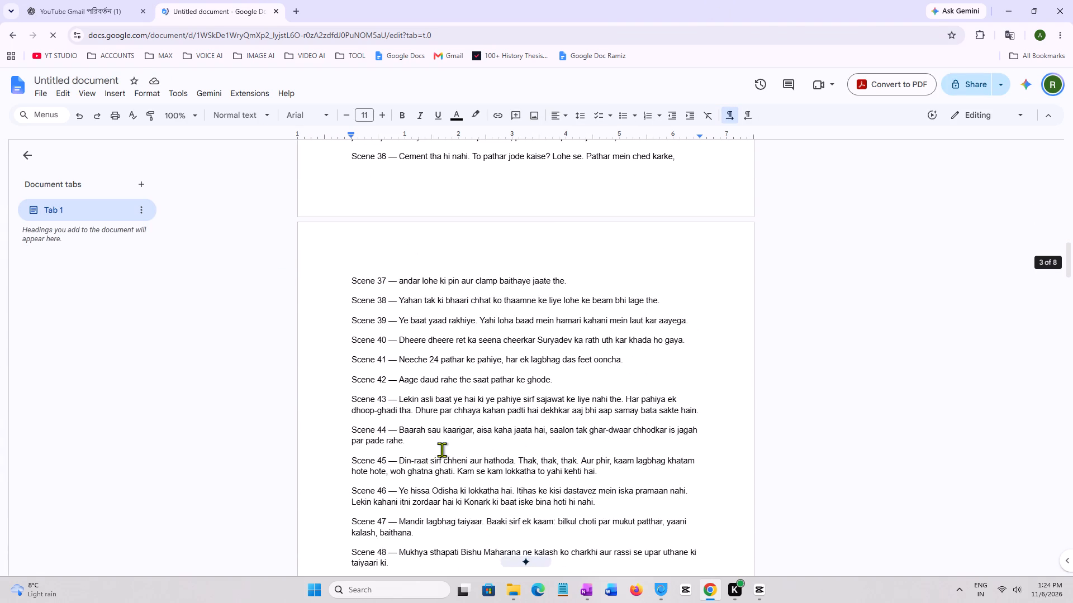
{"action": "scroll", "coordinate": [441, 449], "scroll_direction": "up", "scroll_amount": 2}
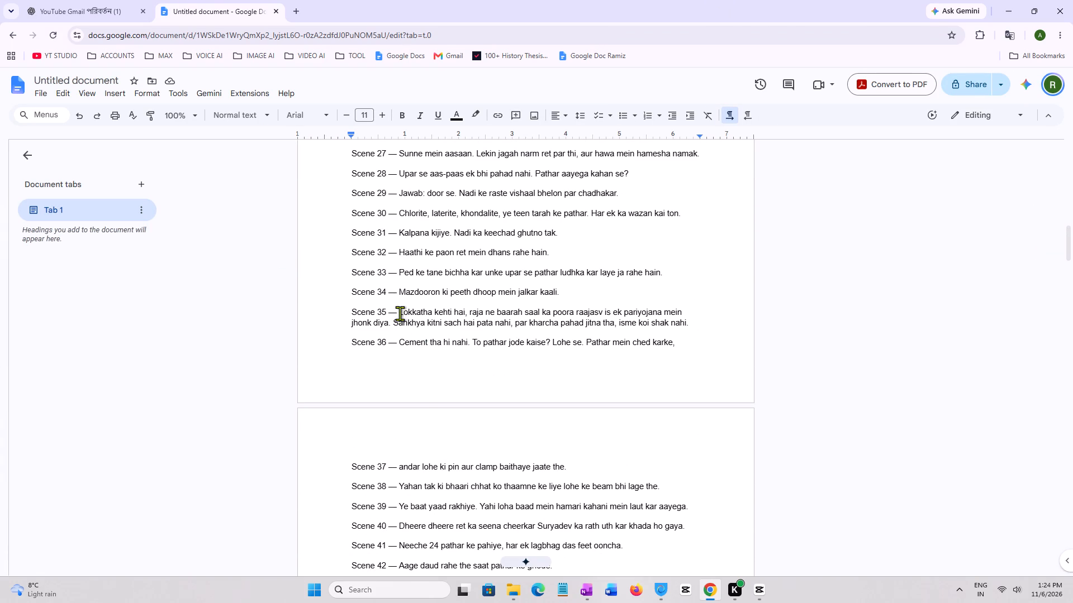
{"action": "left_click_drag", "start_coordinate": [344, 317], "coordinate": [670, 319]}
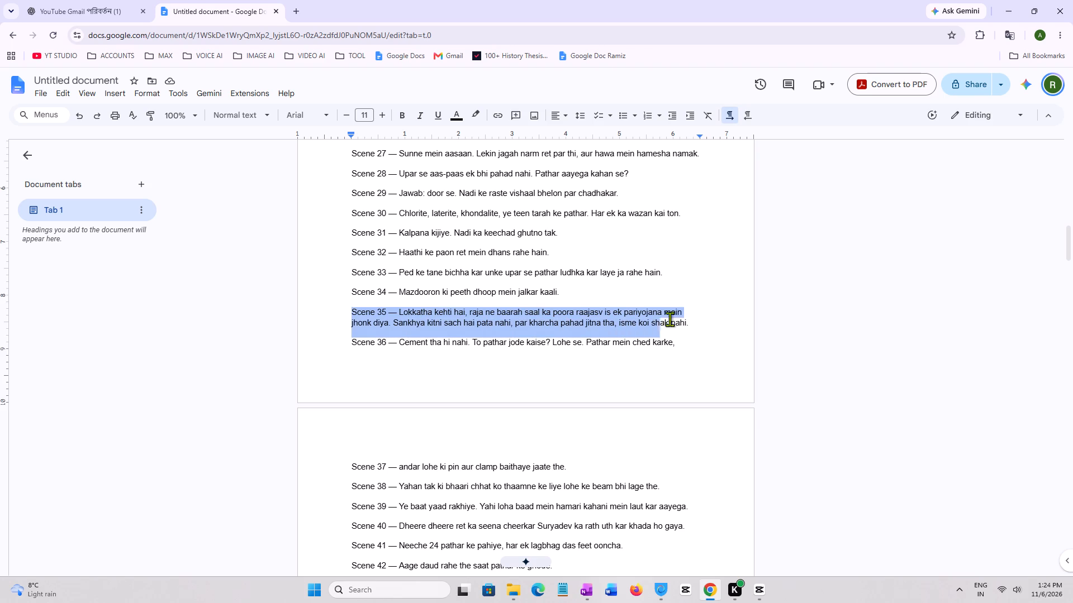
{"action": "left_click_drag", "start_coordinate": [670, 319], "coordinate": [690, 318]}
{"action": "left_click", "coordinate": [403, 116]}
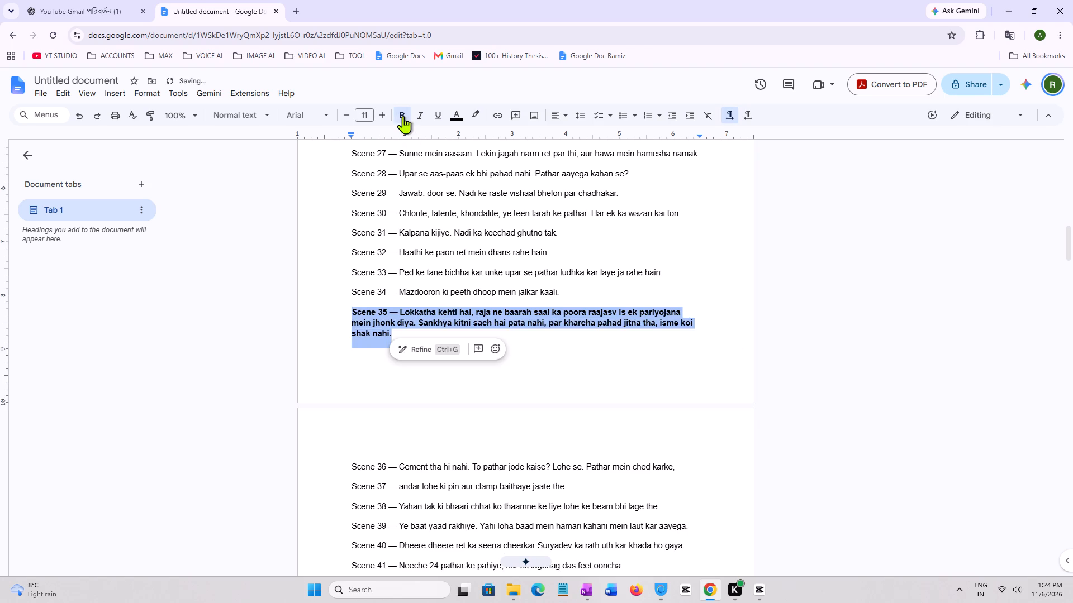
{"action": "left_click", "coordinate": [549, 364]}
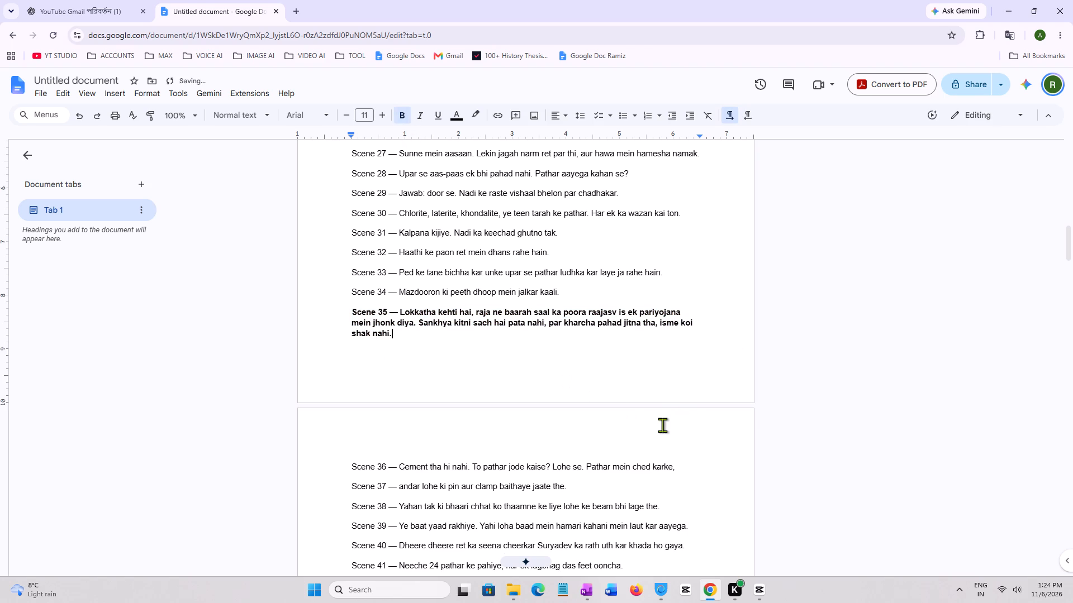
{"action": "scroll", "coordinate": [578, 372], "scroll_direction": "down", "scroll_amount": 1}
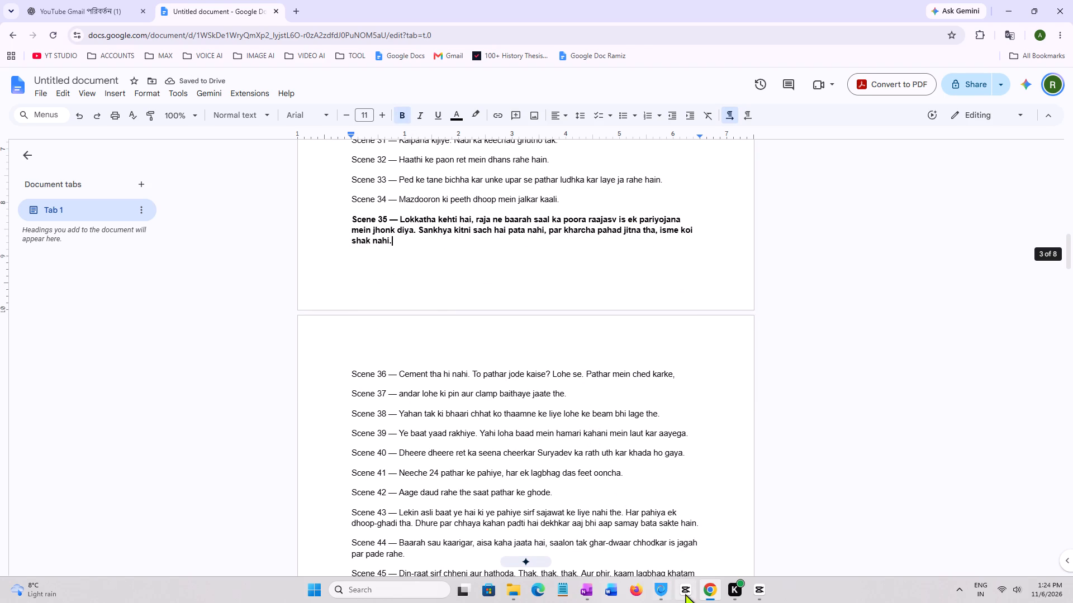
Switch back to CapCut and replay Video_35, scrubbing across it and the gap before Video_36.
{"action": "left_click", "coordinate": [756, 597]}
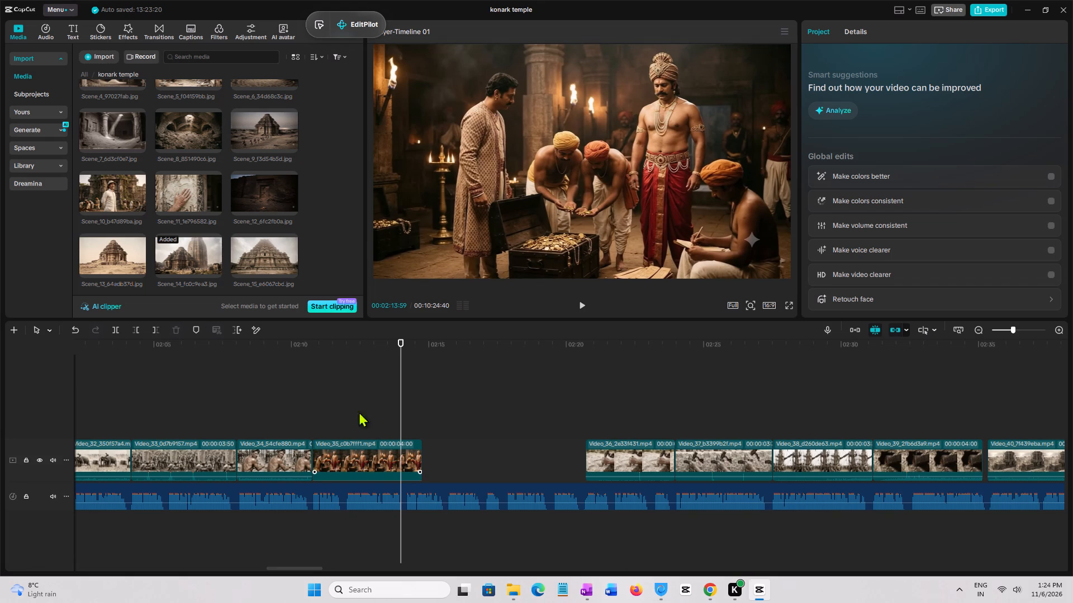
{"action": "left_click", "coordinate": [303, 423]}
{"action": "key", "text": "space"}
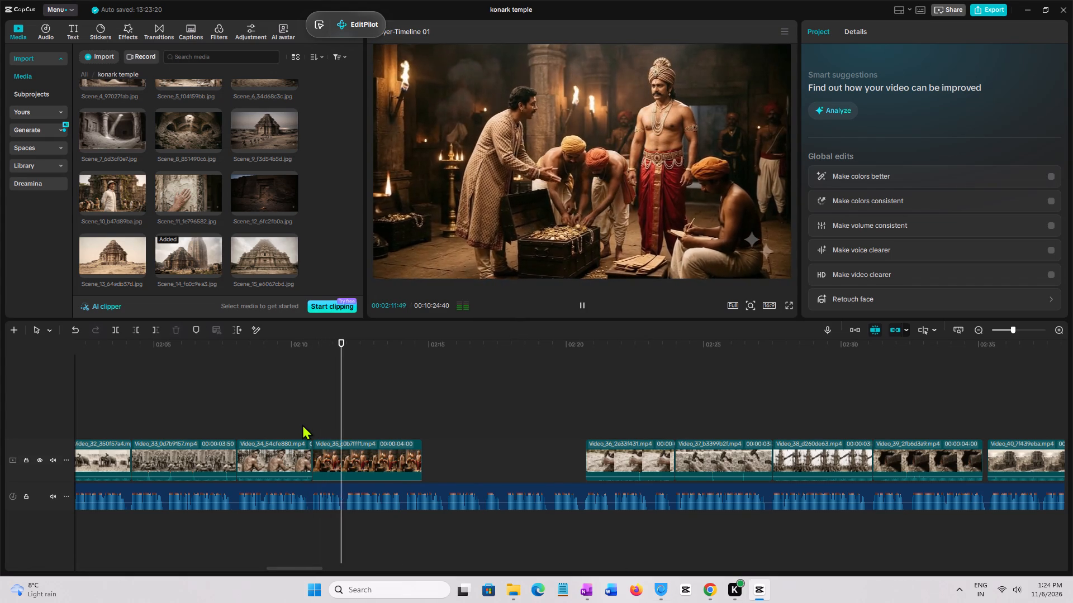
{"action": "left_click", "coordinate": [312, 425]}
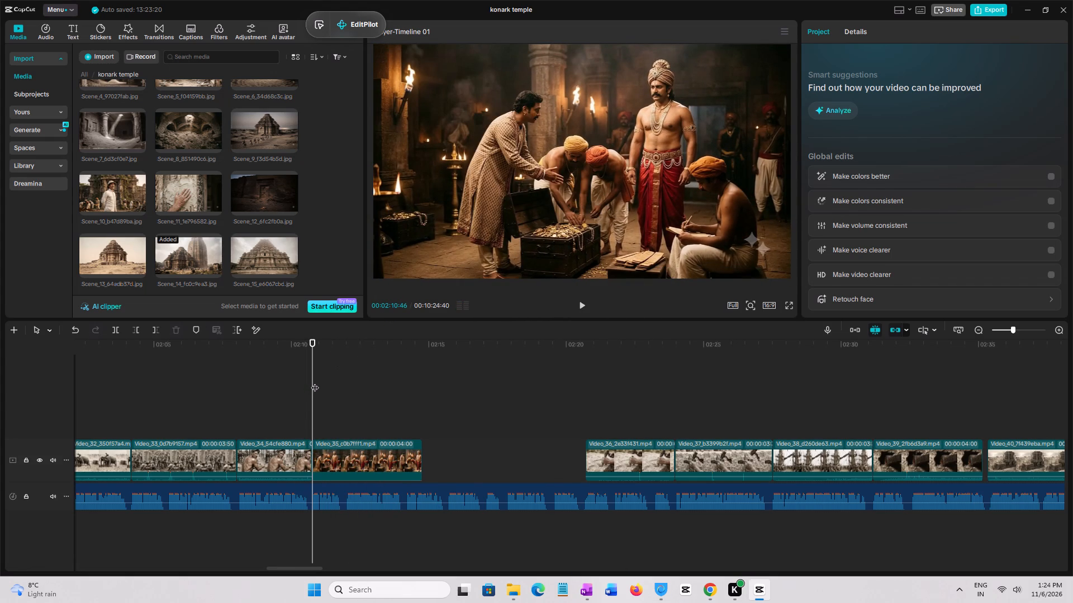
{"action": "left_click_drag", "start_coordinate": [312, 382], "coordinate": [586, 425]}
{"action": "left_click_drag", "start_coordinate": [586, 425], "coordinate": [386, 453]}
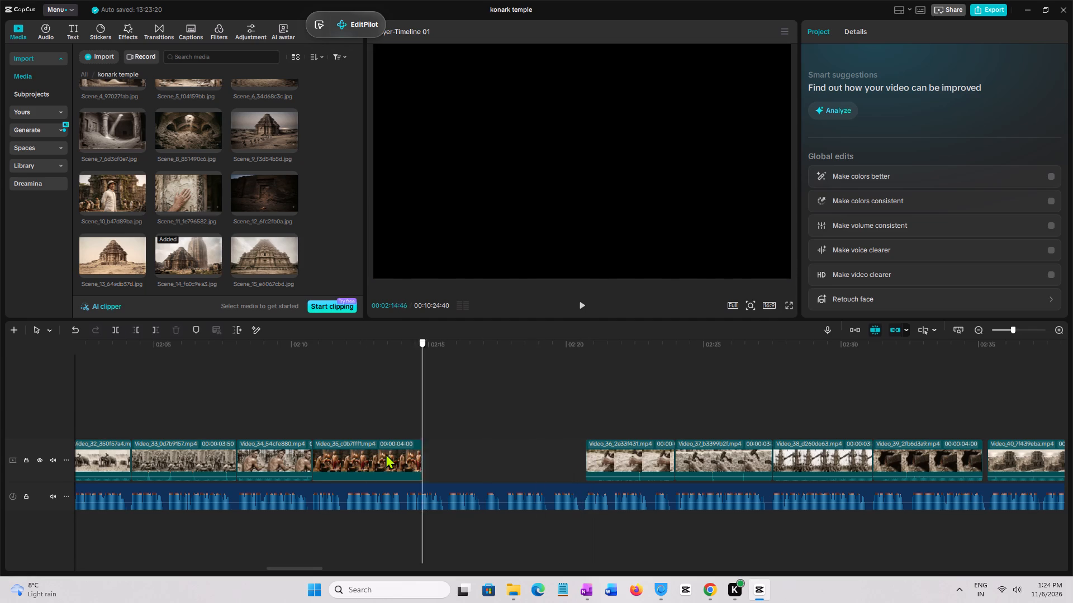
{"action": "left_click_drag", "start_coordinate": [386, 453], "coordinate": [311, 457]}
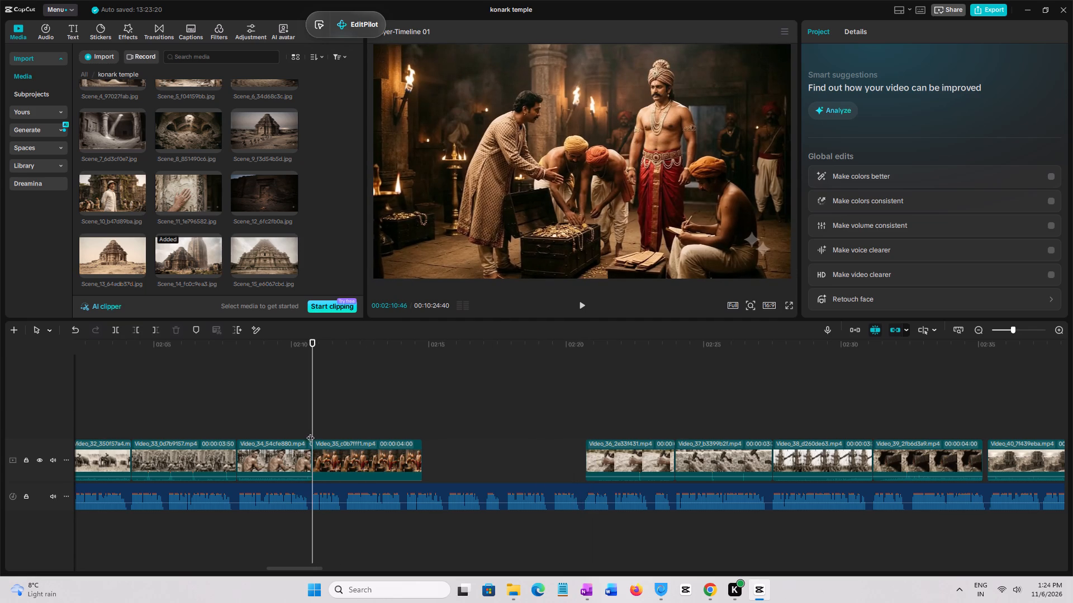
{"action": "left_click", "coordinate": [308, 424]}
Play from the gap after Video_35 through Video_36 to Video_39 and into Video_40.
{"action": "left_click_drag", "start_coordinate": [308, 424], "coordinate": [444, 449]}
{"action": "key", "text": "space"}
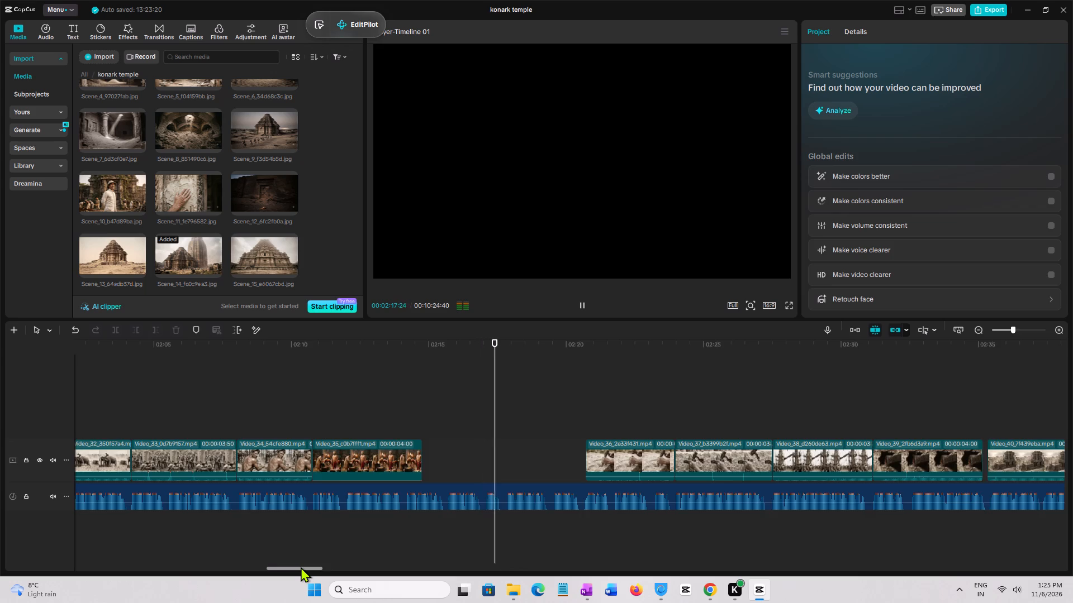
{"action": "left_click_drag", "start_coordinate": [301, 567], "coordinate": [324, 567]}
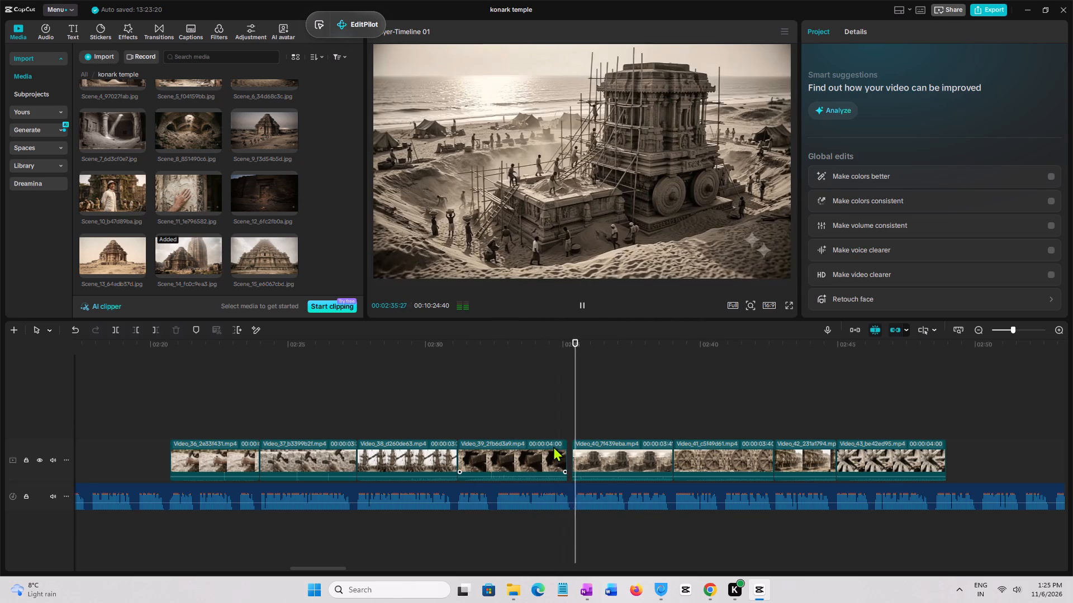
{"action": "key", "text": "space"}
Slow Video_39, trying a 3.9 s duration and 0.93x speed before setting its duration to 4.3 s.
{"action": "left_click", "coordinate": [547, 449]}
{"action": "left_click", "coordinate": [882, 26]}
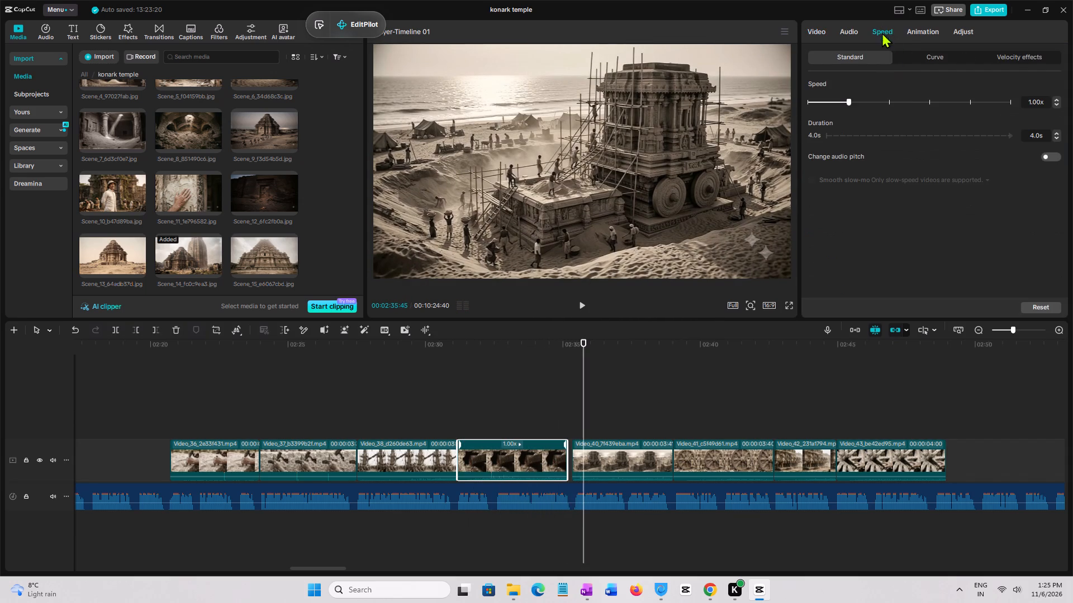
{"action": "left_click", "coordinate": [1055, 139]}
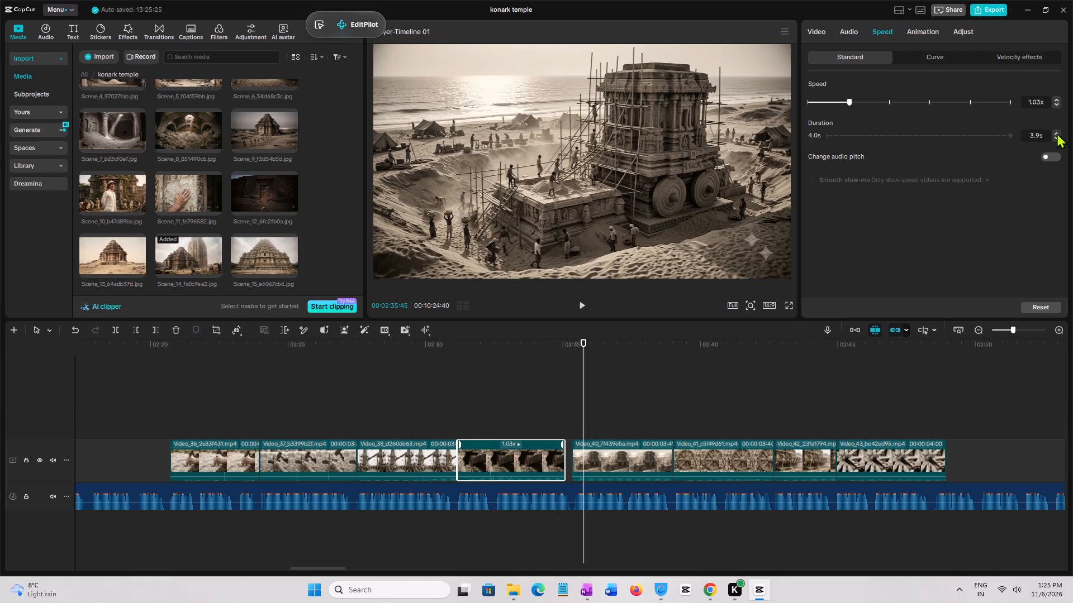
{"action": "left_click", "coordinate": [1055, 106]}
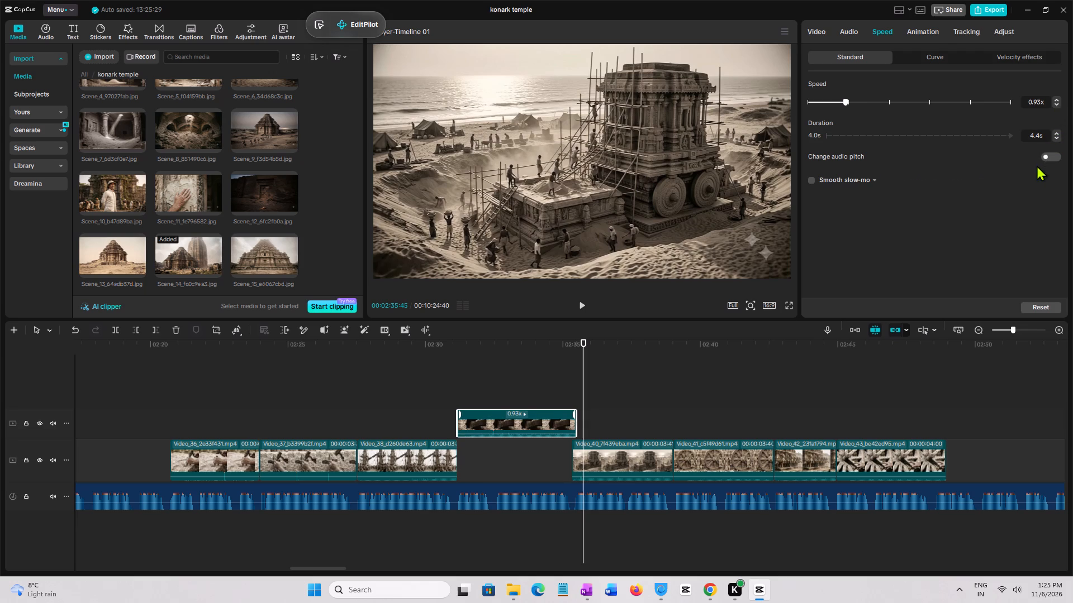
{"action": "left_click", "coordinate": [1056, 138]}
Trim Video_39's end, place it back on the main track after Video_38 and extend it up to Video_40.
{"action": "left_click", "coordinate": [554, 396]}
{"action": "key", "text": "w"}
{"action": "left_click", "coordinate": [541, 424]}
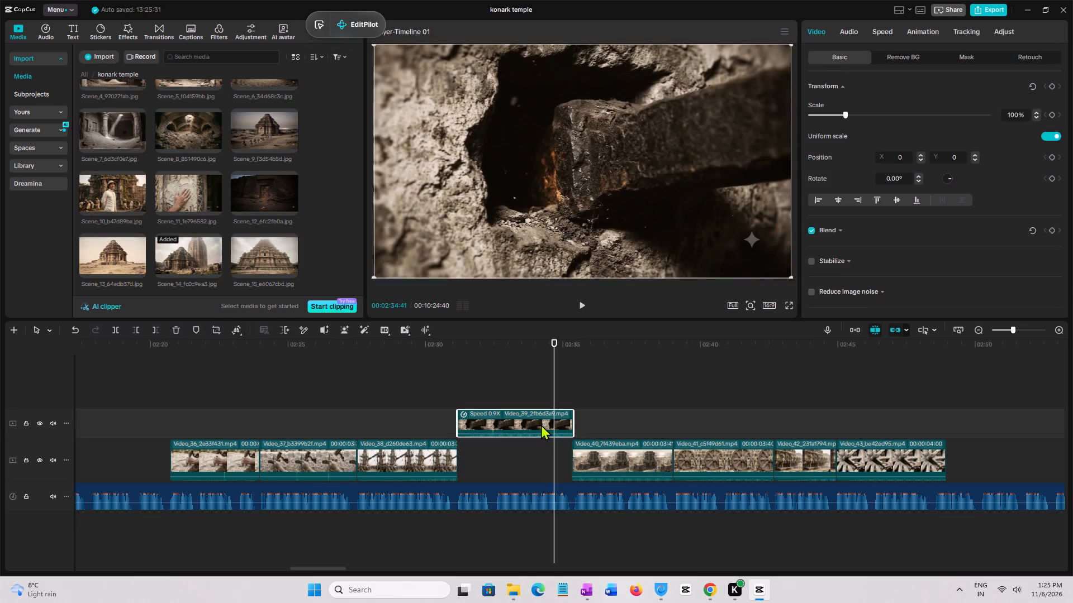
{"action": "key", "text": "w"}
{"action": "left_click_drag", "start_coordinate": [530, 421], "coordinate": [526, 465]}
{"action": "left_click_drag", "start_coordinate": [509, 430], "coordinate": [510, 467]}
{"action": "left_click", "coordinate": [479, 414]}
{"action": "left_click", "coordinate": [524, 448]}
{"action": "left_click_drag", "start_coordinate": [554, 450], "coordinate": [613, 450]}
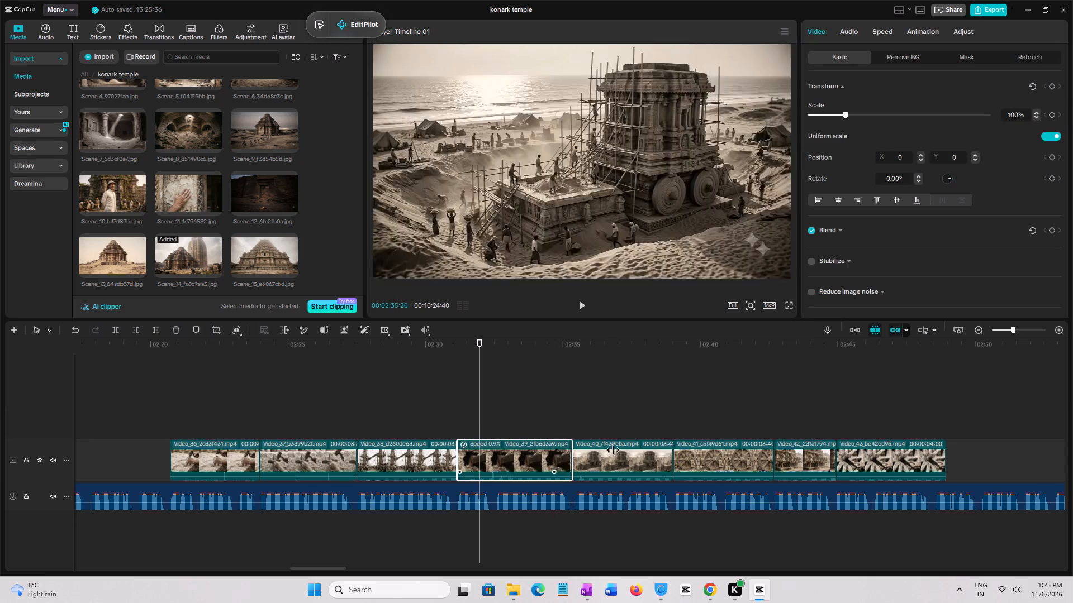
{"action": "left_click_drag", "start_coordinate": [613, 450], "coordinate": [614, 450]}
Play back from Video_39 through Video_43 and into the gap before Video_44.
{"action": "left_click", "coordinate": [548, 406]}
{"action": "key", "text": "space"}
{"action": "left_click_drag", "start_coordinate": [324, 565], "coordinate": [331, 565]}
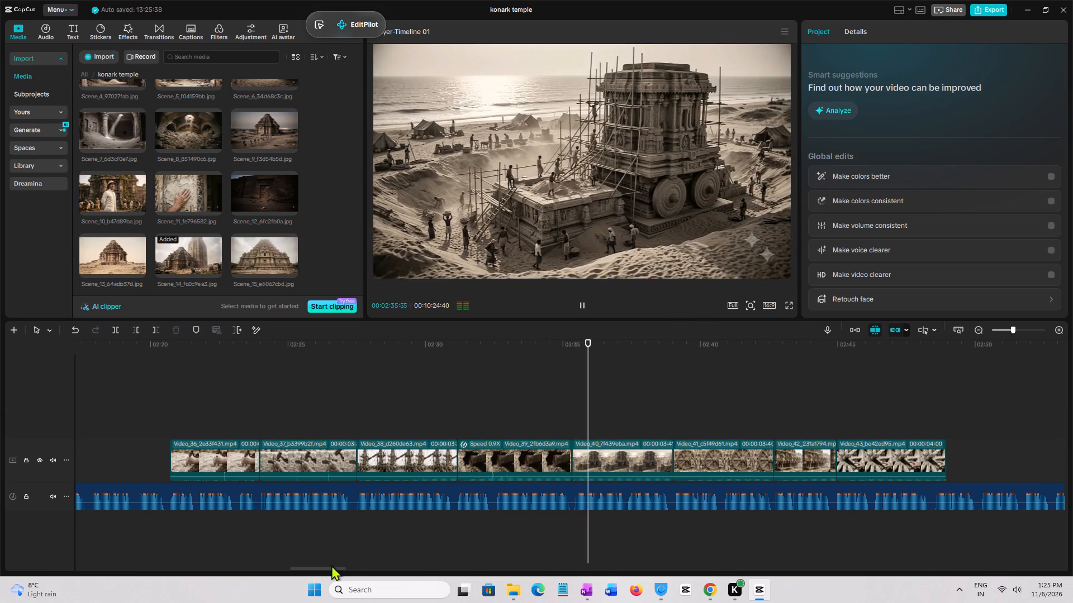
{"action": "left_click_drag", "start_coordinate": [331, 565], "coordinate": [346, 565]}
{"action": "left_click_drag", "start_coordinate": [327, 568], "coordinate": [348, 568]}
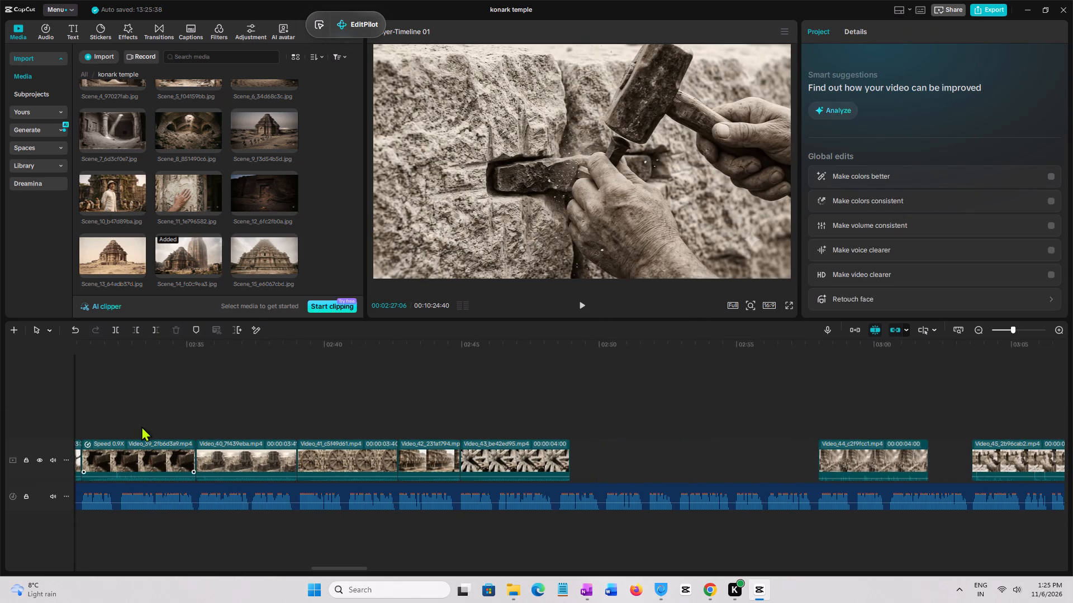
{"action": "left_click", "coordinate": [141, 426]}
{"action": "key", "text": "space"}
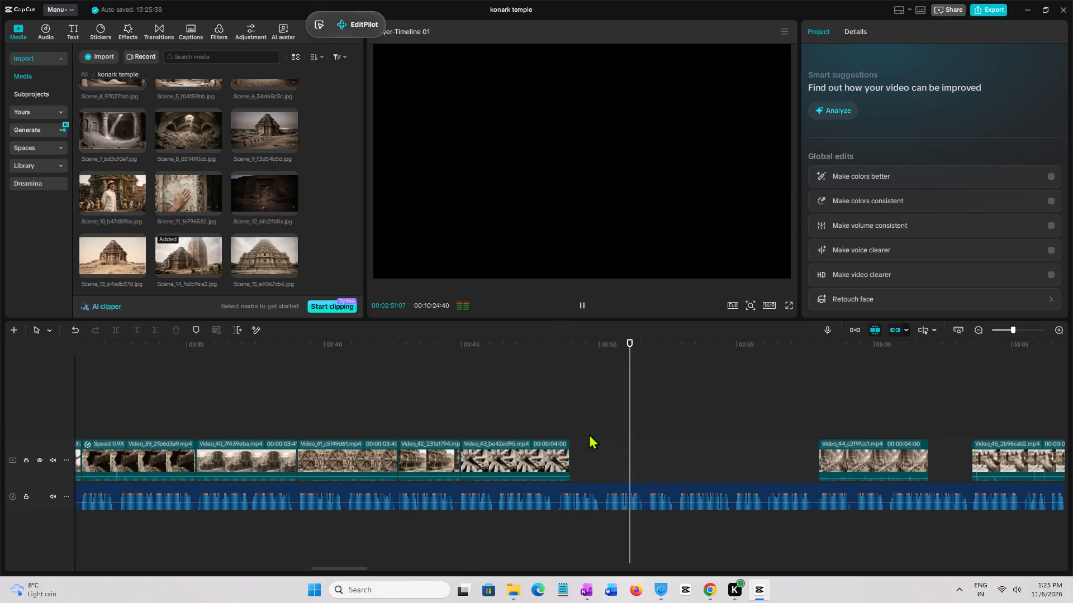
Replay Video_43 while browsing the konark temple scene images in the media library.
{"action": "left_click", "coordinate": [458, 421]}
{"action": "key", "text": "space"}
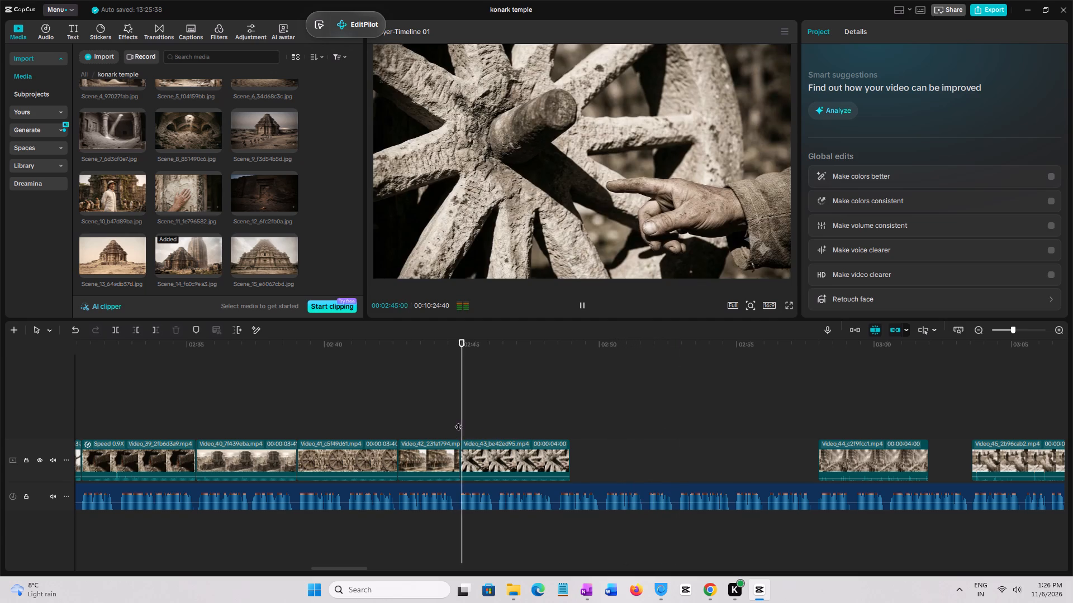
{"action": "scroll", "coordinate": [196, 181], "scroll_direction": "down", "scroll_amount": 1}
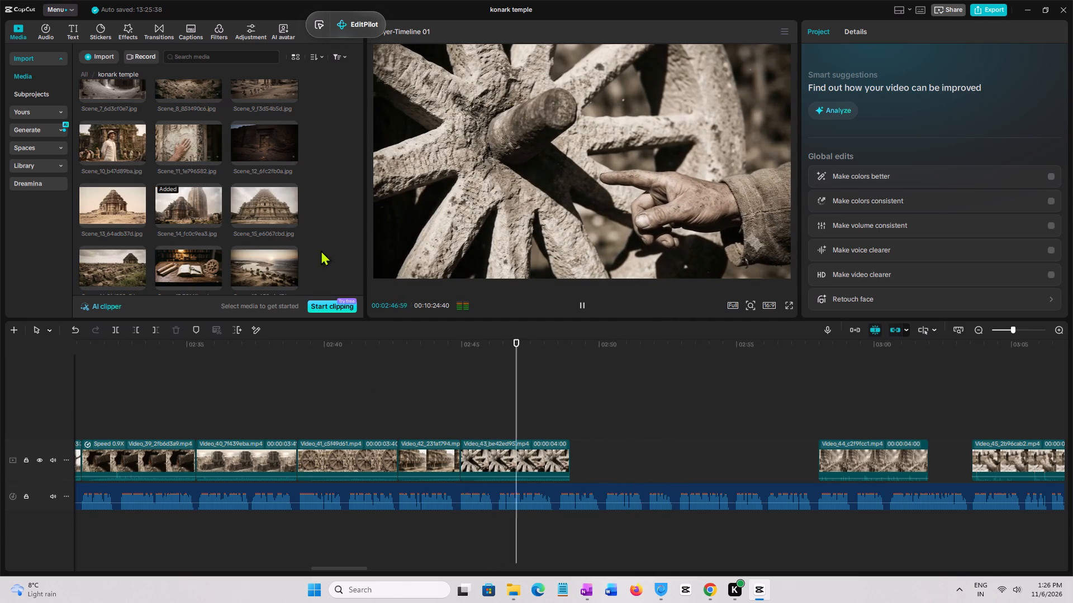
{"action": "scroll", "coordinate": [189, 234], "scroll_direction": "down", "scroll_amount": 2}
{"action": "key", "text": "space"}
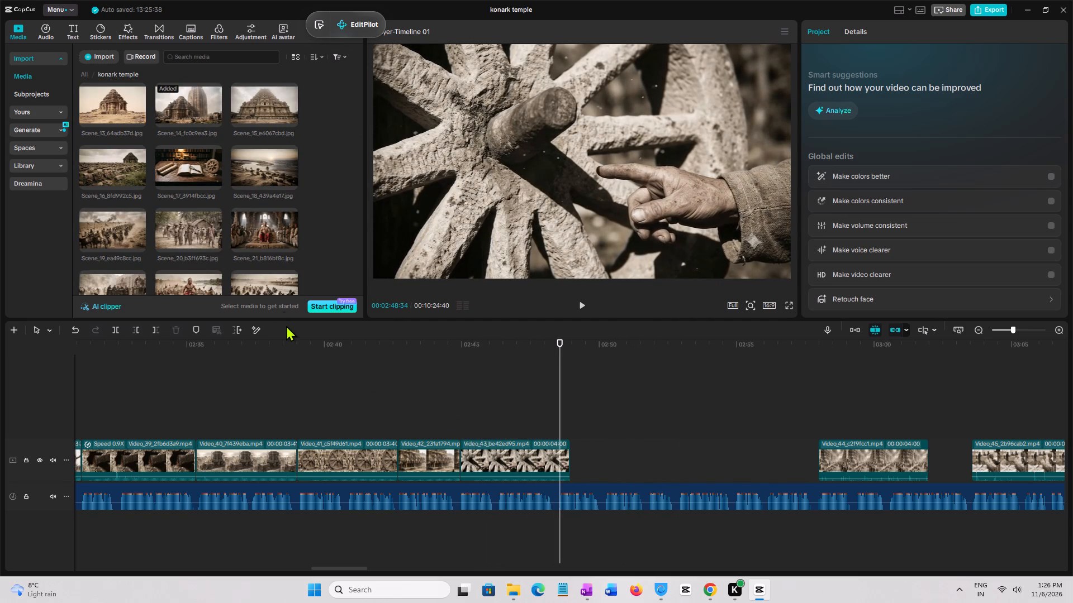
Replay Video_43 from its start repeatedly to check its picture against the voice-over.
{"action": "left_click", "coordinate": [458, 430]}
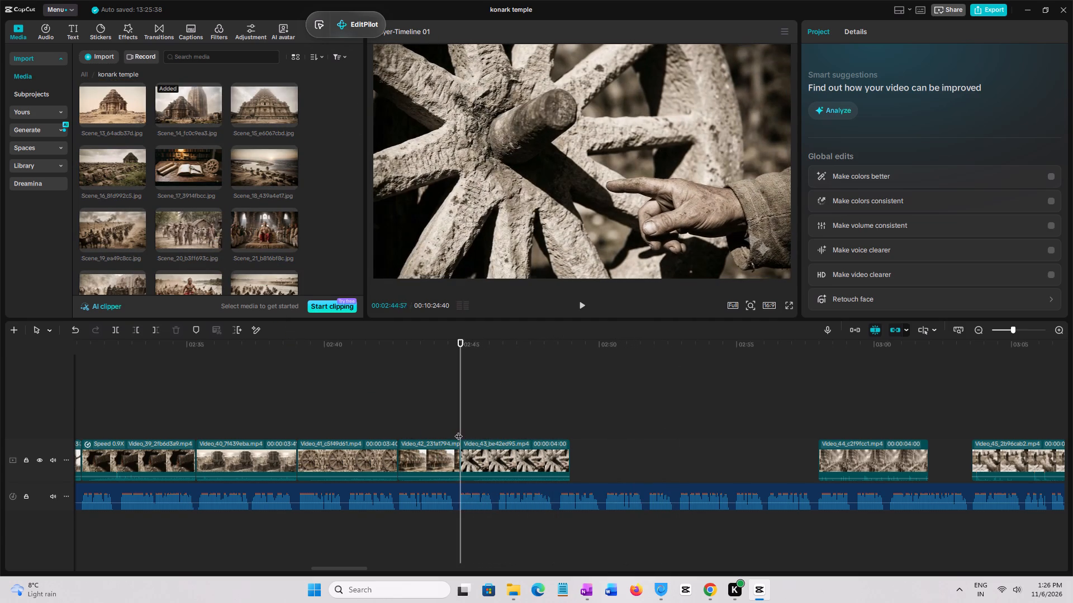
{"action": "key", "text": "space"}
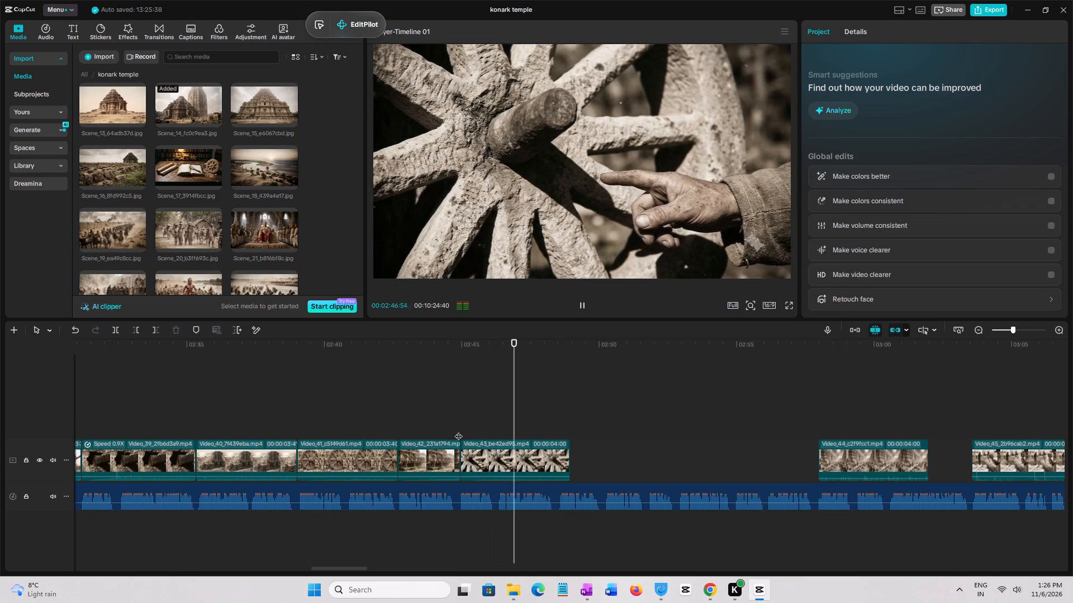
{"action": "left_click", "coordinate": [458, 430]}
{"action": "key", "text": "space"}
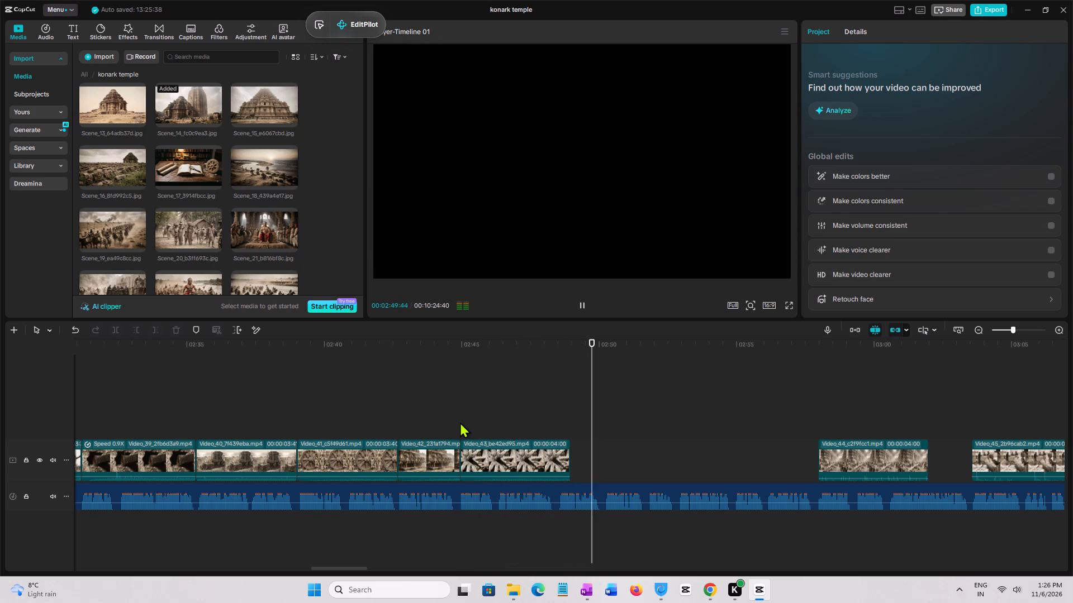
{"action": "left_click", "coordinate": [460, 422]}
{"action": "key", "text": "space"}
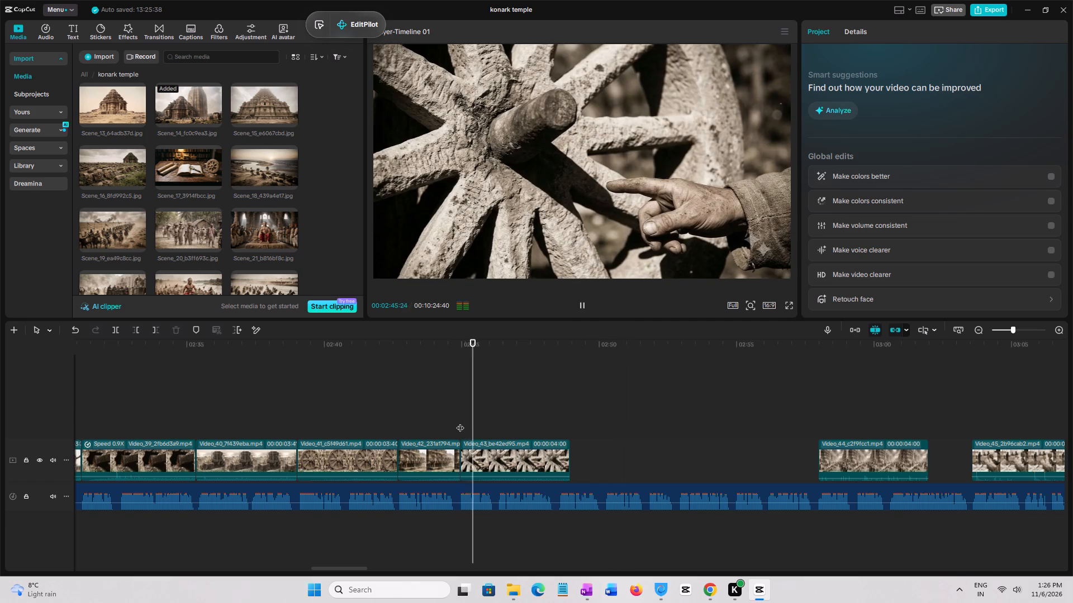
{"action": "left_click", "coordinate": [460, 422]}
{"action": "key", "text": "space"}
{"action": "left_click", "coordinate": [460, 422]}
{"action": "key", "text": "space"}
{"action": "left_click", "coordinate": [460, 422]}
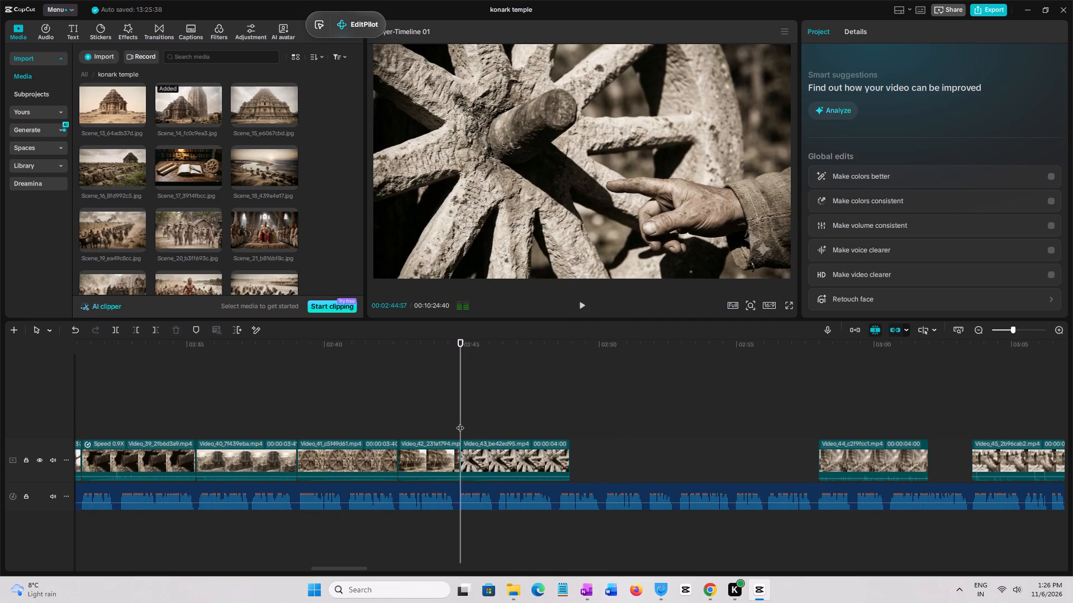
{"action": "key", "text": "space"}
{"action": "left_click", "coordinate": [460, 422]}
{"action": "key", "text": "space"}
{"action": "left_click", "coordinate": [460, 422]}
{"action": "key", "text": "space"}
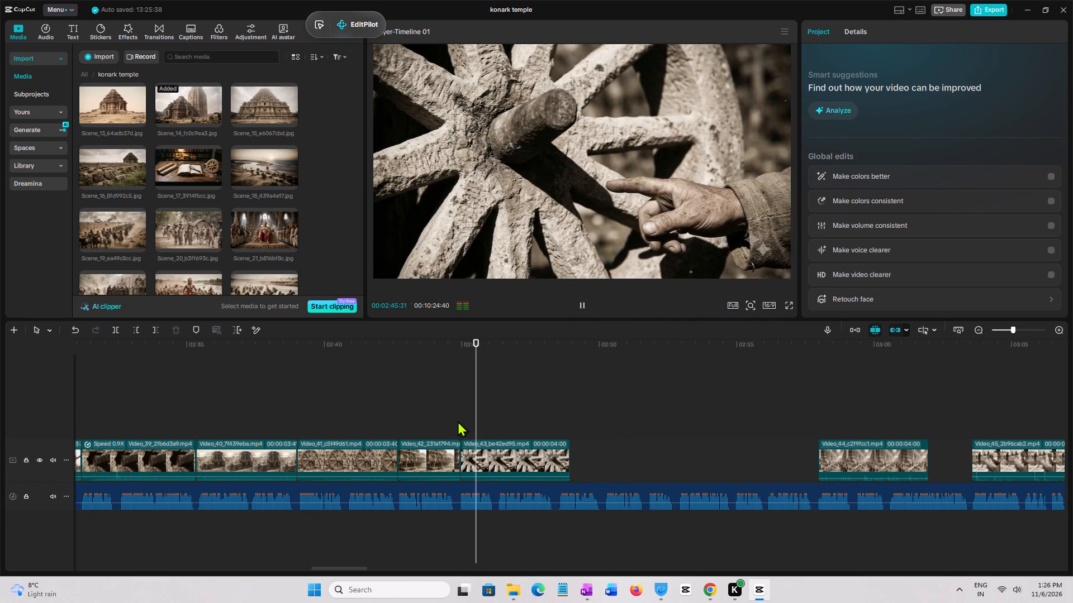
{"action": "left_click", "coordinate": [458, 421]}
{"action": "key", "text": "space"}
{"action": "left_click", "coordinate": [458, 421]}
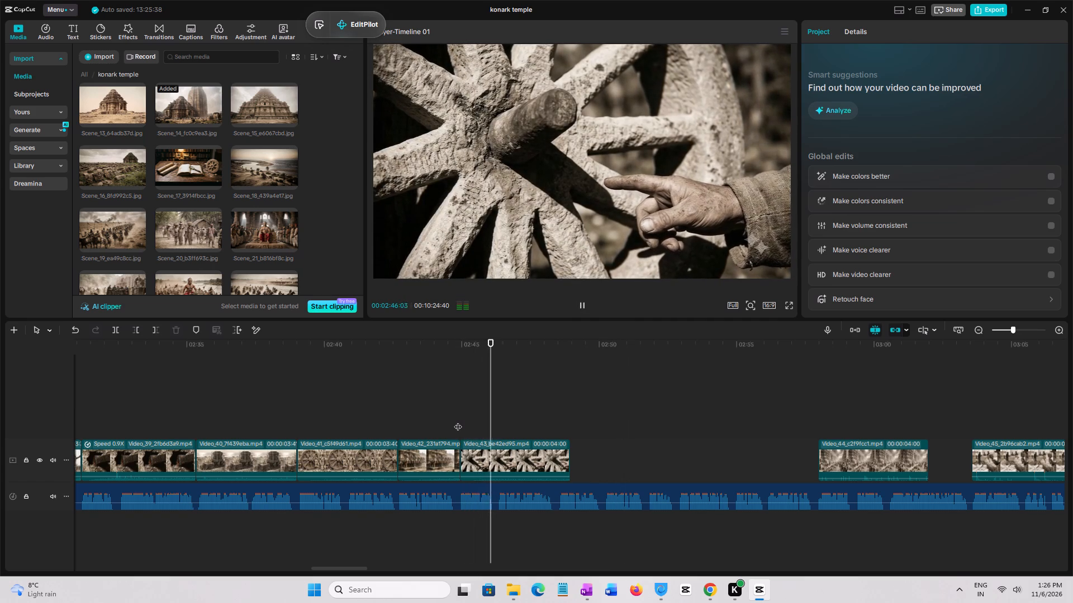
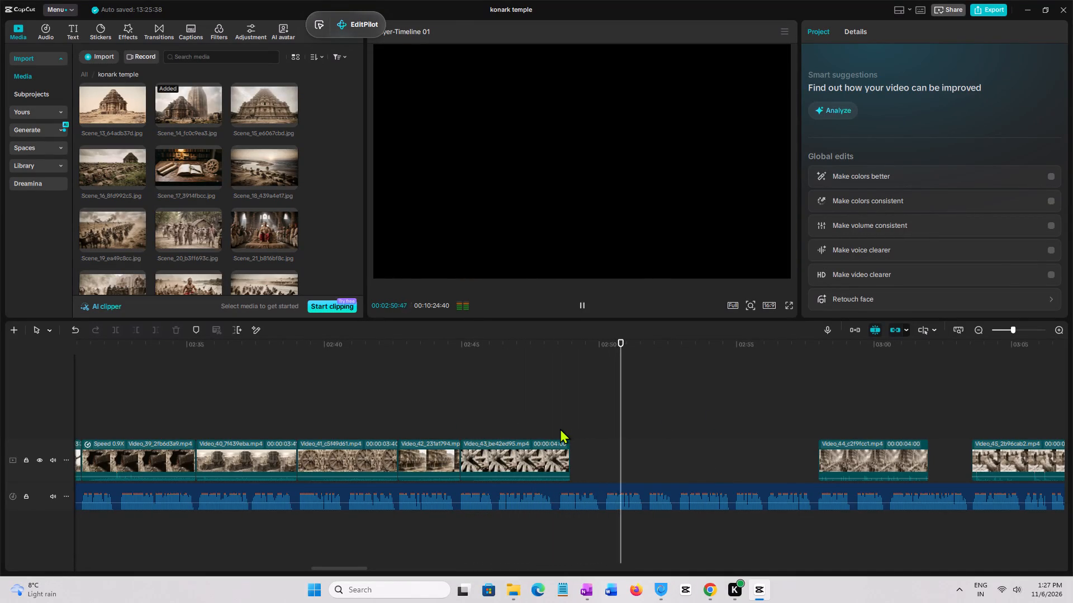
Trim the end of Video_43 to 00:02:48:34, where the voice-over sentence finishes.
{"action": "left_click", "coordinate": [560, 428]}
{"action": "left_click", "coordinate": [552, 463]}
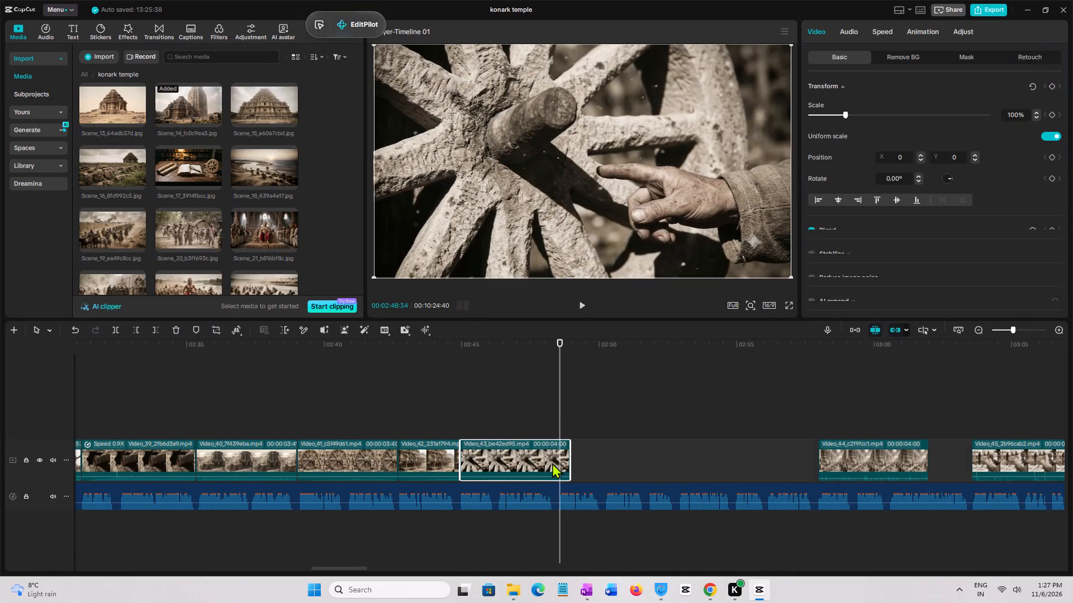
{"action": "key", "text": "w"}
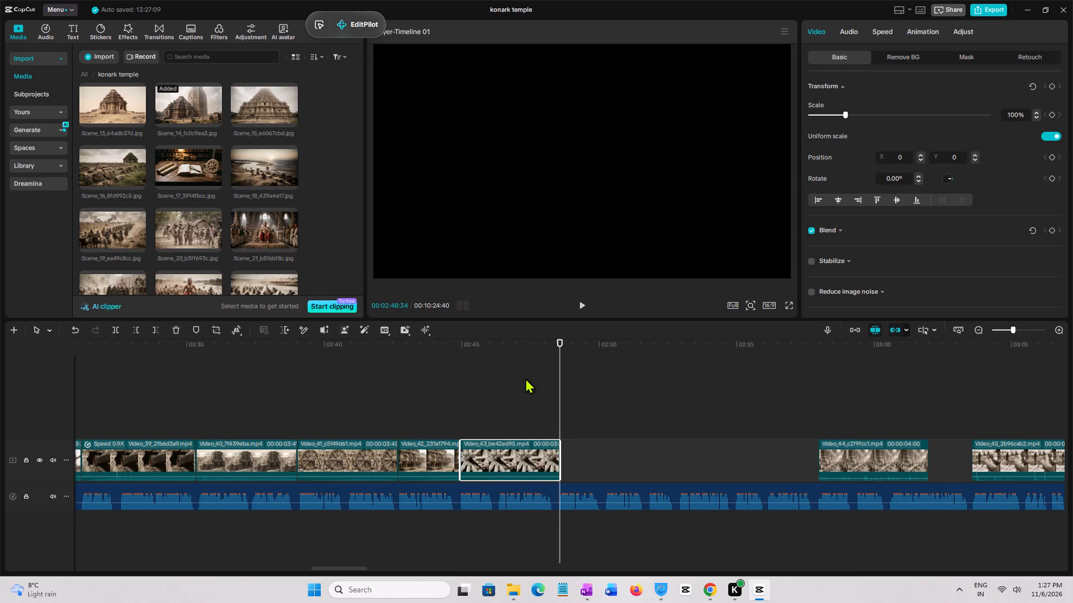
Scrub through the gap between Video_43 and Video_44 to check how much of the timeline lacks footage.
{"action": "left_click_drag", "start_coordinate": [561, 393], "coordinate": [805, 422]}
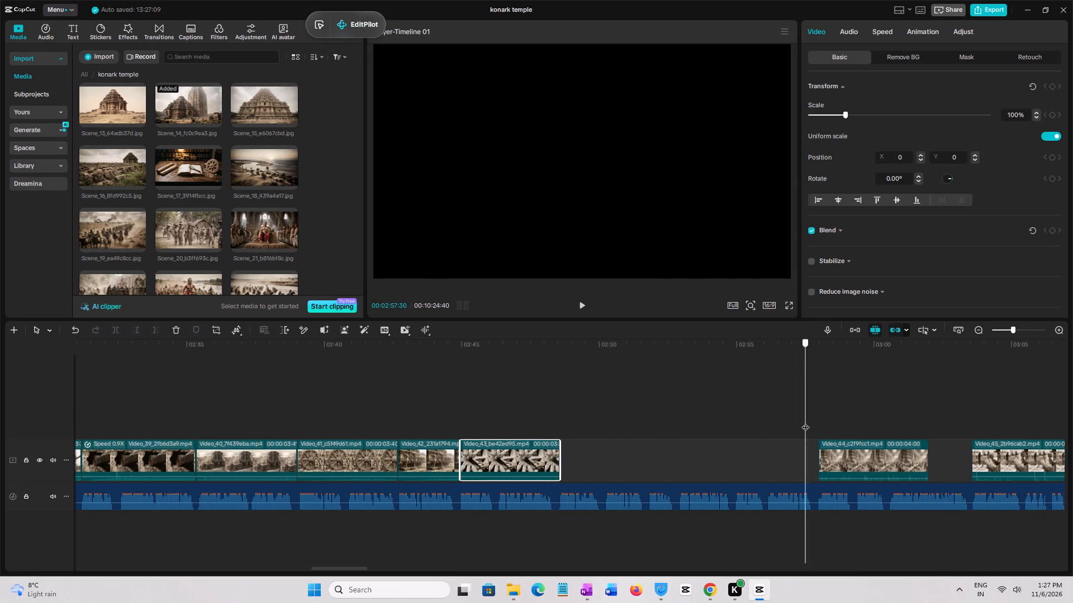
{"action": "left_click_drag", "start_coordinate": [805, 422], "coordinate": [816, 422]}
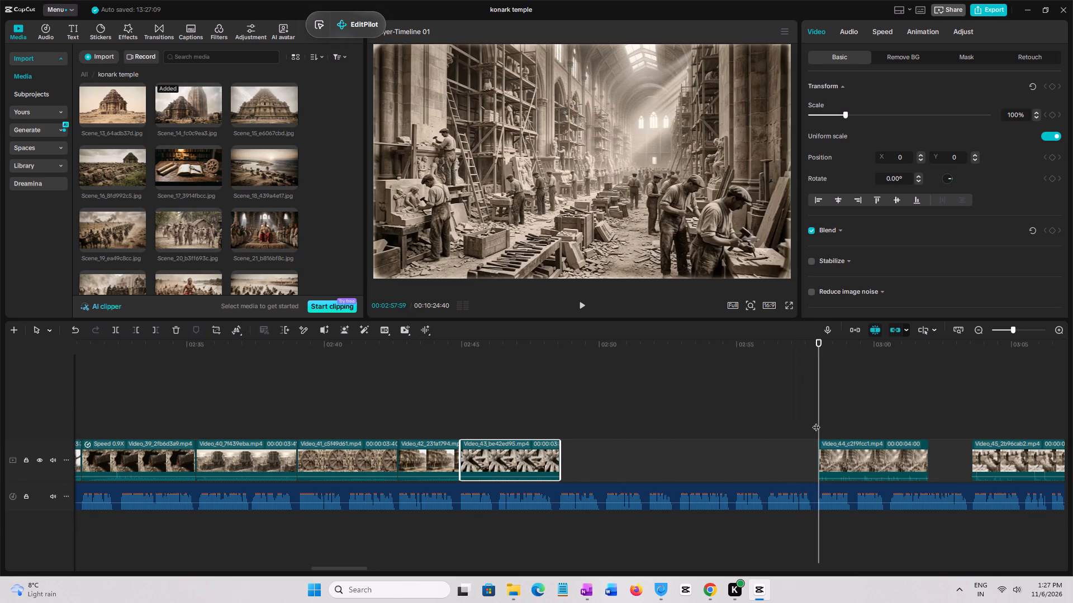
{"action": "left_click_drag", "start_coordinate": [816, 422], "coordinate": [748, 434]}
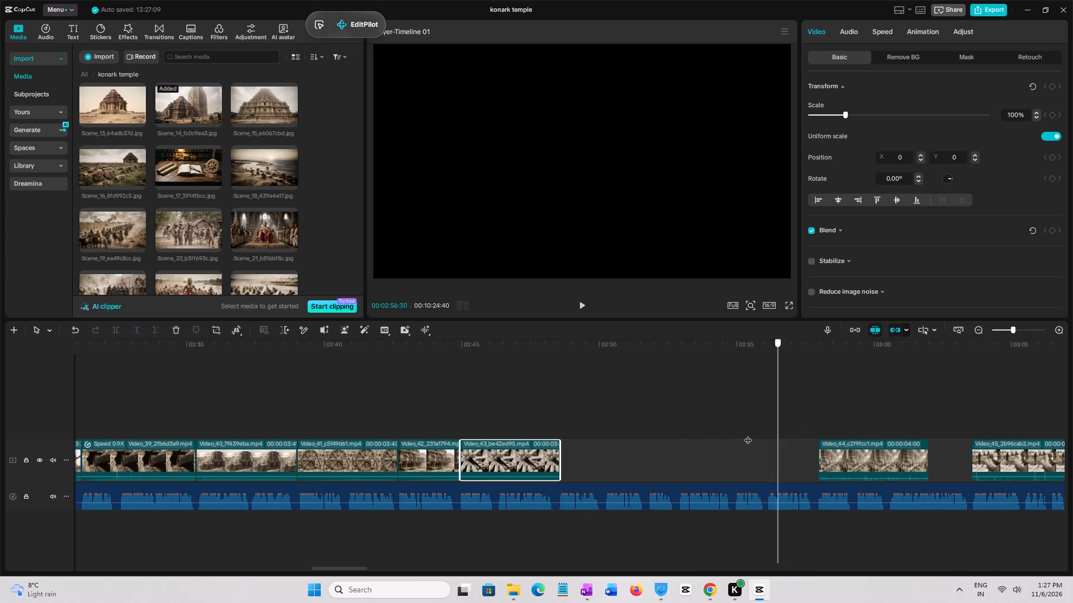
{"action": "left_click_drag", "start_coordinate": [748, 434], "coordinate": [561, 427]}
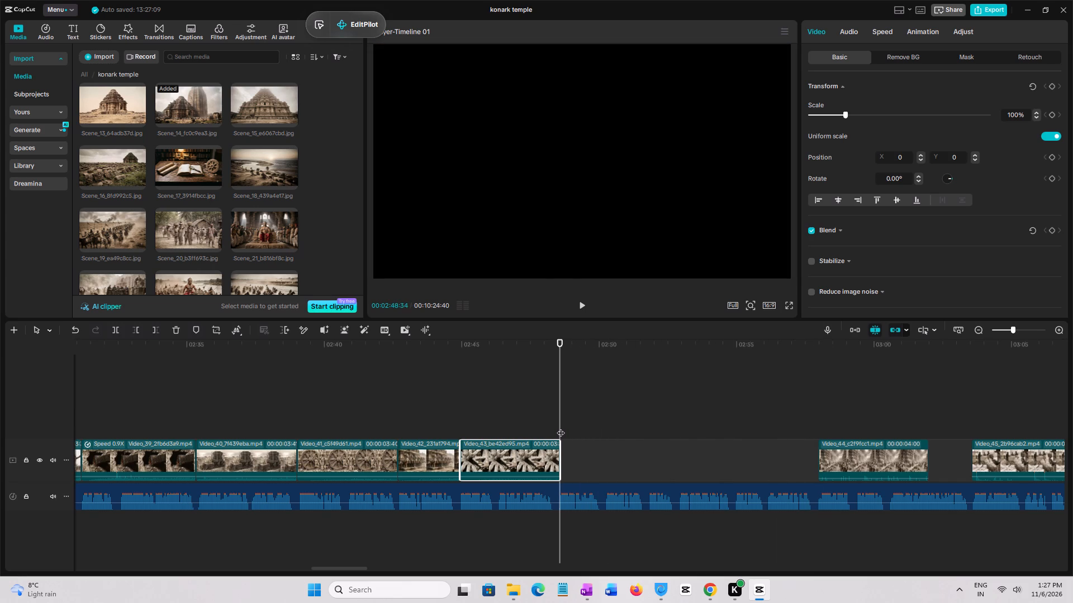
{"action": "left_click_drag", "start_coordinate": [561, 427], "coordinate": [733, 452]}
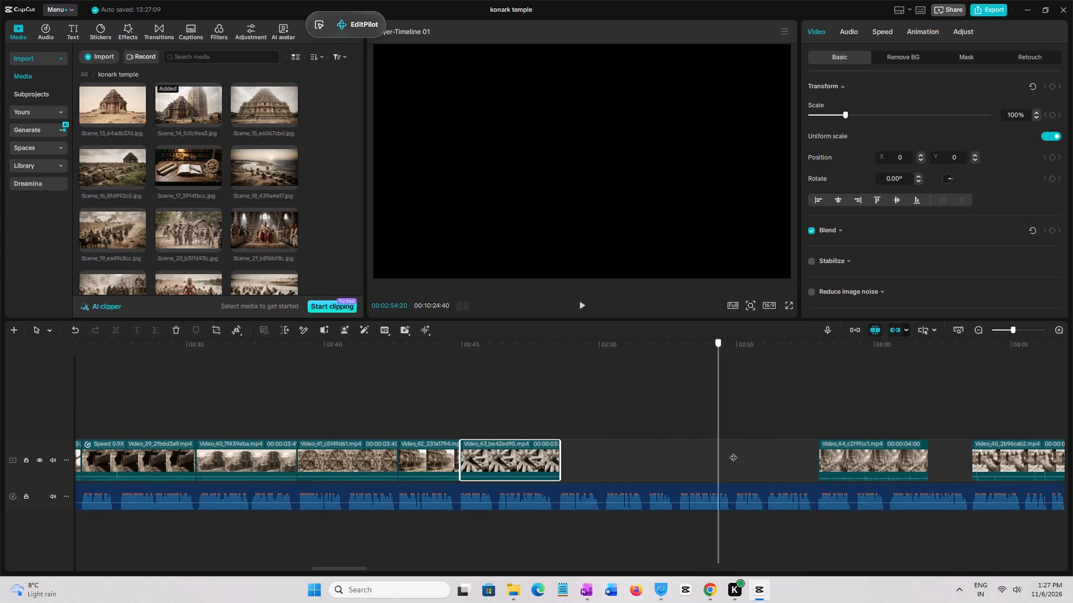
{"action": "left_click_drag", "start_coordinate": [733, 452], "coordinate": [517, 470]}
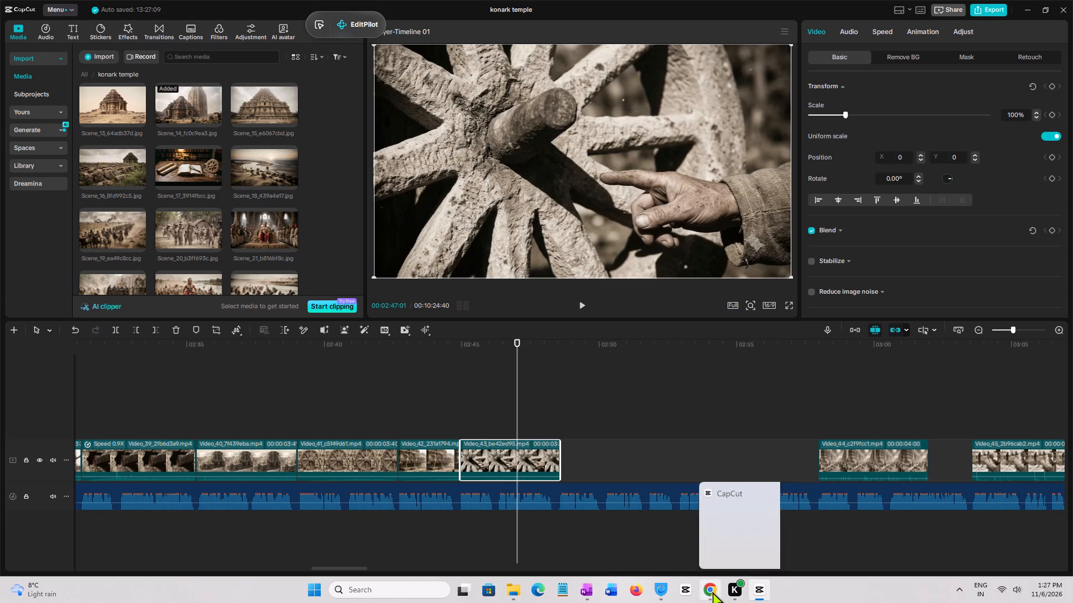
Switch to the script in Chrome and bold Scene 43's text from "Har pahiya ek dhoop-ghadi tha" to "samay bata sakte hain.".
{"action": "left_click", "coordinate": [713, 592]}
{"action": "scroll", "coordinate": [468, 262], "scroll_direction": "down", "scroll_amount": 3}
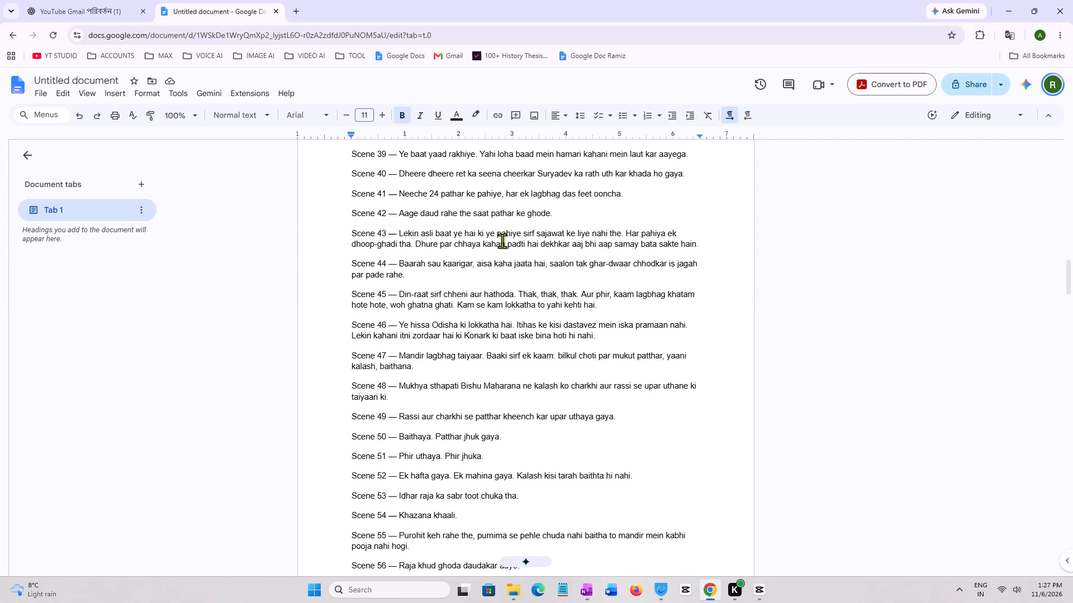
{"action": "left_click_drag", "start_coordinate": [624, 229], "coordinate": [680, 242]}
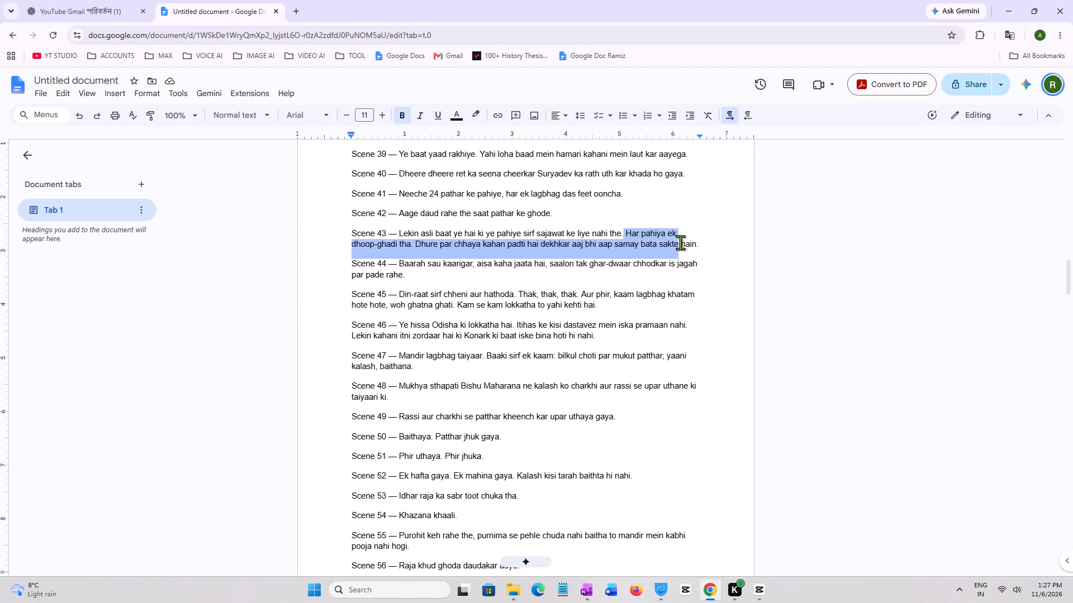
{"action": "left_click_drag", "start_coordinate": [680, 242], "coordinate": [703, 242]}
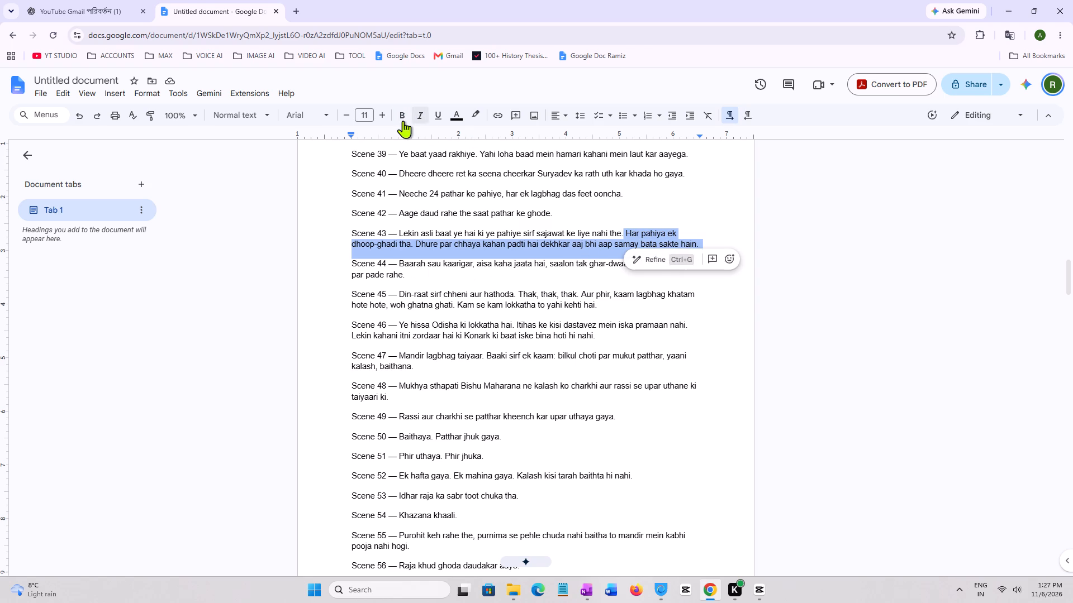
{"action": "left_click", "coordinate": [403, 121]}
{"action": "left_click", "coordinate": [694, 327]}
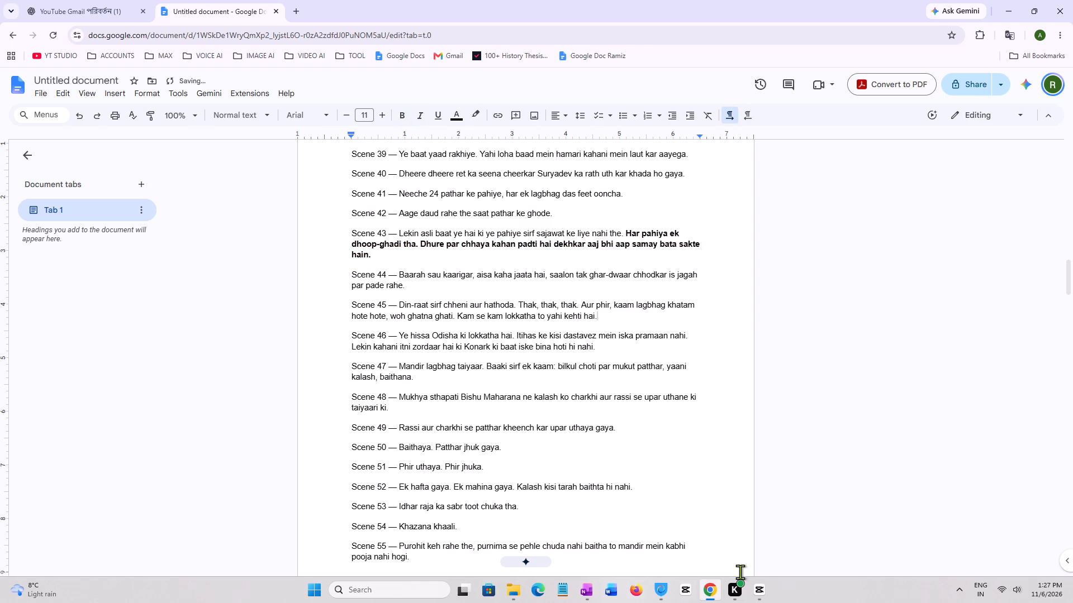
Return to CapCut and play back from Video_43 across the gap and through Video_44.
{"action": "left_click", "coordinate": [757, 600]}
{"action": "left_click_drag", "start_coordinate": [454, 418], "coordinate": [462, 420]}
{"action": "key", "text": "space"}
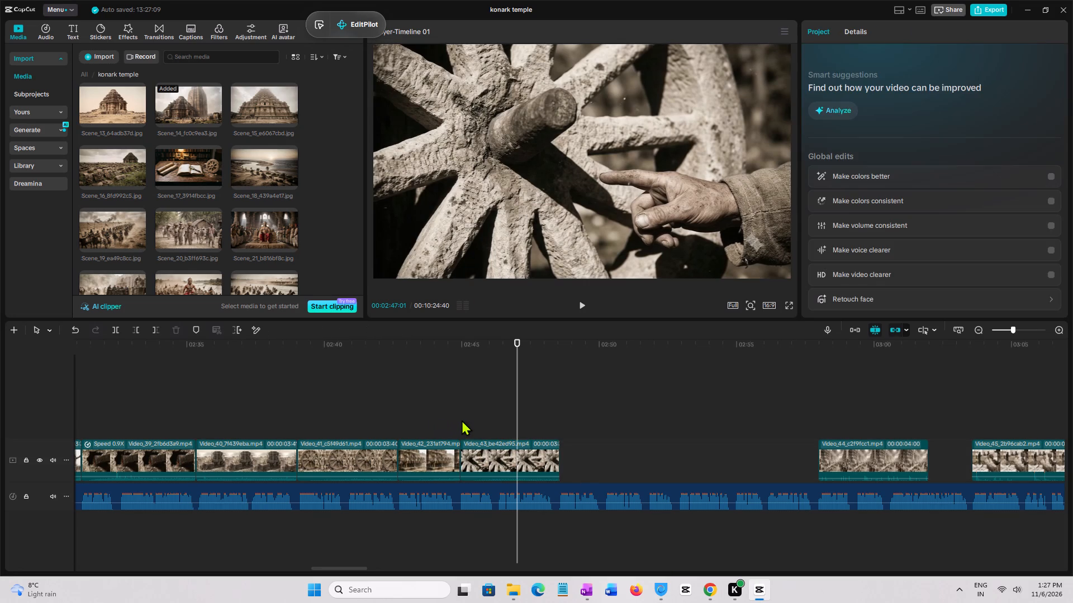
{"action": "left_click", "coordinate": [462, 420]}
{"action": "key", "text": "space"}
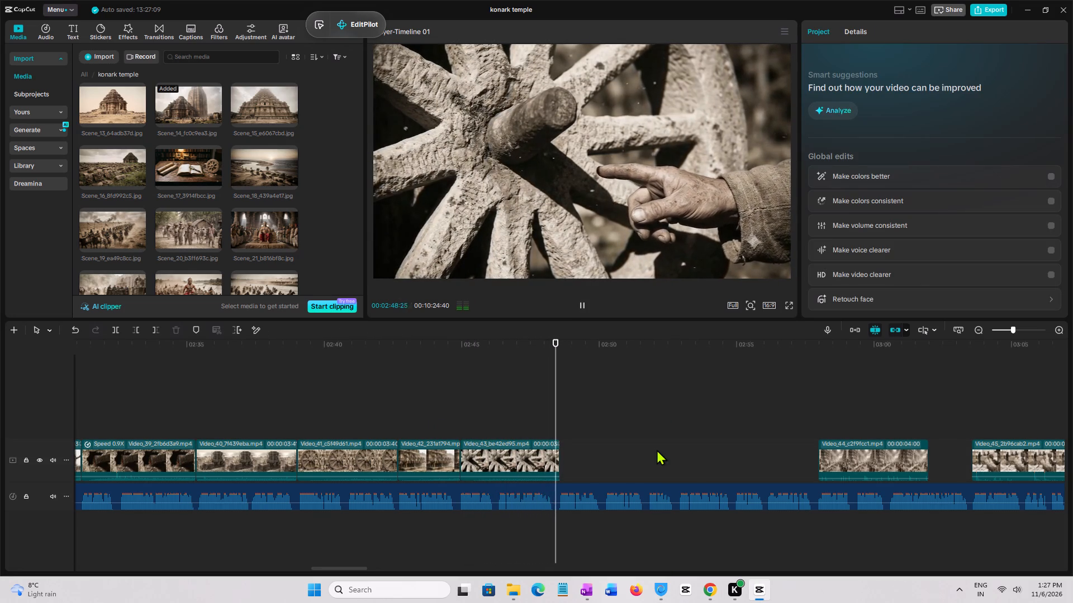
{"action": "left_click", "coordinate": [554, 428]}
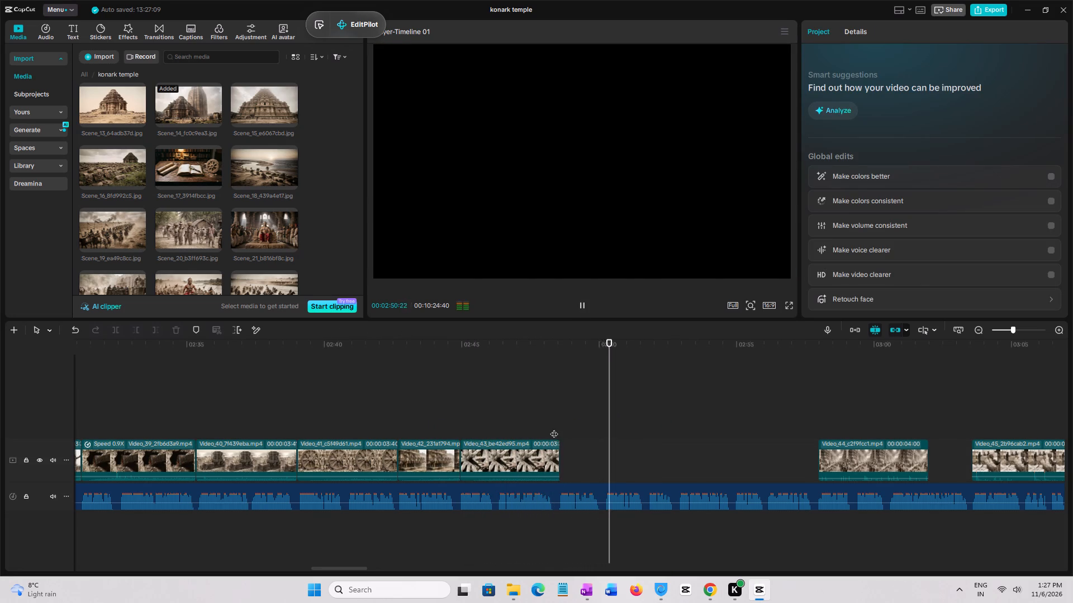
{"action": "key", "text": "space"}
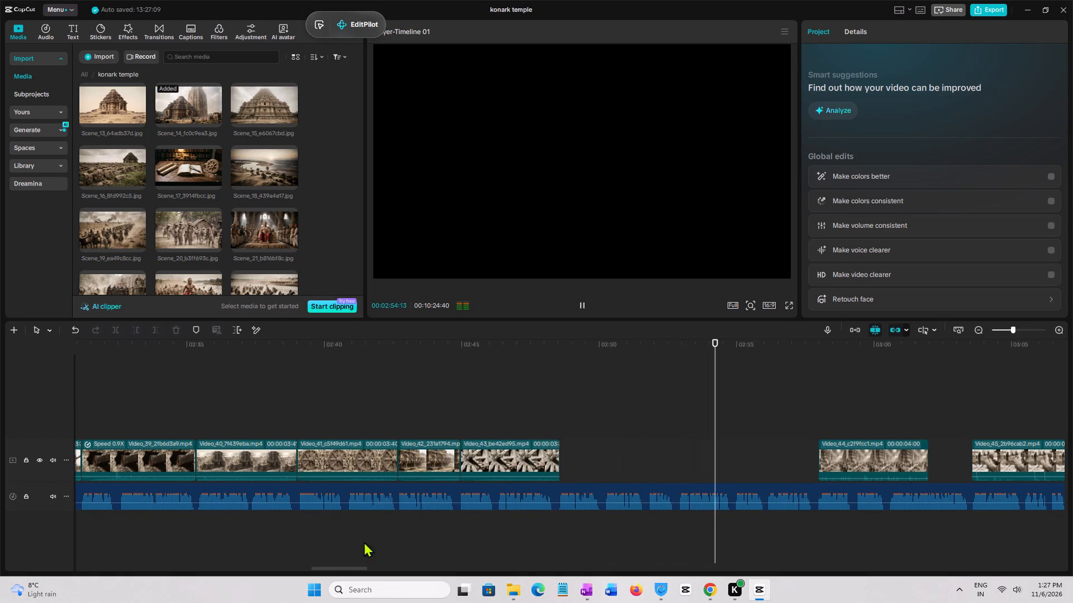
{"action": "left_click_drag", "start_coordinate": [337, 570], "coordinate": [344, 570]}
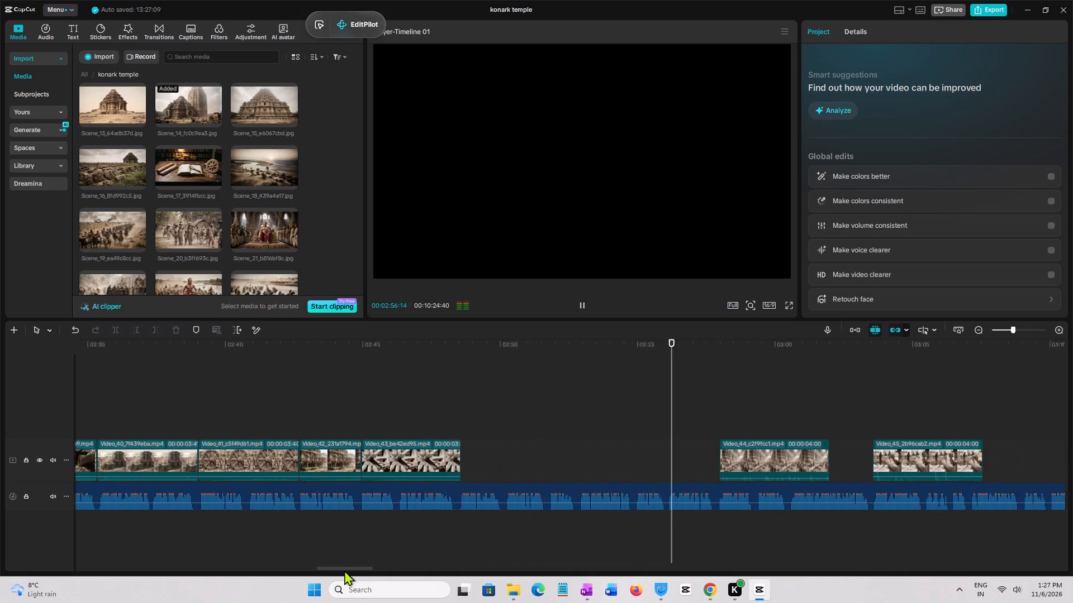
{"action": "left_click_drag", "start_coordinate": [344, 570], "coordinate": [348, 570]}
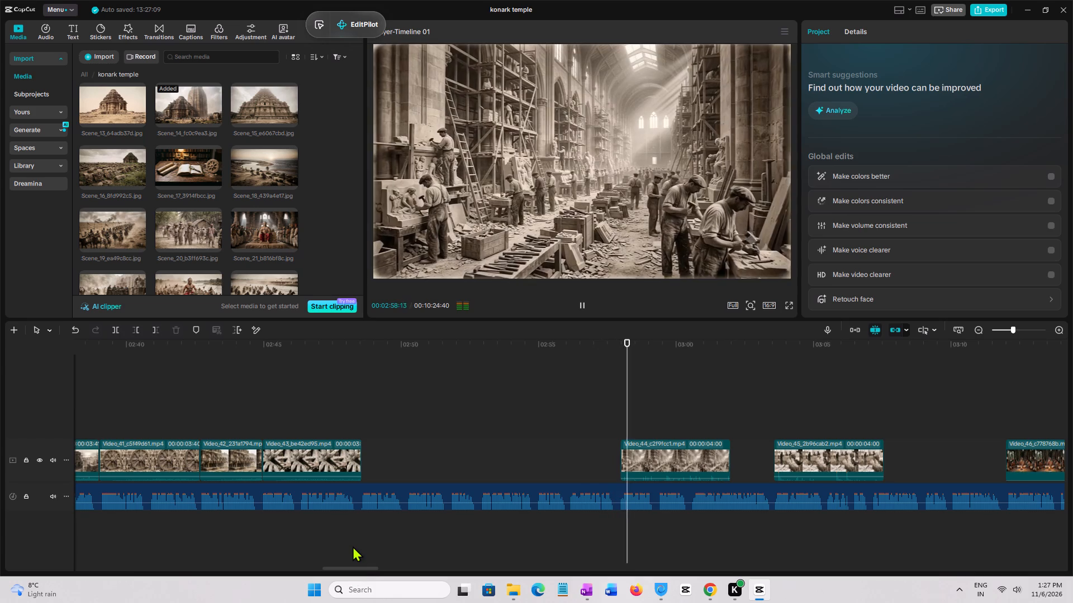
{"action": "left_click_drag", "start_coordinate": [362, 567], "coordinate": [378, 567]}
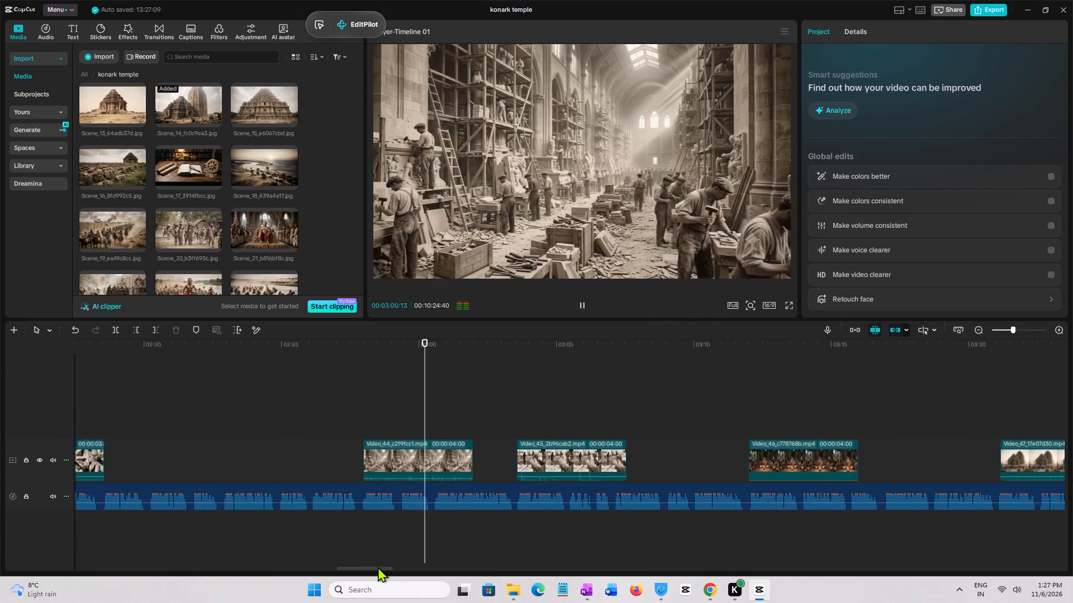
{"action": "left_click_drag", "start_coordinate": [378, 567], "coordinate": [379, 566]}
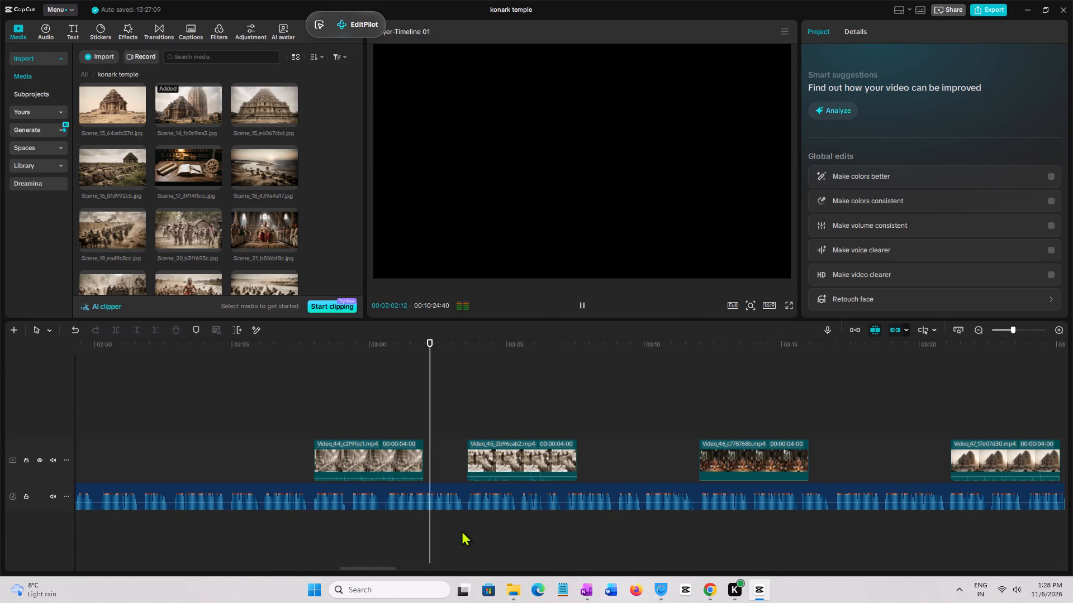
{"action": "key", "text": "space"}
Slow Video_44 to 0.71x speed with a duration of 5.7 s.
{"action": "left_click", "coordinate": [399, 462]}
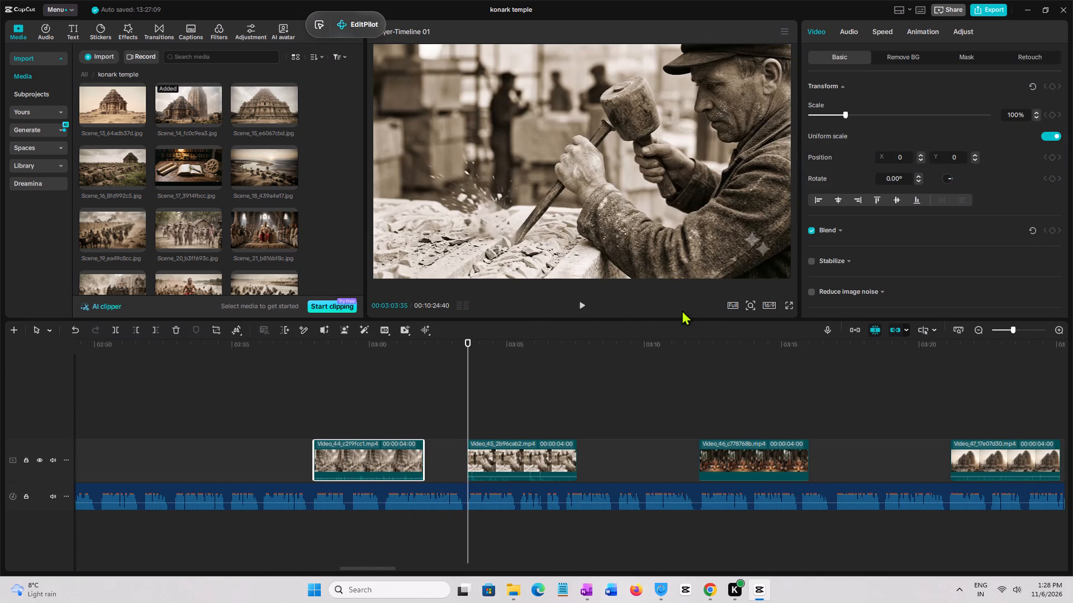
{"action": "left_click", "coordinate": [881, 34]}
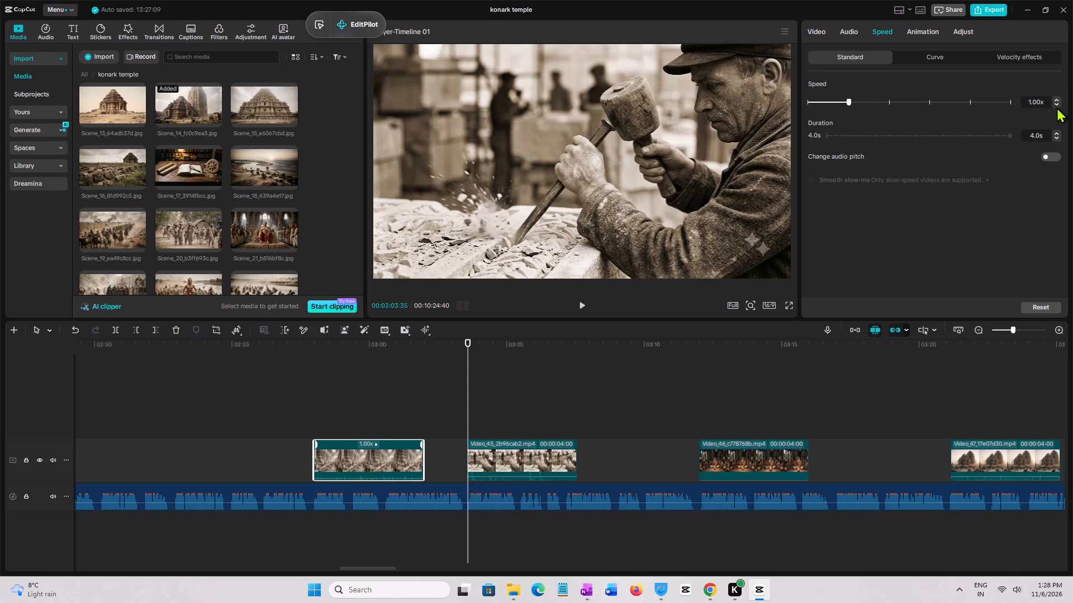
{"action": "left_click", "coordinate": [1053, 104]}
{"action": "double_click", "coordinate": [1053, 104]}
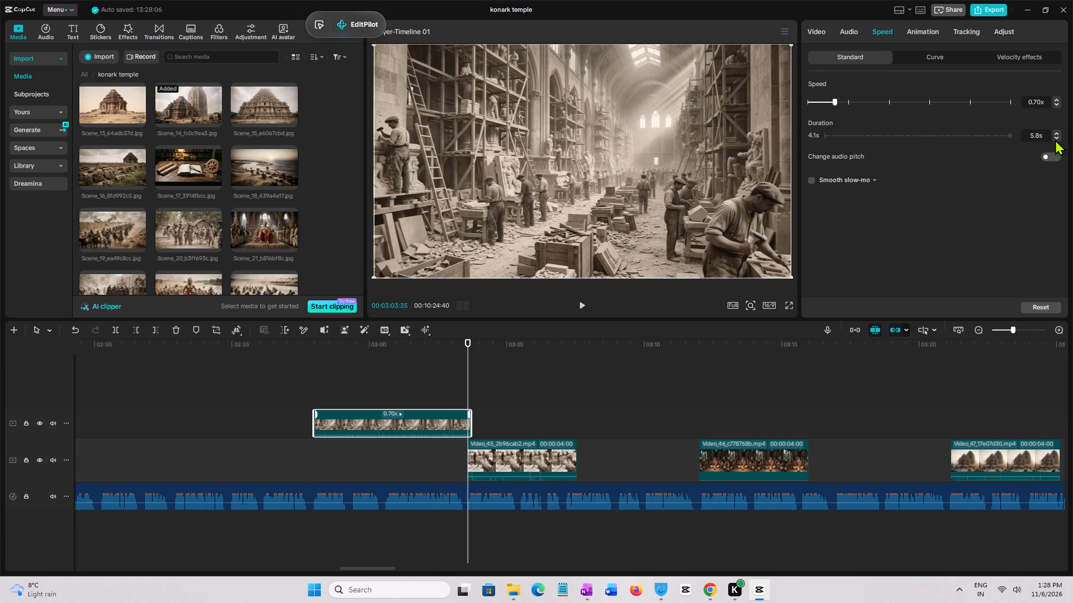
{"action": "left_click", "coordinate": [1056, 140]}
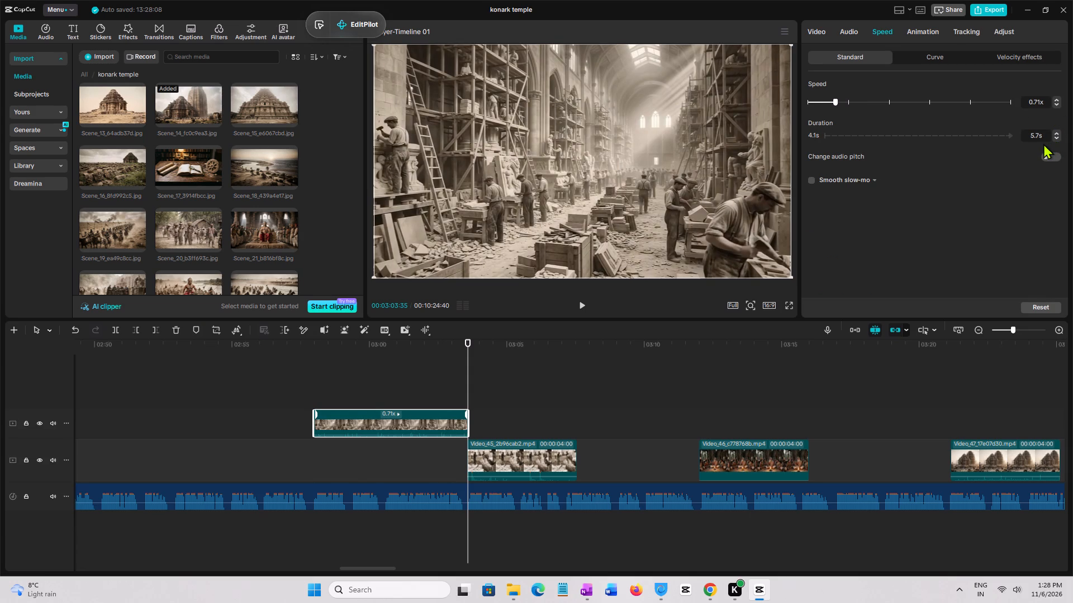
Trim Video_44's end to the start of Video_45 and place it back on the main track directly before Video_45.
{"action": "key", "text": "w"}
{"action": "left_click", "coordinate": [435, 423]}
{"action": "left_click_drag", "start_coordinate": [435, 423], "coordinate": [432, 471]}
{"action": "left_click_drag", "start_coordinate": [404, 423], "coordinate": [390, 467]}
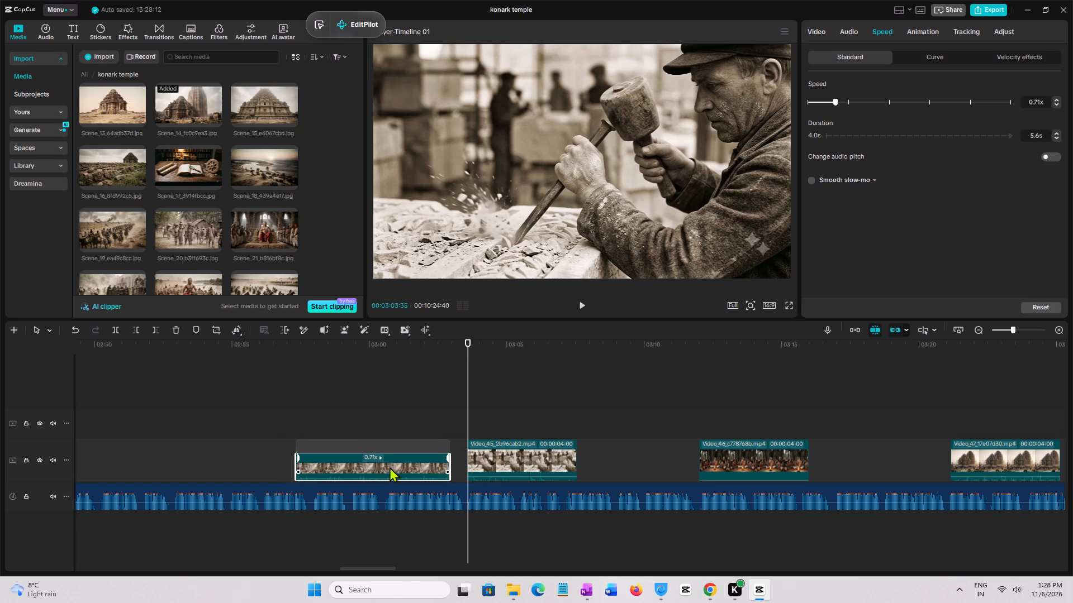
{"action": "left_click_drag", "start_coordinate": [390, 467], "coordinate": [390, 467]}
{"action": "left_click", "coordinate": [360, 418]}
{"action": "left_click_drag", "start_coordinate": [383, 463], "coordinate": [396, 466]}
Play back Video_44 and replay Video_45 into the following gap to check the picture against the voice-over.
{"action": "left_click", "coordinate": [379, 427]}
{"action": "key", "text": "space"}
{"action": "left_click", "coordinate": [312, 429]}
{"action": "key", "text": "space"}
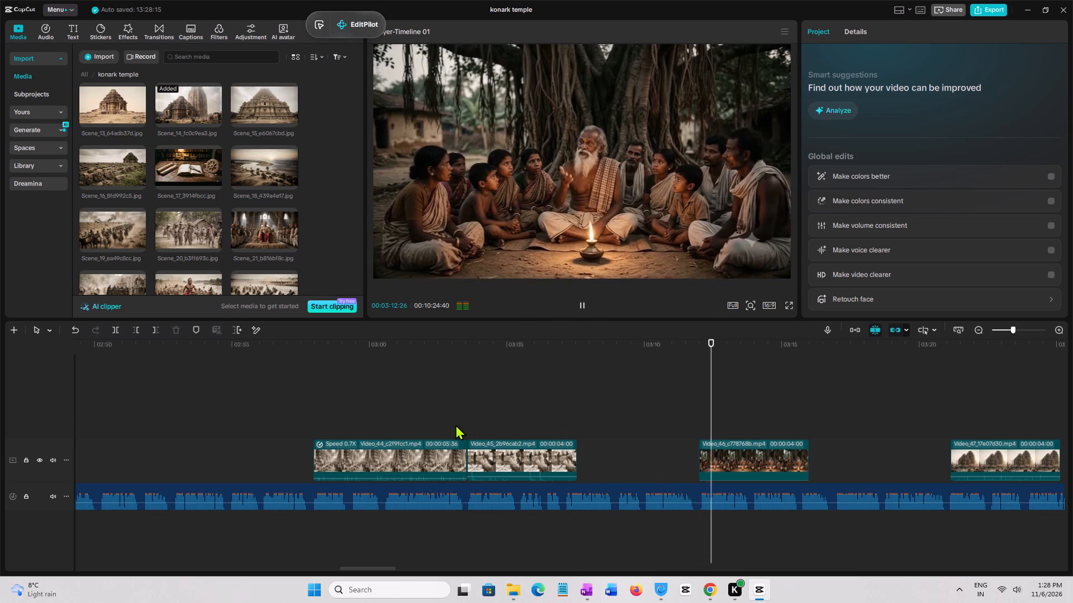
{"action": "left_click", "coordinate": [463, 426]}
{"action": "key", "text": "space"}
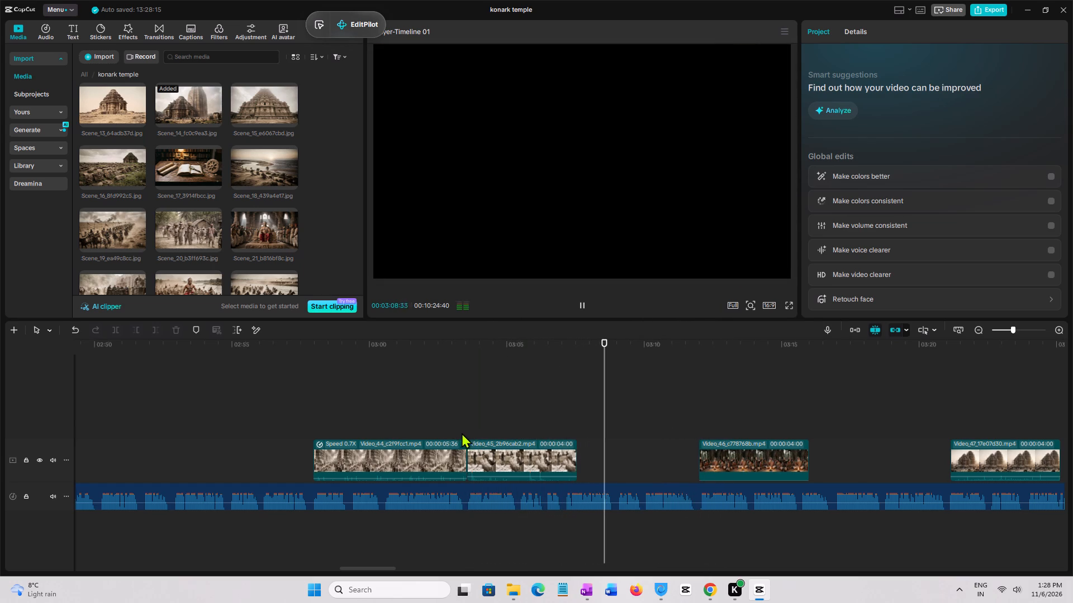
{"action": "left_click", "coordinate": [467, 428]}
{"action": "key", "text": "space"}
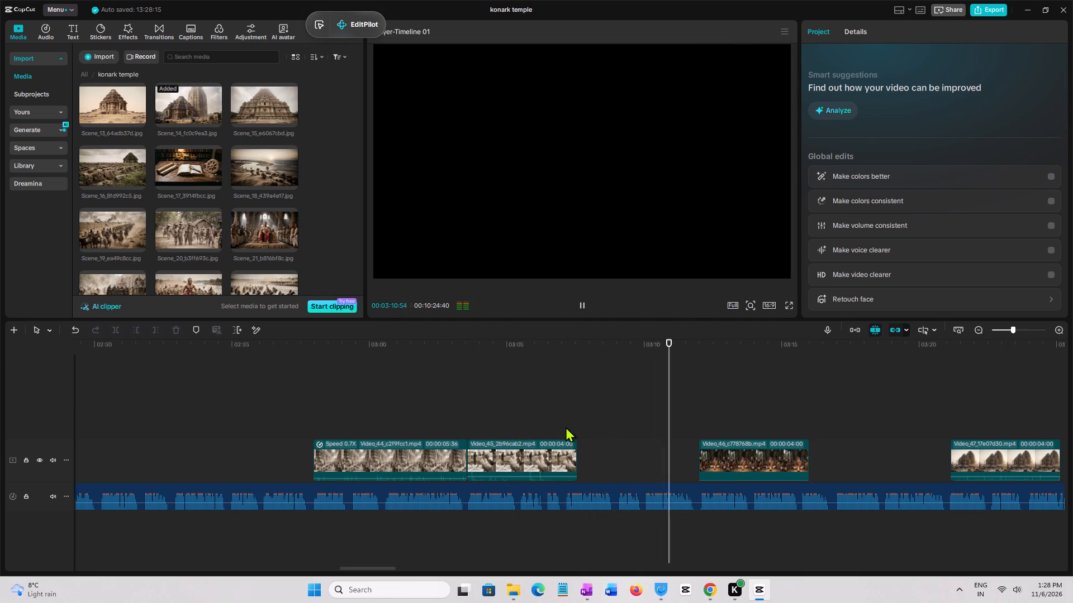
Trim the end of Video_45 to 00:03:07:08.
{"action": "left_click", "coordinate": [566, 427]}
{"action": "left_click", "coordinate": [569, 449]}
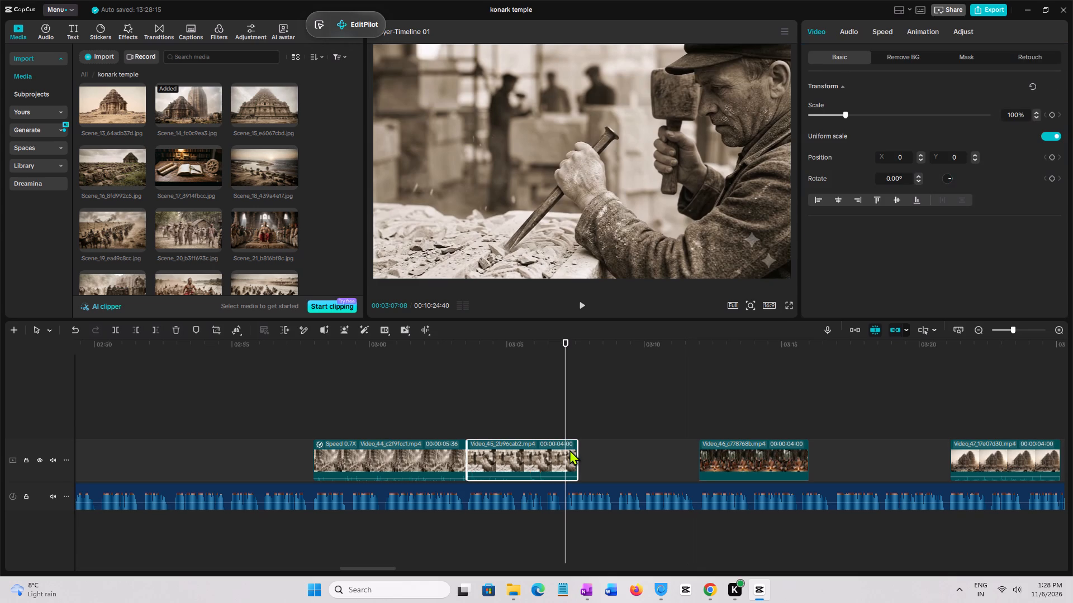
{"action": "key", "text": "w"}
Replay the trimmed Video_45 to check where its narration ends.
{"action": "left_click", "coordinate": [468, 419]}
{"action": "key", "text": "space"}
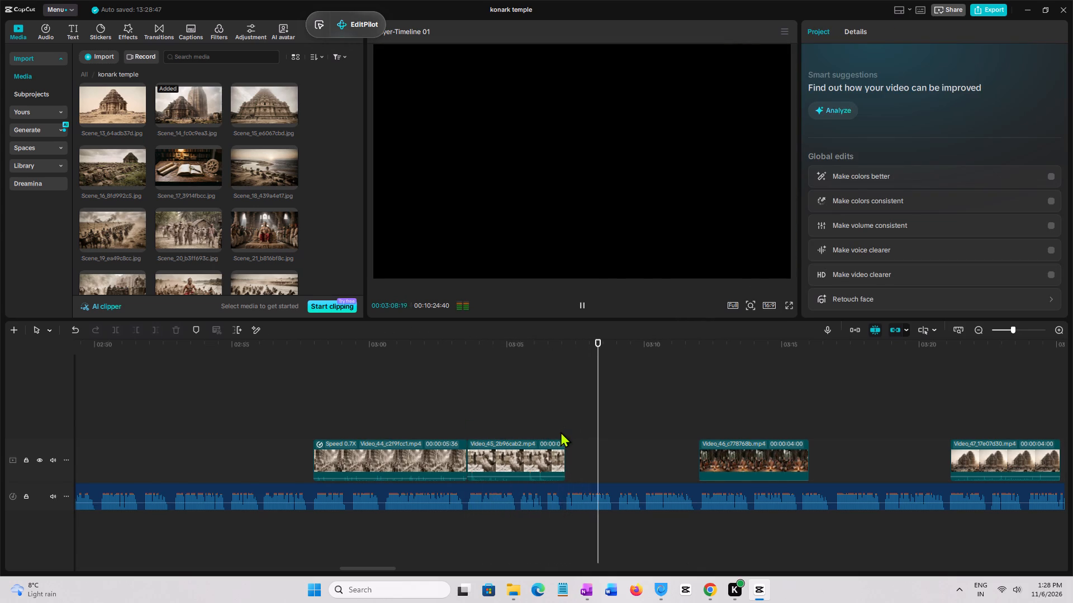
{"action": "left_click", "coordinate": [561, 432]}
{"action": "left_click", "coordinate": [459, 422]}
{"action": "key", "text": "space"}
{"action": "left_click", "coordinate": [553, 417]}
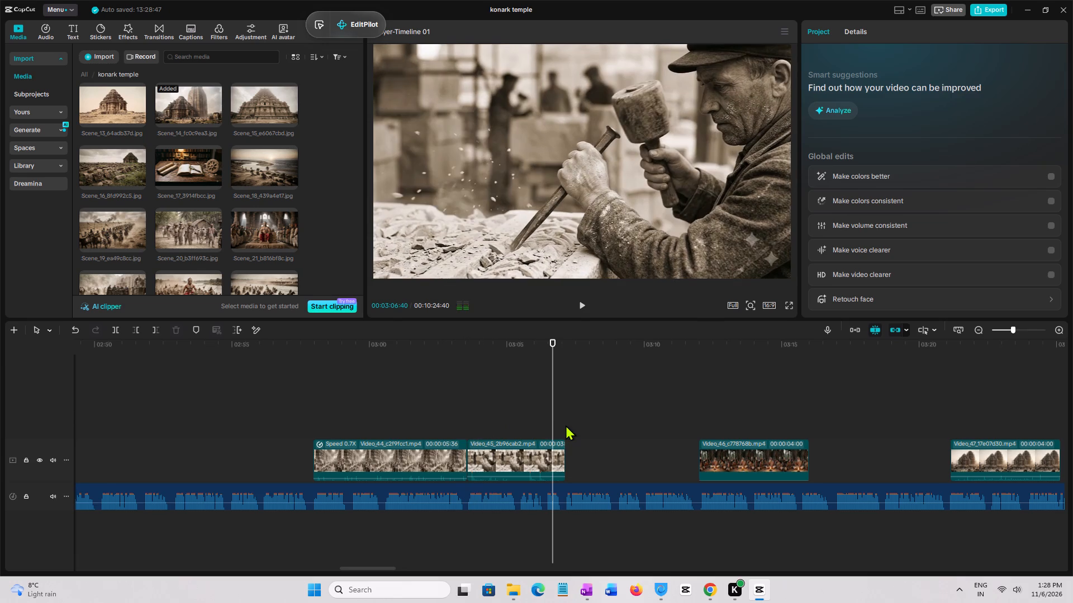
{"action": "left_click", "coordinate": [566, 425]}
{"action": "left_click", "coordinate": [552, 453]}
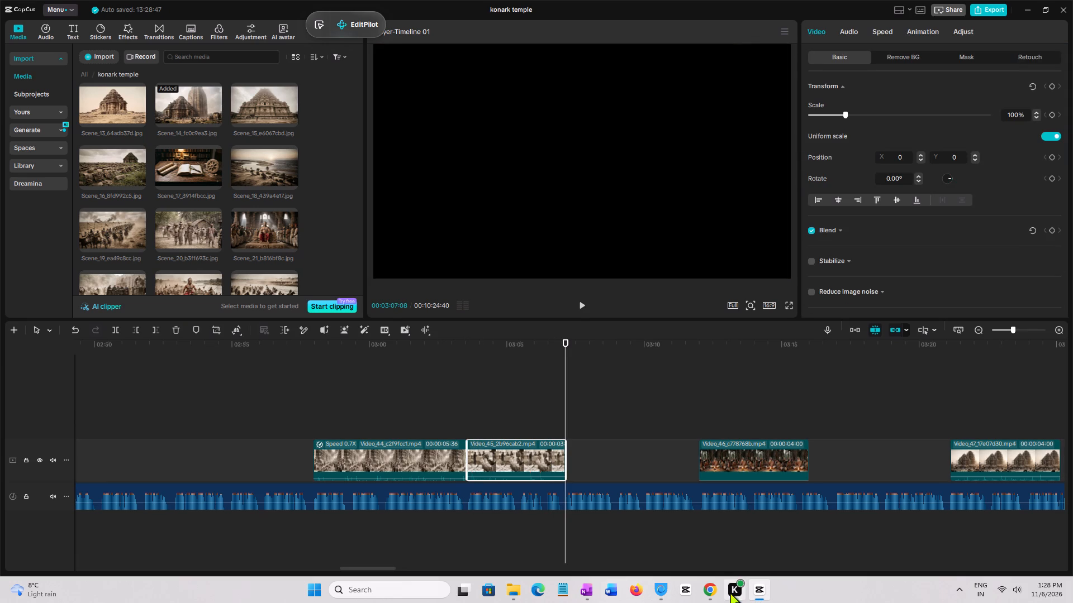
In the Google Docs script, bold Scene 45 from "Aur phir, kaam lagbhag khatam" to the end of the scene.
{"action": "left_click", "coordinate": [710, 590]}
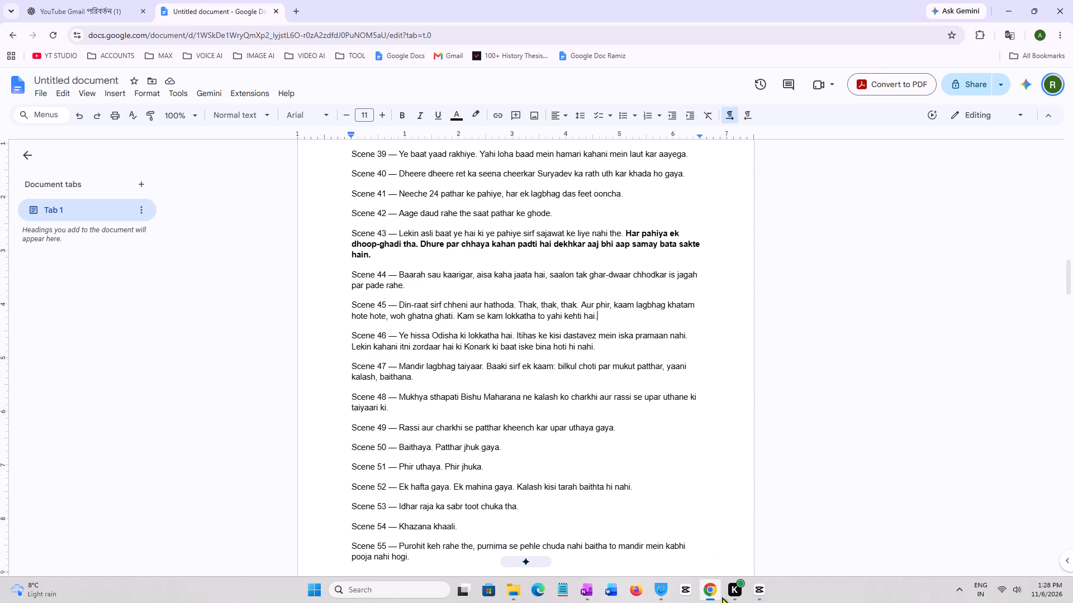
{"action": "left_click", "coordinate": [714, 593]}
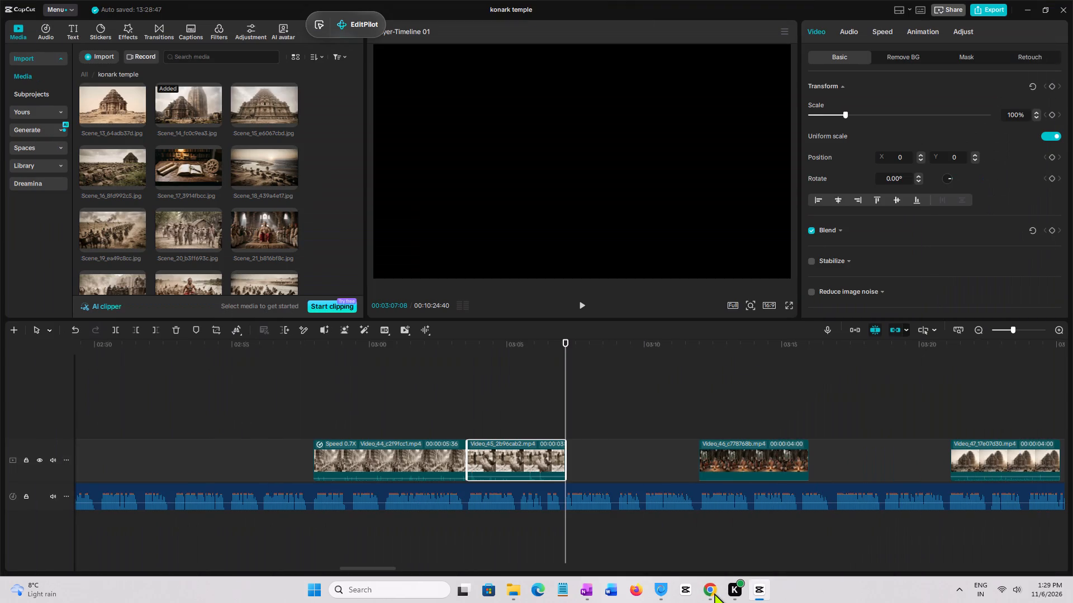
{"action": "left_click", "coordinate": [714, 593]}
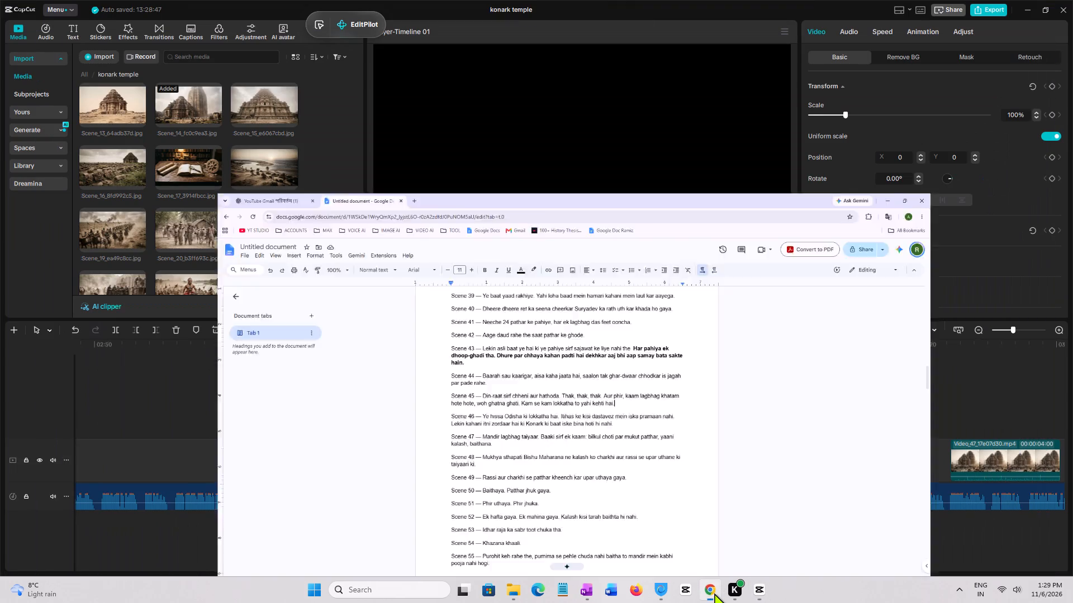
{"action": "scroll", "coordinate": [543, 326], "scroll_direction": "down", "scroll_amount": 1}
{"action": "scroll", "coordinate": [415, 251], "scroll_direction": "up", "scroll_amount": 1}
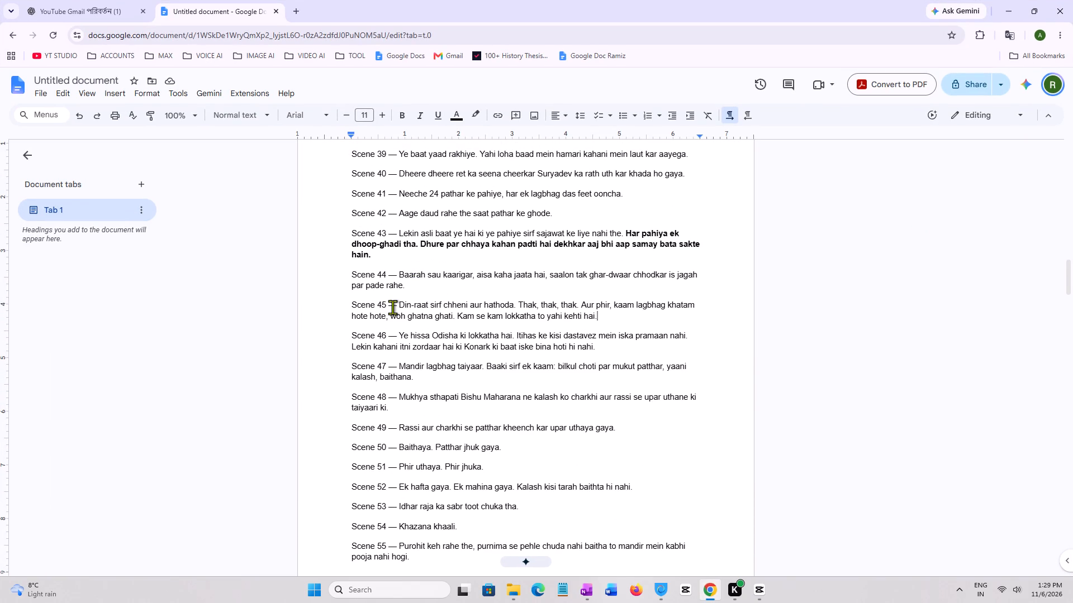
{"action": "left_click_drag", "start_coordinate": [584, 302], "coordinate": [604, 319]}
{"action": "left_click", "coordinate": [582, 296]}
{"action": "left_click_drag", "start_coordinate": [582, 302], "coordinate": [603, 314]}
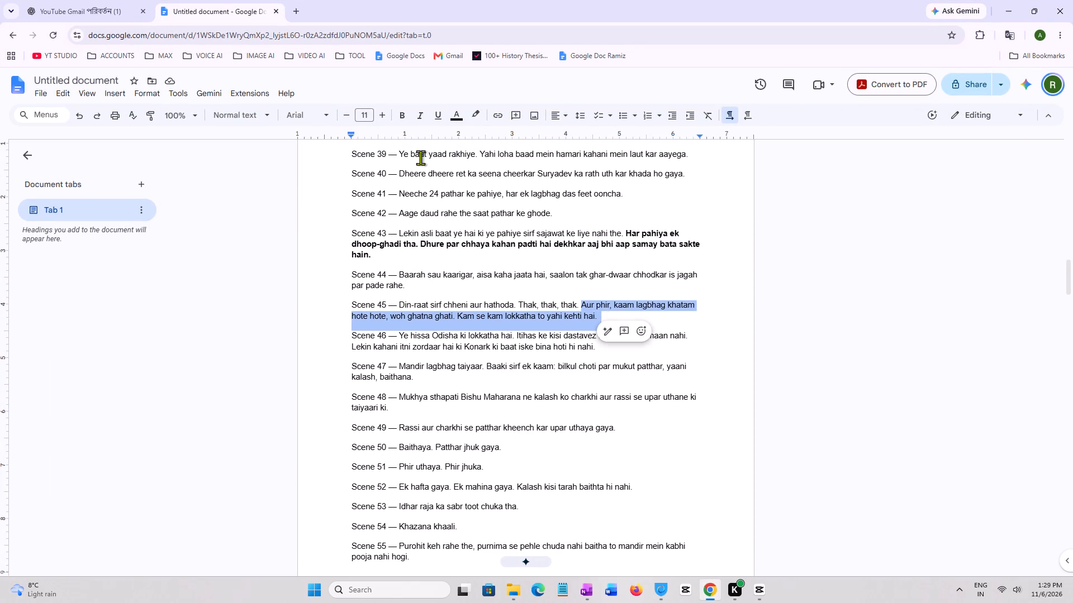
{"action": "left_click", "coordinate": [402, 122]}
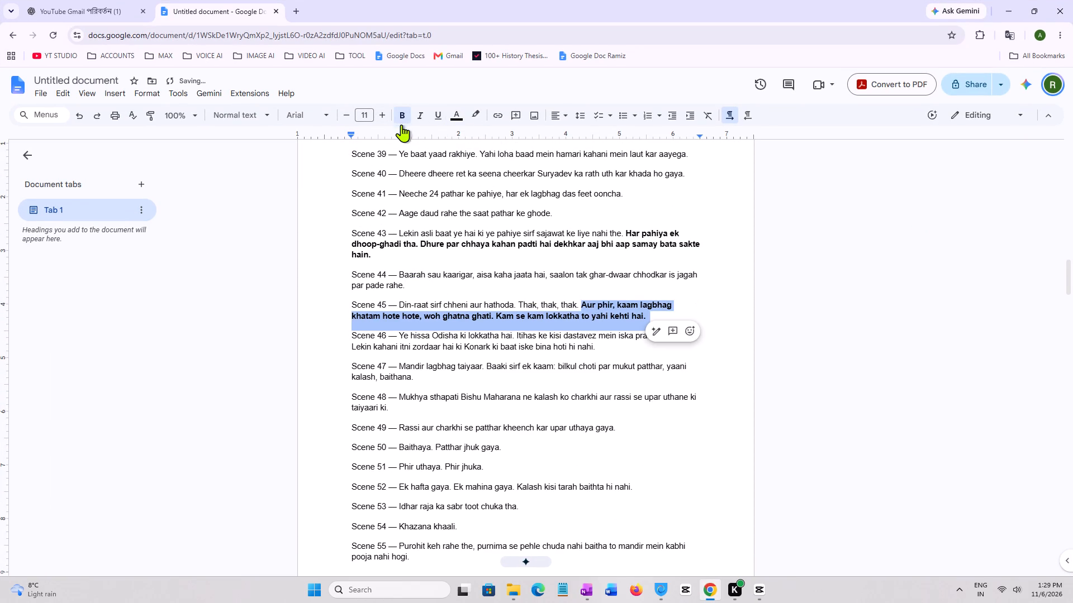
Back in CapCut, play on from the end of Video_45 through Video_47 and slow Video_46 to 0.45x.
{"action": "left_click", "coordinate": [755, 601]}
{"action": "left_click", "coordinate": [545, 418]}
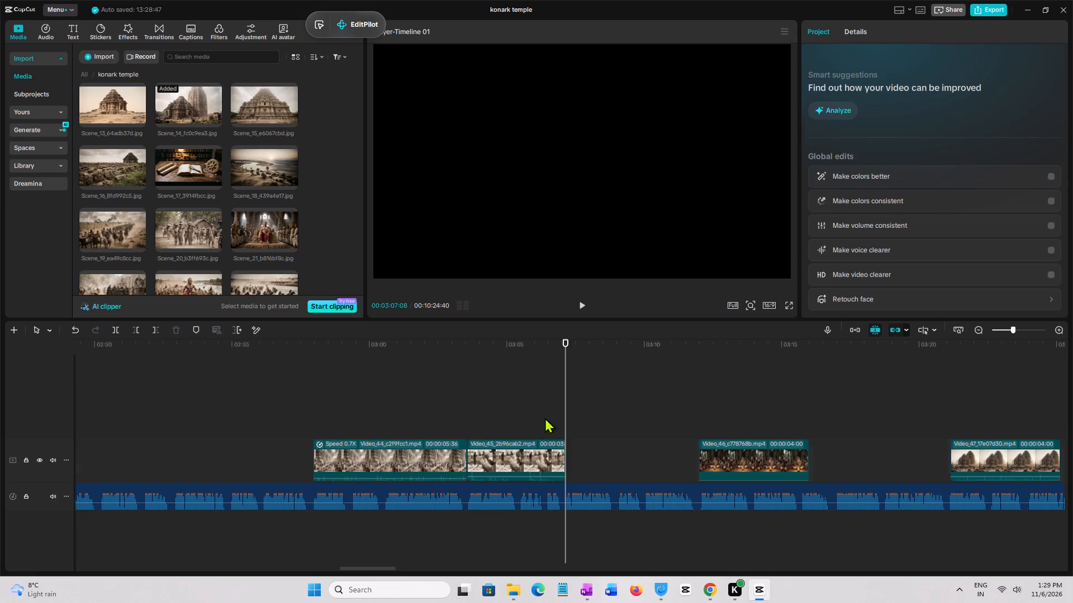
{"action": "key", "text": "space"}
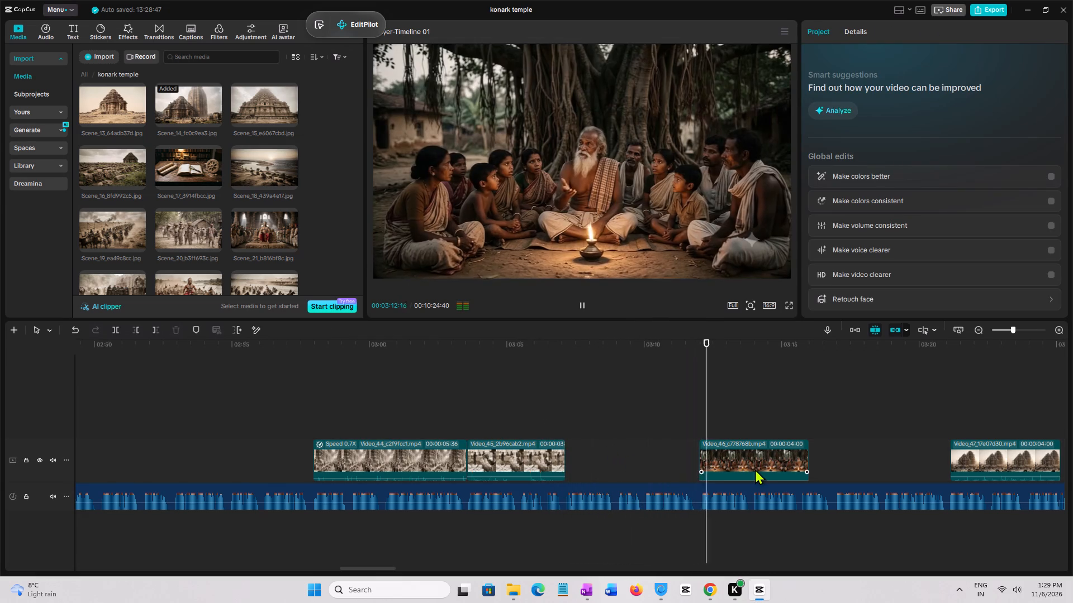
{"action": "left_click_drag", "start_coordinate": [377, 569], "coordinate": [393, 569]}
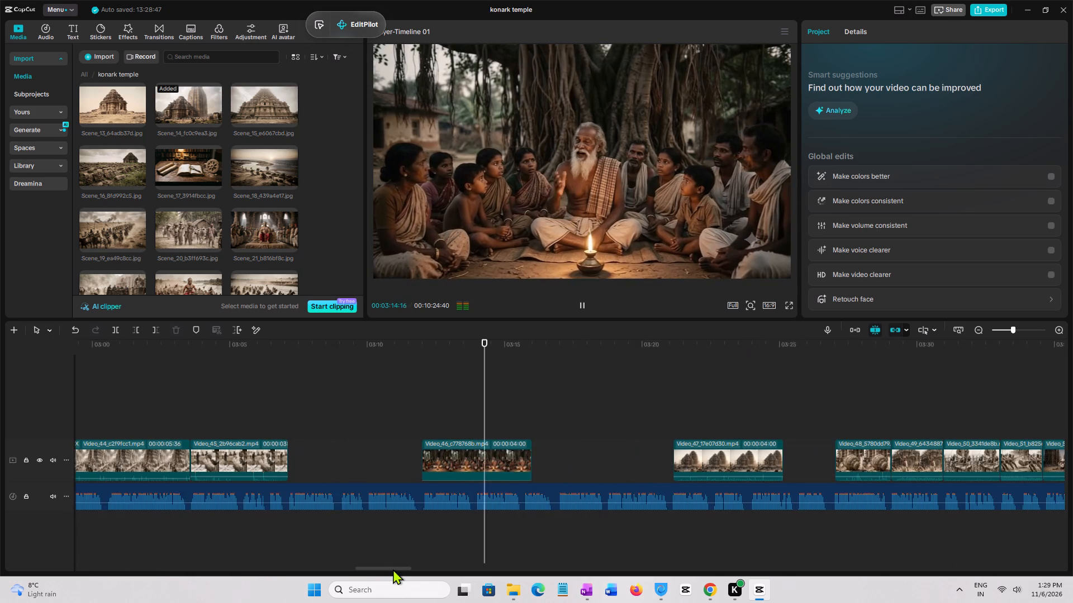
{"action": "left_click_drag", "start_coordinate": [393, 569], "coordinate": [395, 569]}
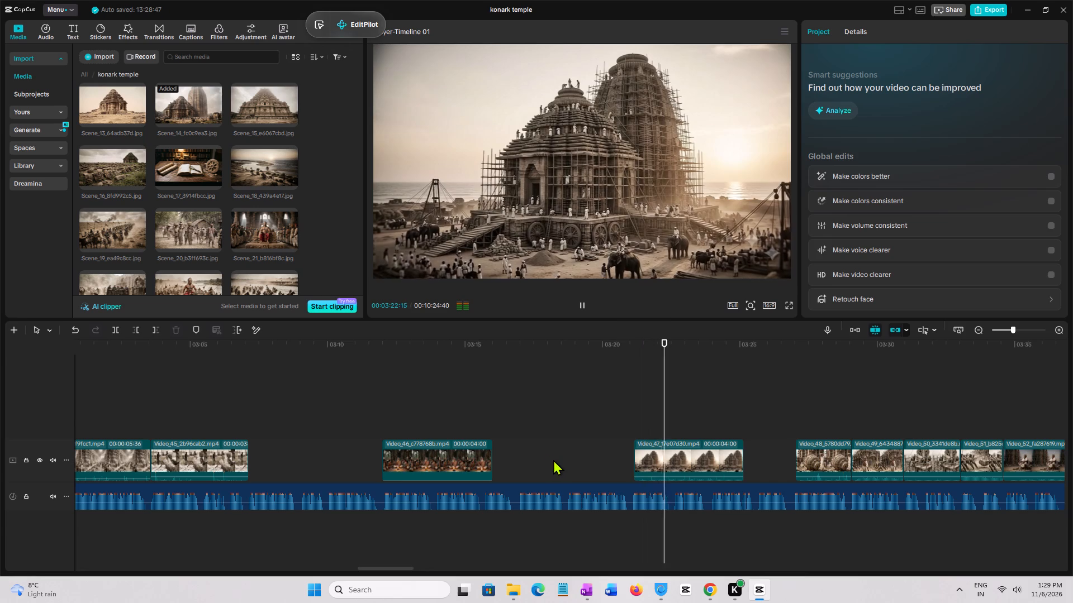
{"action": "key", "text": "space"}
{"action": "left_click", "coordinate": [468, 450]}
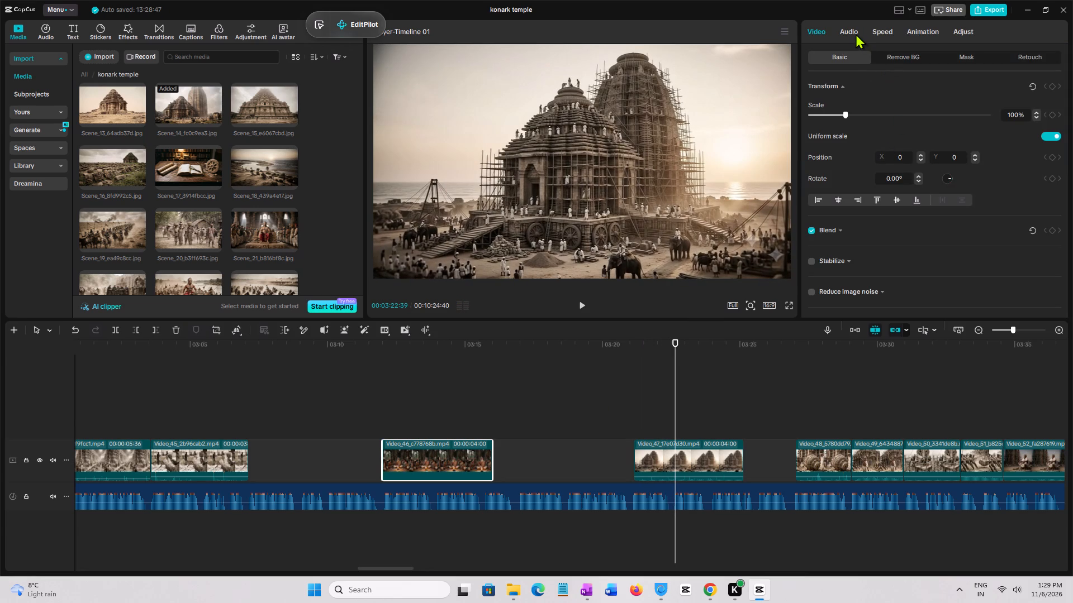
{"action": "left_click", "coordinate": [880, 33]}
{"action": "left_click", "coordinate": [870, 99]}
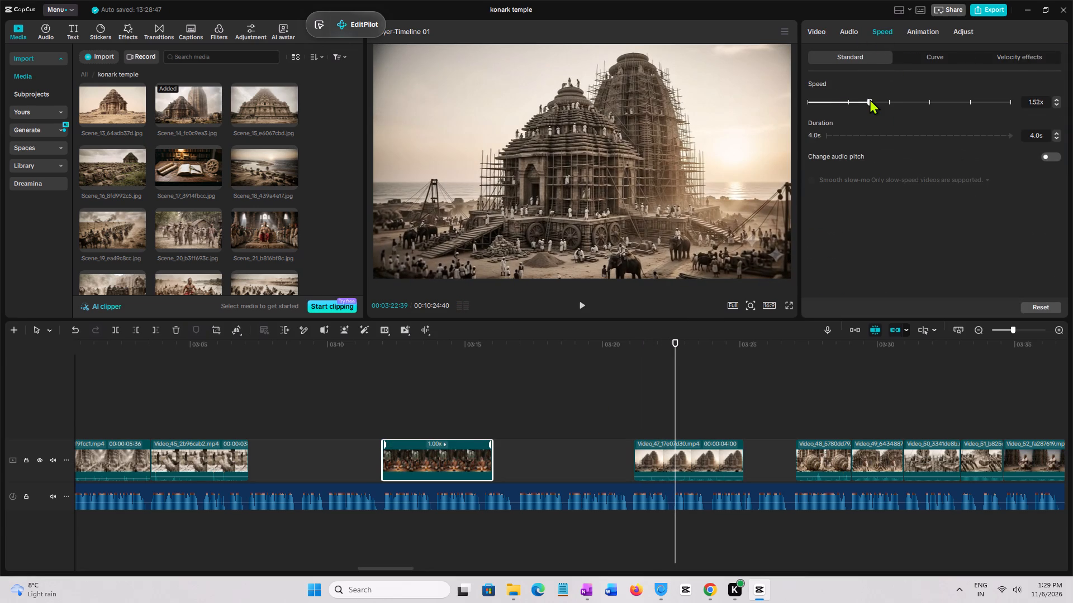
{"action": "left_click", "coordinate": [837, 103]}
{"action": "left_click", "coordinate": [824, 103]}
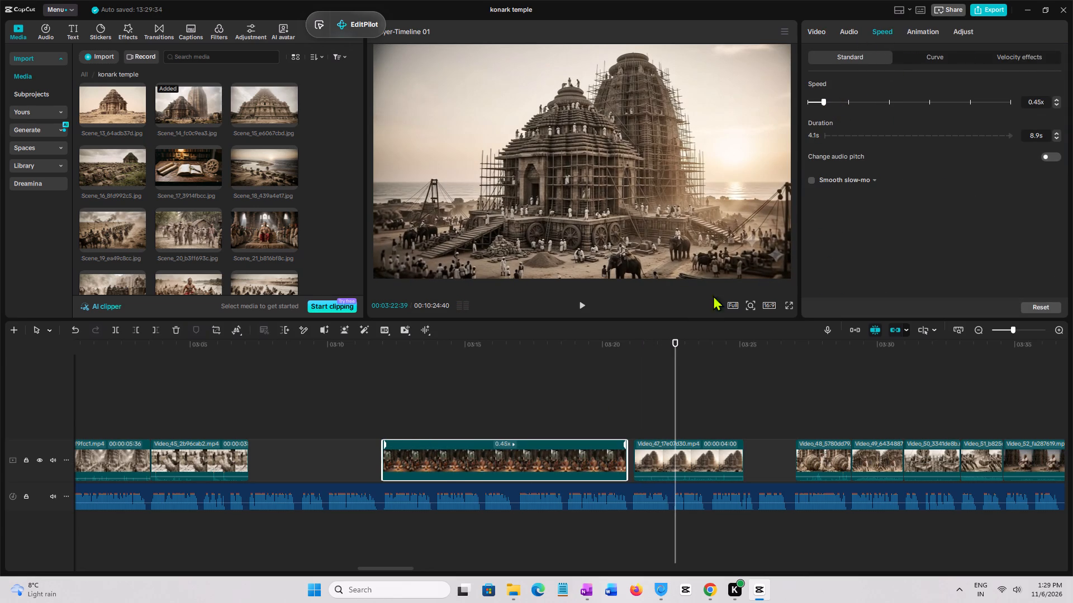
Replay the slowed Video_46 on into Video_47 to check the picture against the voice-over.
{"action": "left_click", "coordinate": [410, 410]}
{"action": "key", "text": "space"}
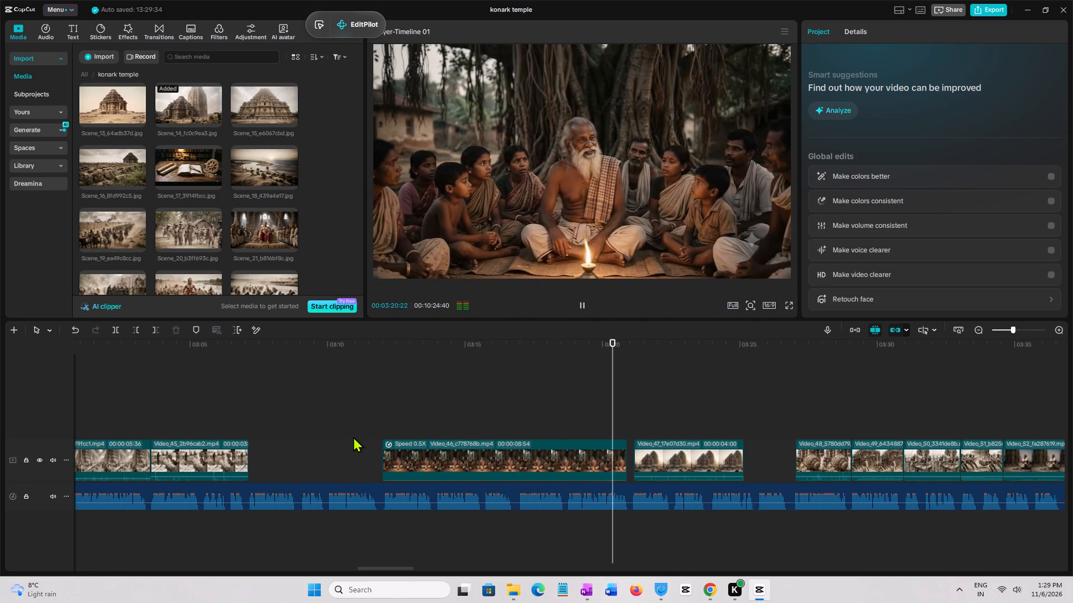
{"action": "left_click", "coordinate": [383, 416]}
{"action": "key", "text": "space"}
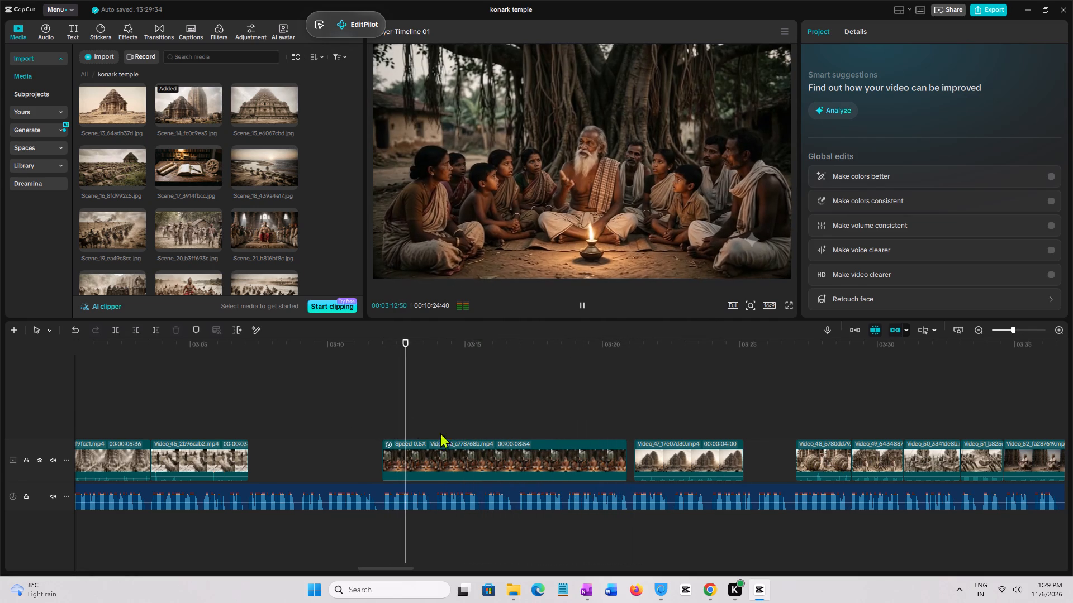
{"action": "key", "text": "space"}
{"action": "key", "text": "space"}
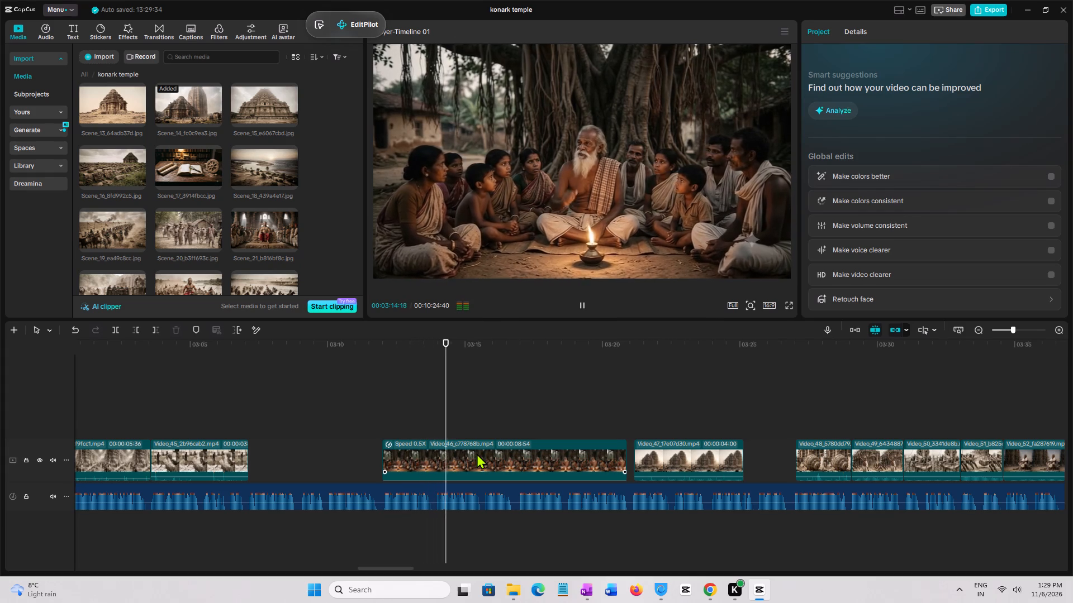
{"action": "key", "text": "space"}
{"action": "left_click", "coordinate": [491, 463]}
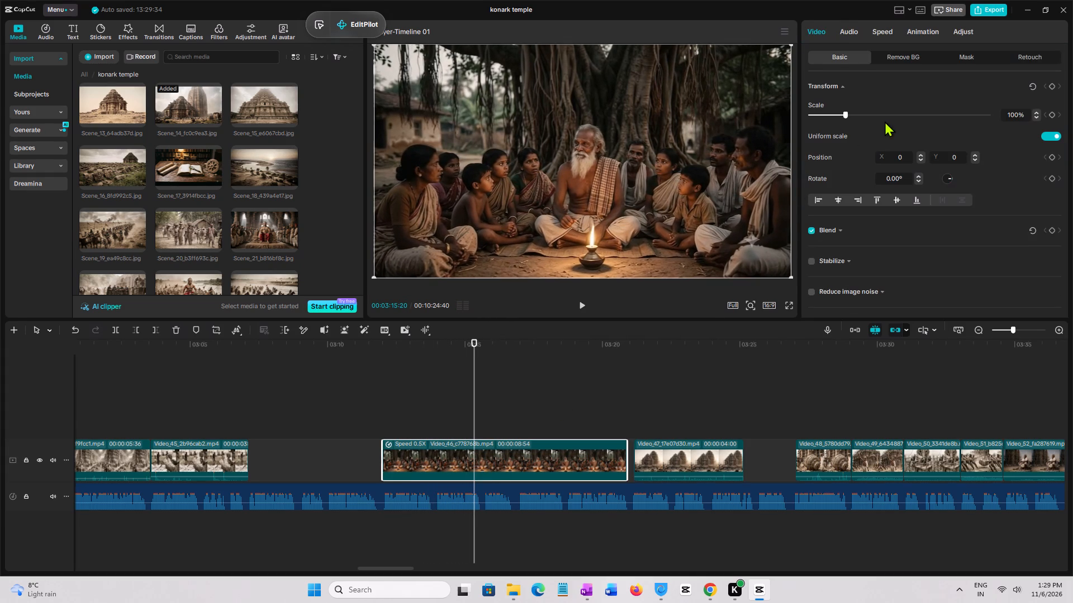
{"action": "scroll", "coordinate": [862, 121], "scroll_direction": "down", "scroll_amount": 2}
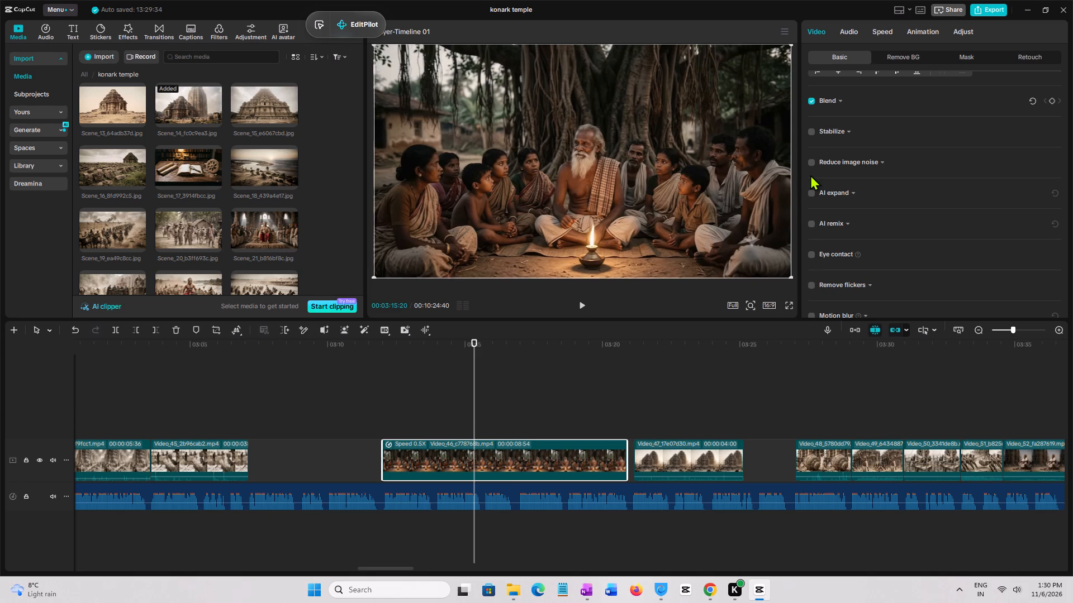
{"action": "left_click", "coordinate": [378, 434]}
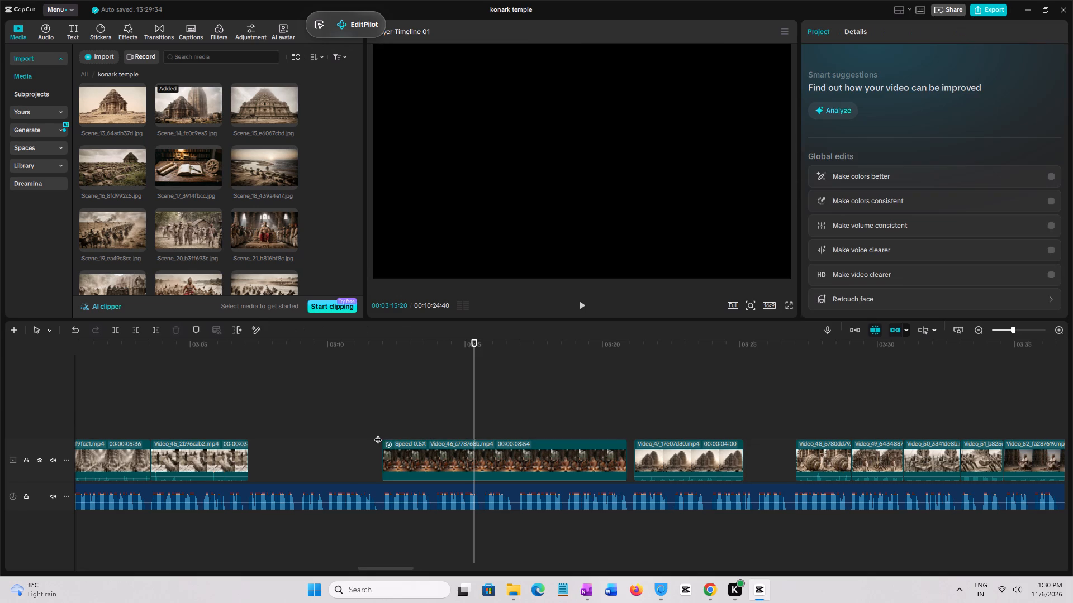
{"action": "key", "text": "space"}
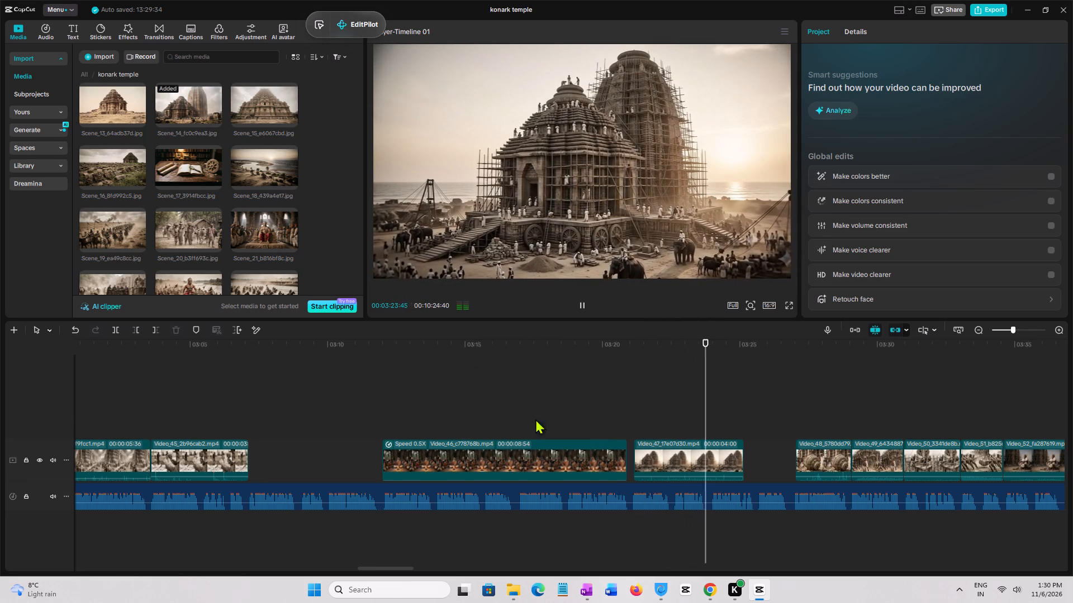
{"action": "key", "text": "space"}
Move Video_47 on the main track so it starts directly at the end of Video_46.
{"action": "left_click", "coordinate": [626, 415]}
{"action": "left_click", "coordinate": [658, 473]}
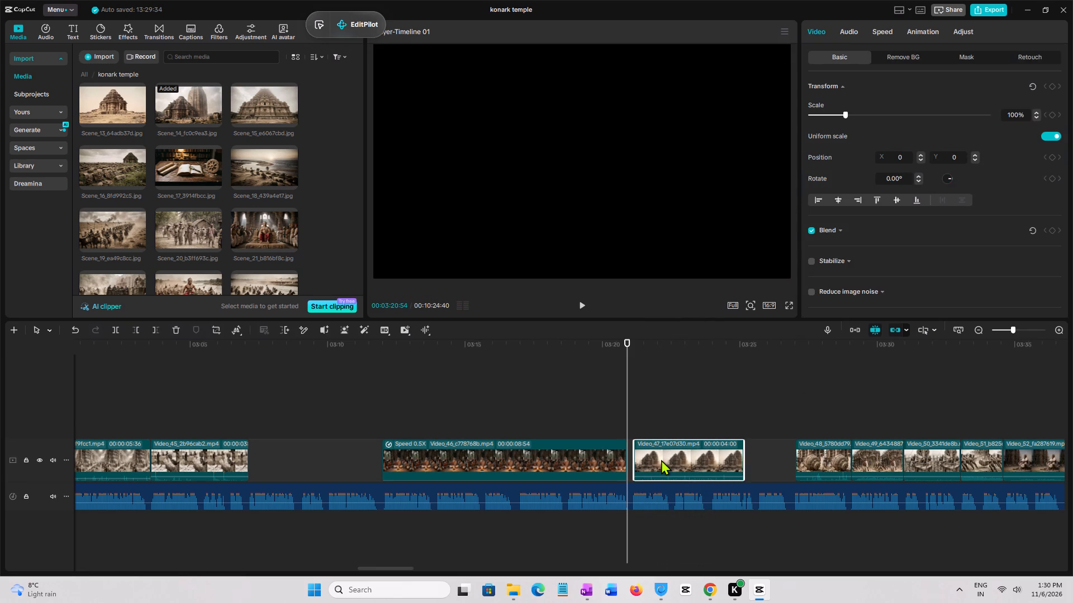
{"action": "left_click_drag", "start_coordinate": [661, 460], "coordinate": [653, 460]}
Play through Video_47 and slow it to 0.65x, 6.2 s long, to cover the gap before Video_48.
{"action": "left_click", "coordinate": [604, 409]}
{"action": "key", "text": "space"}
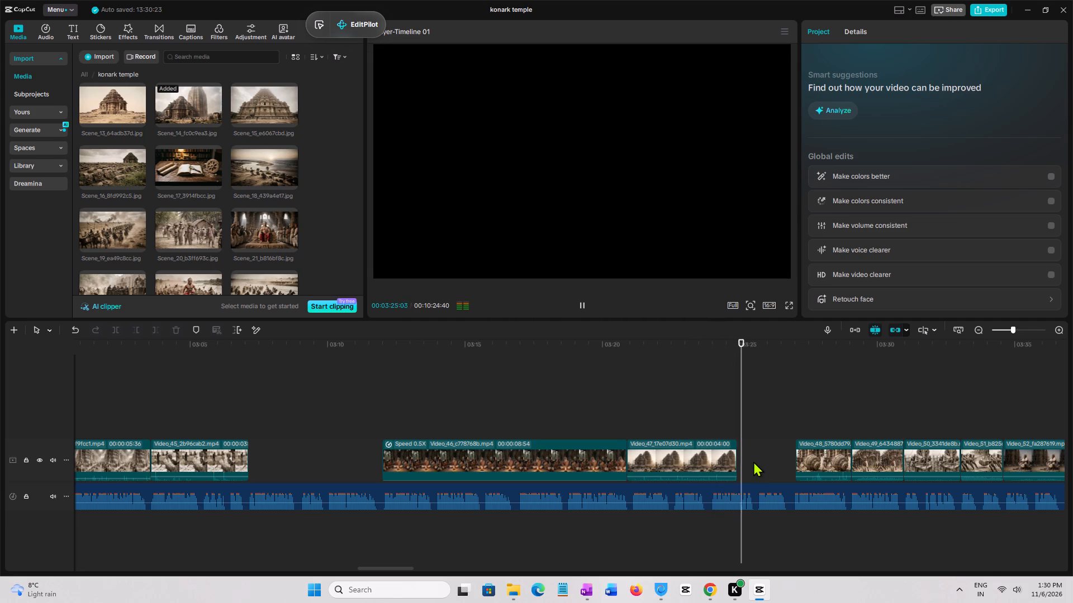
{"action": "key", "text": "space"}
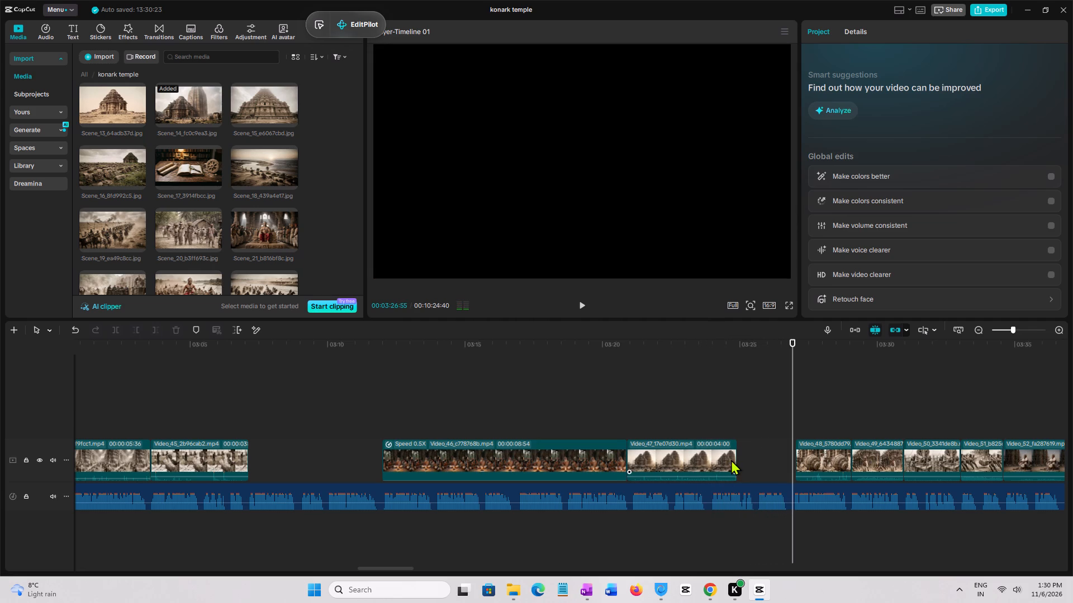
{"action": "left_click", "coordinate": [728, 459]}
{"action": "left_click", "coordinate": [852, 30]}
{"action": "left_click", "coordinate": [877, 31]}
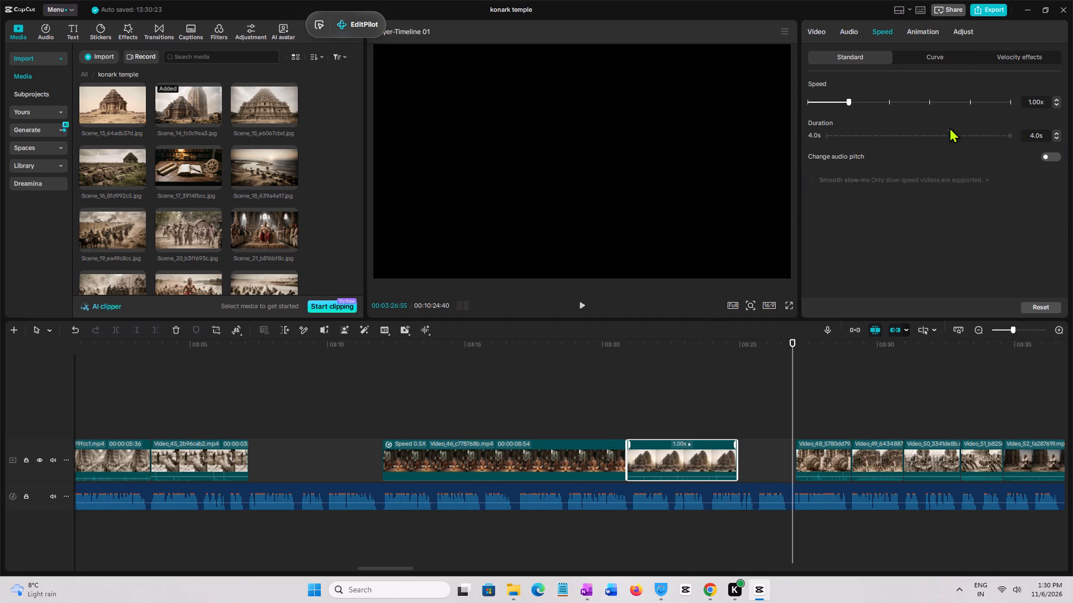
{"action": "left_click", "coordinate": [837, 101]}
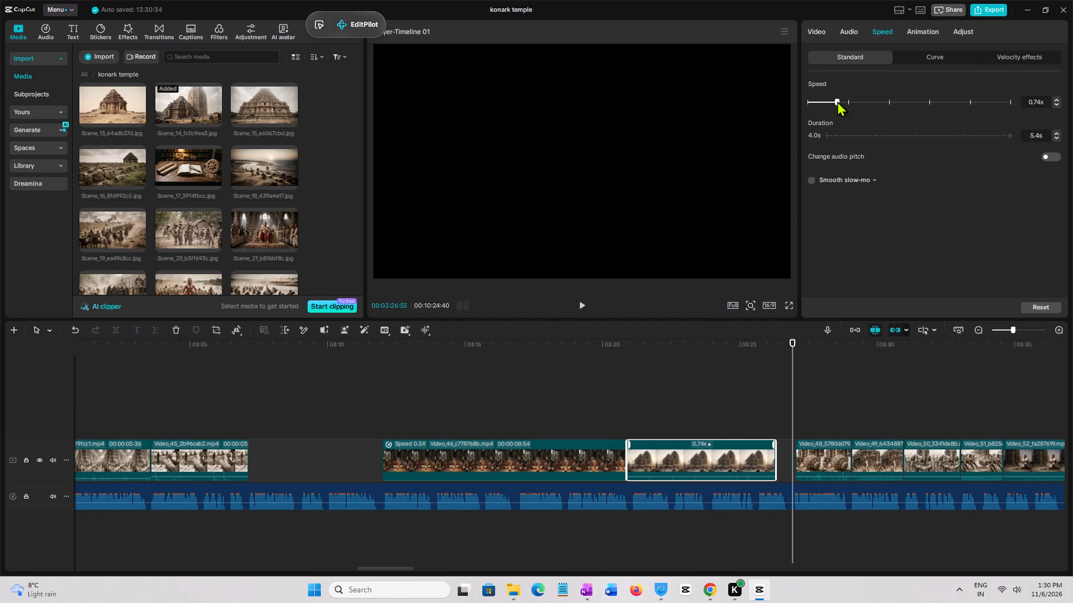
{"action": "left_click", "coordinate": [1053, 104]}
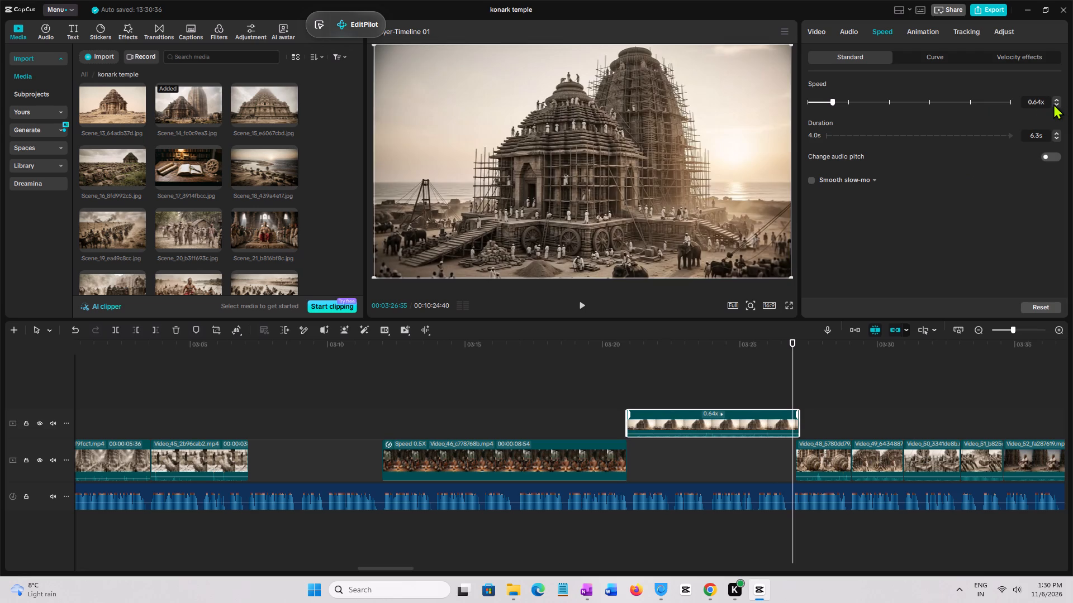
{"action": "left_click", "coordinate": [1057, 138]}
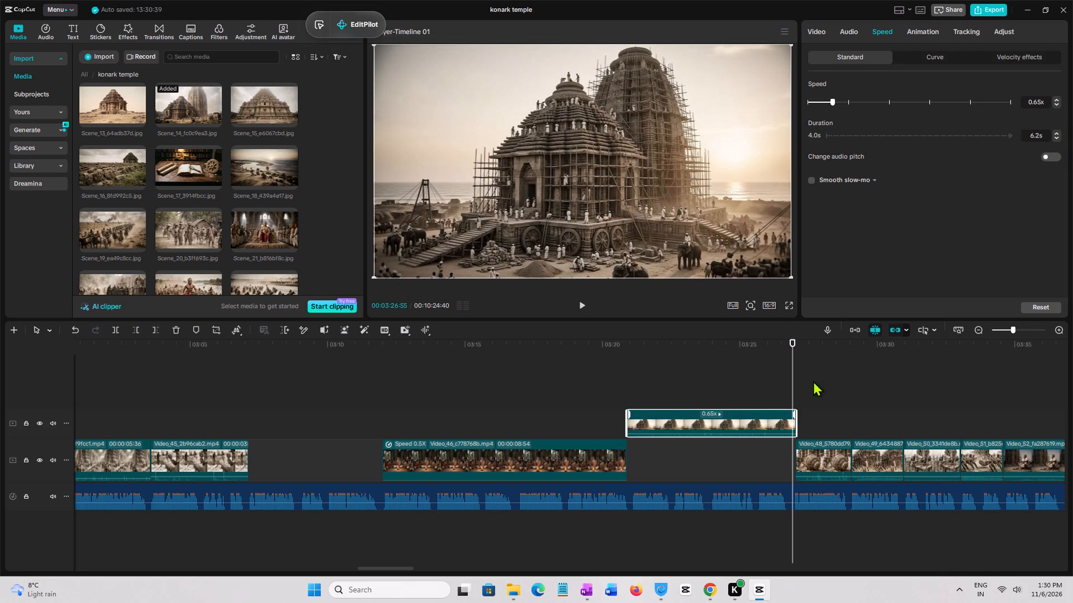
Place Video_47 back on the main track directly after Video_46 and adjust its end to the start of Video_48.
{"action": "left_click", "coordinate": [759, 438]}
{"action": "left_click", "coordinate": [763, 420]}
{"action": "key", "text": "w"}
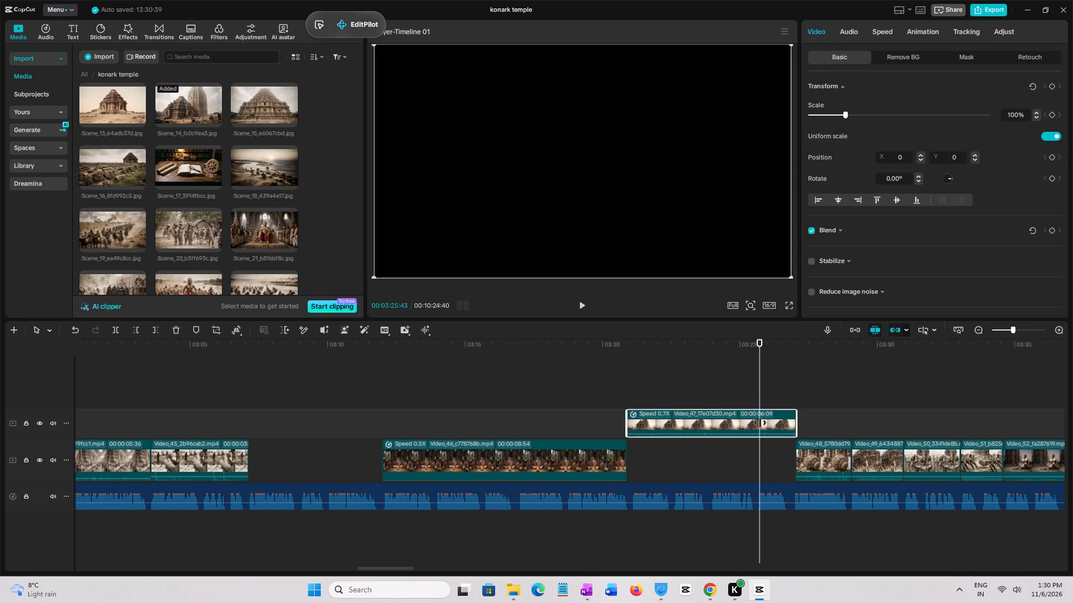
{"action": "left_click_drag", "start_coordinate": [705, 427], "coordinate": [706, 478]}
{"action": "left_click", "coordinate": [670, 425]}
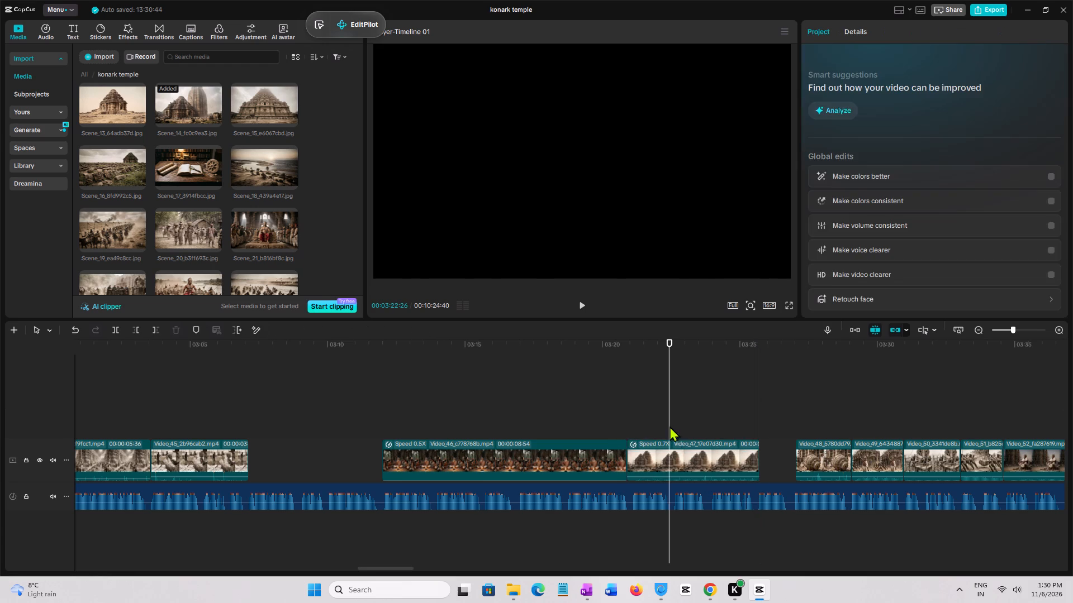
{"action": "left_click", "coordinate": [757, 457]}
{"action": "left_click_drag", "start_coordinate": [759, 457], "coordinate": [844, 465]}
Play on from Video_47 into Video_56 and slow Video_55 to 0.82x, 4.9 s long, to cover the gap before Video_56.
{"action": "key", "text": "space"}
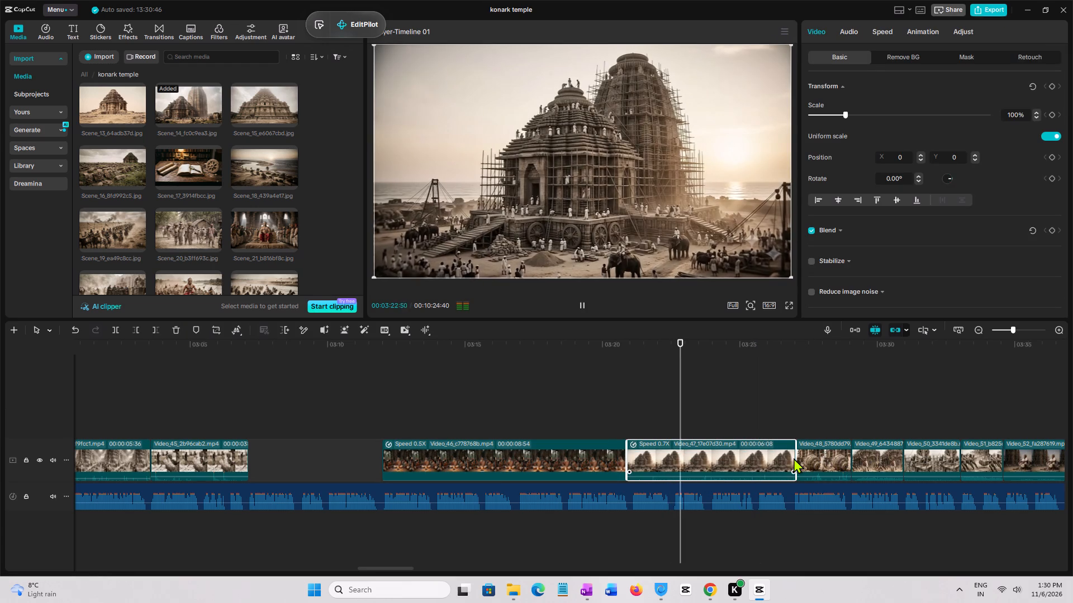
{"action": "left_click_drag", "start_coordinate": [400, 567], "coordinate": [408, 567]}
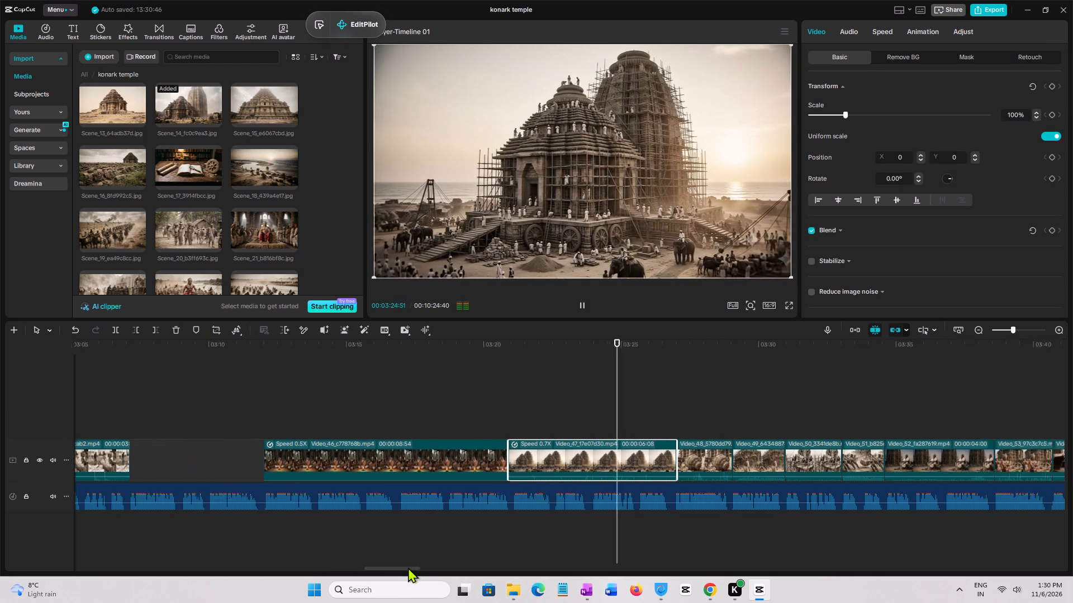
{"action": "left_click_drag", "start_coordinate": [408, 567], "coordinate": [436, 567]}
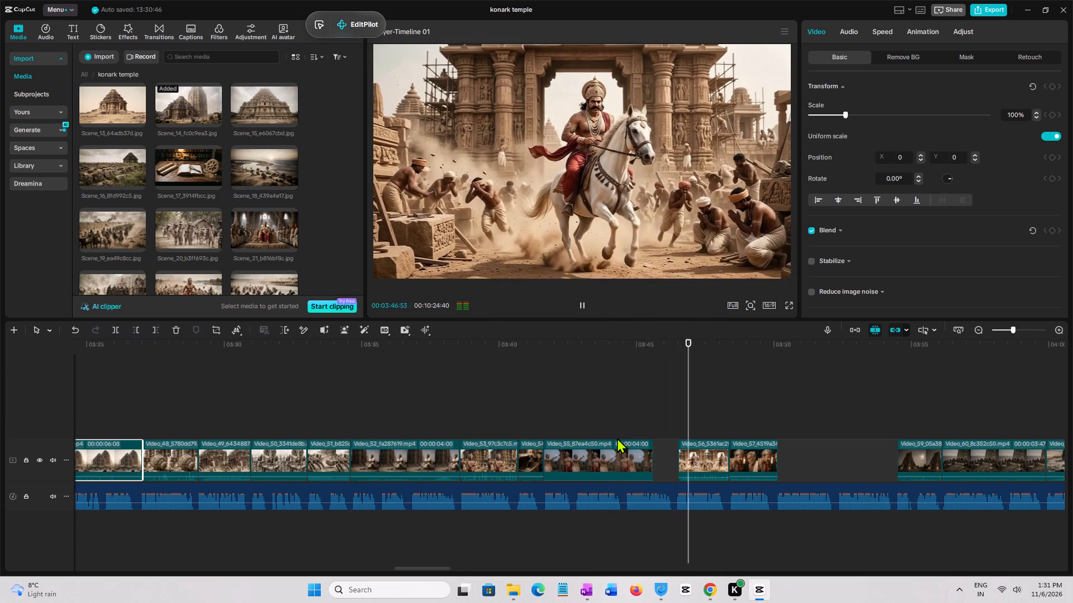
{"action": "key", "text": "space"}
{"action": "left_click", "coordinate": [634, 443]}
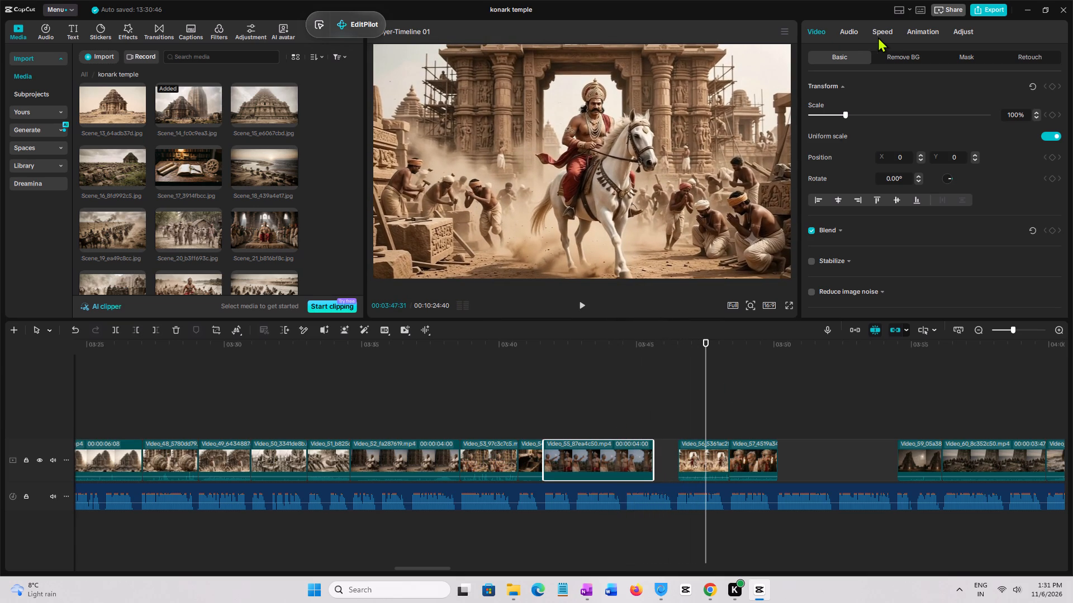
{"action": "left_click", "coordinate": [884, 36]}
{"action": "left_click", "coordinate": [1057, 104]}
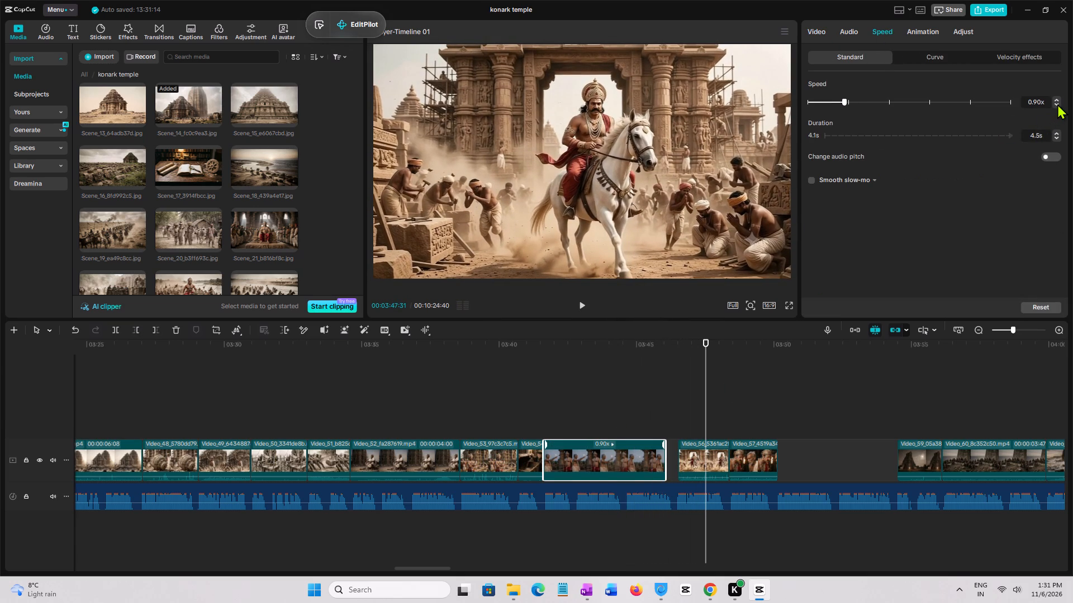
{"action": "left_click", "coordinate": [1057, 104]}
{"action": "left_click", "coordinate": [1057, 138]}
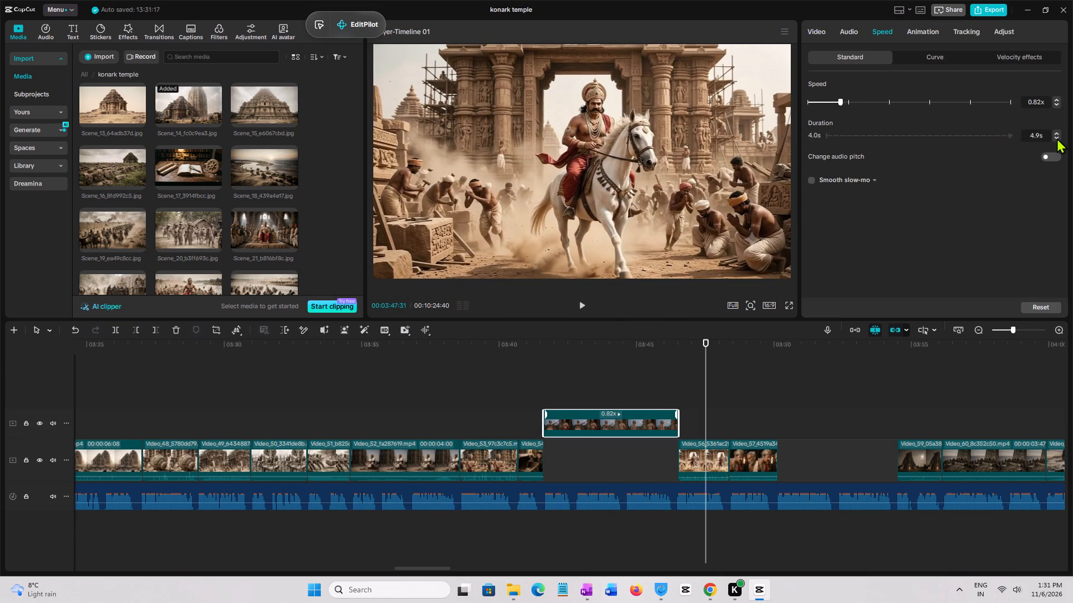
Place Video_55 back on the main track between Video_54 and Video_56.
{"action": "left_click_drag", "start_coordinate": [626, 419], "coordinate": [624, 453]}
Play on from Video_55 past Video_57, extend Video_57's end to a 4 s length and replay it against the voice-over.
{"action": "left_click", "coordinate": [567, 408]}
{"action": "key", "text": "space"}
{"action": "left_click_drag", "start_coordinate": [421, 566], "coordinate": [424, 566]}
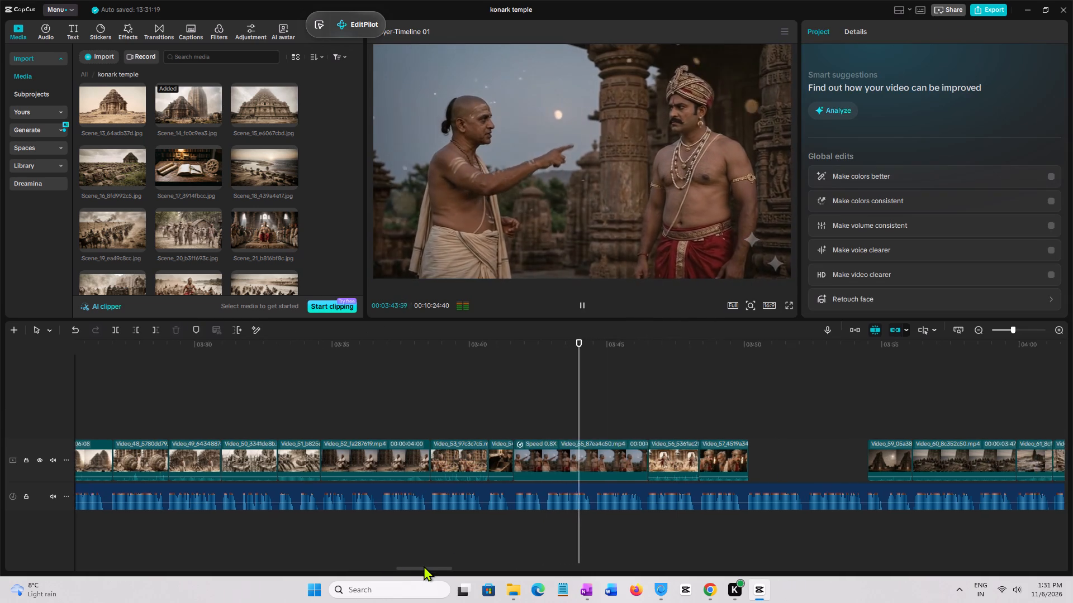
{"action": "left_click_drag", "start_coordinate": [424, 566], "coordinate": [438, 566]}
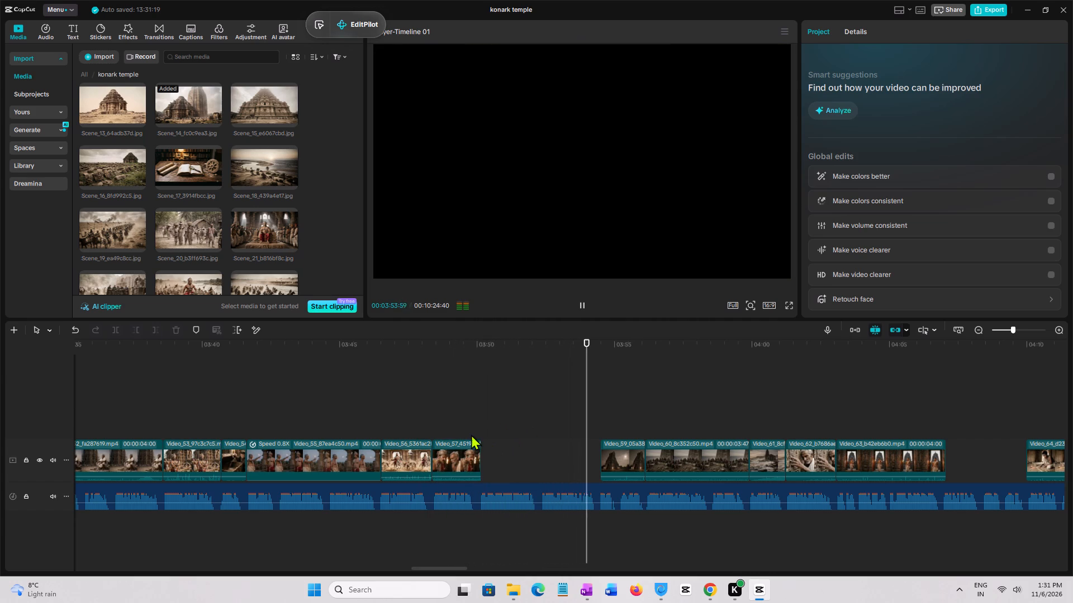
{"action": "key", "text": "space"}
{"action": "left_click", "coordinate": [472, 458]}
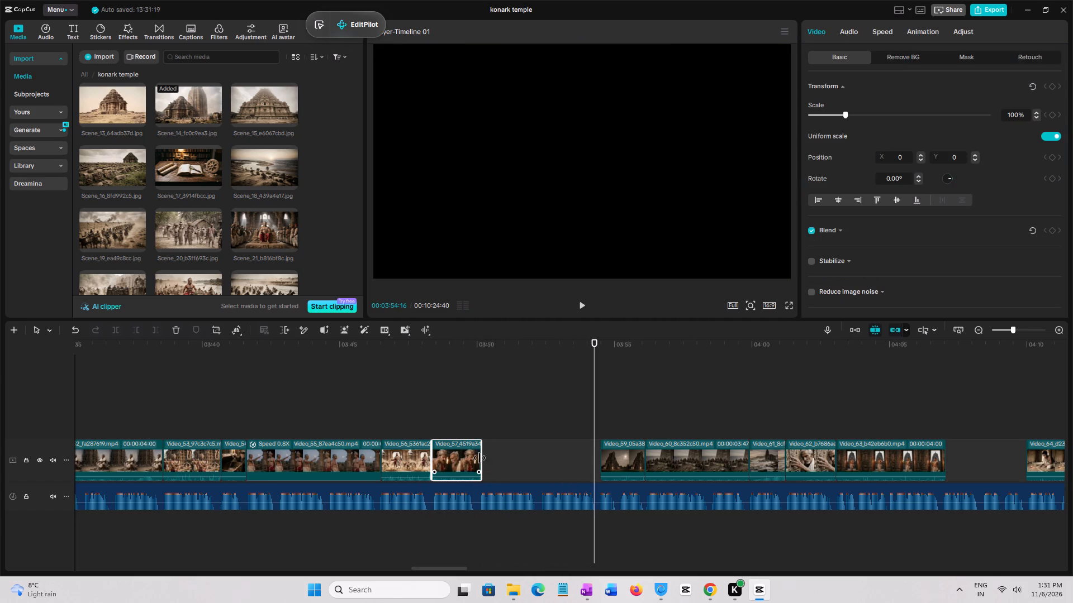
{"action": "left_click_drag", "start_coordinate": [480, 458], "coordinate": [509, 458]}
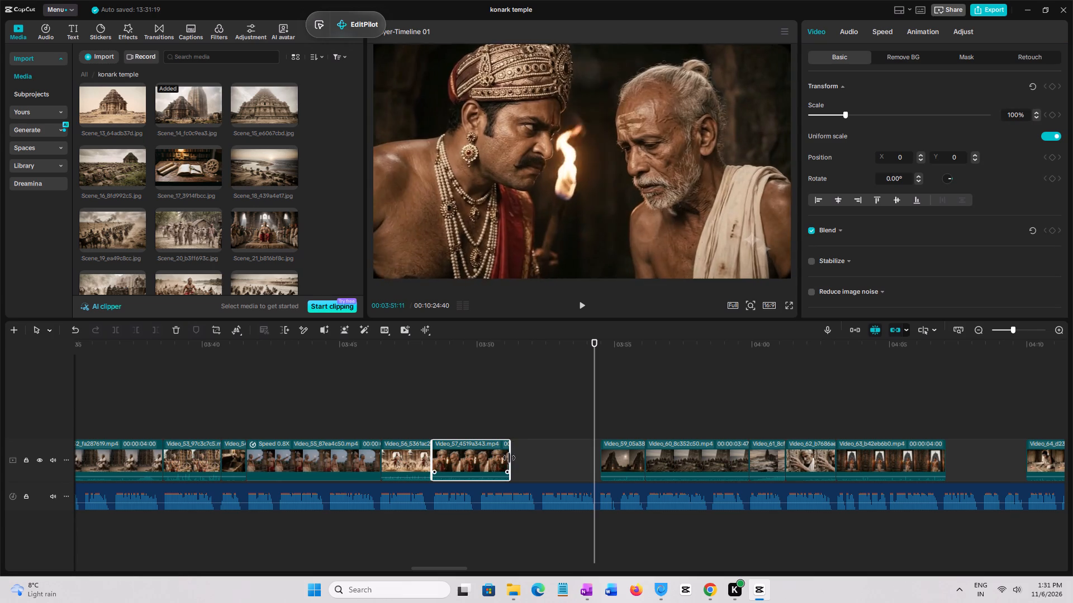
{"action": "left_click_drag", "start_coordinate": [509, 458], "coordinate": [557, 457]}
{"action": "left_click", "coordinate": [435, 423]}
{"action": "key", "text": "space"}
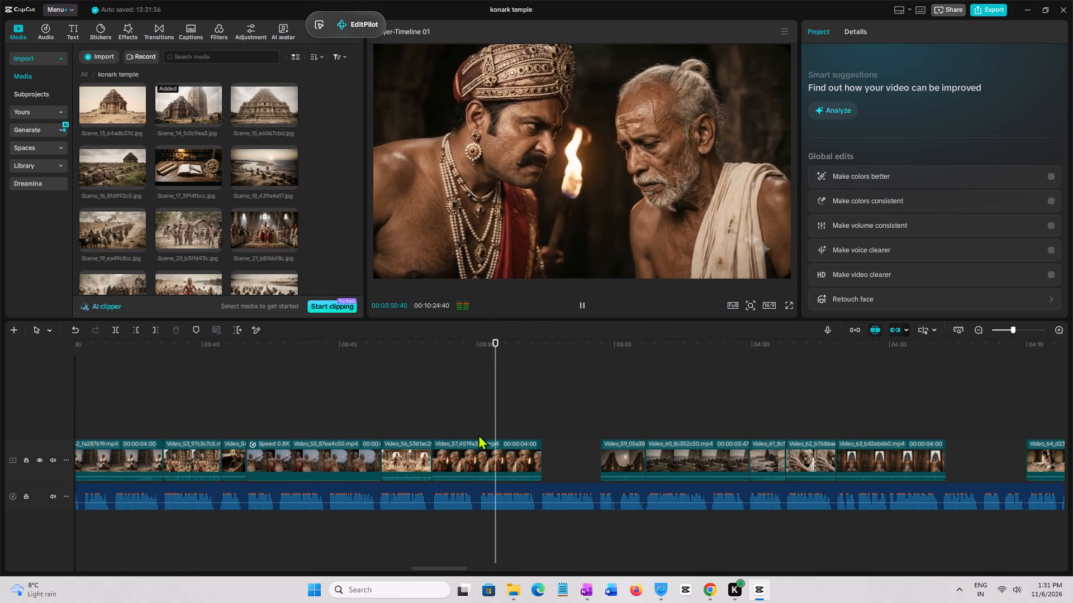
{"action": "key", "text": "space"}
{"action": "left_click", "coordinate": [520, 450]}
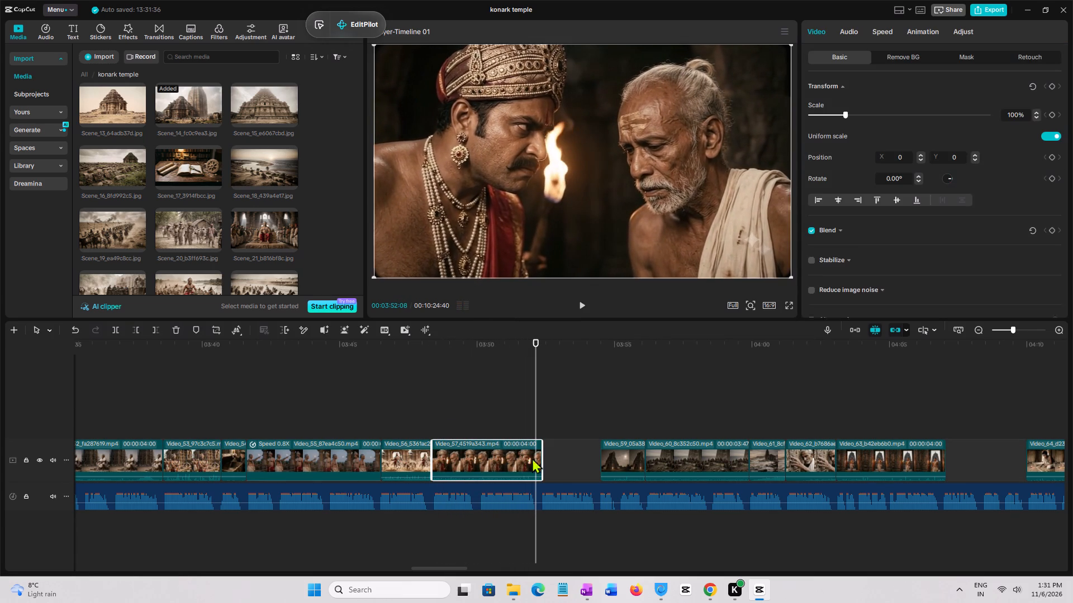
In the Google Docs script, bold the Scene 58 line "Kal suraj nikalne se pehle kalash nahi baitha…" and return to CapCut.
{"action": "left_click", "coordinate": [710, 591]}
{"action": "scroll", "coordinate": [525, 356], "scroll_direction": "down", "scroll_amount": 2}
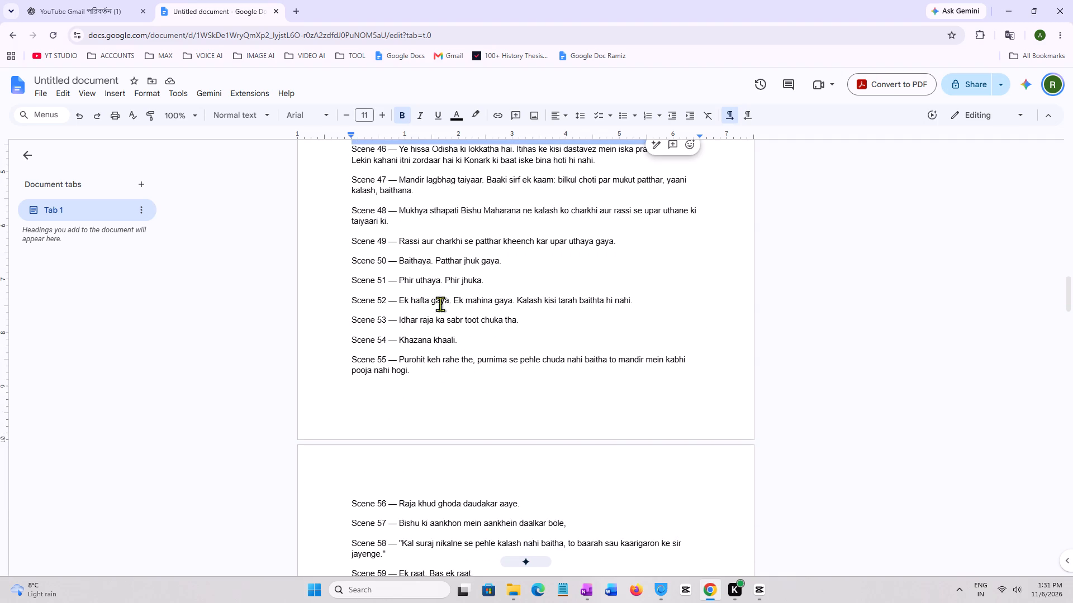
{"action": "scroll", "coordinate": [483, 375], "scroll_direction": "down", "scroll_amount": 3}
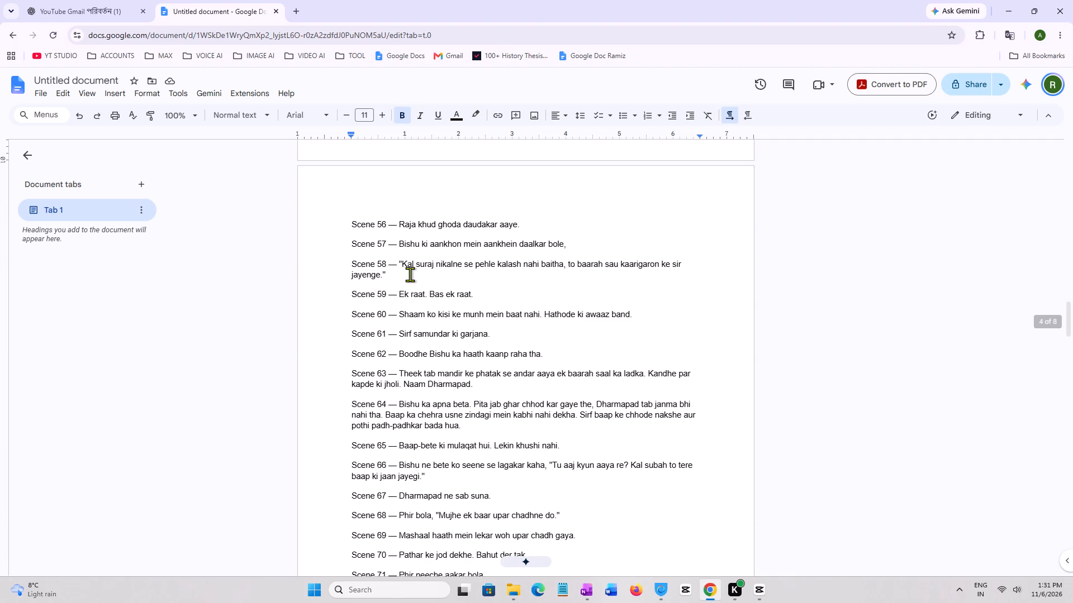
{"action": "left_click_drag", "start_coordinate": [400, 265], "coordinate": [416, 277]}
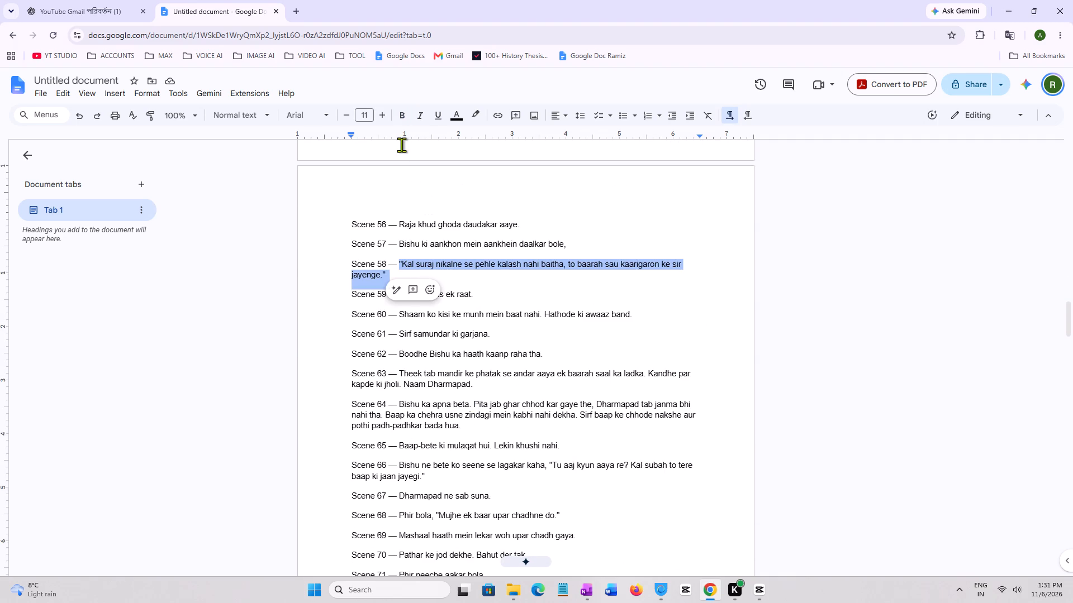
{"action": "left_click", "coordinate": [398, 116]}
{"action": "left_click", "coordinate": [464, 284]}
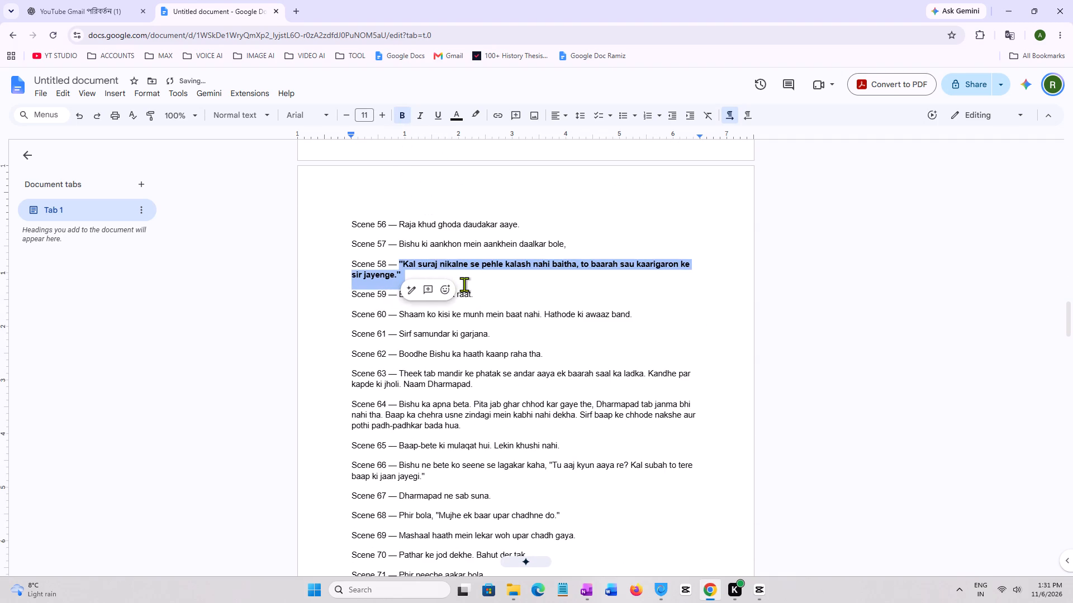
{"action": "key", "text": "space"}
{"action": "key", "text": "n"}
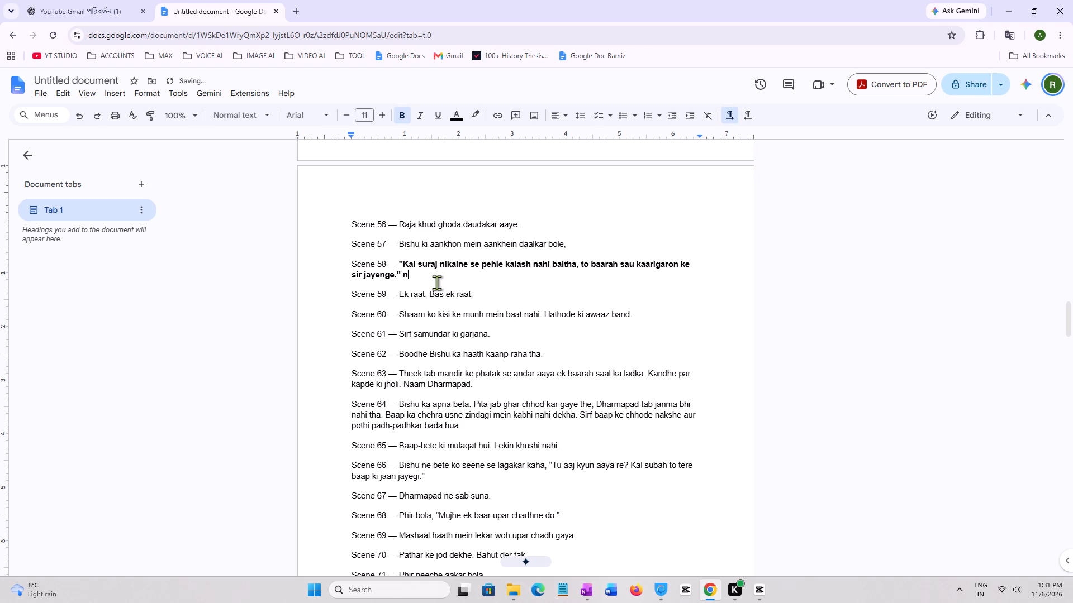
{"action": "key", "text": "BackSpace"}
{"action": "left_click", "coordinate": [1004, 13]}
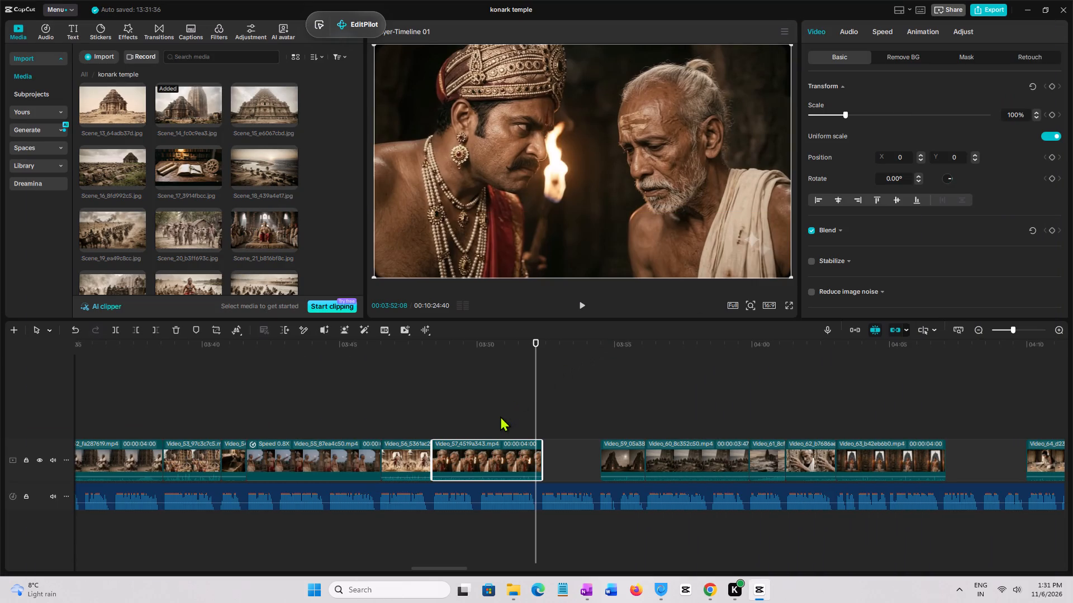
Play on from Video_57 to the gap before Video_64 and slow Video_63 to 0.58x, 7.0 s long, to cover that gap.
{"action": "left_click", "coordinate": [425, 424]}
{"action": "key", "text": "space"}
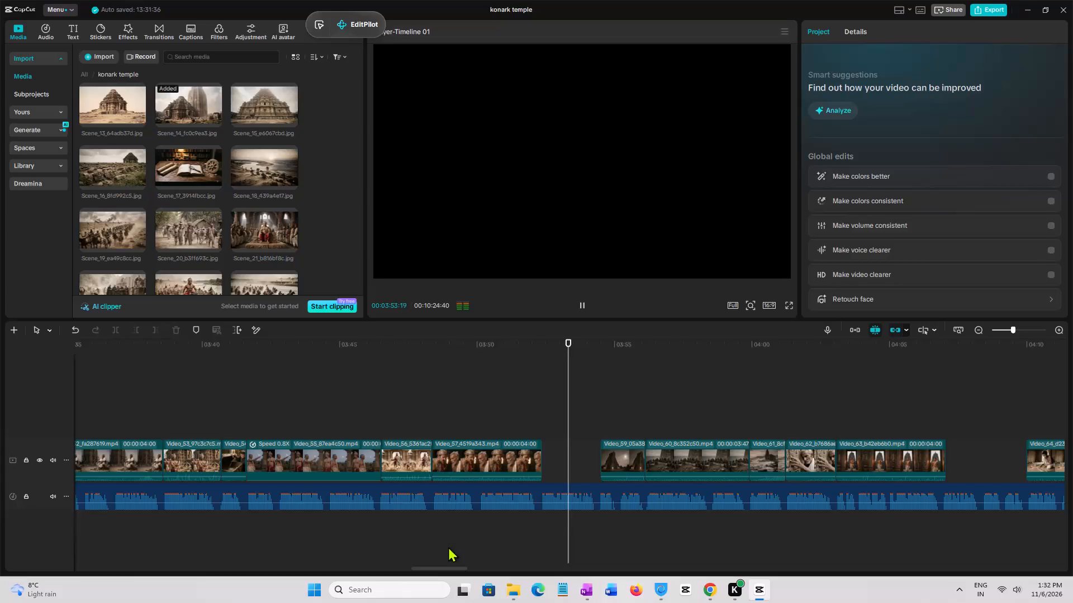
{"action": "left_click_drag", "start_coordinate": [421, 567], "coordinate": [430, 568]}
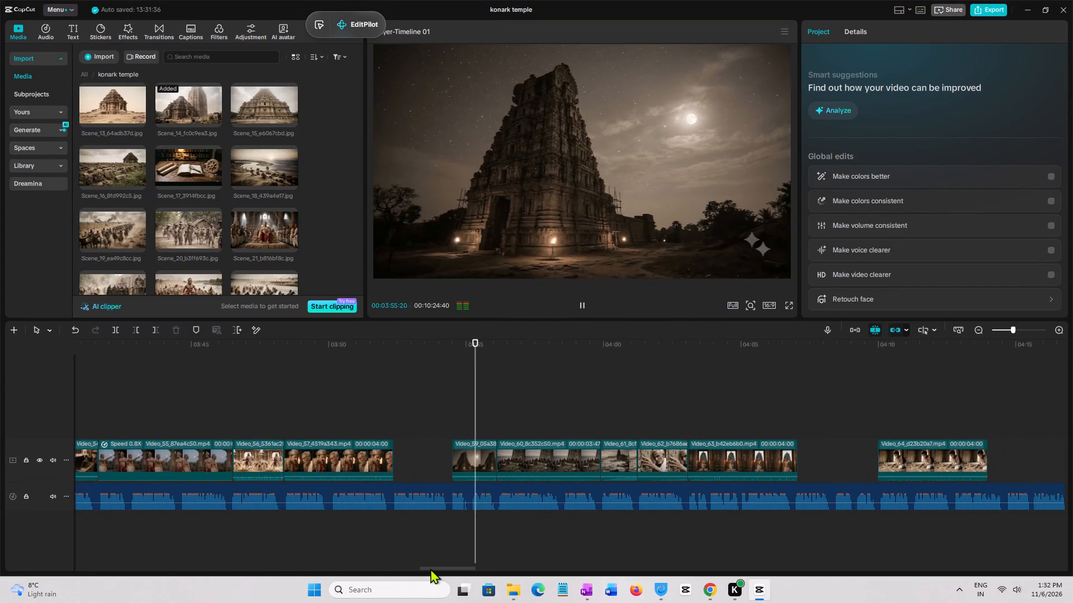
{"action": "left_click_drag", "start_coordinate": [430, 568], "coordinate": [435, 568]}
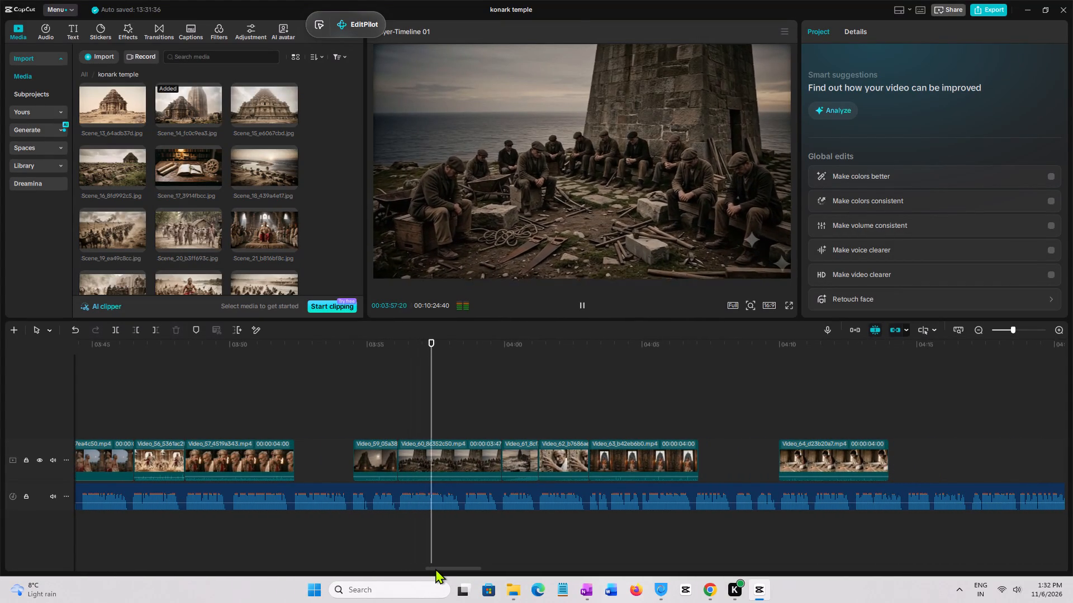
{"action": "left_click_drag", "start_coordinate": [435, 568], "coordinate": [442, 568]}
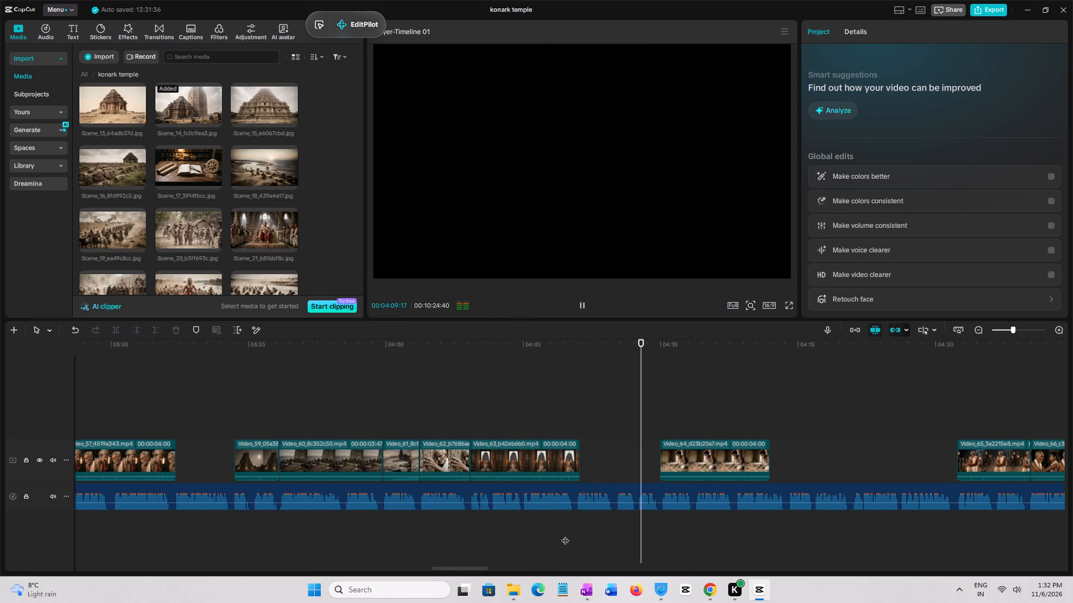
{"action": "key", "text": "space"}
{"action": "left_click", "coordinate": [558, 456]}
{"action": "left_click", "coordinate": [889, 32]}
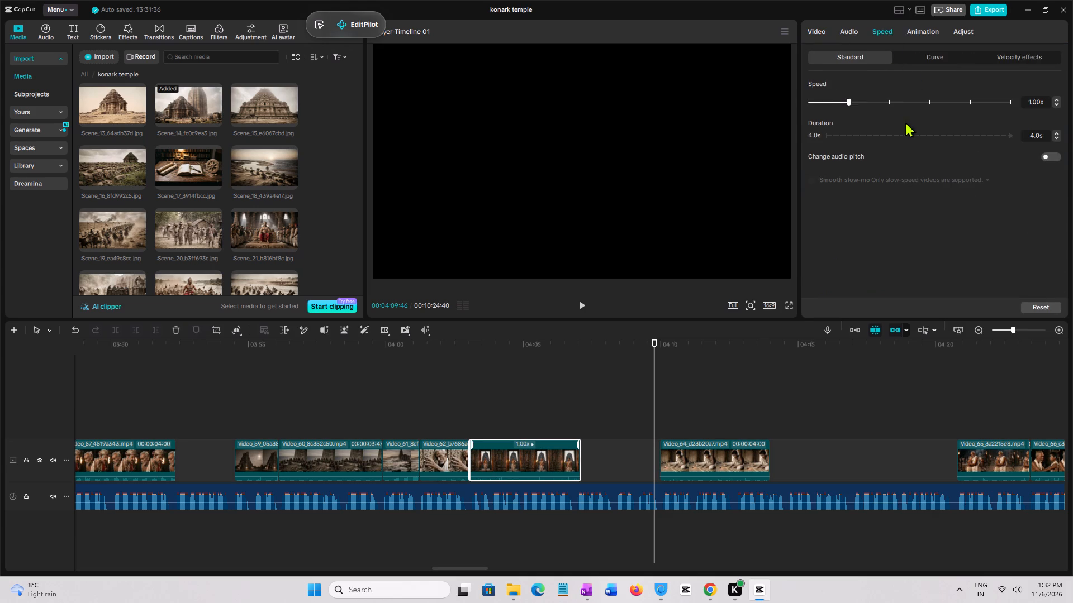
{"action": "left_click", "coordinate": [862, 103]}
{"action": "left_click", "coordinate": [847, 103]}
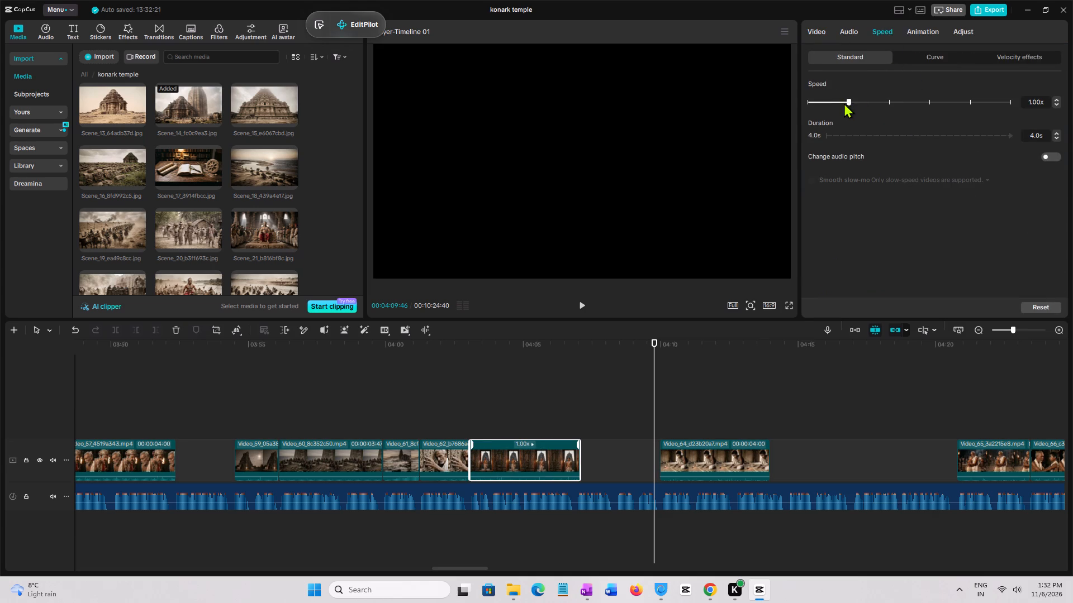
{"action": "left_click", "coordinate": [843, 103]}
{"action": "left_click", "coordinate": [838, 103]}
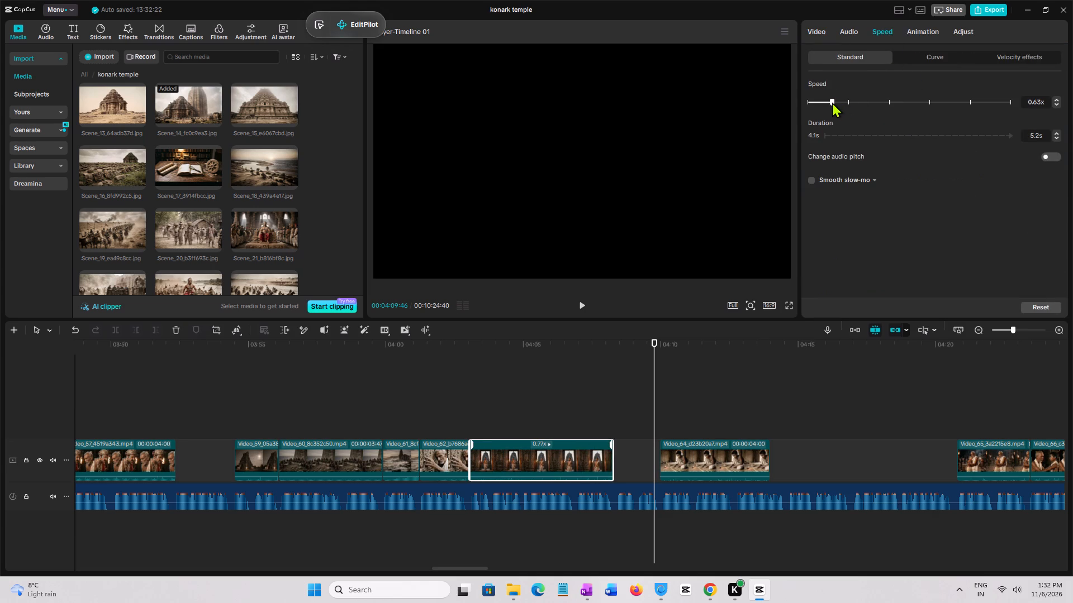
{"action": "left_click", "coordinate": [832, 102]}
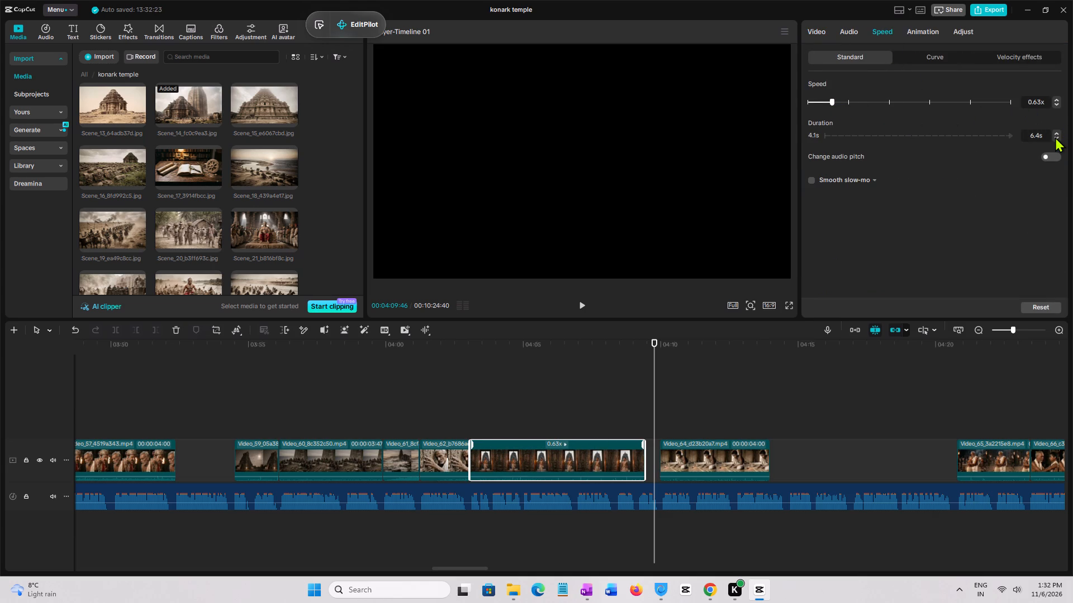
{"action": "left_click", "coordinate": [1055, 137]}
{"action": "triple_click", "coordinate": [1056, 133]}
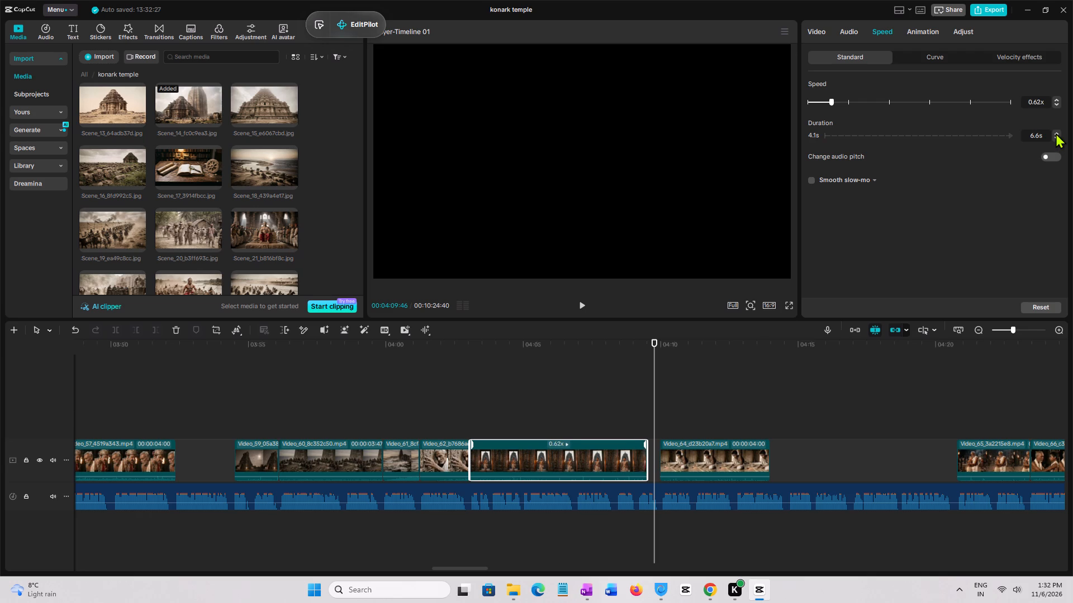
{"action": "left_click", "coordinate": [1056, 133]}
{"action": "double_click", "coordinate": [1056, 133]}
{"action": "left_click", "coordinate": [1055, 133]}
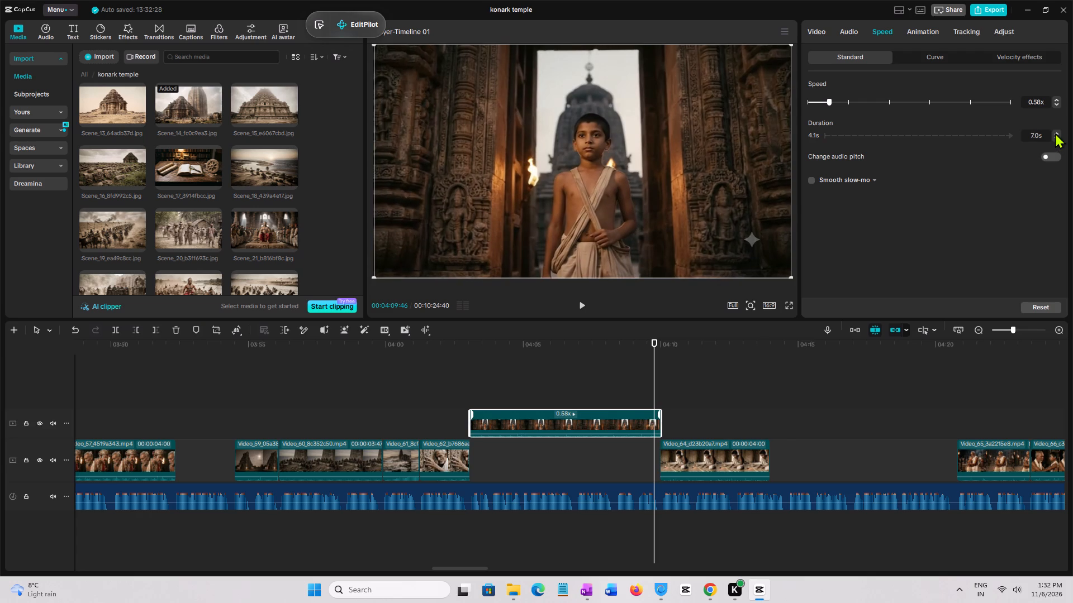
Place Video_63 back on the main track directly after Video_62 and adjust its end to the start of Video_64.
{"action": "left_click", "coordinate": [645, 416]}
{"action": "key", "text": "w"}
{"action": "left_click_drag", "start_coordinate": [628, 422], "coordinate": [628, 455]}
{"action": "left_click_drag", "start_coordinate": [653, 454], "coordinate": [686, 458]}
Play through Video_63 and Video_64 and set the playhead in the following gap at 00:04:14:44, where Video_64 should end.
{"action": "key", "text": "space"}
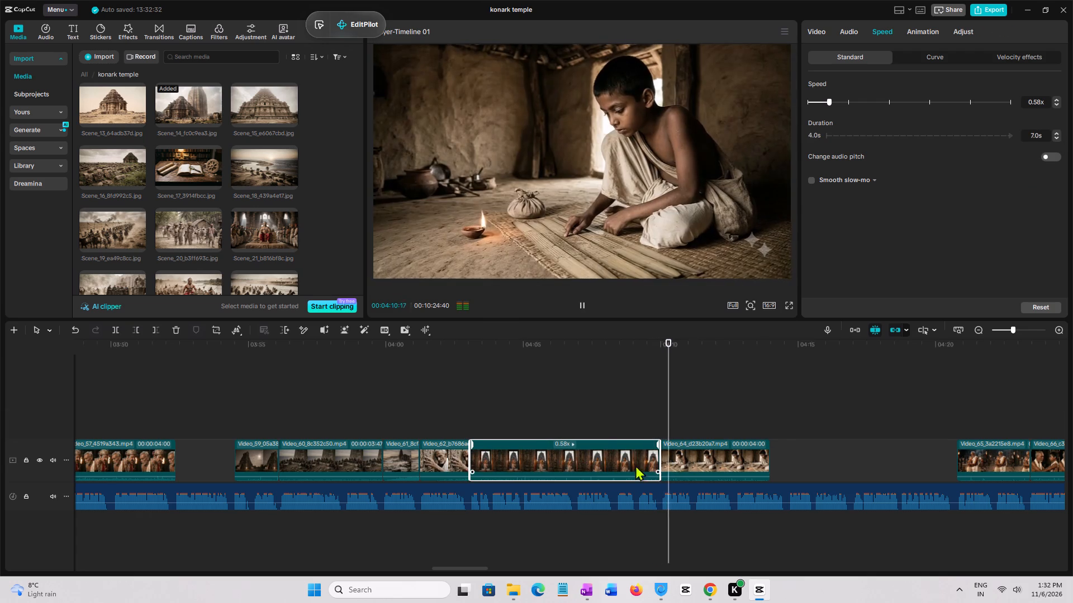
{"action": "left_click", "coordinate": [547, 424]}
{"action": "key", "text": "space"}
{"action": "key", "text": "space"}
{"action": "left_click_drag", "start_coordinate": [474, 566], "coordinate": [488, 567]}
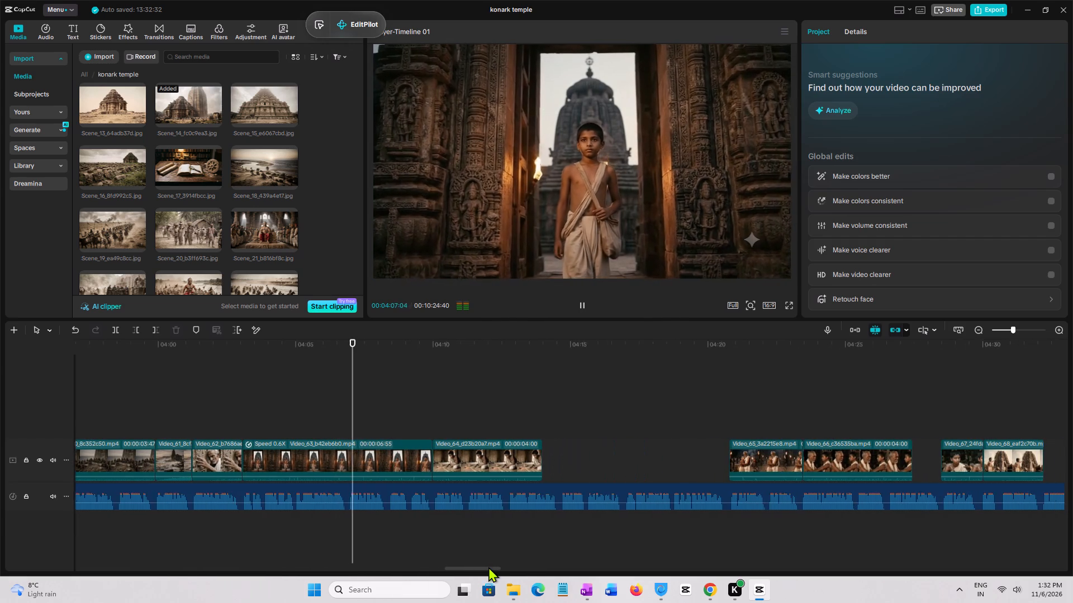
{"action": "left_click_drag", "start_coordinate": [488, 567], "coordinate": [496, 567]}
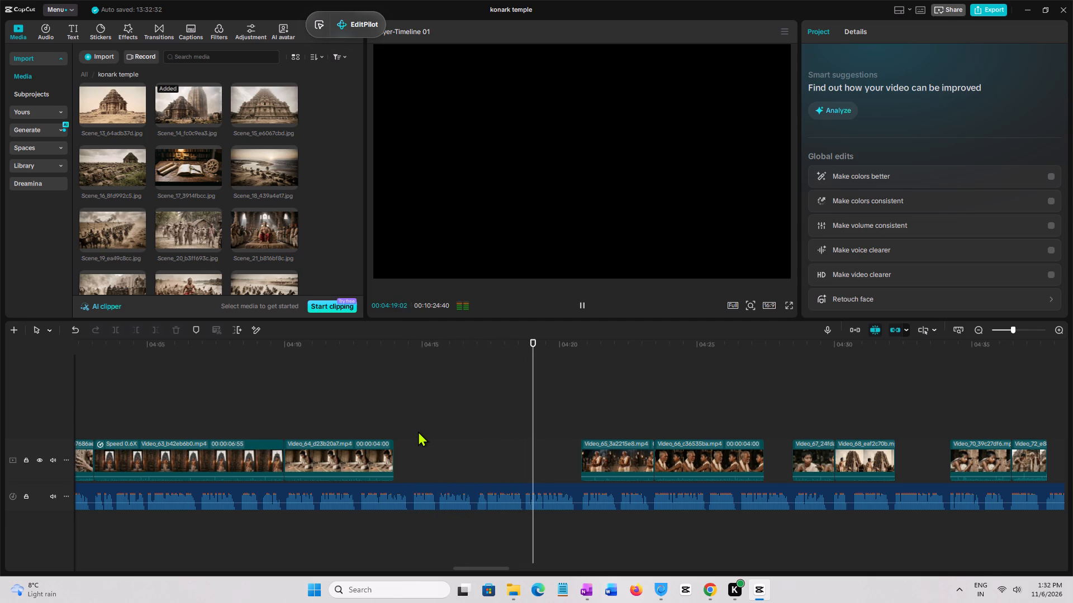
{"action": "left_click", "coordinate": [415, 431]}
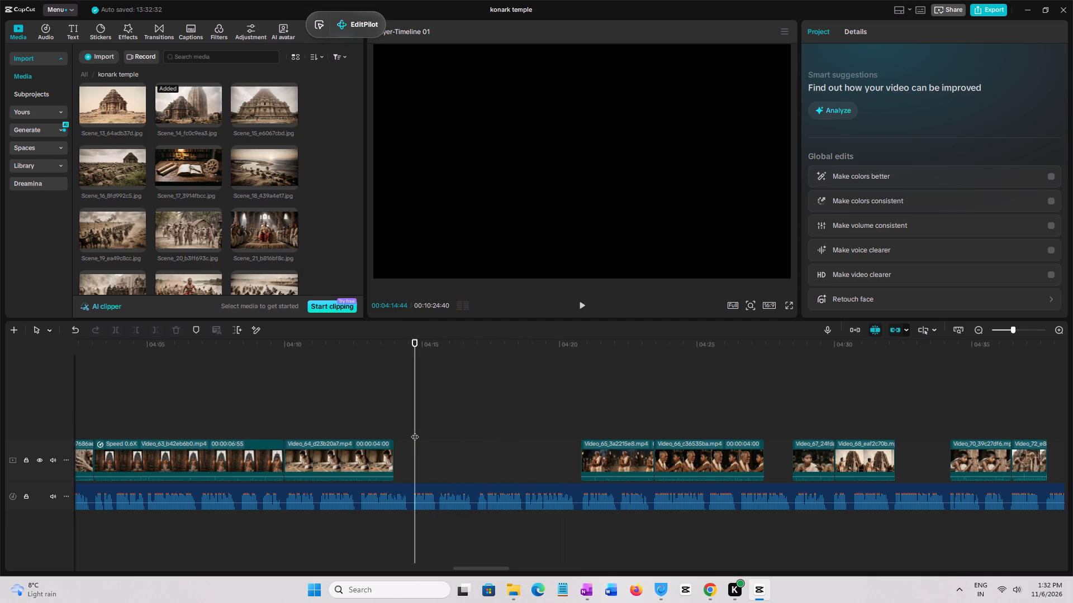
{"action": "left_click", "coordinate": [325, 420]}
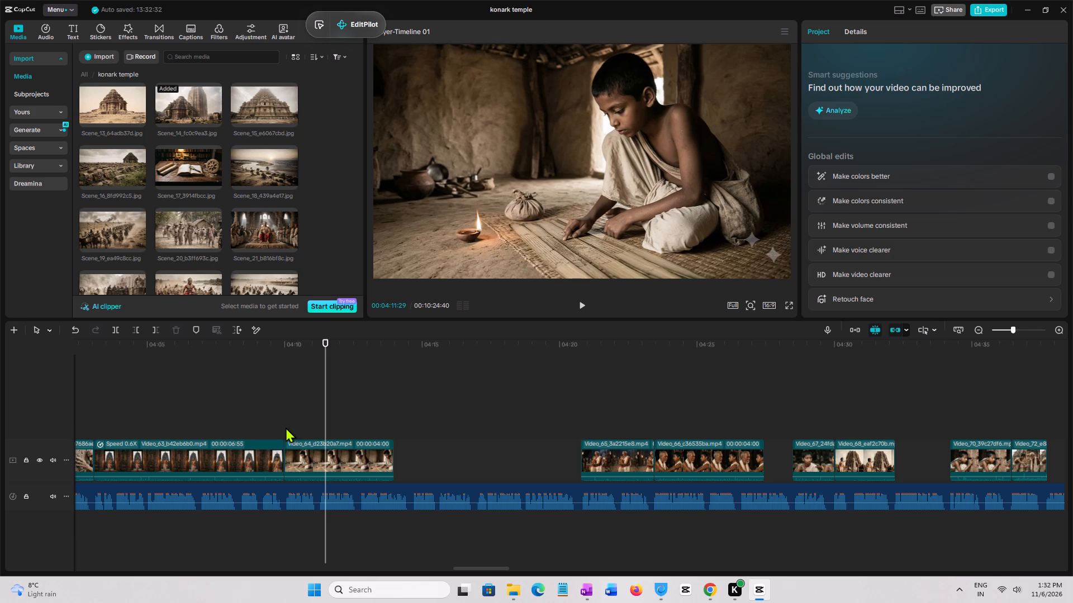
{"action": "left_click", "coordinate": [286, 427]}
{"action": "key", "text": "space"}
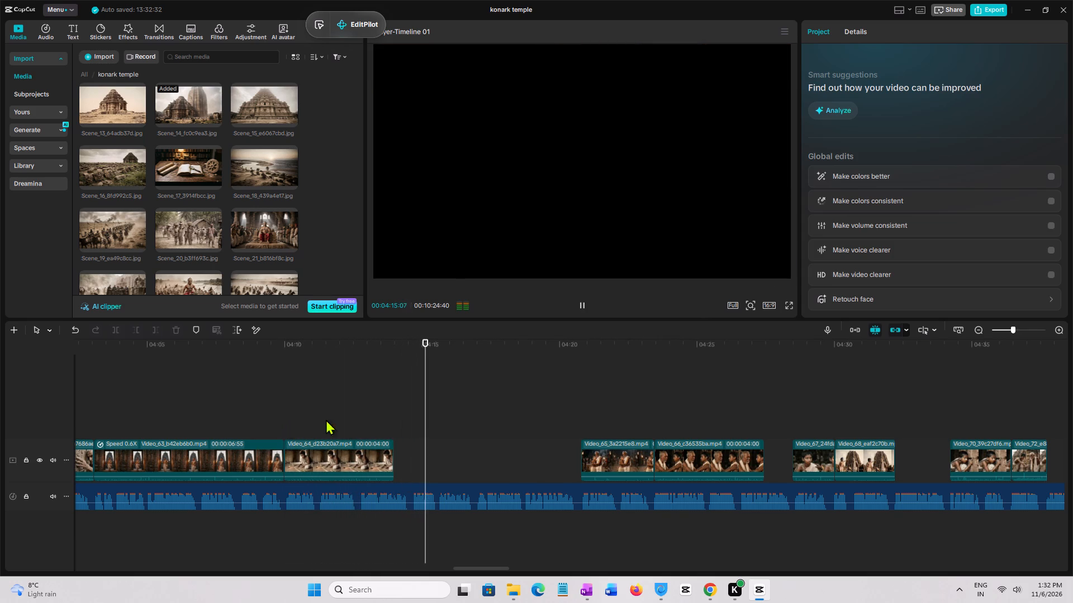
{"action": "left_click", "coordinate": [415, 434]}
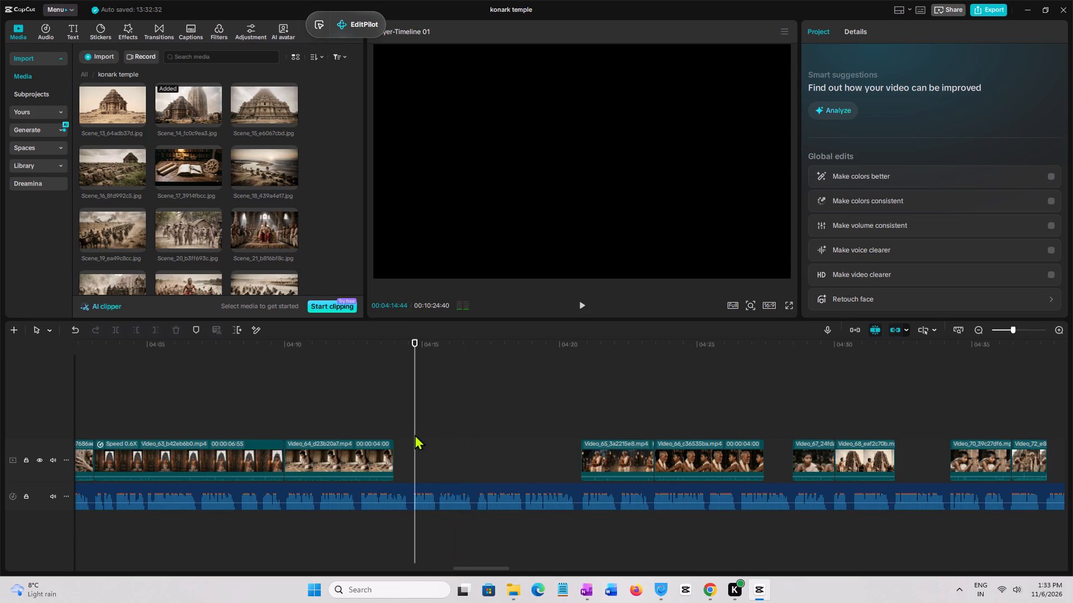
Slow Video_64 to 0.85x, 4.8 s long, so that it reaches the playhead in the gap.
{"action": "left_click", "coordinate": [383, 451]}
{"action": "left_click", "coordinate": [884, 32]}
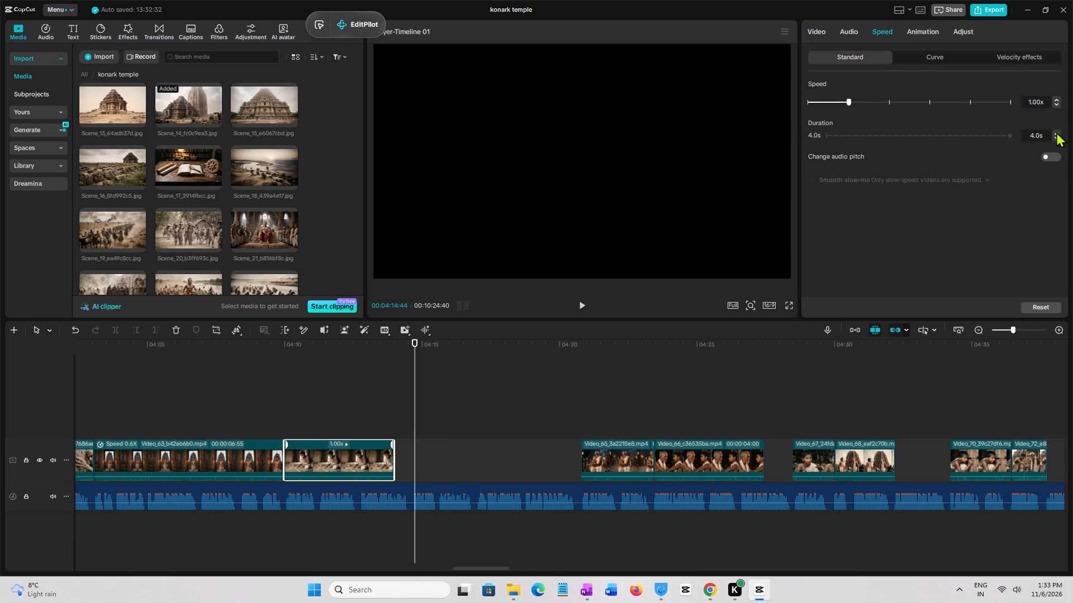
{"action": "left_click", "coordinate": [1056, 132]}
{"action": "triple_click", "coordinate": [1056, 132]}
{"action": "left_click", "coordinate": [1056, 132]}
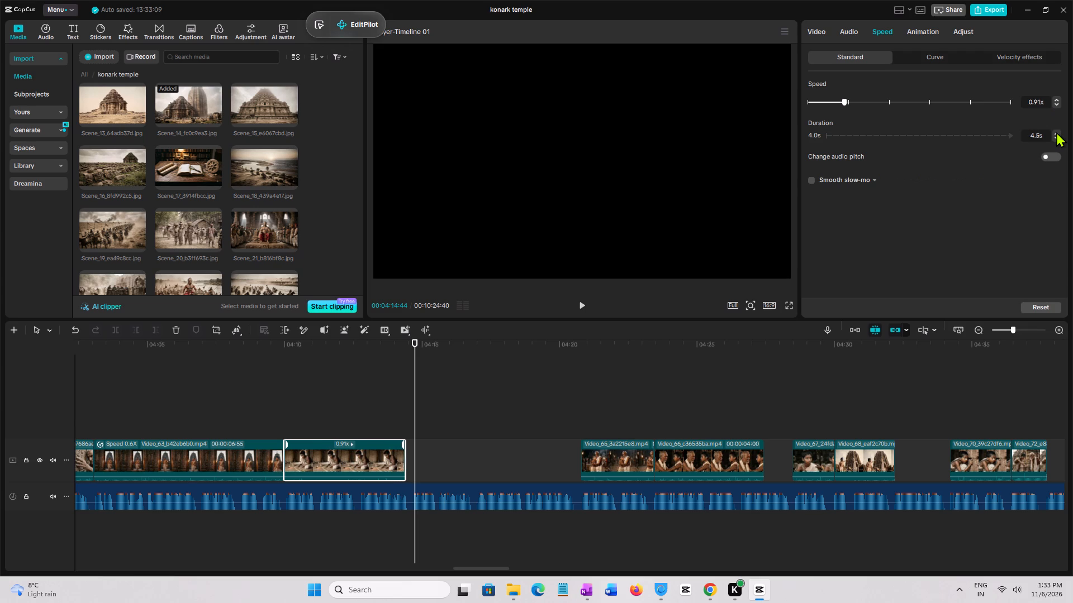
{"action": "left_click", "coordinate": [1053, 132]}
{"action": "left_click", "coordinate": [1053, 132]}
{"action": "left_click", "coordinate": [1053, 132]}
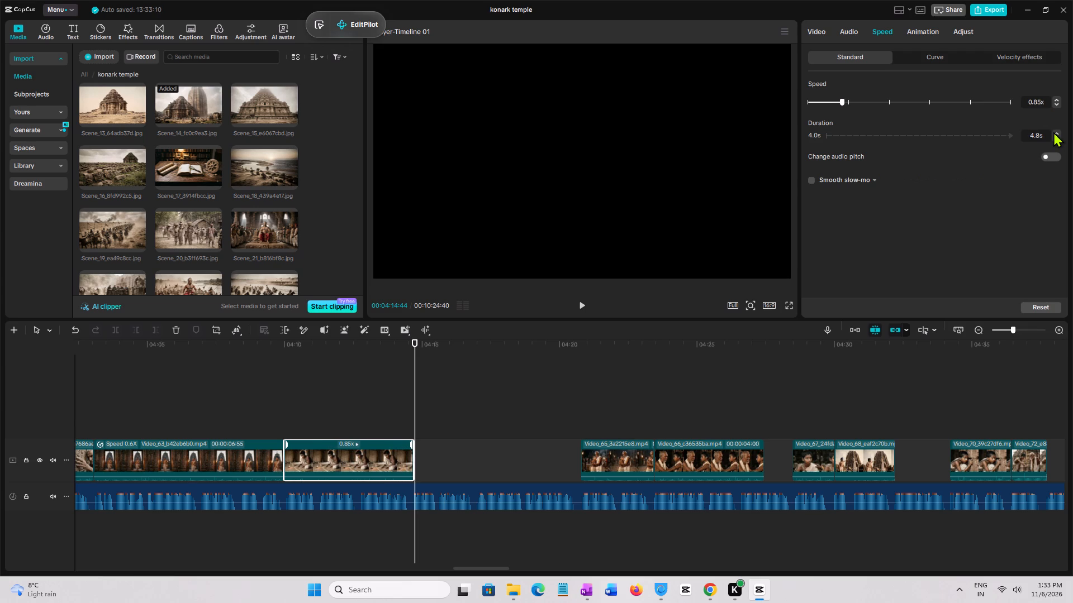
{"action": "key", "text": "w"}
Play from the start of Video_64 across the following gap into Video_66, and replay Video_64 to check it against the voice-over.
{"action": "left_click", "coordinate": [283, 424]}
{"action": "key", "text": "space"}
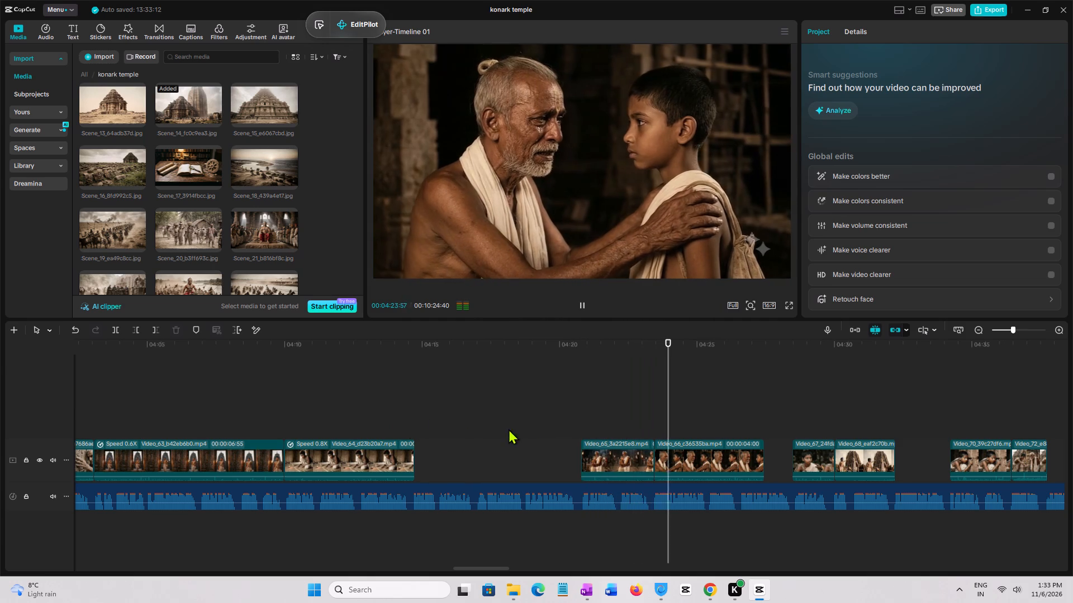
{"action": "key", "text": "space"}
{"action": "left_click", "coordinate": [369, 401]}
{"action": "key", "text": "space"}
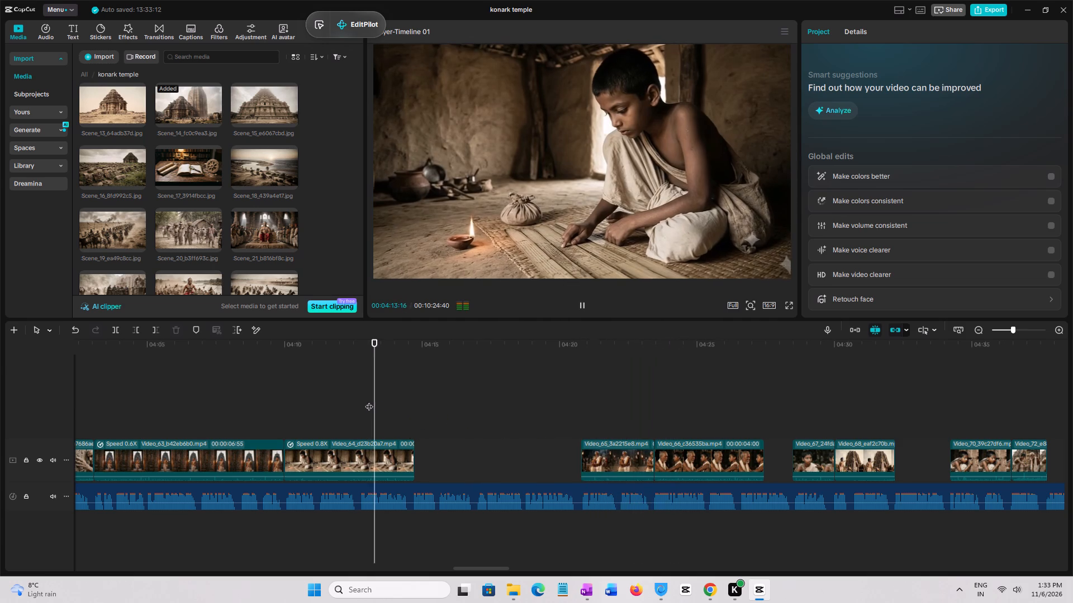
{"action": "left_click", "coordinate": [293, 394]}
{"action": "left_click", "coordinate": [281, 394]}
{"action": "key", "text": "space"}
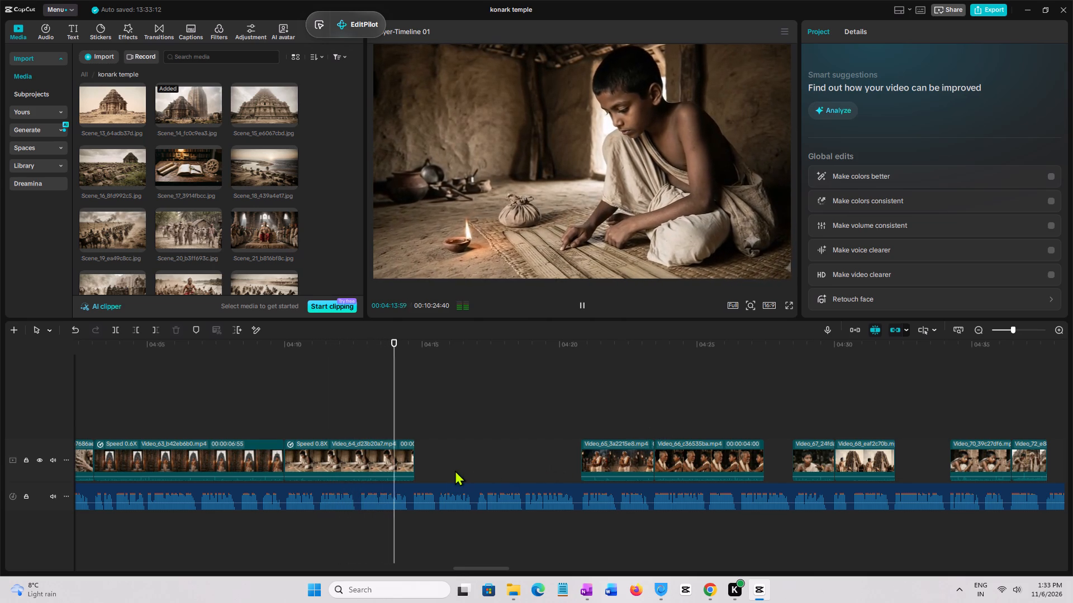
{"action": "key", "text": "space"}
Duplicate Video_64 and place the copy on the main track in the gap before Video_65.
{"action": "left_click", "coordinate": [390, 461]}
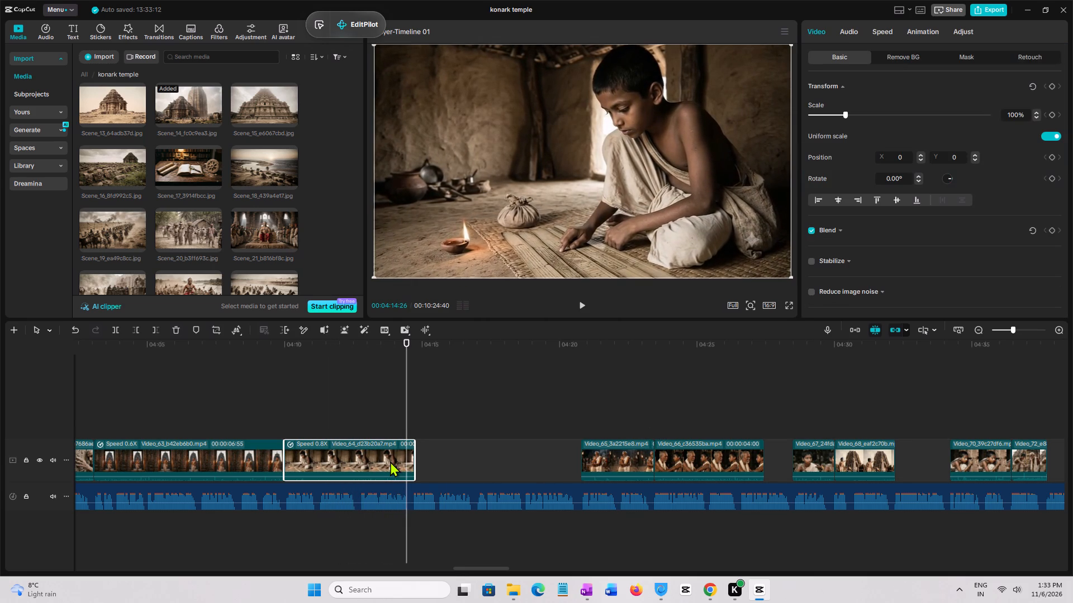
{"action": "left_click_drag", "start_coordinate": [355, 456], "coordinate": [347, 439], "text": "alt"}
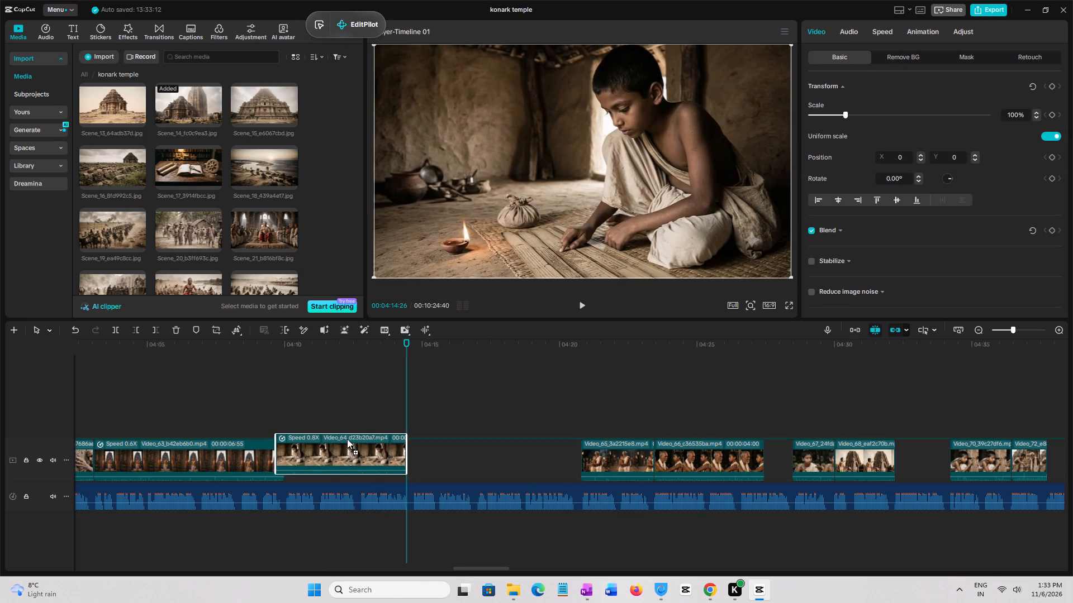
{"action": "left_click_drag", "start_coordinate": [347, 439], "coordinate": [496, 416], "text": "alt"}
{"action": "left_click", "coordinate": [493, 416]}
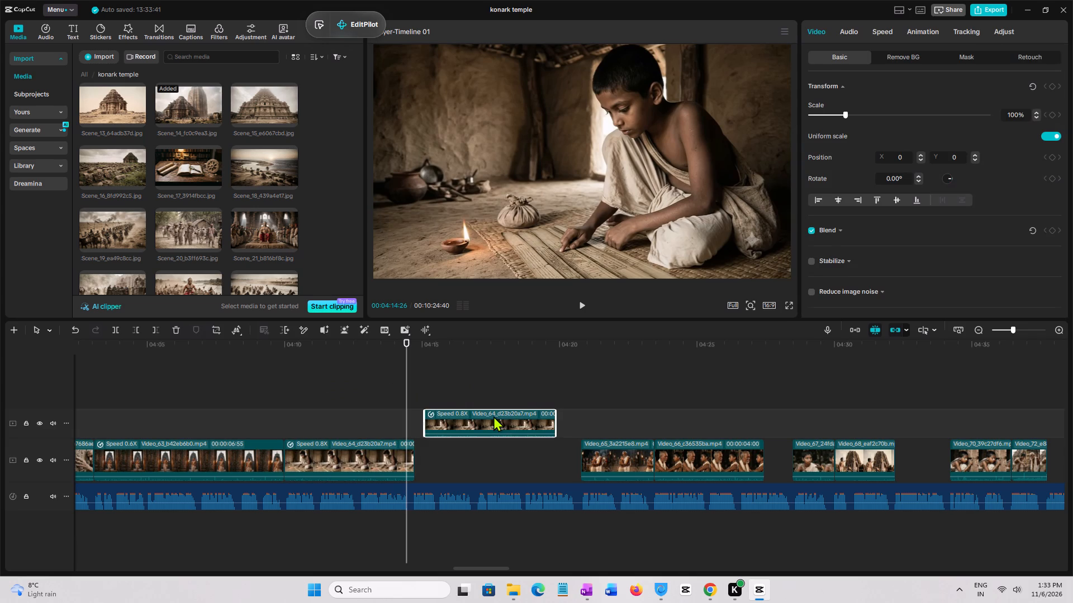
{"action": "left_click_drag", "start_coordinate": [493, 416], "coordinate": [514, 448]}
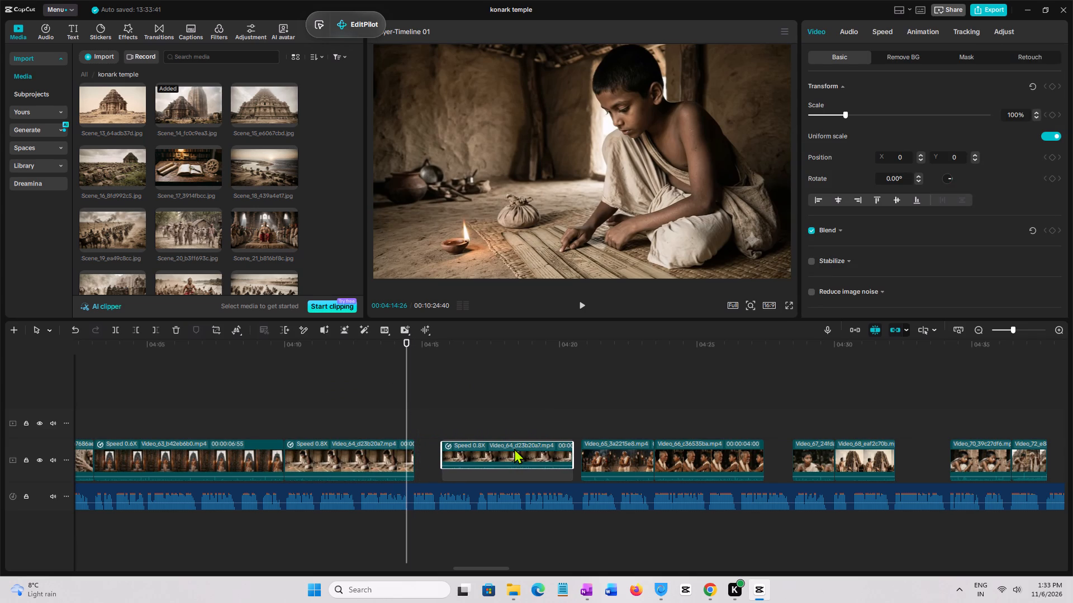
{"action": "left_click_drag", "start_coordinate": [514, 448], "coordinate": [492, 453]}
Reverse the copy of Video_64 and play both Video_64 clips through to check the result.
{"action": "left_click", "coordinate": [487, 453]}
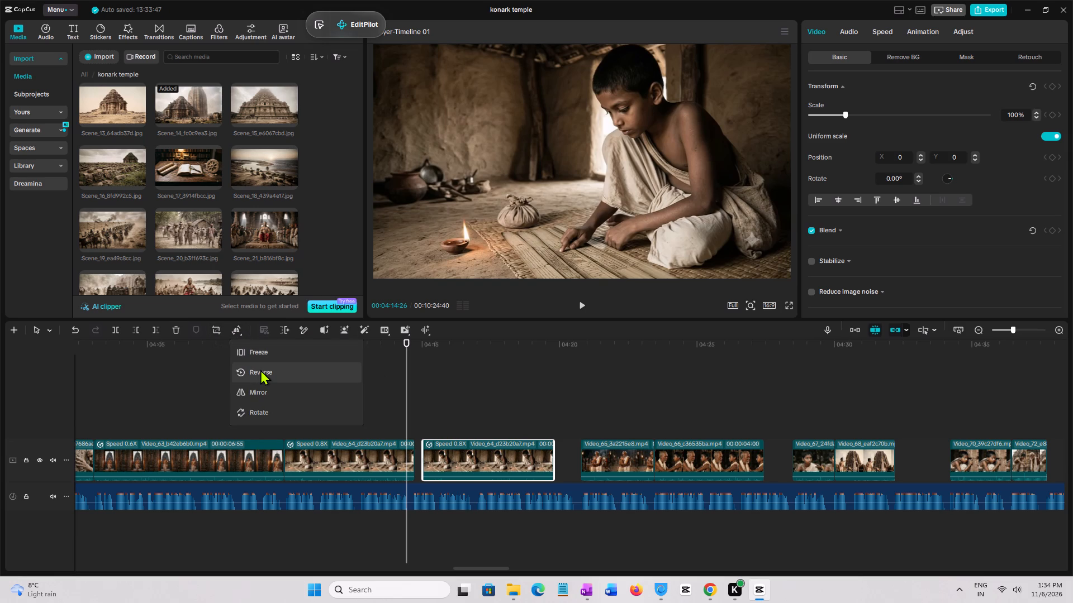
{"action": "left_click", "coordinate": [260, 370]}
{"action": "left_click", "coordinate": [416, 426]}
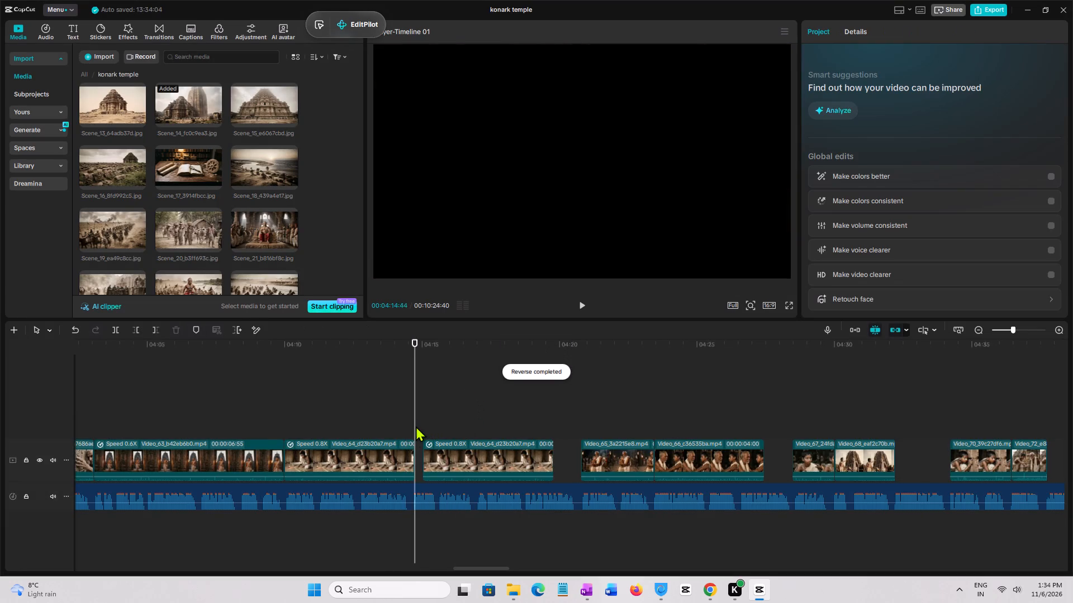
{"action": "key", "text": "space"}
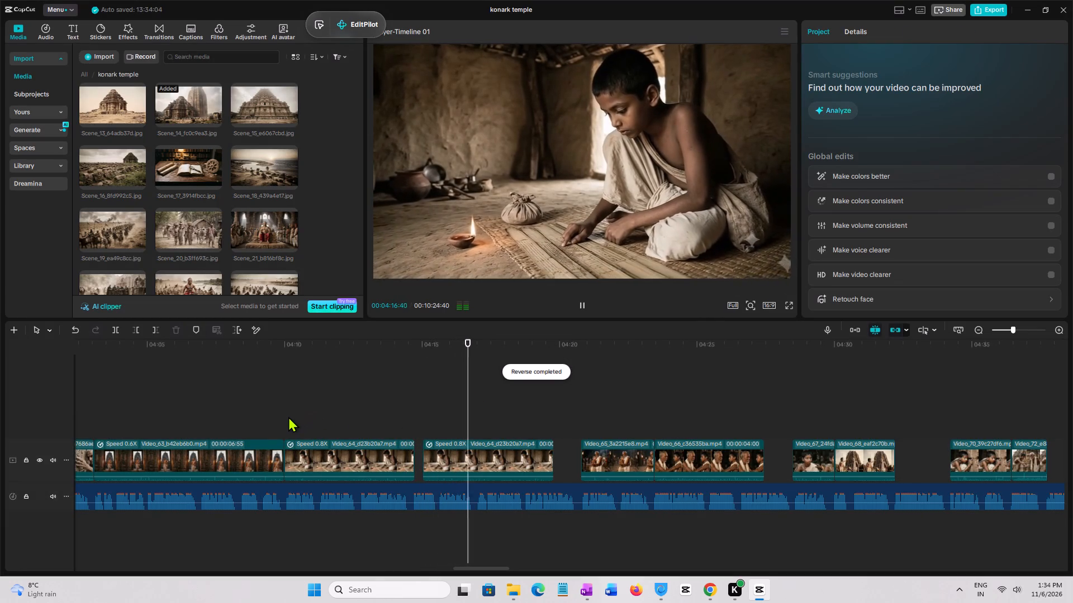
{"action": "left_click", "coordinate": [288, 417]}
{"action": "key", "text": "space"}
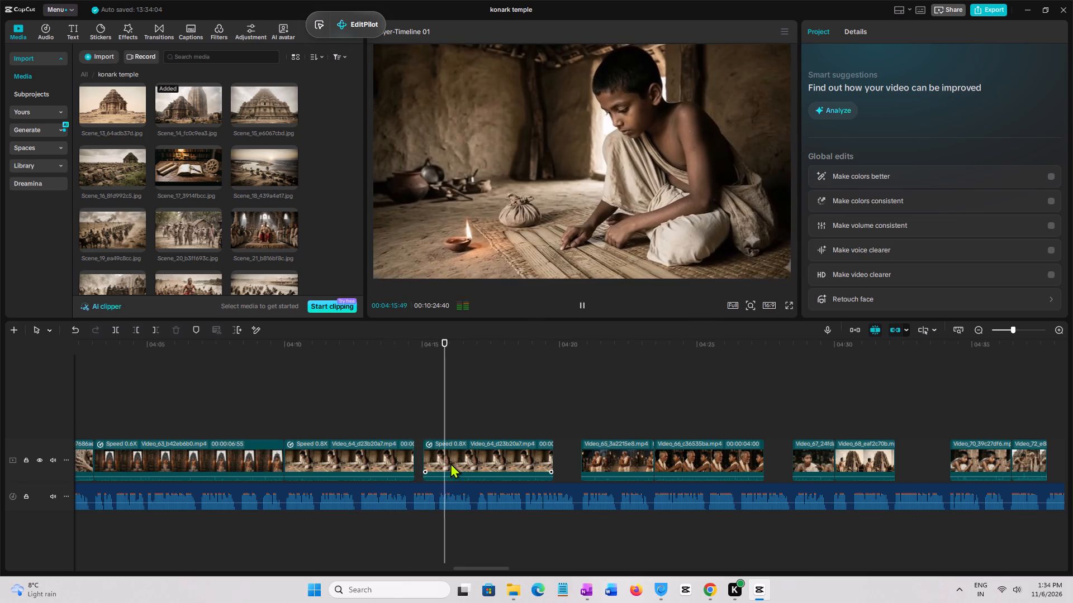
Shift the reversed copy closer to Video_65, slow it to 0.76x, 5.2 s long, and place it back on the main track directly before Video_65.
{"action": "left_click_drag", "start_coordinate": [452, 462], "coordinate": [467, 459]}
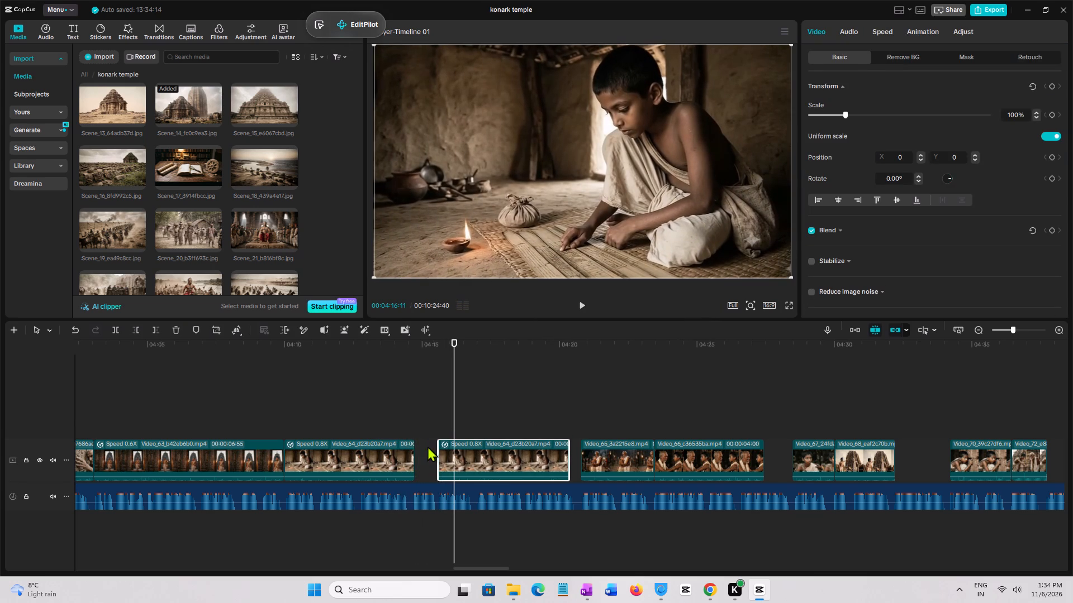
{"action": "left_click", "coordinate": [436, 434]}
{"action": "left_click", "coordinate": [455, 445]}
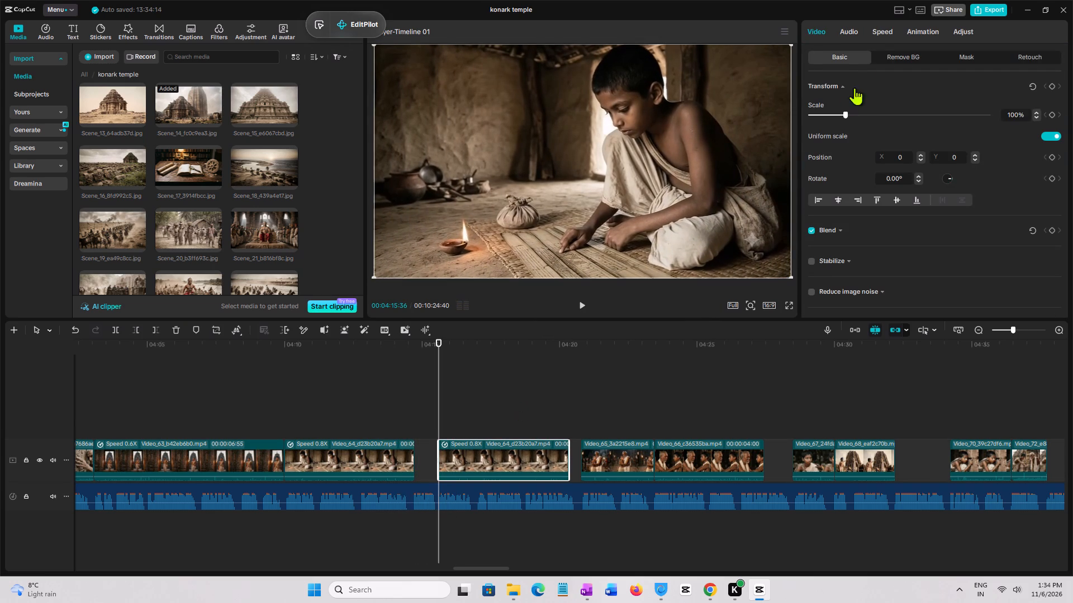
{"action": "left_click", "coordinate": [881, 32]}
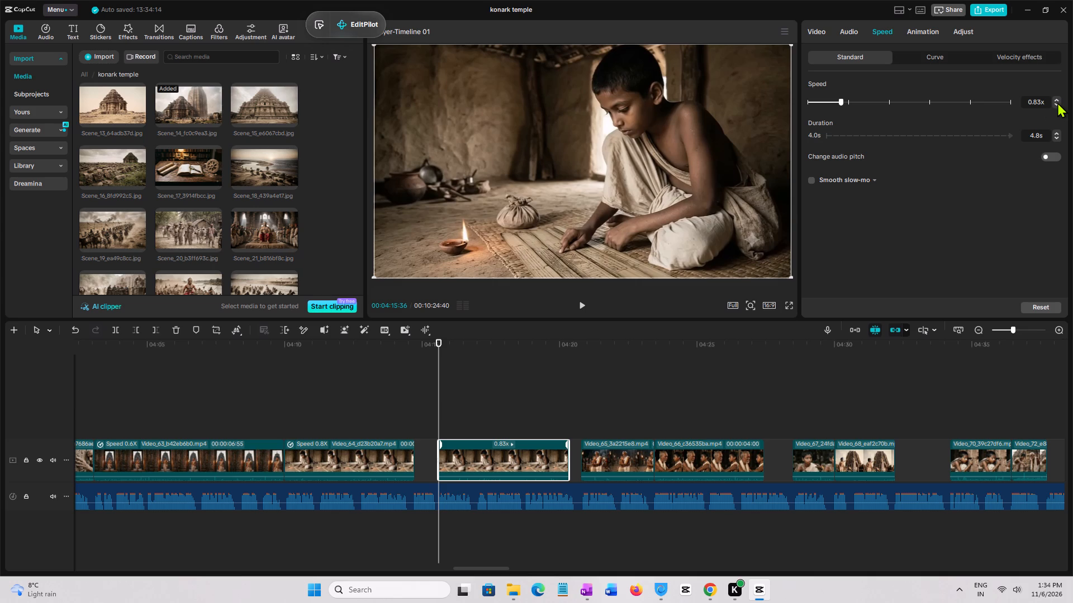
{"action": "left_click", "coordinate": [1057, 102]}
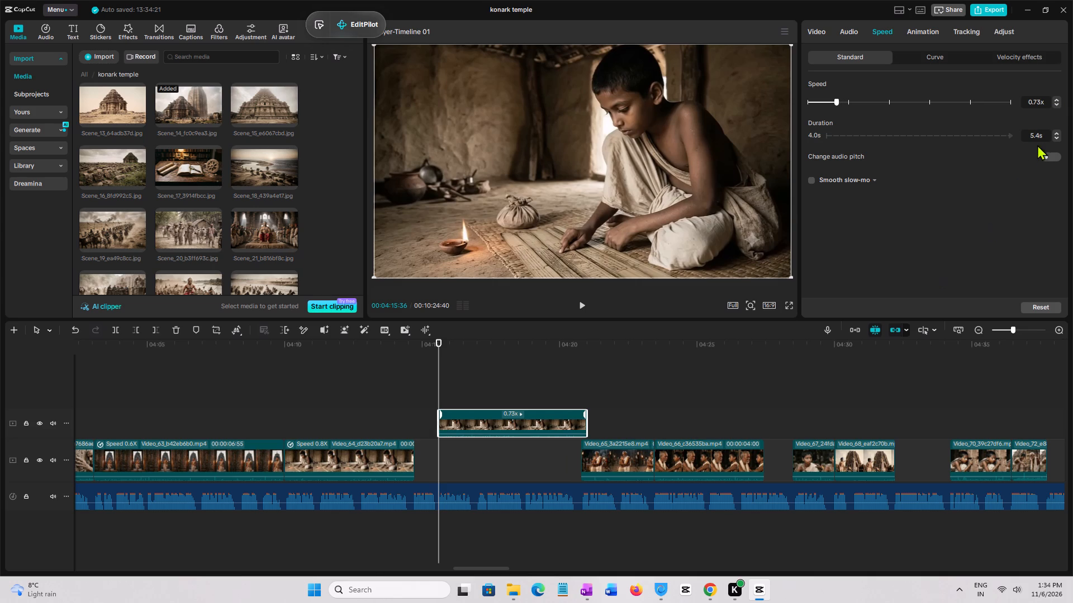
{"action": "left_click", "coordinate": [1058, 137]}
{"action": "left_click", "coordinate": [1058, 137]}
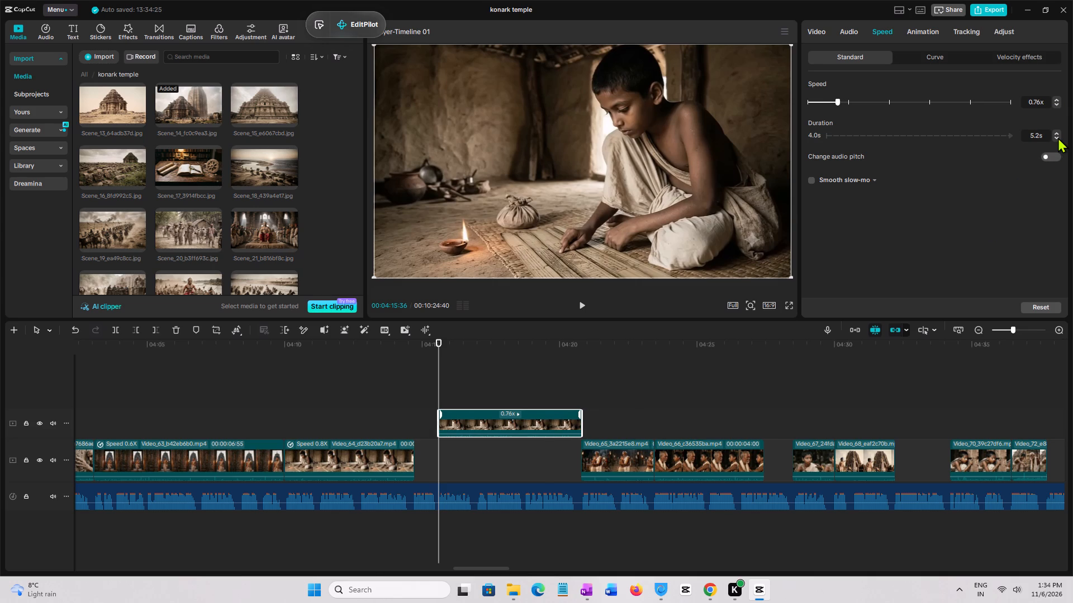
{"action": "left_click_drag", "start_coordinate": [539, 423], "coordinate": [538, 448]}
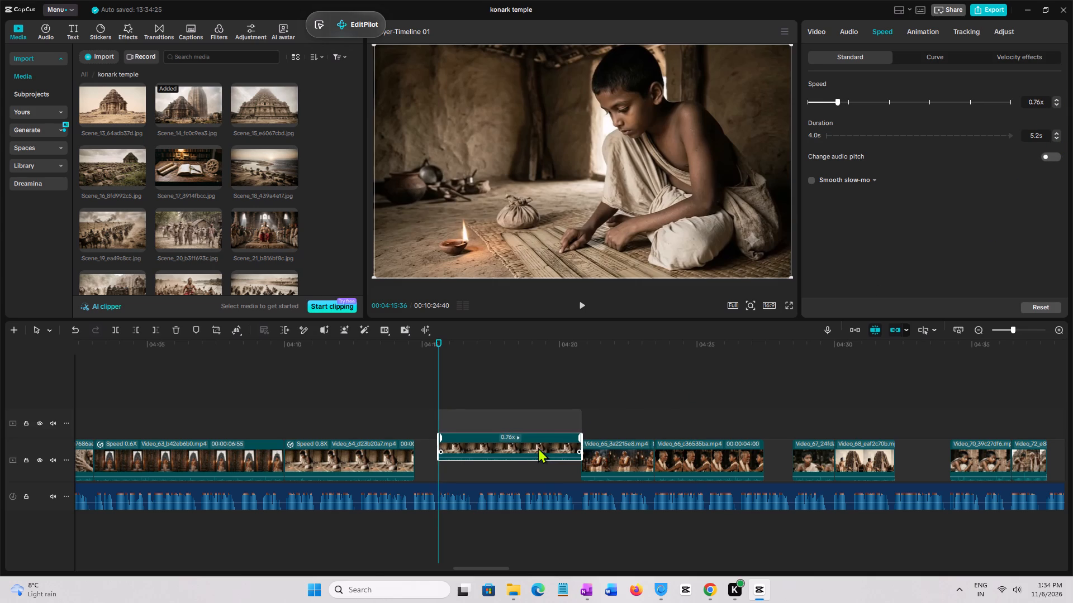
{"action": "left_click_drag", "start_coordinate": [538, 448], "coordinate": [537, 460]}
{"action": "left_click", "coordinate": [473, 380]}
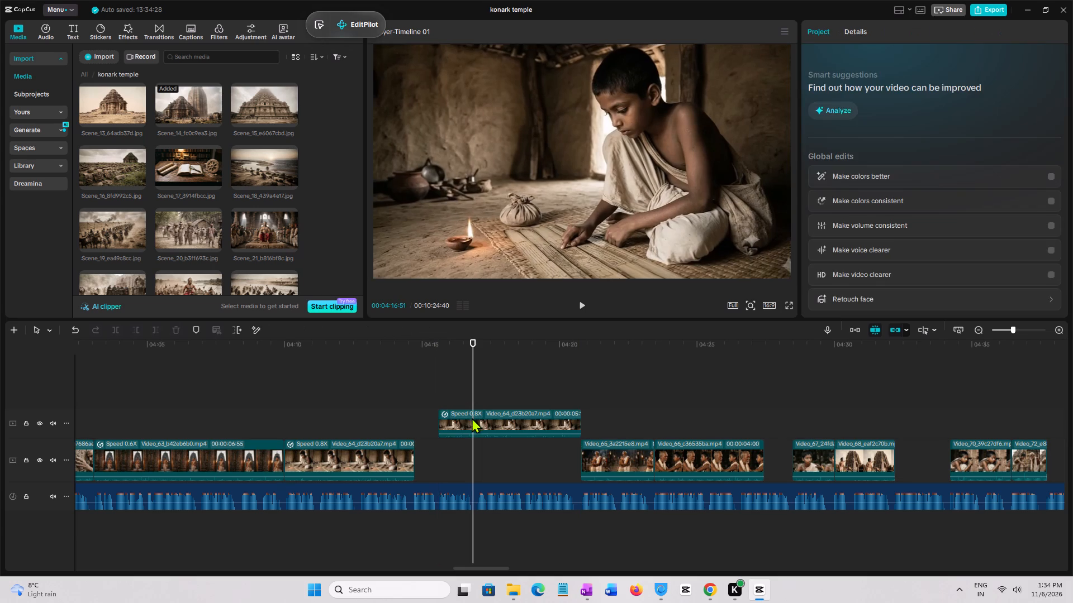
{"action": "left_click_drag", "start_coordinate": [479, 425], "coordinate": [476, 468]}
Slow the first Video_64 clip to 0.69x, 5.7 s long, so that it covers the gap before its reversed copy.
{"action": "left_click", "coordinate": [417, 424]}
{"action": "left_click", "coordinate": [384, 465]}
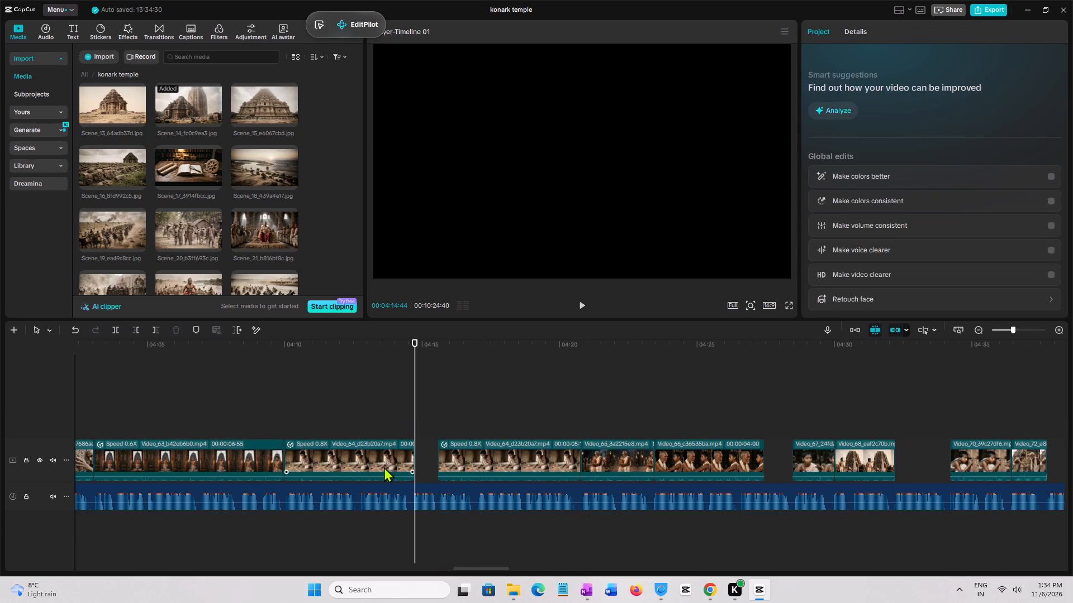
{"action": "left_click", "coordinate": [881, 33]}
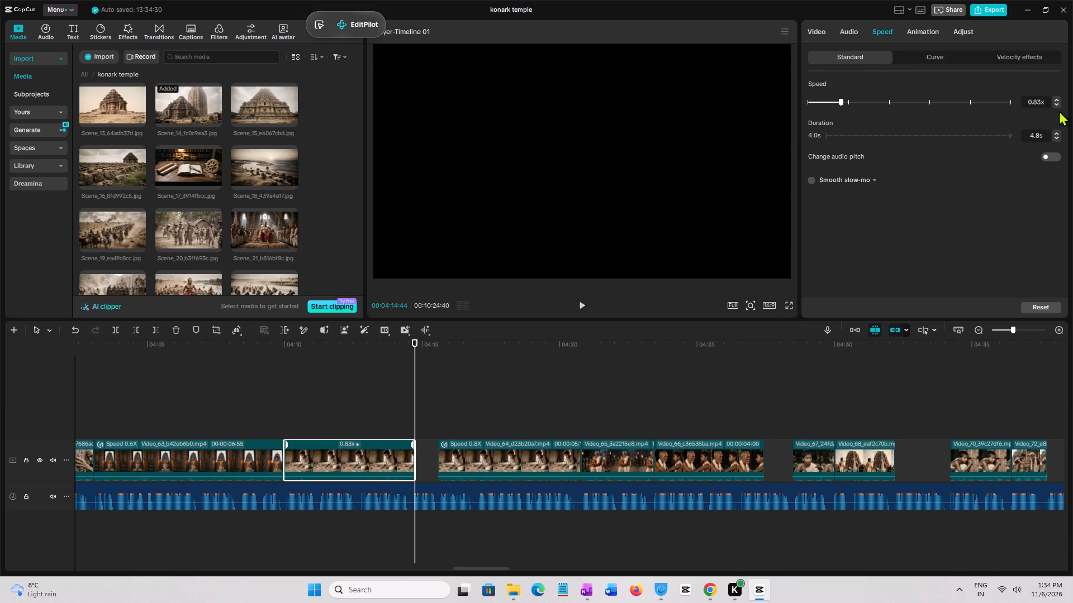
{"action": "left_click", "coordinate": [1055, 104]}
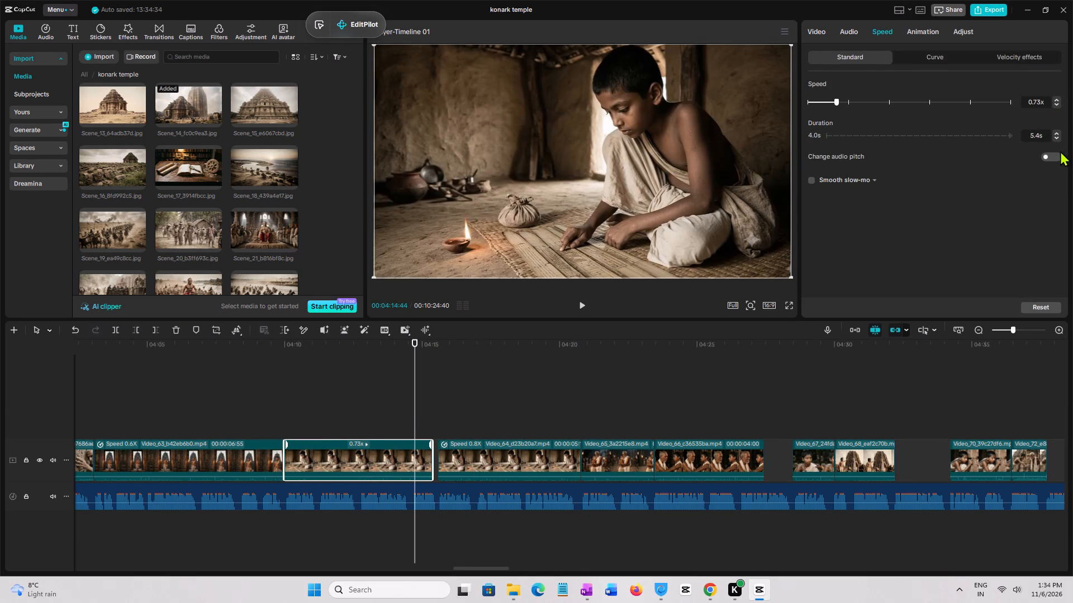
{"action": "left_click", "coordinate": [1056, 135]}
{"action": "left_click", "coordinate": [1056, 135]}
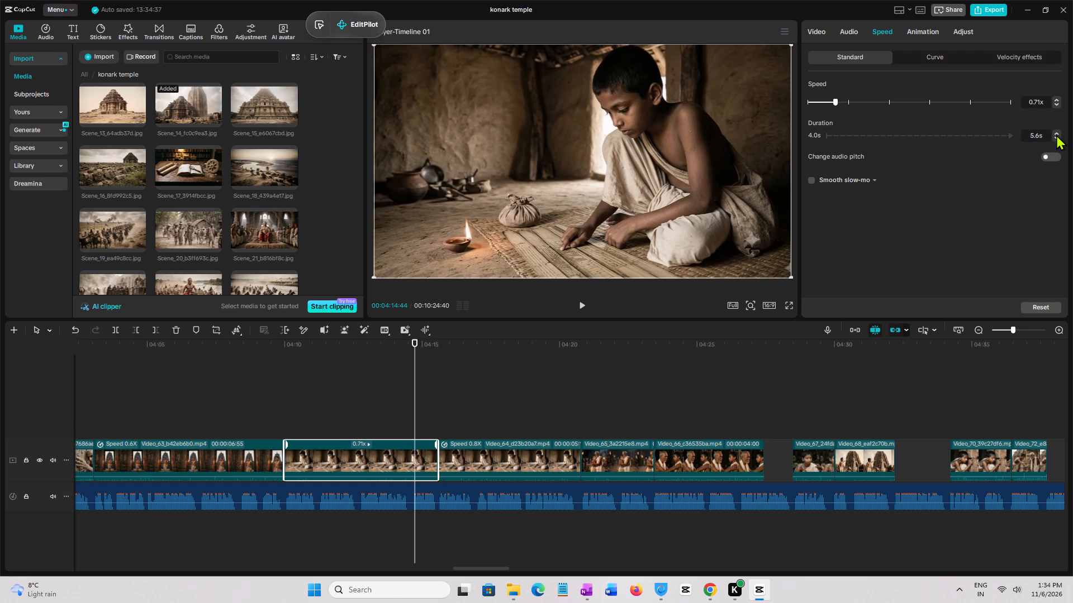
{"action": "left_click", "coordinate": [1056, 135]}
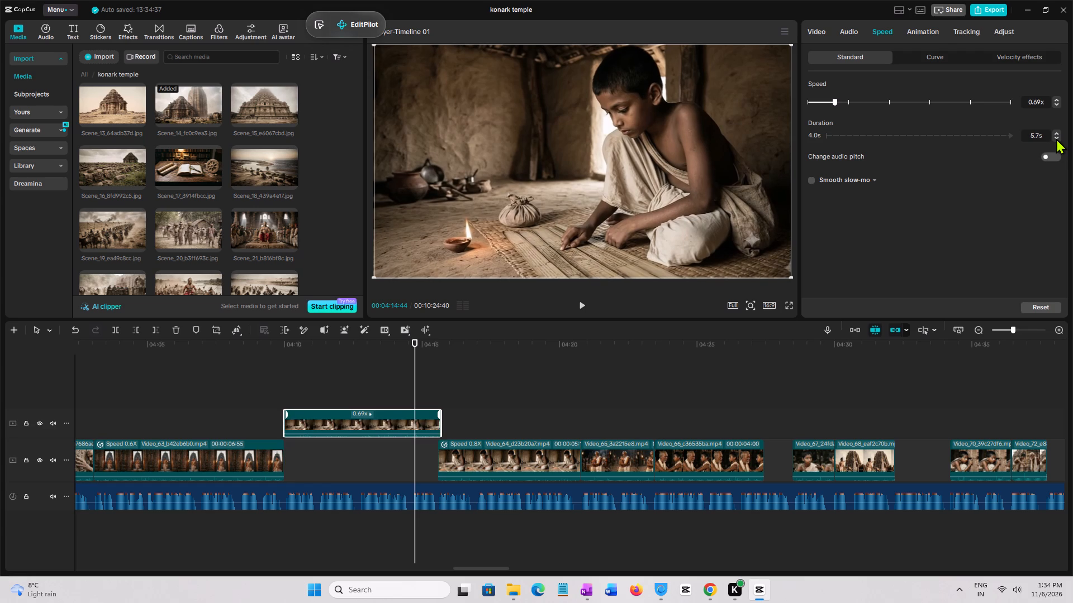
Trim Video_64 at the playhead, return it to the main track after Video_63 and extend its end to the start of the reversed copy.
{"action": "left_click", "coordinate": [426, 426]}
{"action": "key", "text": "w"}
{"action": "left_click_drag", "start_coordinate": [384, 424], "coordinate": [388, 451]}
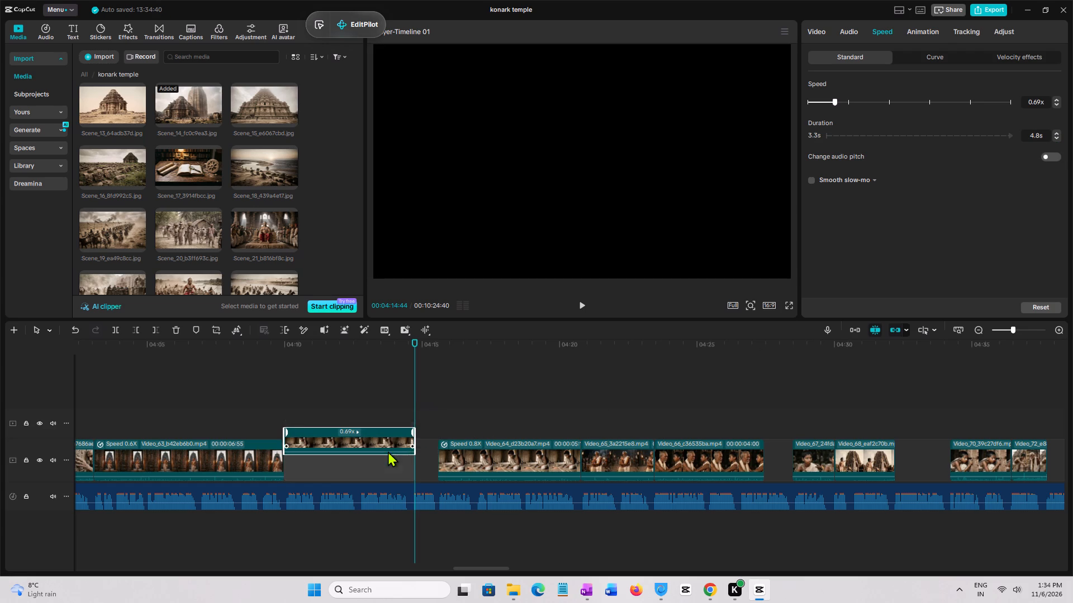
{"action": "left_click_drag", "start_coordinate": [388, 451], "coordinate": [388, 455]}
{"action": "left_click_drag", "start_coordinate": [415, 454], "coordinate": [462, 457]}
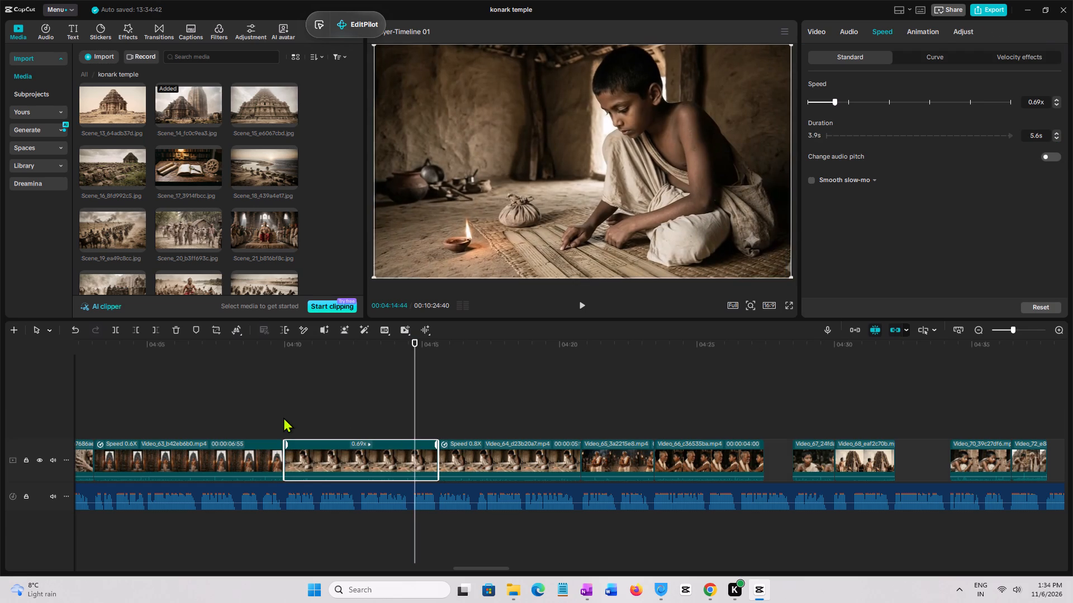
Play from the start of Video_64 to the gap after Video_66 and slow Video_66 to 0.80x, 5.0 s long, to cover that gap.
{"action": "left_click", "coordinate": [283, 417]}
{"action": "key", "text": "space"}
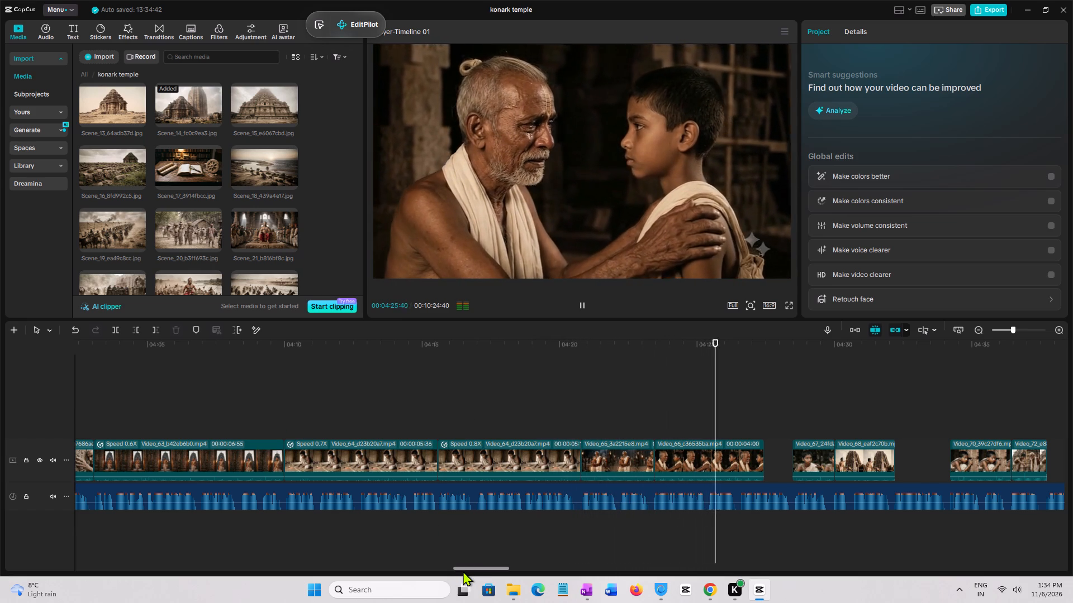
{"action": "left_click_drag", "start_coordinate": [463, 571], "coordinate": [475, 570]}
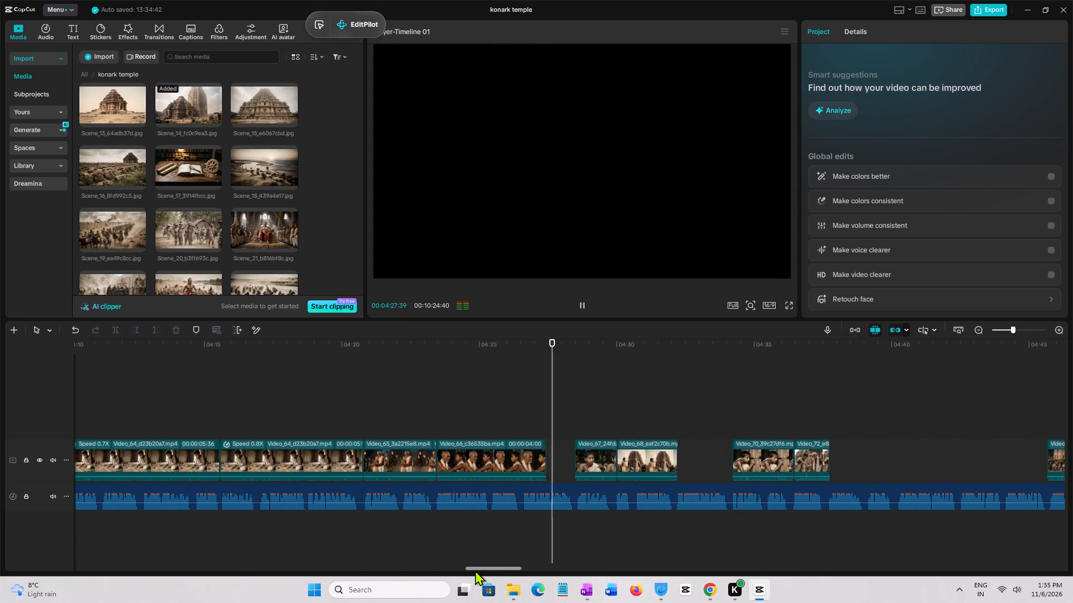
{"action": "left_click", "coordinate": [510, 429]}
{"action": "key", "text": "space"}
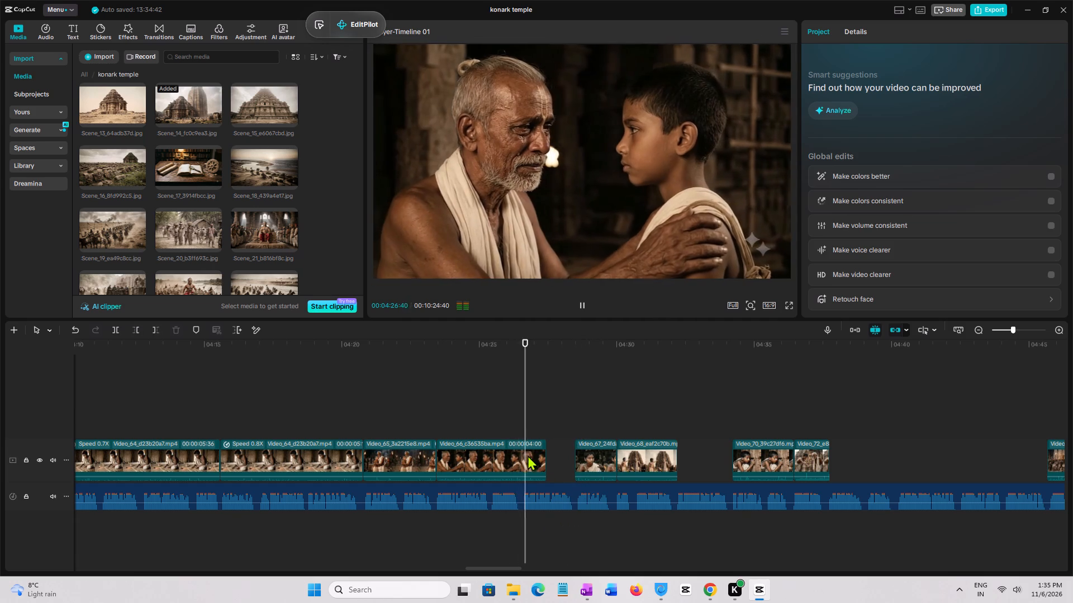
{"action": "key", "text": "space"}
{"action": "left_click", "coordinate": [534, 458]}
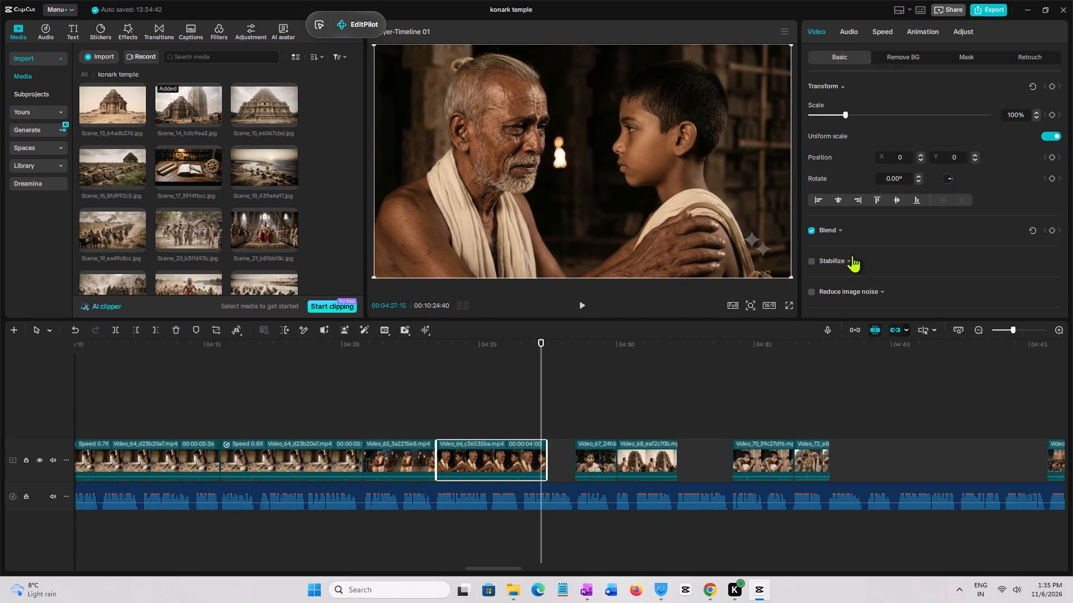
{"action": "left_click", "coordinate": [878, 33]}
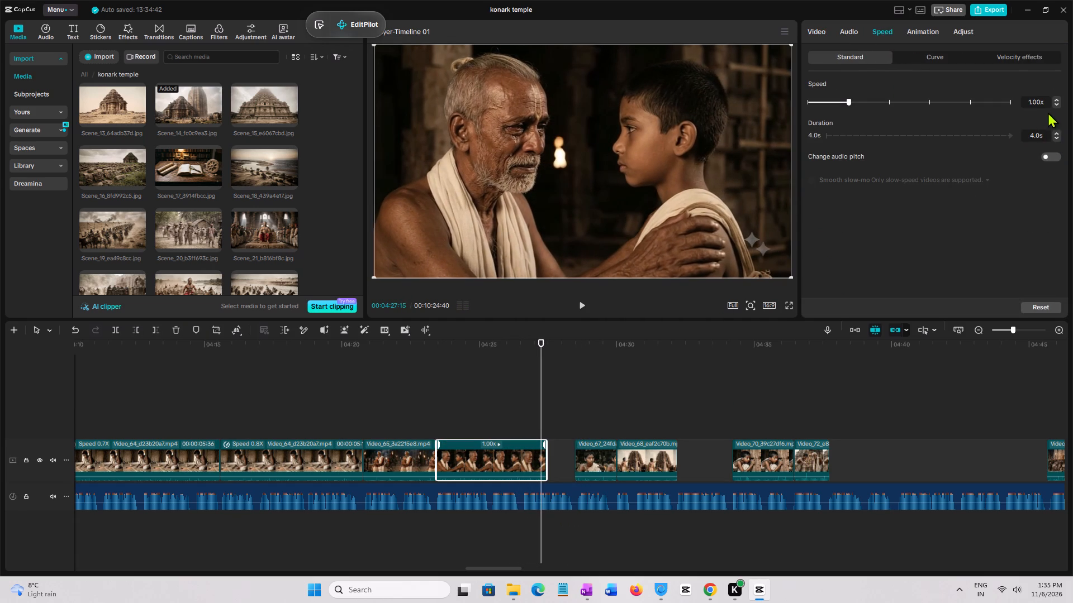
{"action": "left_click", "coordinate": [1057, 104]}
{"action": "left_click", "coordinate": [1057, 104]}
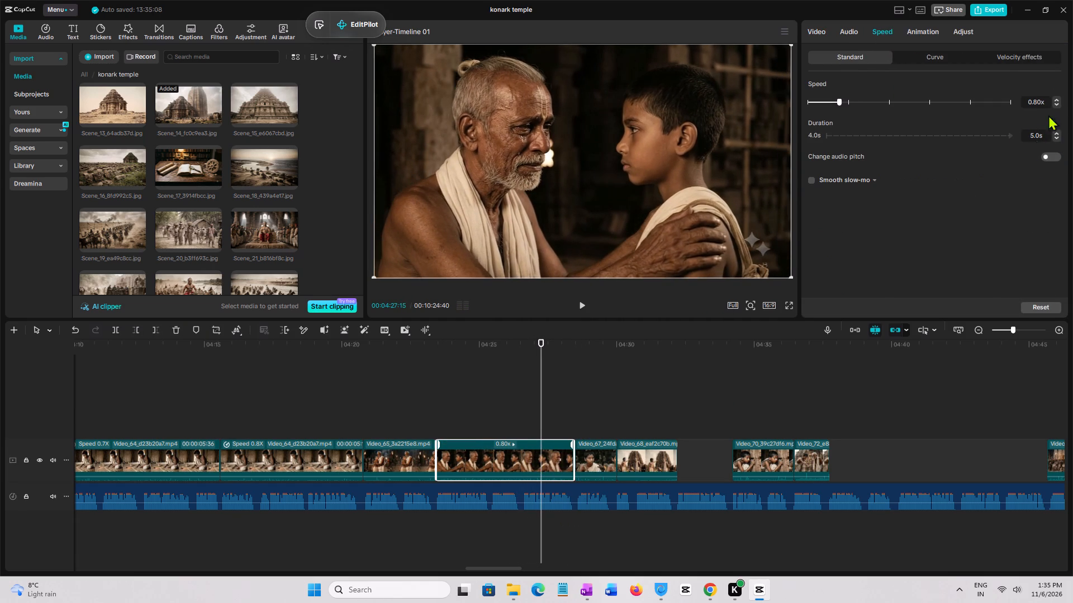
Slow Video_66 further to 0.78x, 5.1 s long.
{"action": "left_click", "coordinate": [544, 460]}
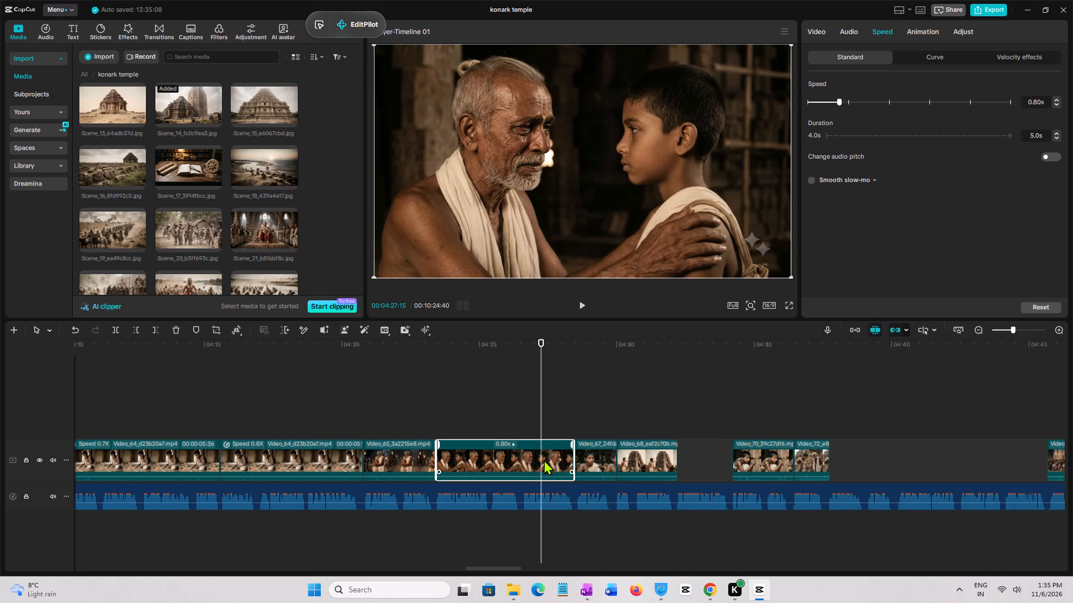
{"action": "left_click", "coordinate": [568, 404]}
{"action": "left_click", "coordinate": [539, 460]}
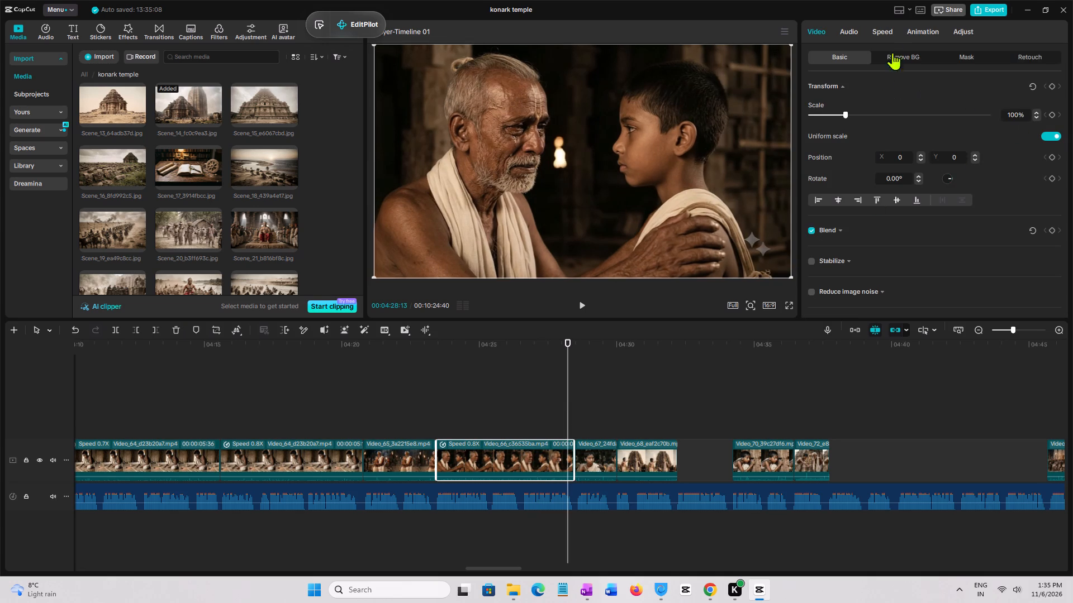
{"action": "left_click", "coordinate": [886, 33]}
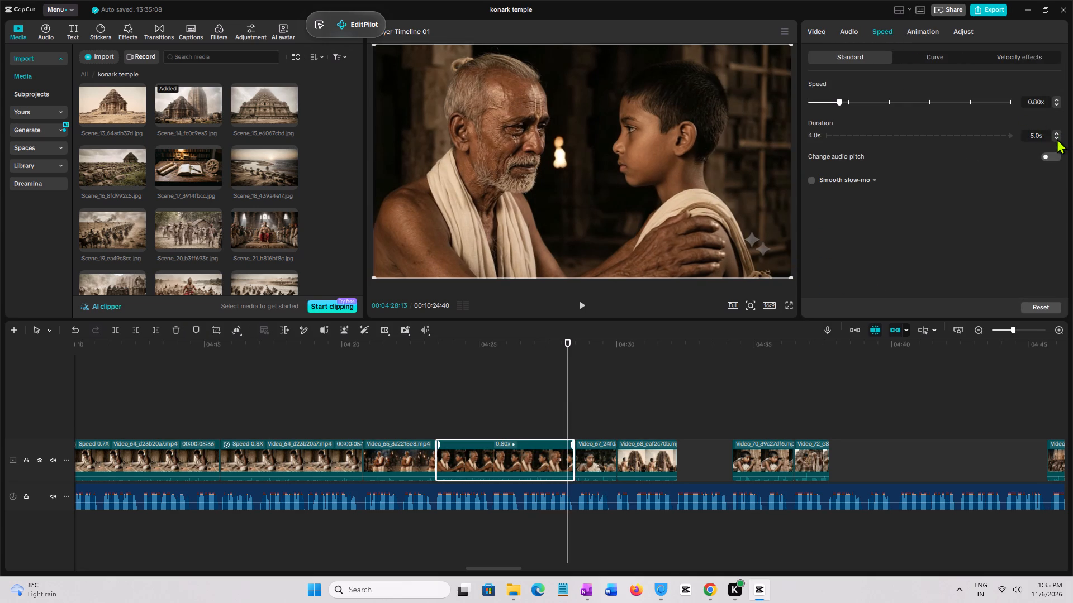
{"action": "left_click", "coordinate": [1054, 135]}
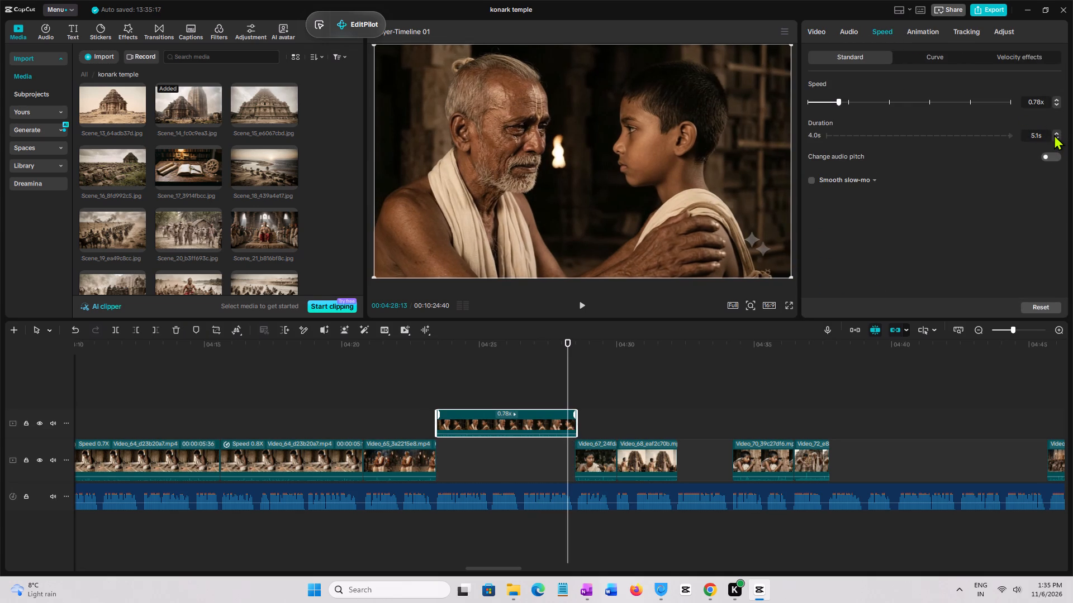
Trim Video_66 at the playhead, return it to the main track after Video_65 and extend its end to the start of Video_67.
{"action": "left_click", "coordinate": [557, 428]}
{"action": "key", "text": "w"}
{"action": "left_click_drag", "start_coordinate": [528, 422], "coordinate": [526, 458]}
{"action": "left_click", "coordinate": [466, 427]}
{"action": "key", "text": "space"}
{"action": "left_click", "coordinate": [549, 454]}
{"action": "key", "text": "space"}
{"action": "left_click_drag", "start_coordinate": [569, 458], "coordinate": [591, 458]}
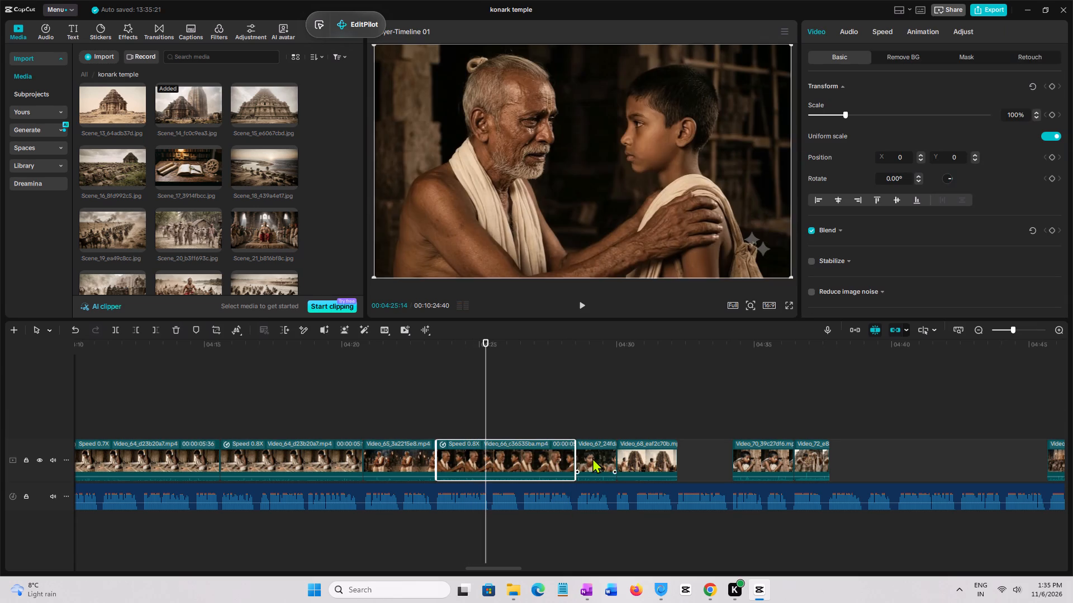
Play from Video_66 past the gap after Video_68, and replay Video_68 to check it against the voice-over.
{"action": "left_click", "coordinate": [534, 415]}
{"action": "key", "text": "space"}
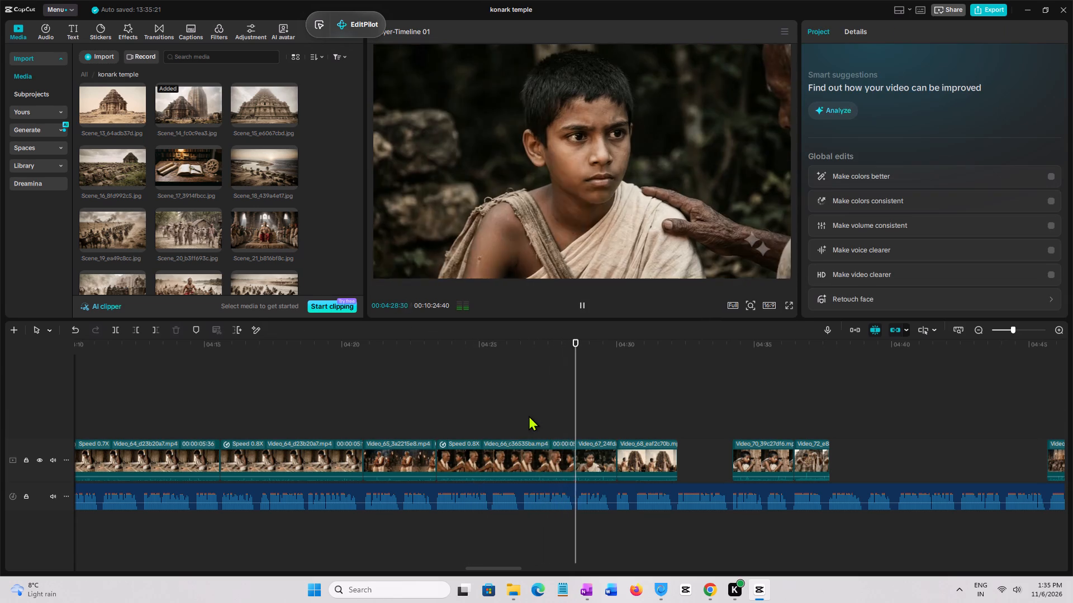
{"action": "left_click_drag", "start_coordinate": [477, 567], "coordinate": [494, 564]}
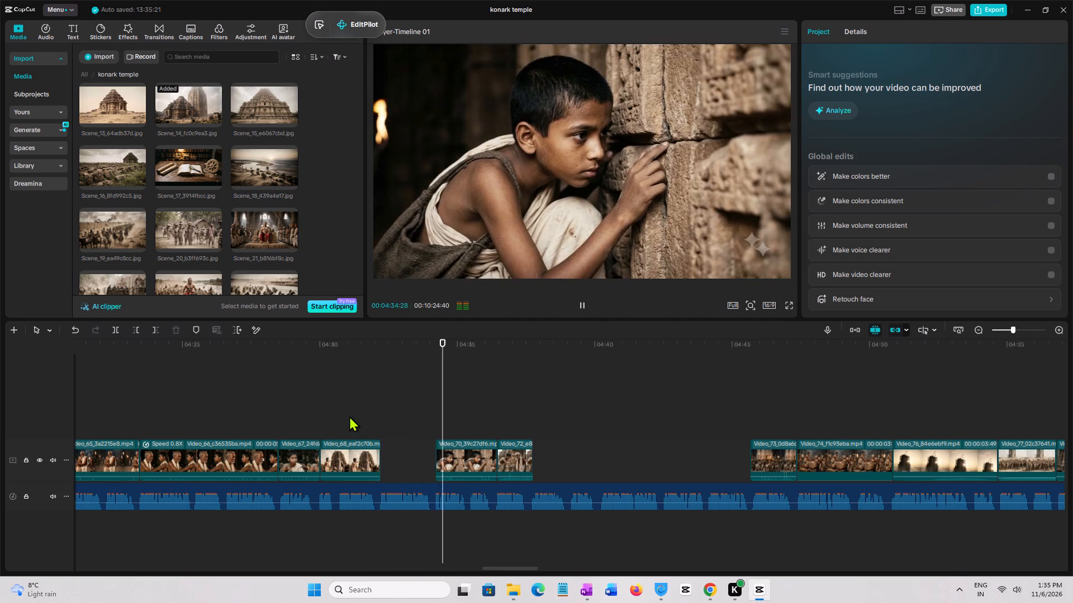
{"action": "left_click", "coordinate": [349, 416]}
{"action": "left_click", "coordinate": [327, 430]}
{"action": "left_click", "coordinate": [319, 430]}
{"action": "key", "text": "space"}
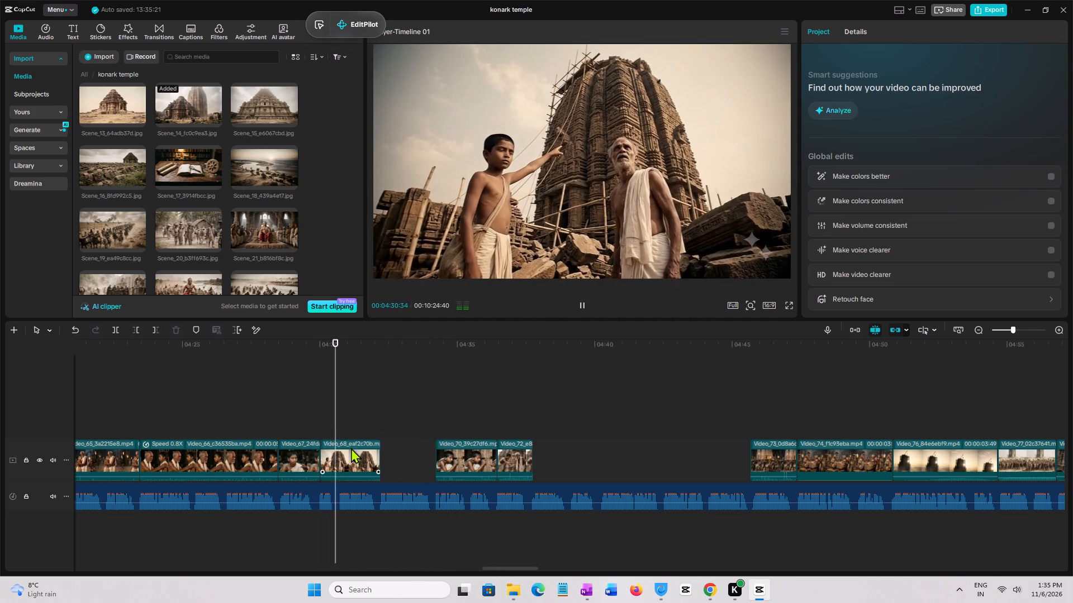
{"action": "key", "text": "space"}
{"action": "left_click", "coordinate": [353, 458]}
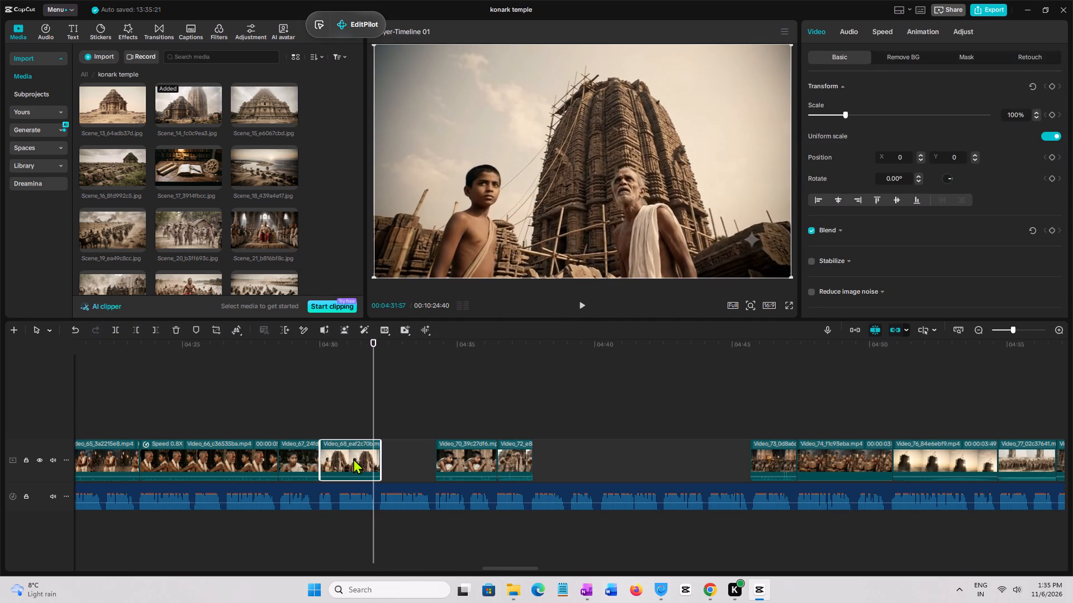
Switch to the Google Docs script in Chrome, read the Scene 68 and Scene 69 lines, and return to CapCut.
{"action": "left_click", "coordinate": [708, 589]}
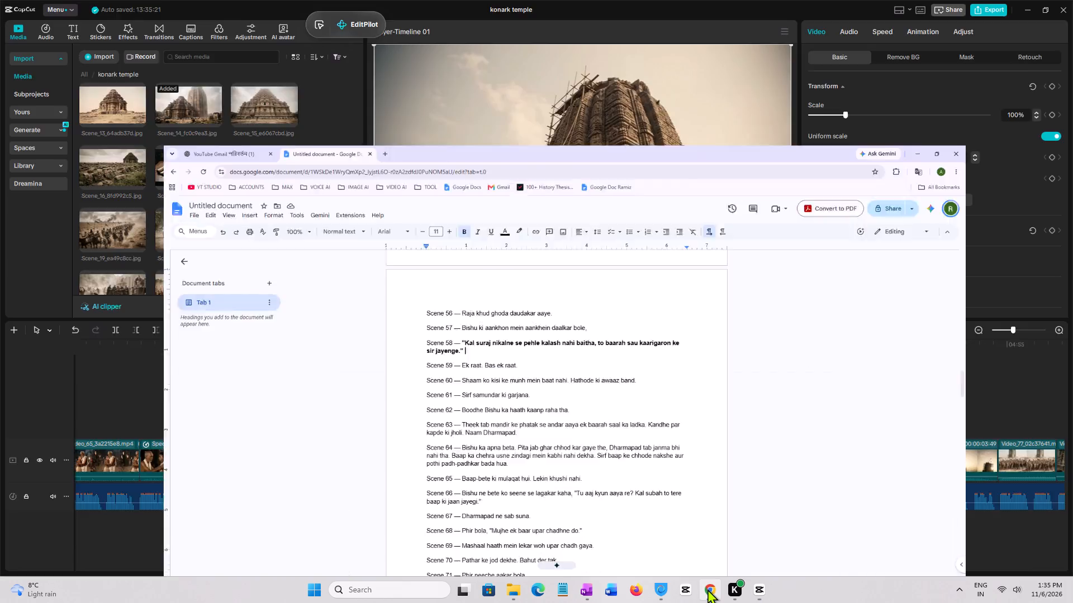
{"action": "scroll", "coordinate": [439, 339], "scroll_direction": "down", "scroll_amount": 1}
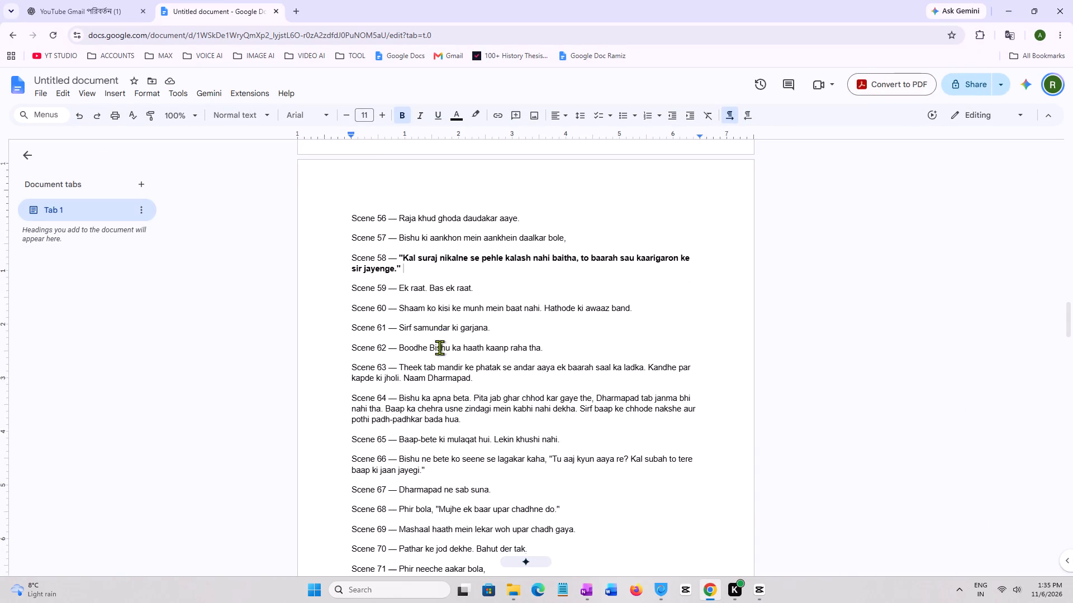
{"action": "scroll", "coordinate": [411, 328], "scroll_direction": "down", "scroll_amount": 1}
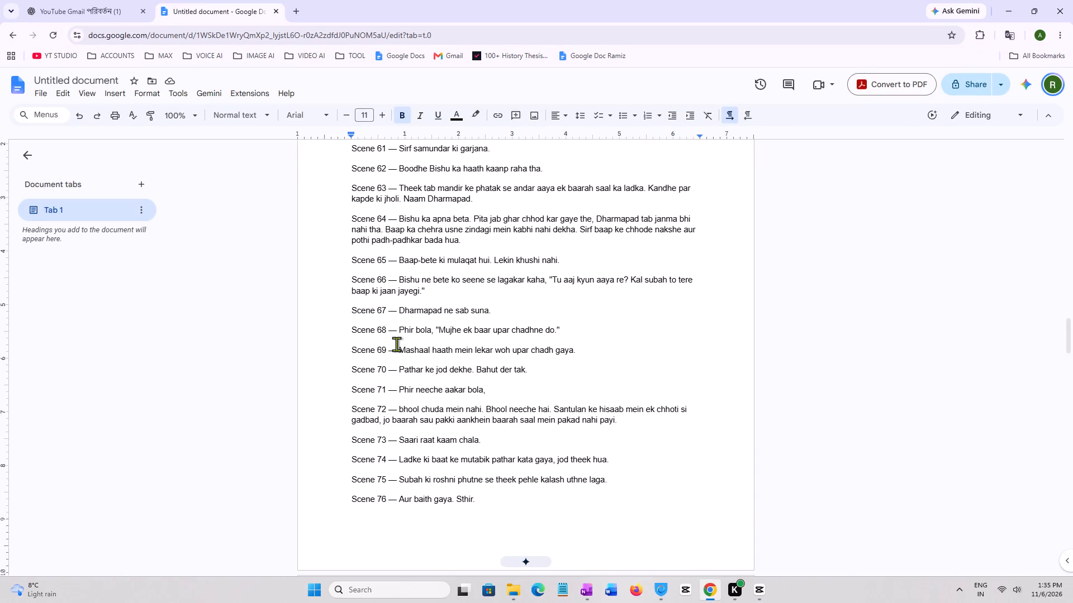
{"action": "left_click_drag", "start_coordinate": [396, 344], "coordinate": [582, 355]}
{"action": "left_click", "coordinate": [601, 357]}
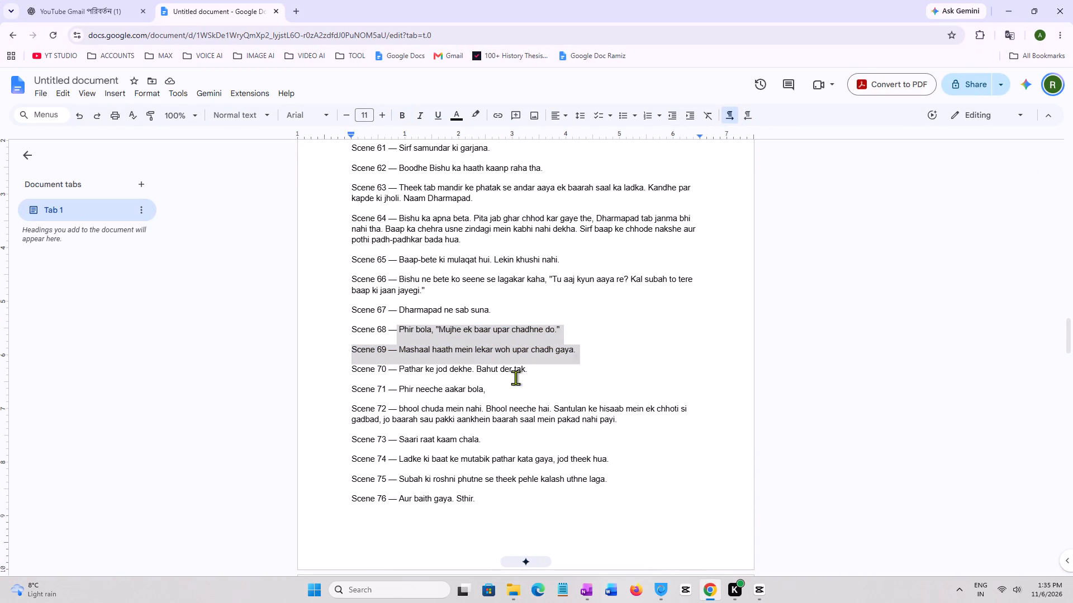
{"action": "left_click", "coordinate": [576, 342]}
{"action": "left_click_drag", "start_coordinate": [398, 352], "coordinate": [580, 352]}
{"action": "left_click", "coordinate": [581, 353]}
{"action": "left_click_drag", "start_coordinate": [404, 351], "coordinate": [606, 345]}
{"action": "left_click", "coordinate": [606, 345]}
{"action": "left_click_drag", "start_coordinate": [397, 353], "coordinate": [603, 349]}
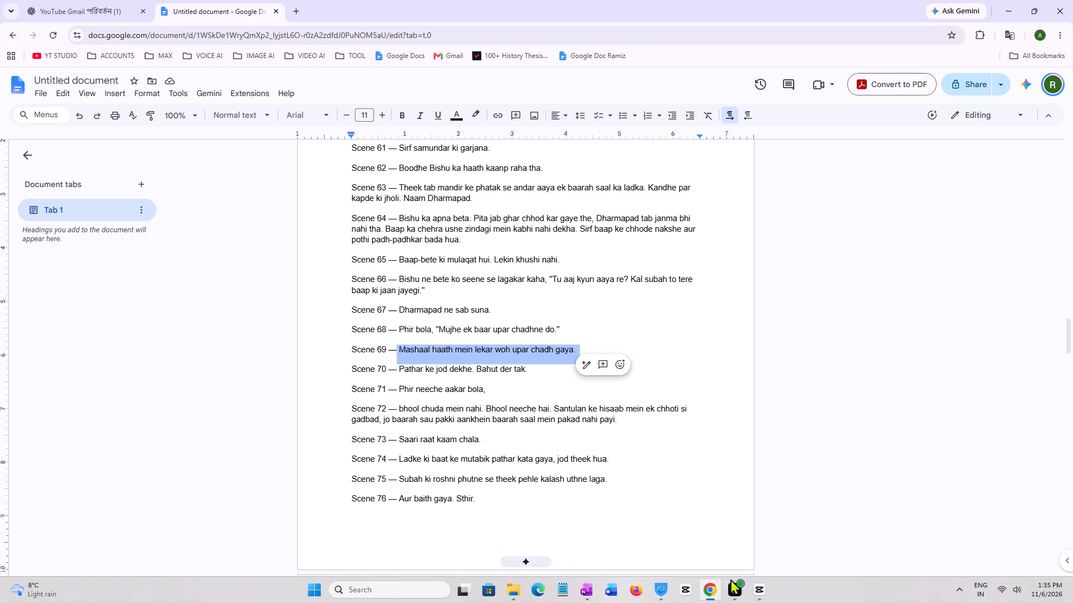
{"action": "left_click", "coordinate": [757, 595]}
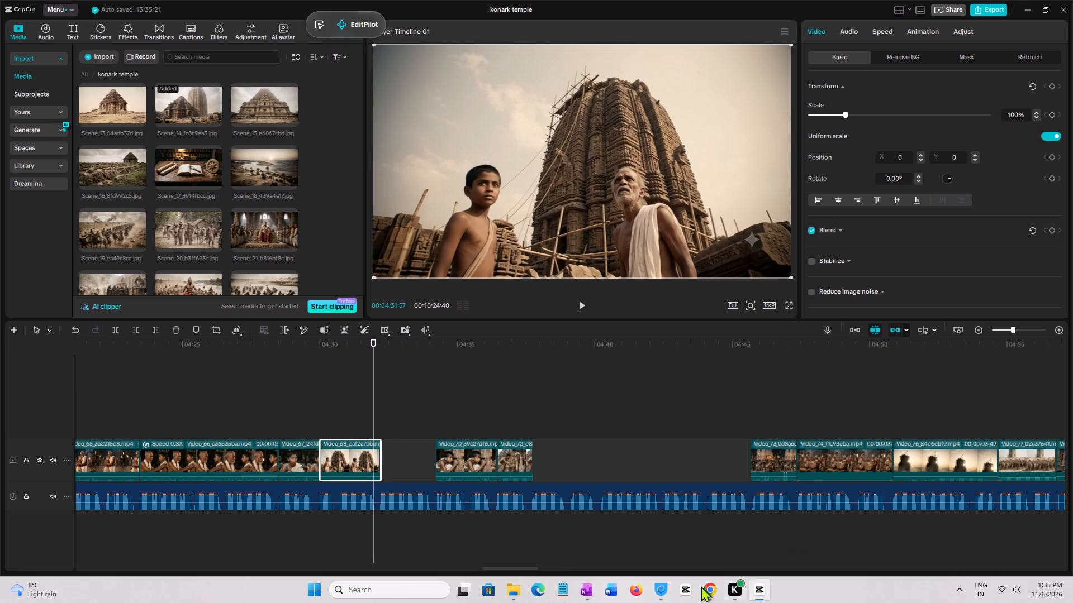
Find the Scene_69 image in the konark temple media folder and place it above the main track, starting at the end of Video_68.
{"action": "left_click", "coordinate": [316, 421]}
{"action": "key", "text": "space"}
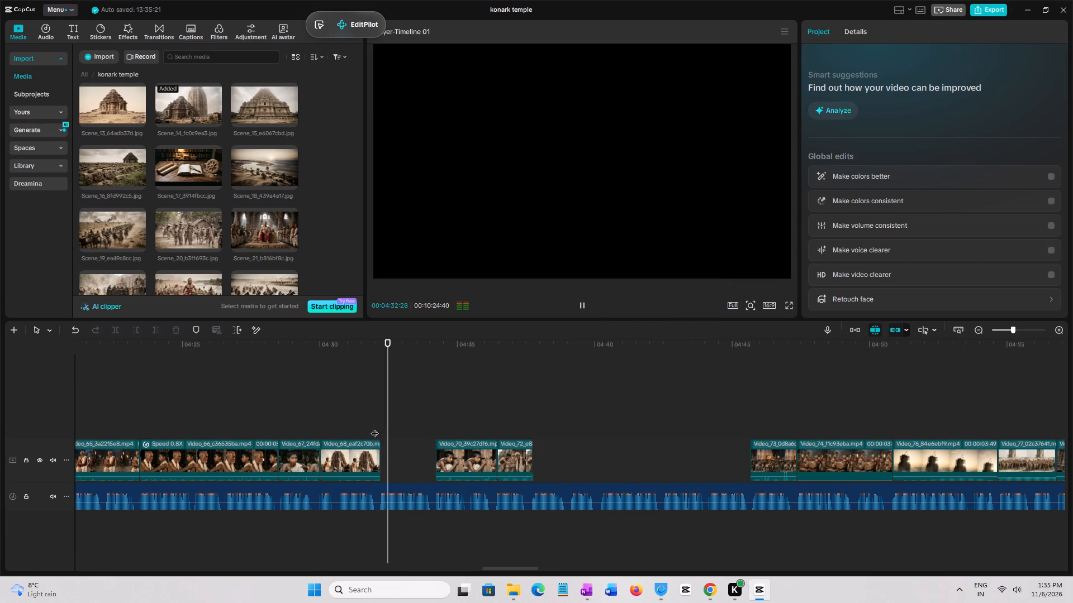
{"action": "left_click", "coordinate": [378, 428]}
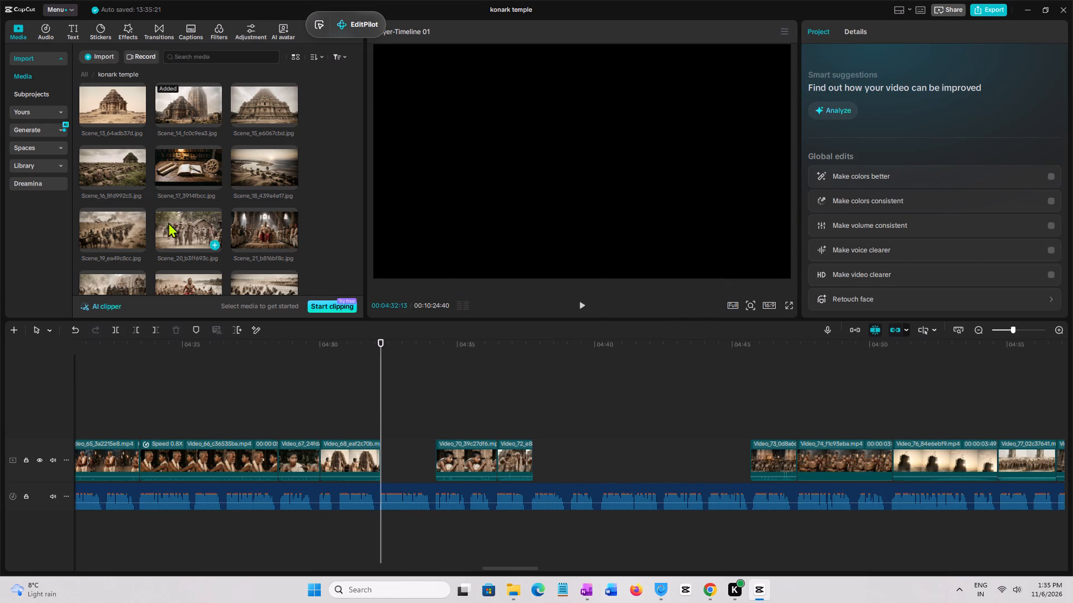
{"action": "scroll", "coordinate": [192, 256], "scroll_direction": "down", "scroll_amount": 9}
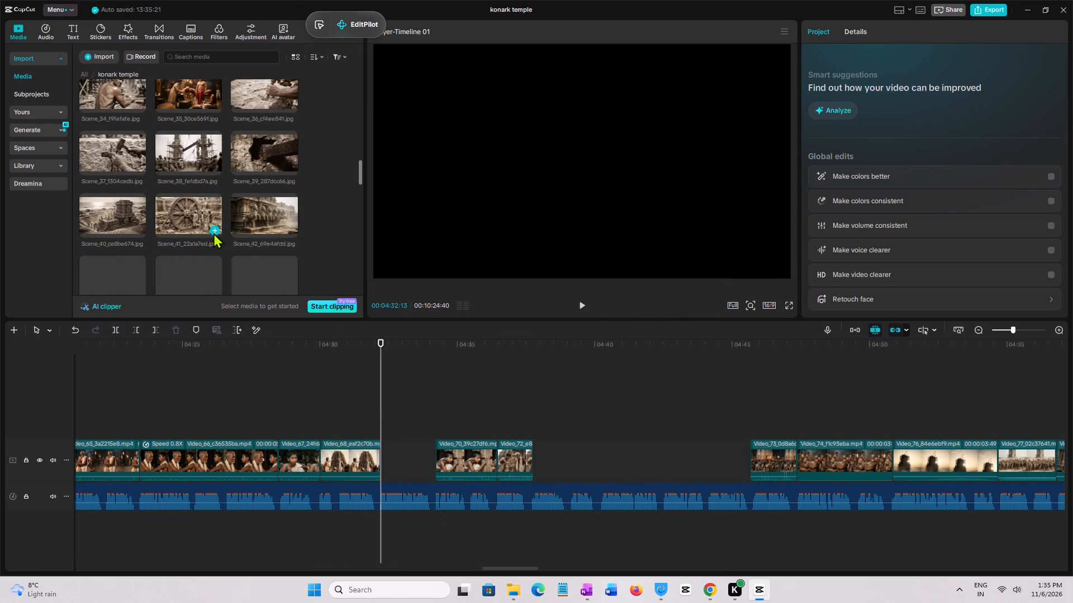
{"action": "scroll", "coordinate": [203, 223], "scroll_direction": "down", "scroll_amount": 9}
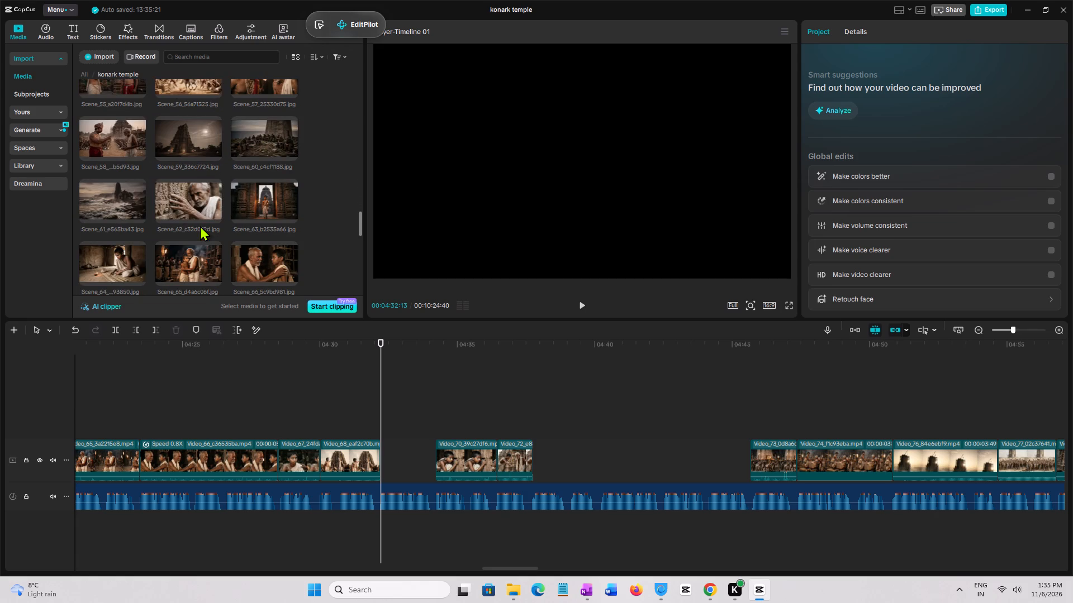
{"action": "scroll", "coordinate": [193, 223], "scroll_direction": "down", "scroll_amount": 2}
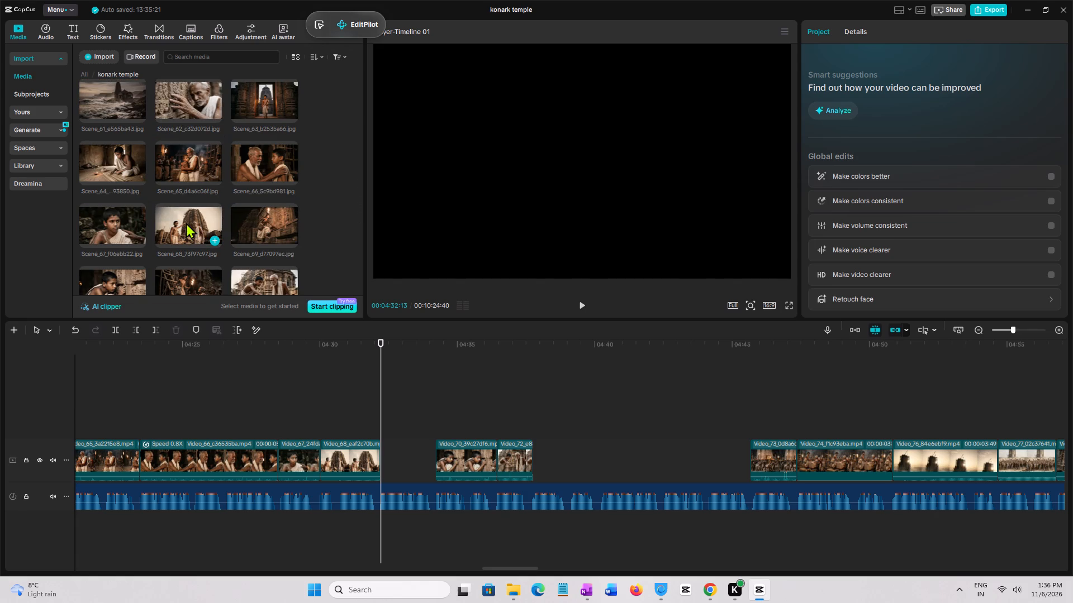
{"action": "left_click", "coordinate": [196, 226]}
{"action": "left_click", "coordinate": [268, 223]}
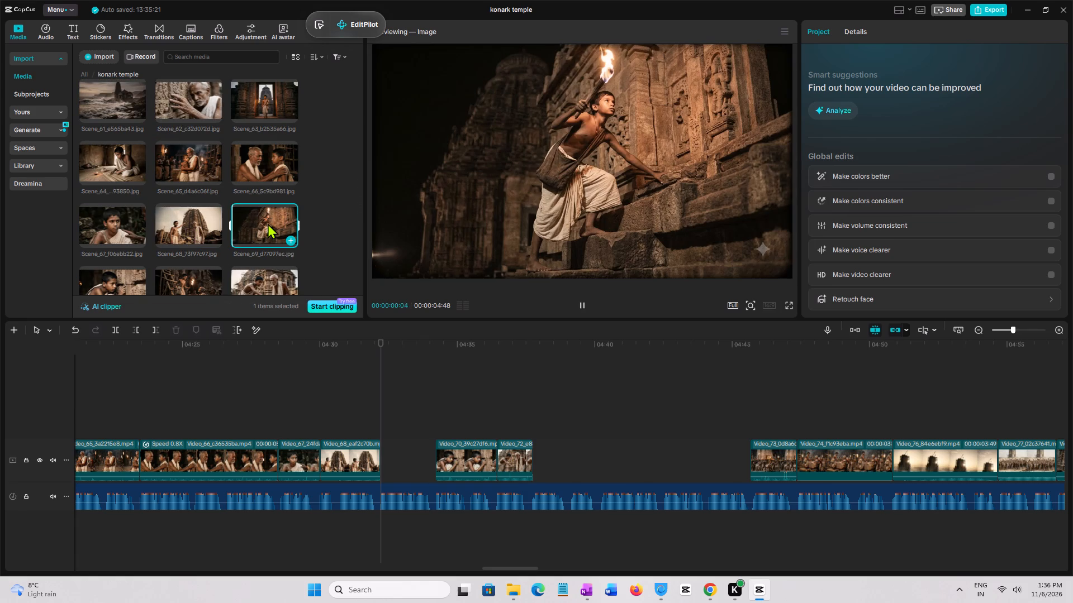
{"action": "left_click_drag", "start_coordinate": [263, 220], "coordinate": [379, 411]}
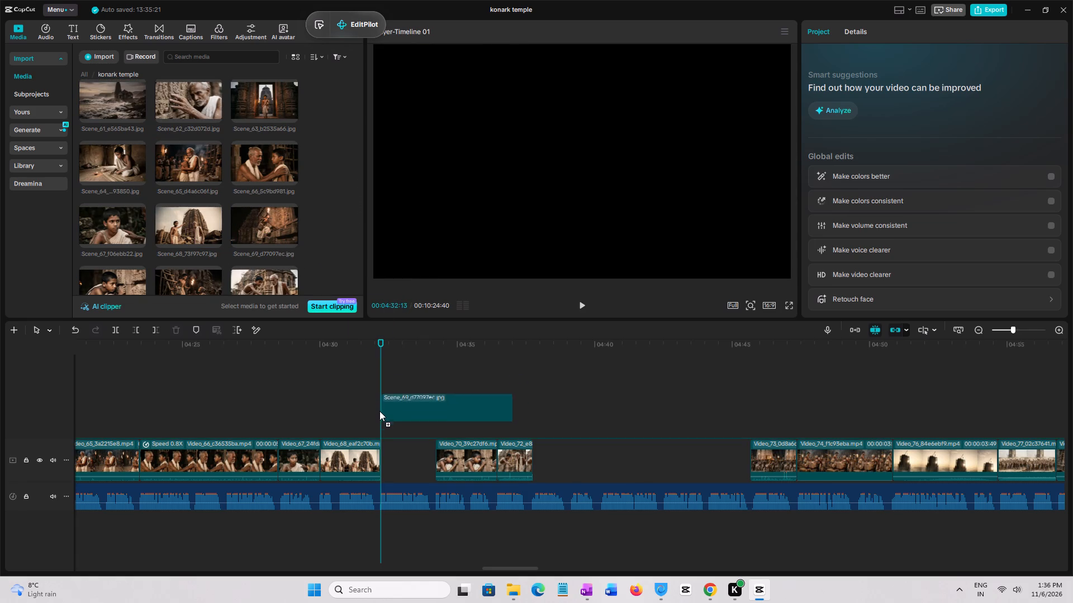
{"action": "left_click_drag", "start_coordinate": [379, 411], "coordinate": [374, 426]}
{"action": "left_click_drag", "start_coordinate": [393, 420], "coordinate": [402, 421]}
Trim the Scene_69 image at the start of Video_70 and move it into the main-track gap between Video_68 and Video_70.
{"action": "left_click", "coordinate": [371, 404]}
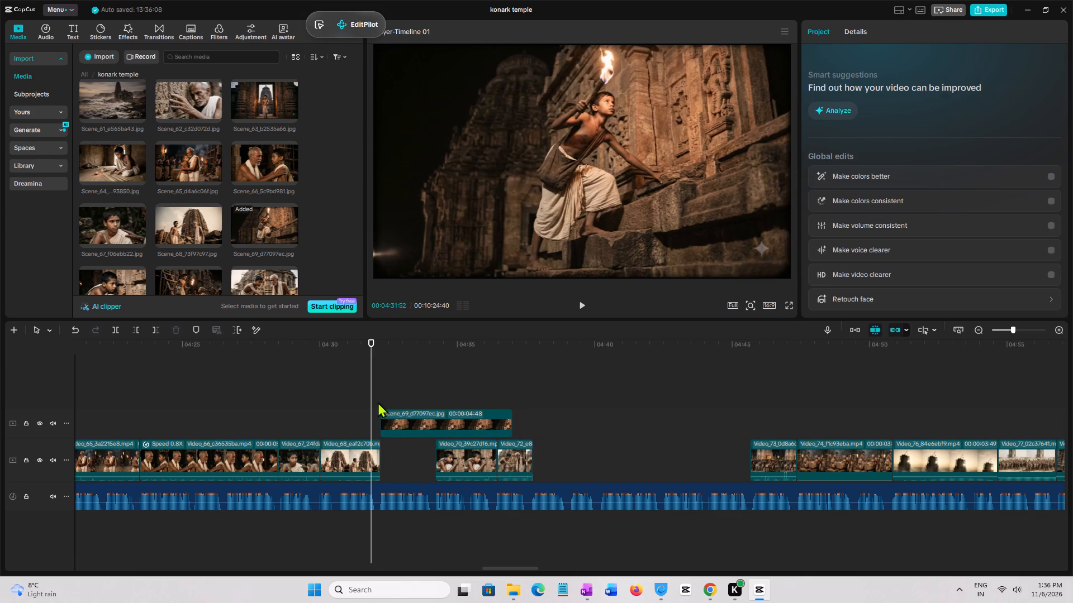
{"action": "left_click", "coordinate": [380, 402]}
{"action": "left_click", "coordinate": [435, 397]}
{"action": "left_click", "coordinate": [441, 413]}
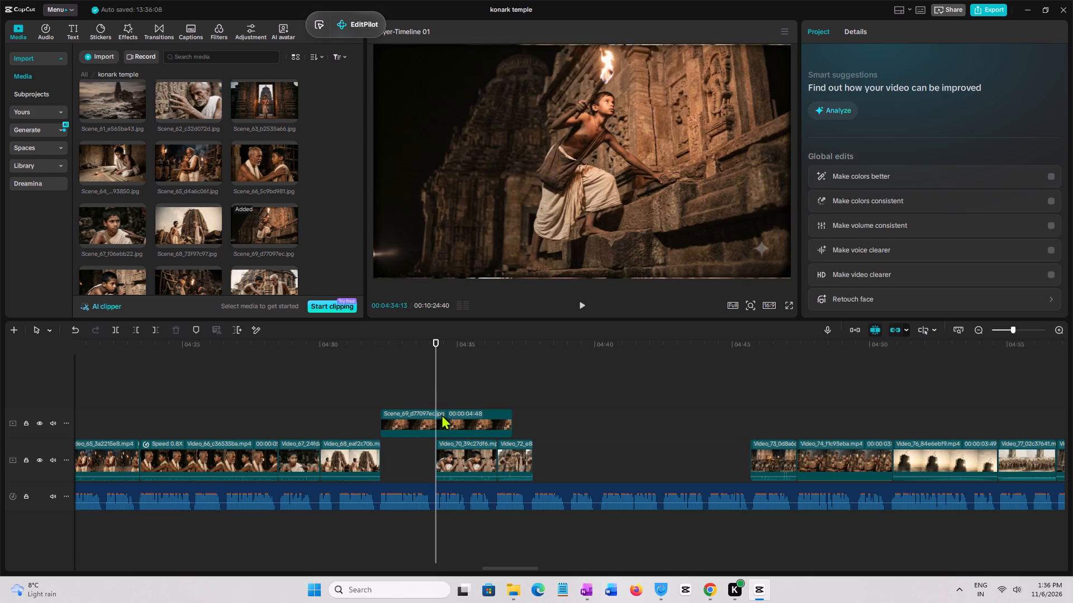
{"action": "key", "text": "w"}
{"action": "left_click_drag", "start_coordinate": [398, 416], "coordinate": [397, 448]}
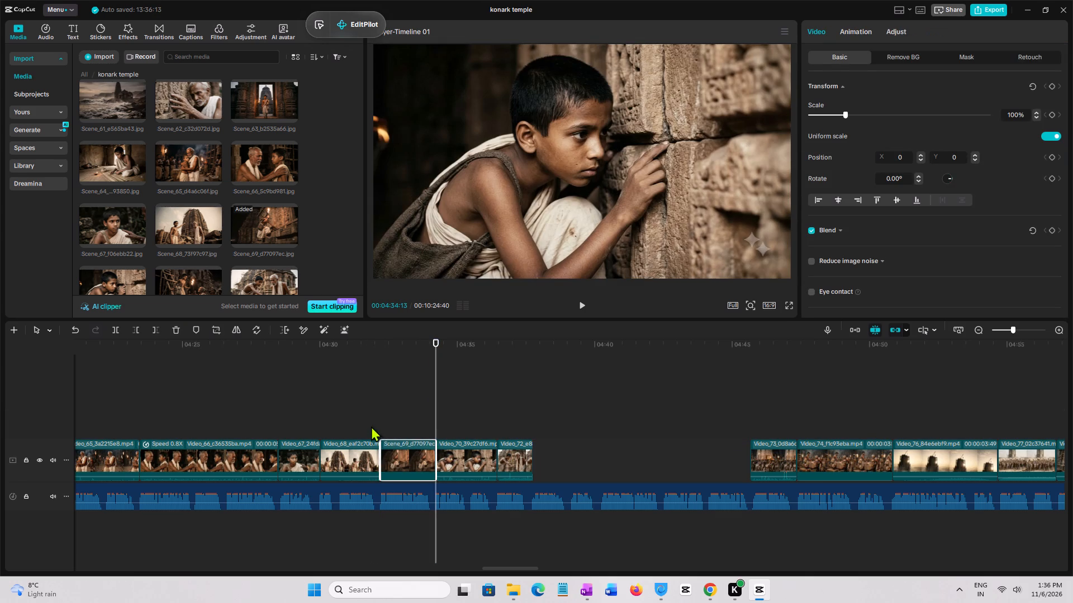
Play from the end of Video_68 through the Scene_69 image to check it against the voice-over.
{"action": "left_click", "coordinate": [371, 425]}
{"action": "key", "text": "space"}
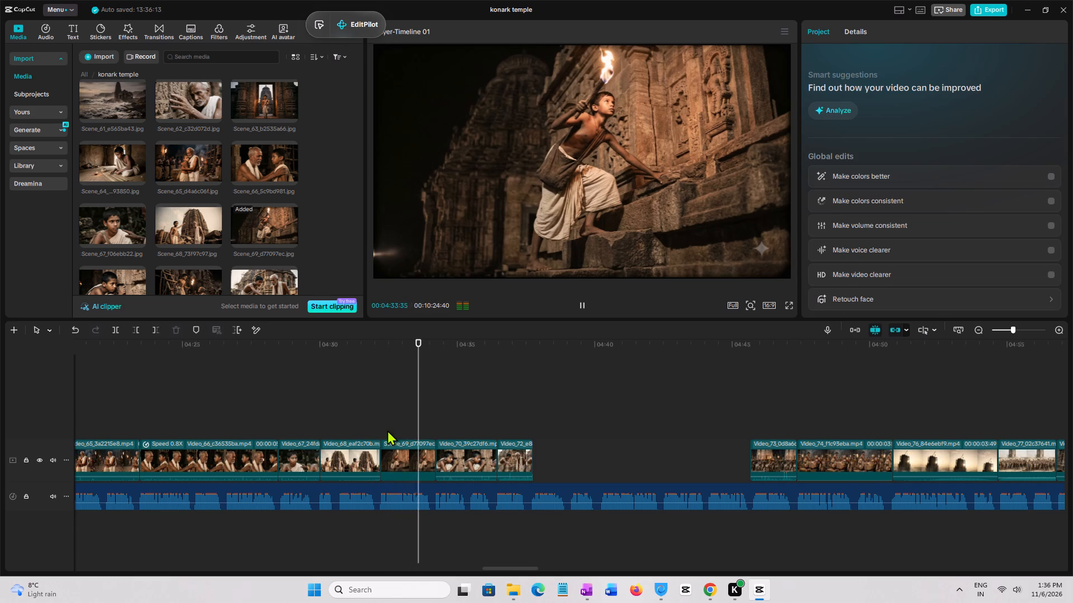
{"action": "left_click", "coordinate": [387, 430]}
{"action": "left_click", "coordinate": [383, 429]}
{"action": "left_click", "coordinate": [379, 429]}
{"action": "left_click", "coordinate": [396, 457]}
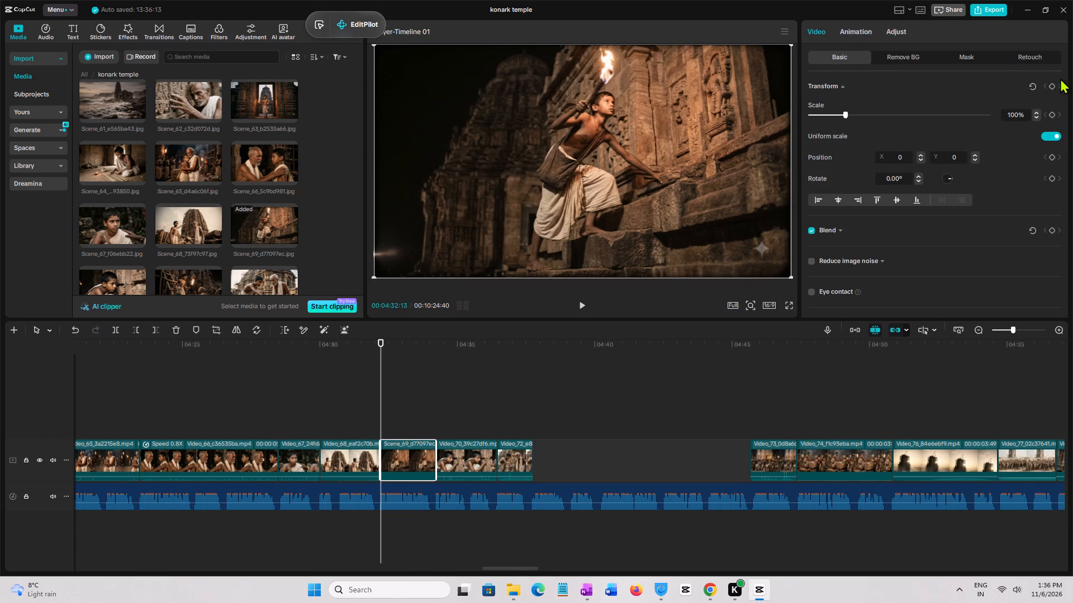
{"action": "left_click", "coordinate": [364, 406]}
{"action": "key", "text": "space"}
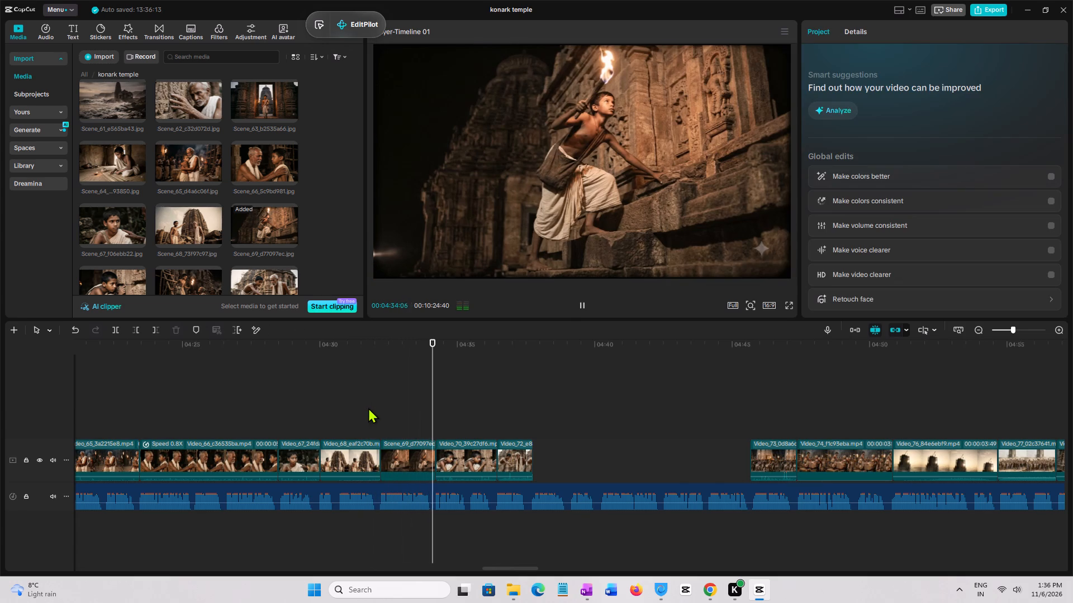
Add a transform keyframe at the start of the Scene_69 image, at 00:04:32:13, with scale 100%.
{"action": "left_click", "coordinate": [368, 408]}
{"action": "left_click_drag", "start_coordinate": [368, 408], "coordinate": [381, 408]}
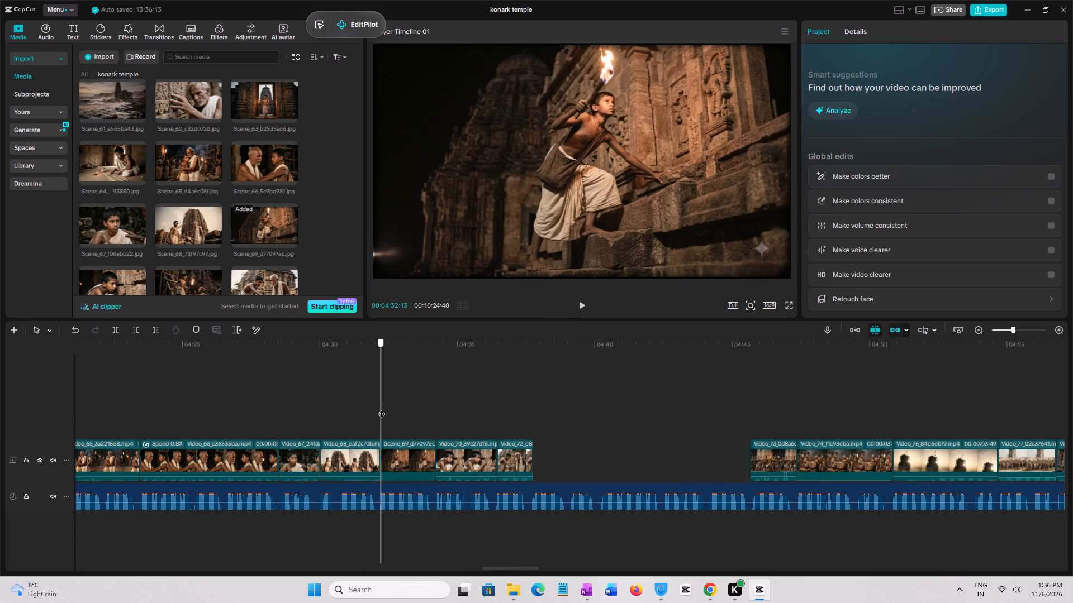
{"action": "left_click_drag", "start_coordinate": [381, 408], "coordinate": [381, 410]}
{"action": "left_click", "coordinate": [369, 415]}
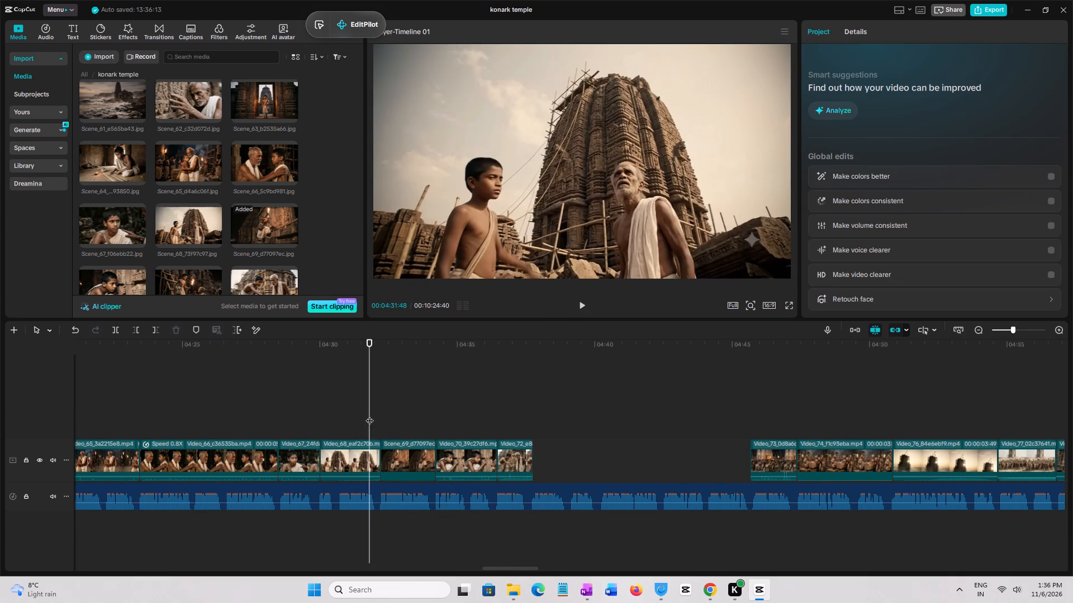
{"action": "left_click", "coordinate": [381, 418]}
{"action": "left_click", "coordinate": [390, 449]}
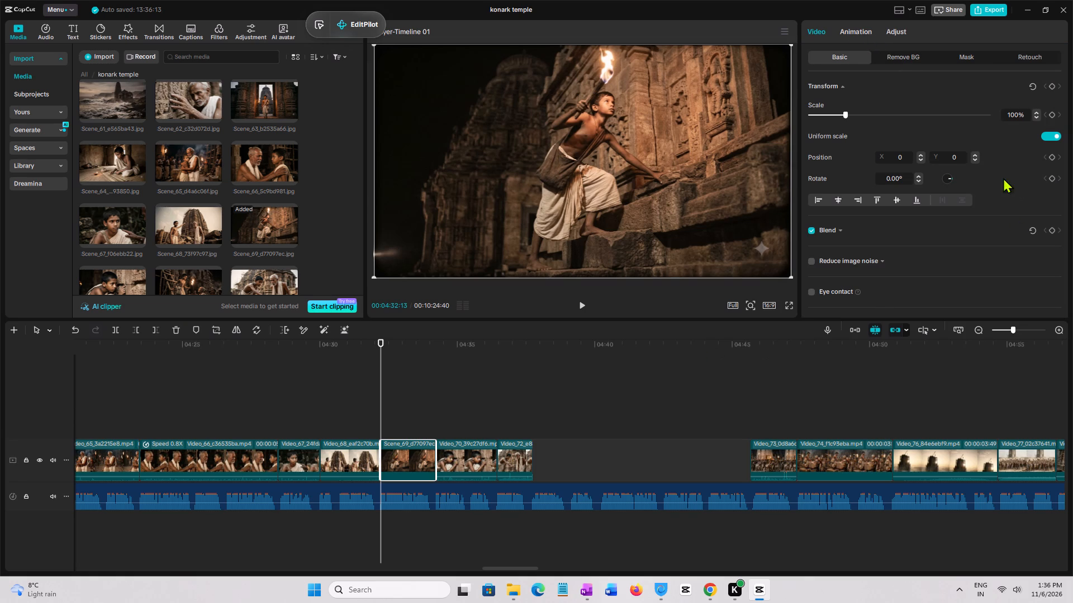
{"action": "left_click", "coordinate": [1056, 85]}
{"action": "left_click", "coordinate": [1053, 84]}
Add a 117% scale keyframe near the end of the Scene_69 image and move it to the image's very end.
{"action": "left_click_drag", "start_coordinate": [381, 382], "coordinate": [420, 384]}
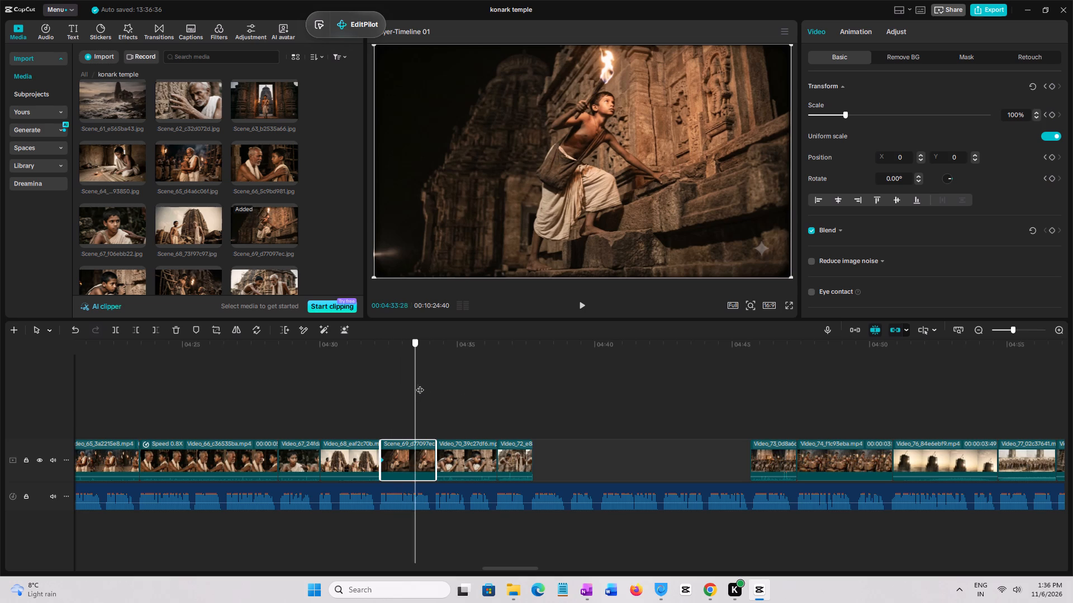
{"action": "left_click_drag", "start_coordinate": [420, 384], "coordinate": [427, 386]}
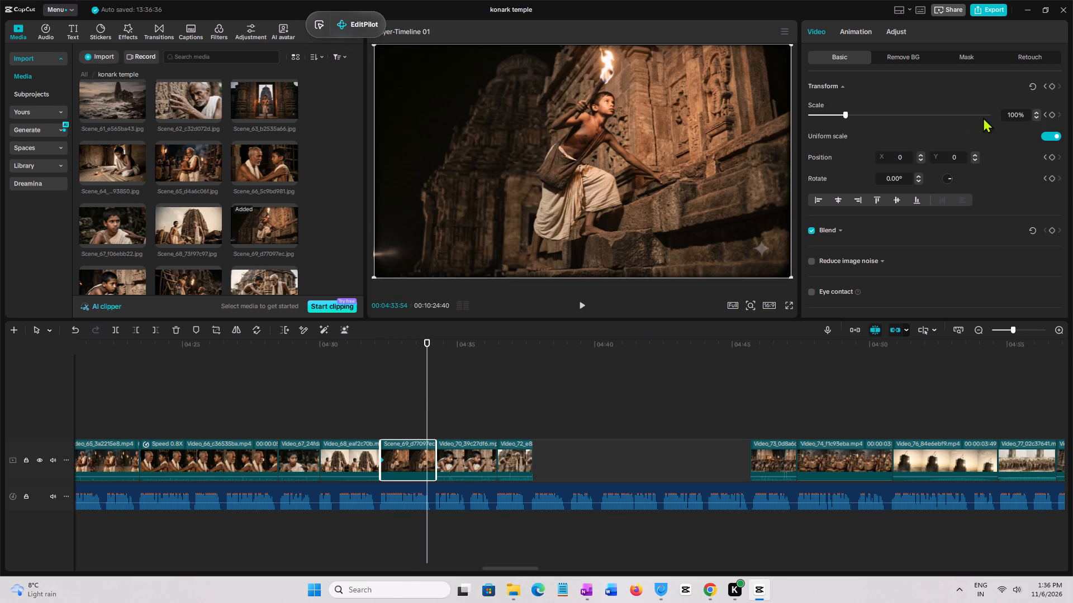
{"action": "left_click", "coordinate": [852, 114]}
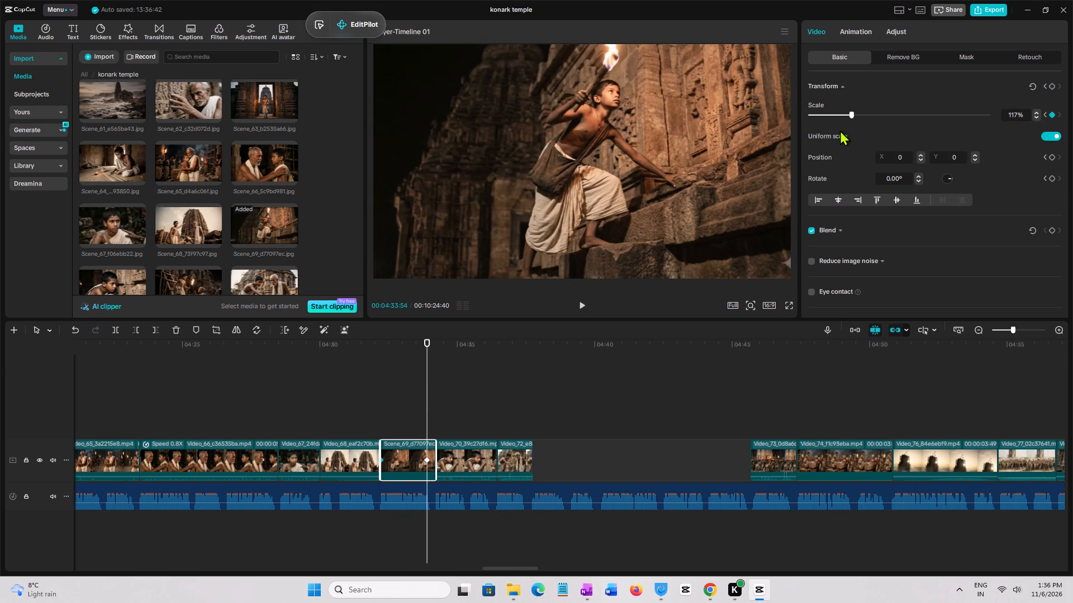
{"action": "left_click_drag", "start_coordinate": [426, 462], "coordinate": [440, 462]}
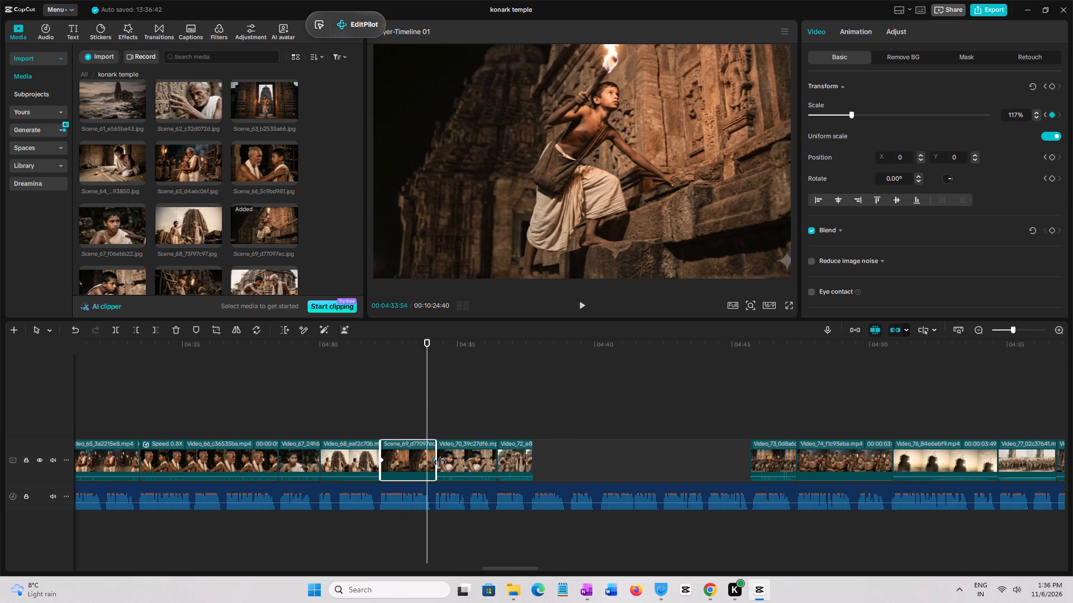
{"action": "left_click_drag", "start_coordinate": [440, 462], "coordinate": [439, 462]}
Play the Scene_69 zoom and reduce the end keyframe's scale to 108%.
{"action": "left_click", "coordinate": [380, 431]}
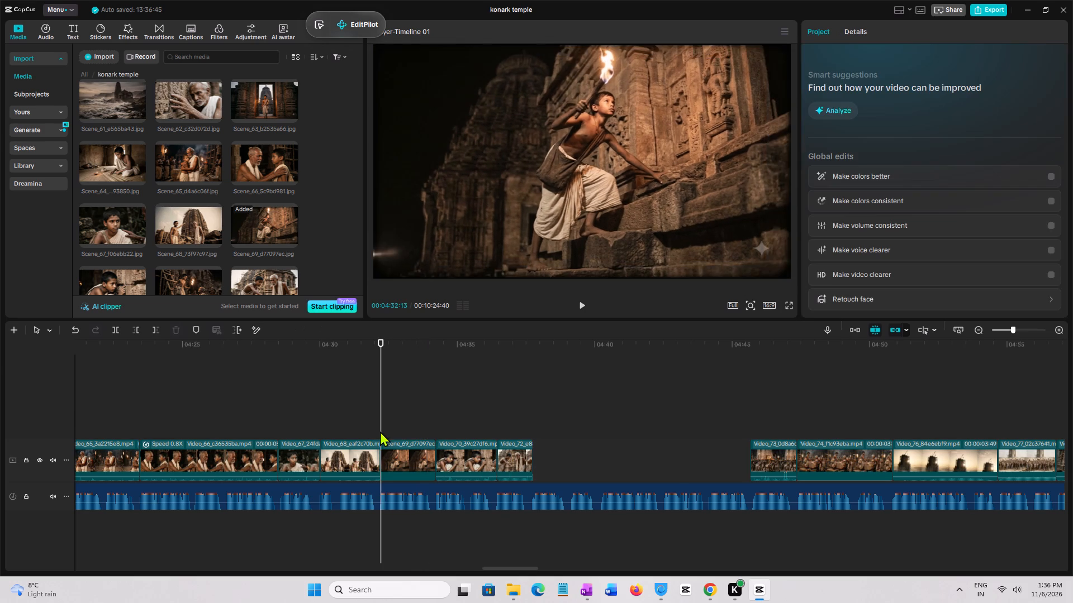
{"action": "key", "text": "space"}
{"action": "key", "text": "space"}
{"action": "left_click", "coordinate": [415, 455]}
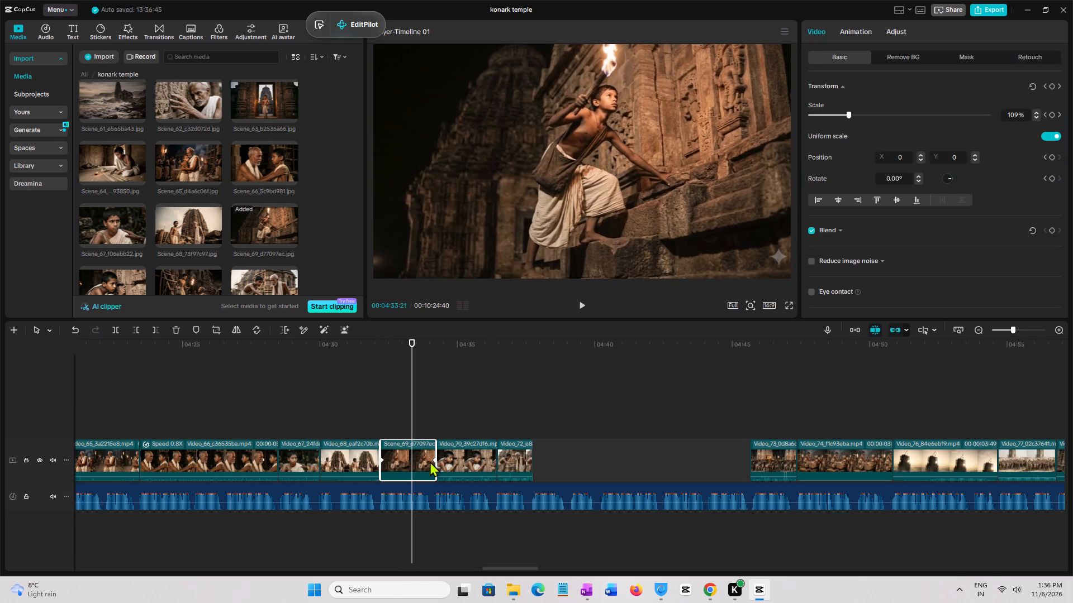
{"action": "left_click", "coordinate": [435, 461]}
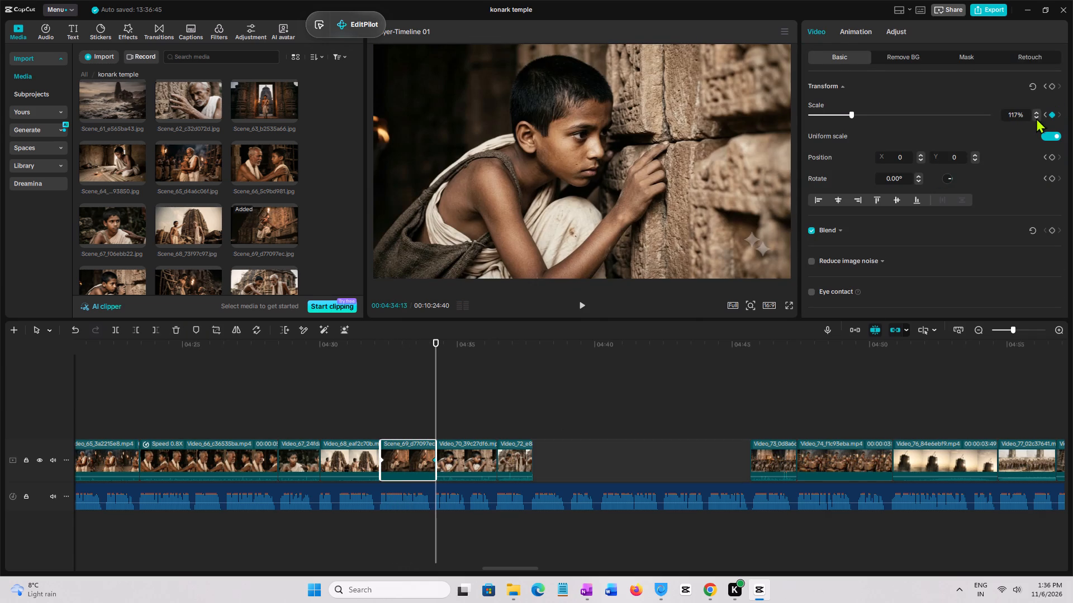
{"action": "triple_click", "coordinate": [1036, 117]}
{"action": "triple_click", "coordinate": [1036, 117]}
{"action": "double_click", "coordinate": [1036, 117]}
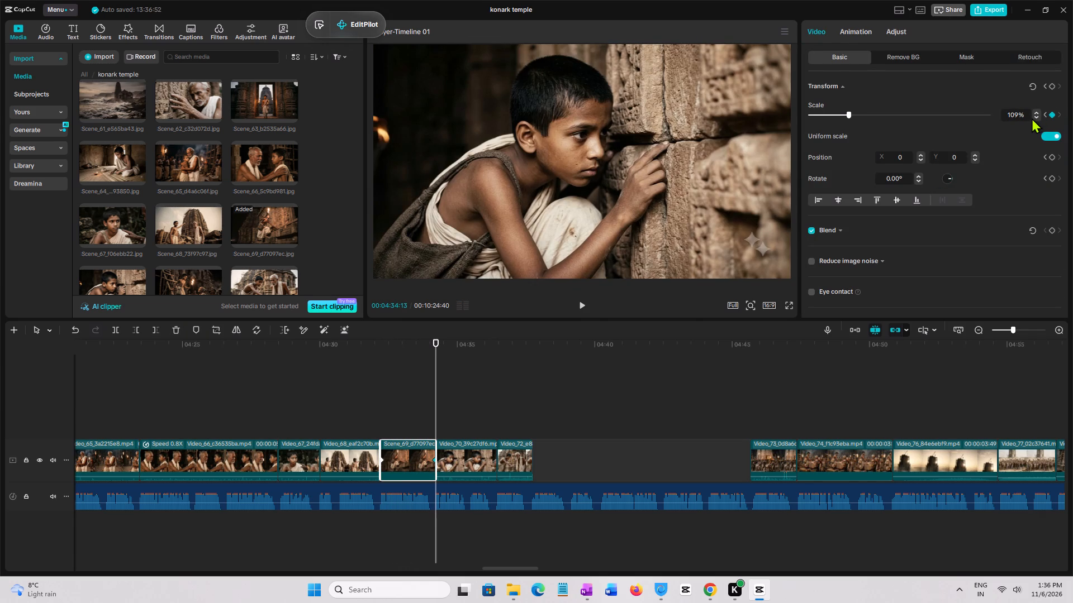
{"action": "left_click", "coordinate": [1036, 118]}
Replay the Scene_69 zoom and set the end keyframe's scale to 106%.
{"action": "left_click", "coordinate": [380, 426]}
{"action": "key", "text": "space"}
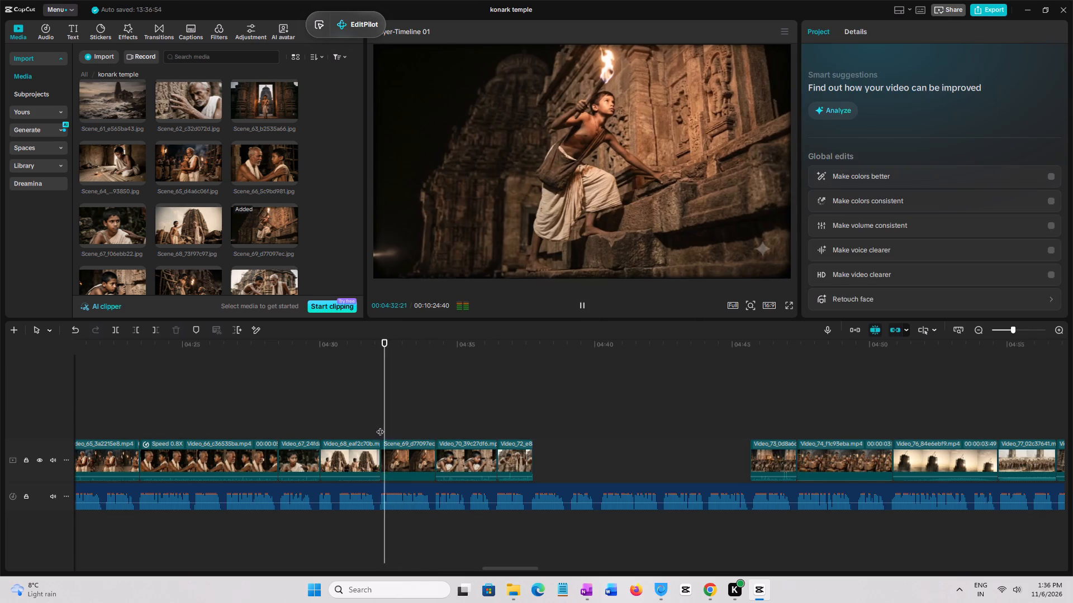
{"action": "key", "text": "space"}
{"action": "left_click", "coordinate": [407, 458]}
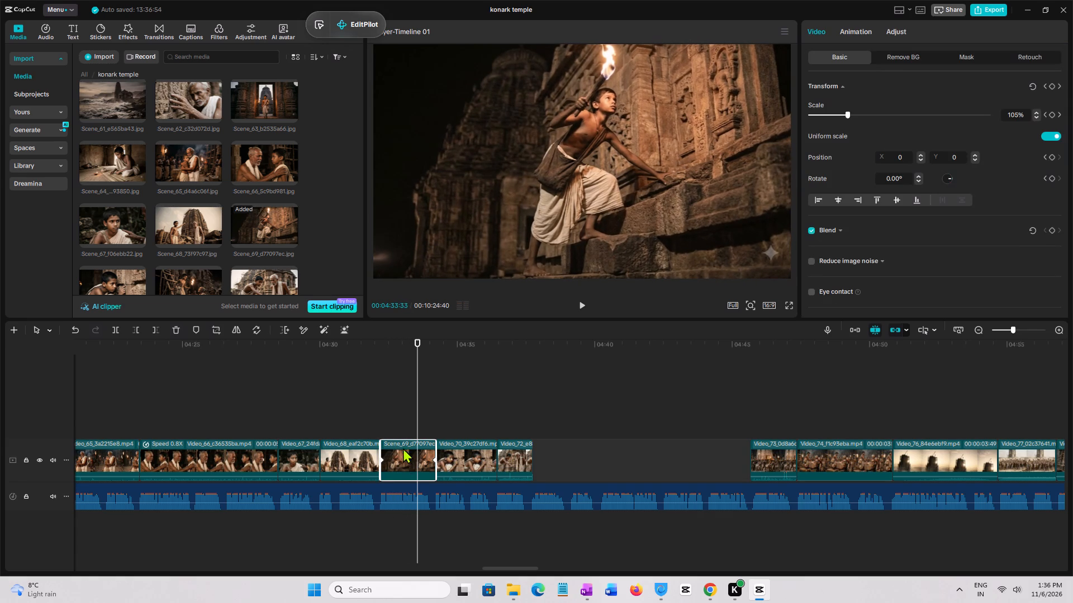
{"action": "left_click", "coordinate": [374, 425]}
{"action": "key", "text": "space"}
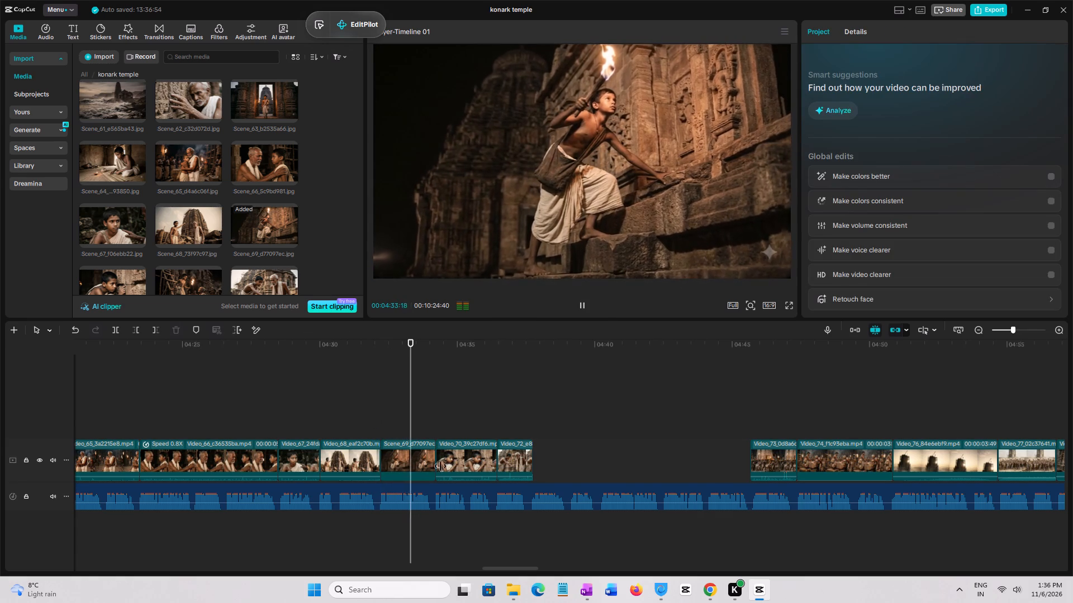
{"action": "key", "text": "space"}
{"action": "left_click", "coordinate": [422, 466]}
{"action": "left_click", "coordinate": [434, 461]}
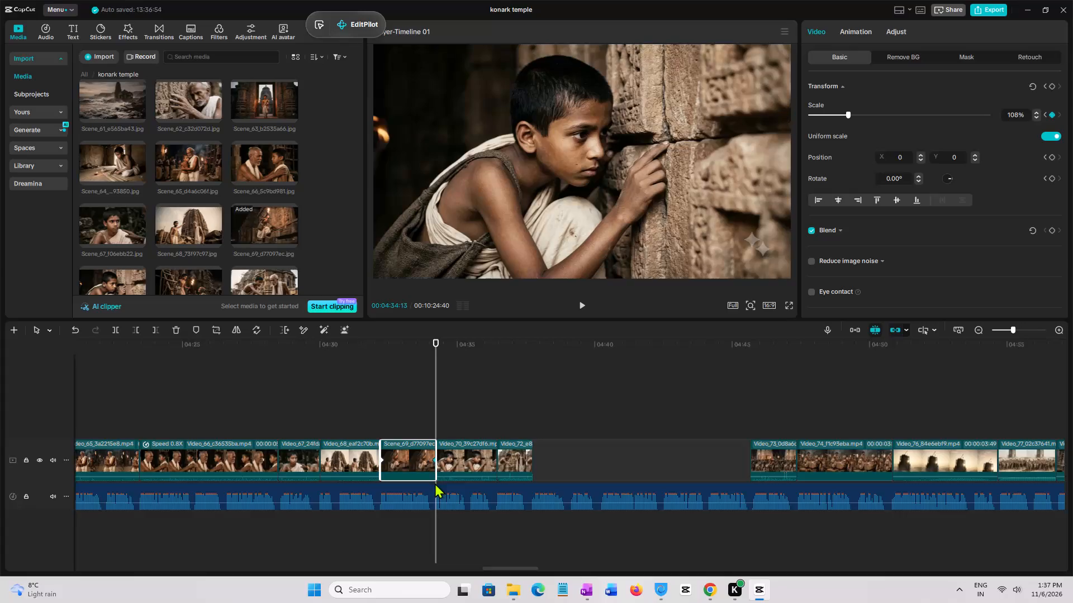
{"action": "double_click", "coordinate": [1036, 118]}
Shift the Scene_69 image to Y position -54 at its 106% keyframe, keep that keyframe at the image's end, and replay the move.
{"action": "left_click", "coordinate": [408, 451]}
{"action": "left_click", "coordinate": [422, 408]}
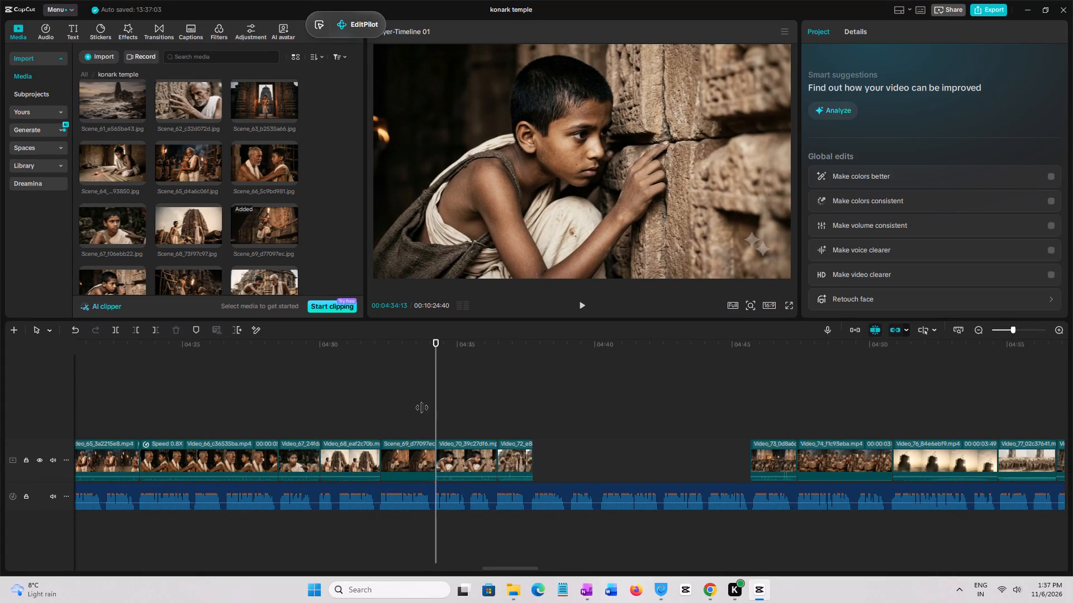
{"action": "left_click", "coordinate": [416, 462]}
{"action": "left_click", "coordinate": [432, 459]}
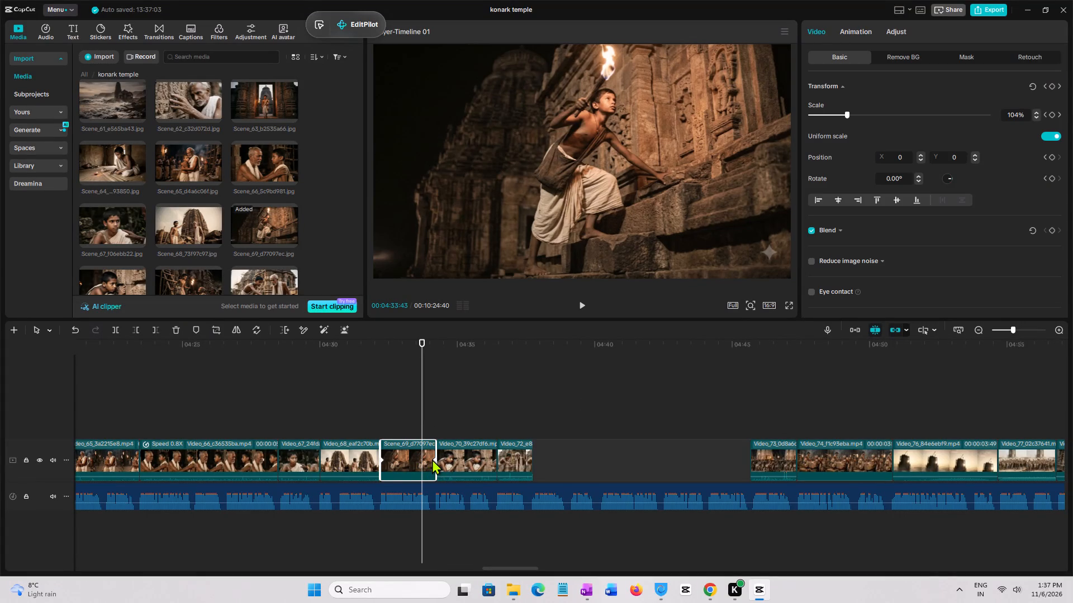
{"action": "left_click", "coordinate": [428, 459]}
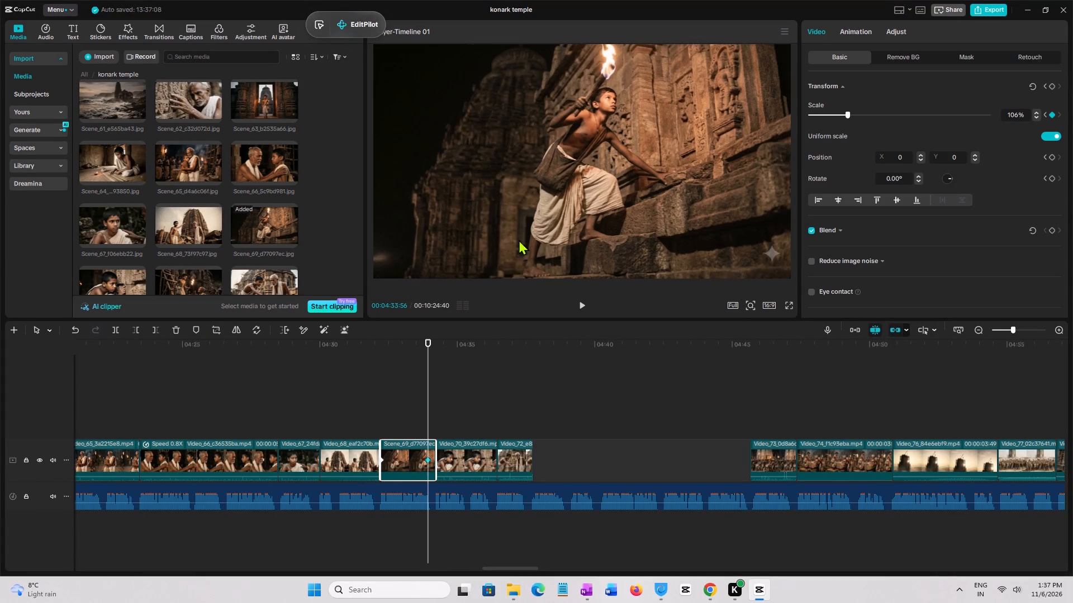
{"action": "left_click", "coordinate": [546, 198]}
{"action": "left_click", "coordinate": [564, 168]}
{"action": "left_click_drag", "start_coordinate": [566, 148], "coordinate": [566, 155]}
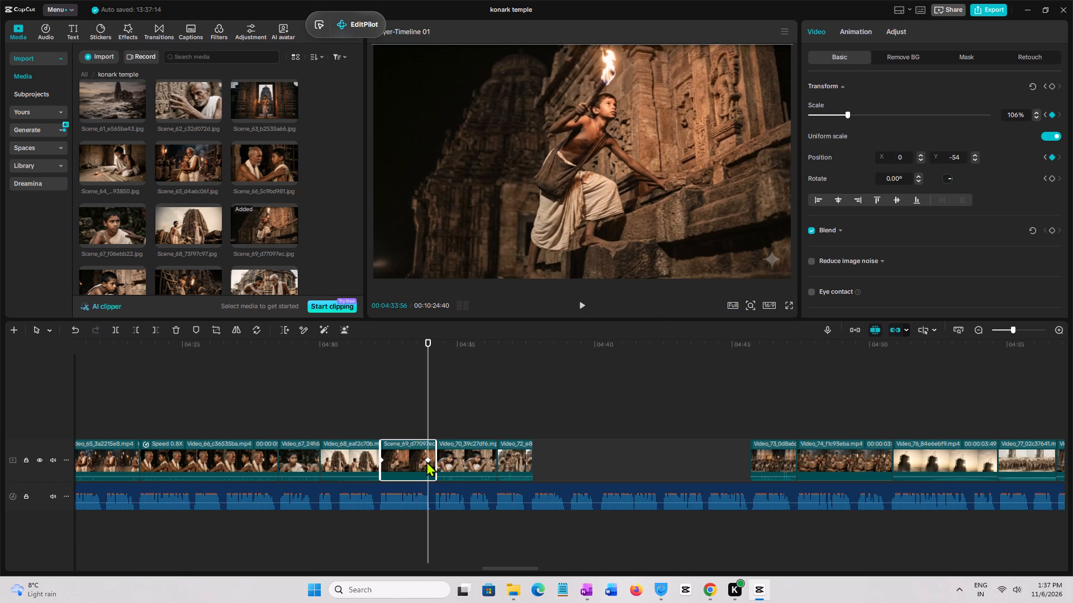
{"action": "left_click_drag", "start_coordinate": [426, 461], "coordinate": [457, 461]}
{"action": "left_click", "coordinate": [374, 430]}
{"action": "key", "text": "space"}
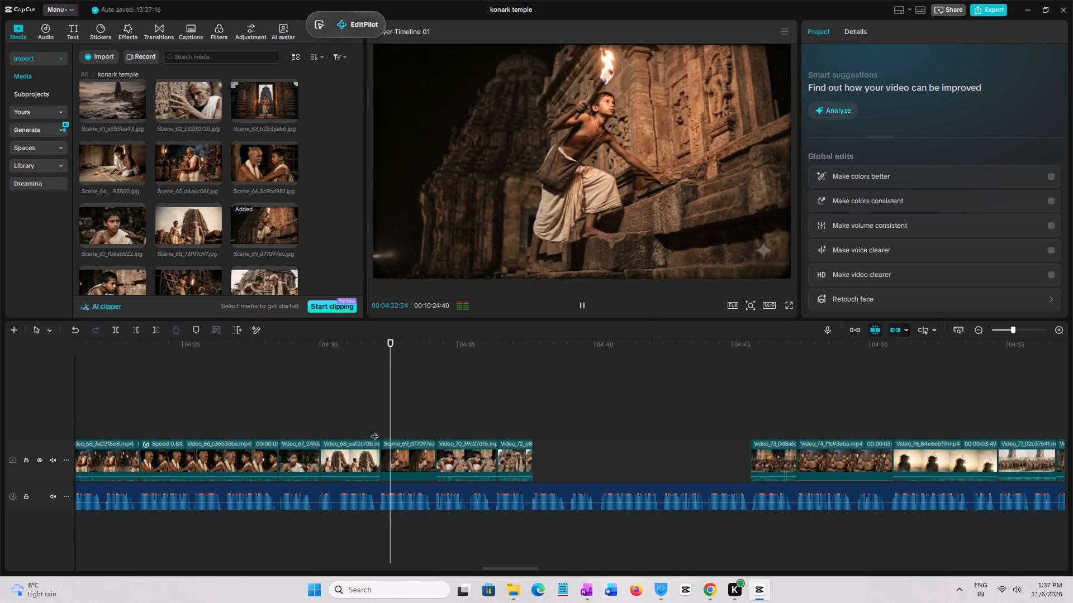
{"action": "key", "text": "space"}
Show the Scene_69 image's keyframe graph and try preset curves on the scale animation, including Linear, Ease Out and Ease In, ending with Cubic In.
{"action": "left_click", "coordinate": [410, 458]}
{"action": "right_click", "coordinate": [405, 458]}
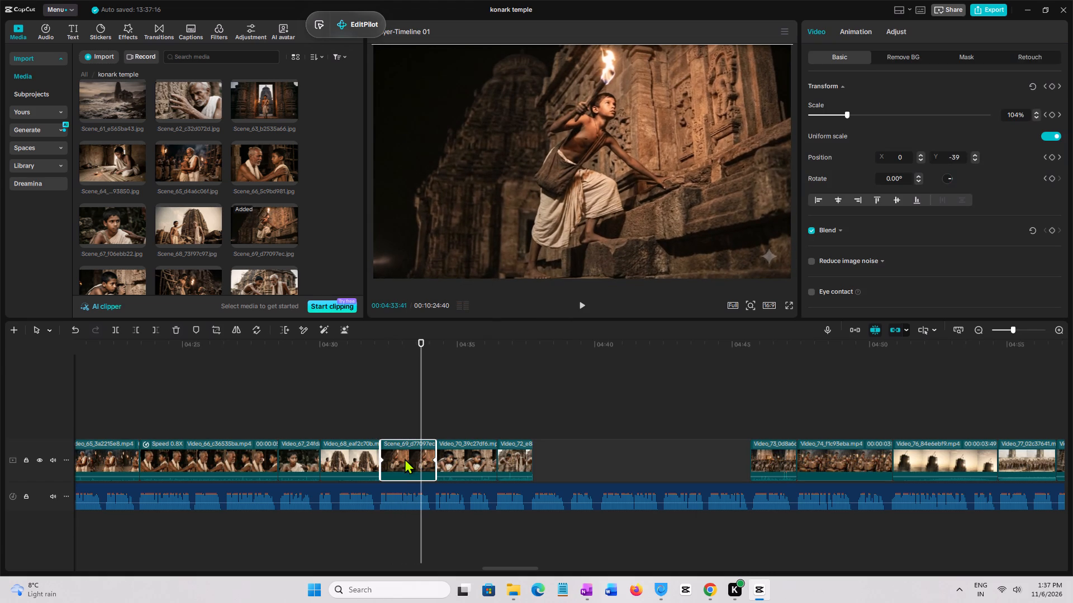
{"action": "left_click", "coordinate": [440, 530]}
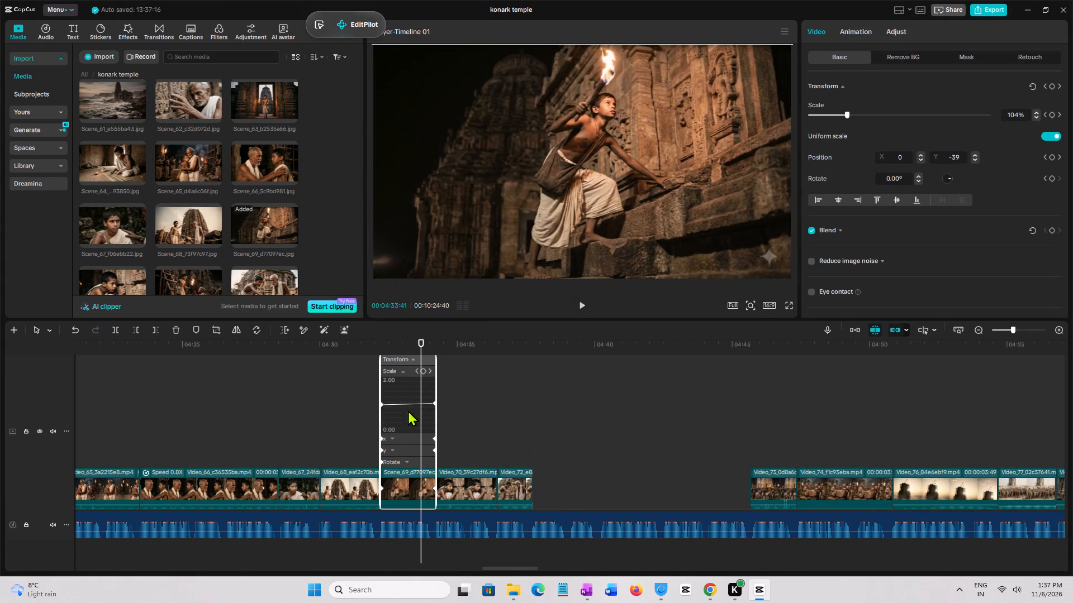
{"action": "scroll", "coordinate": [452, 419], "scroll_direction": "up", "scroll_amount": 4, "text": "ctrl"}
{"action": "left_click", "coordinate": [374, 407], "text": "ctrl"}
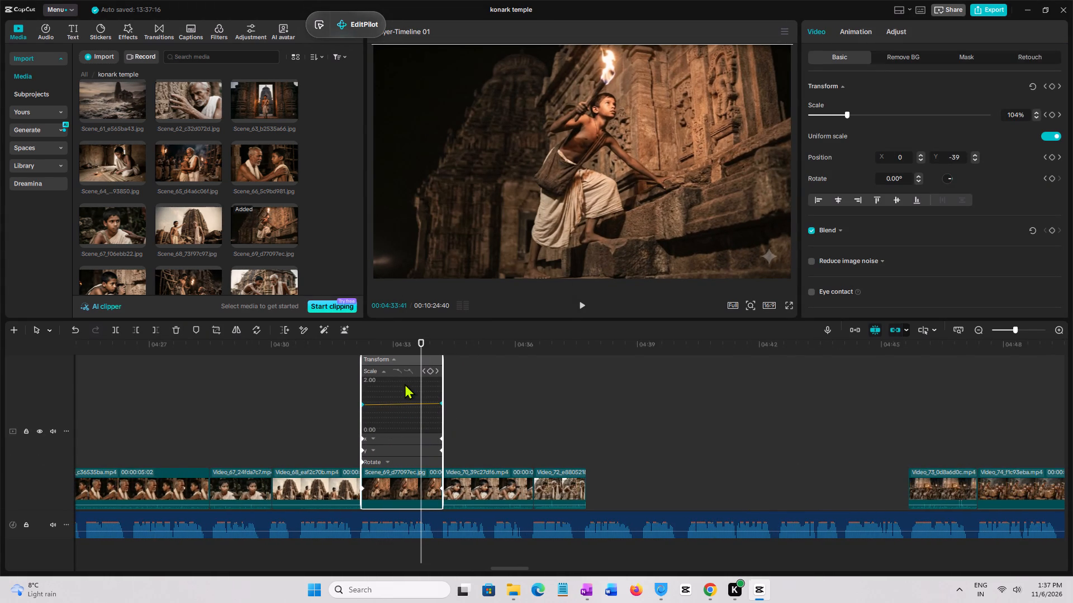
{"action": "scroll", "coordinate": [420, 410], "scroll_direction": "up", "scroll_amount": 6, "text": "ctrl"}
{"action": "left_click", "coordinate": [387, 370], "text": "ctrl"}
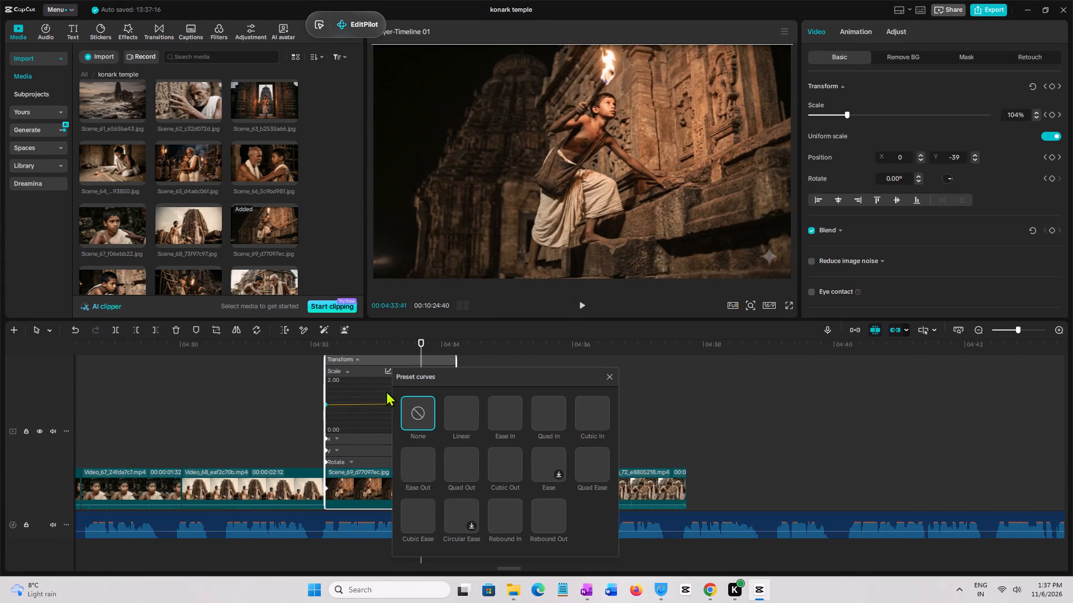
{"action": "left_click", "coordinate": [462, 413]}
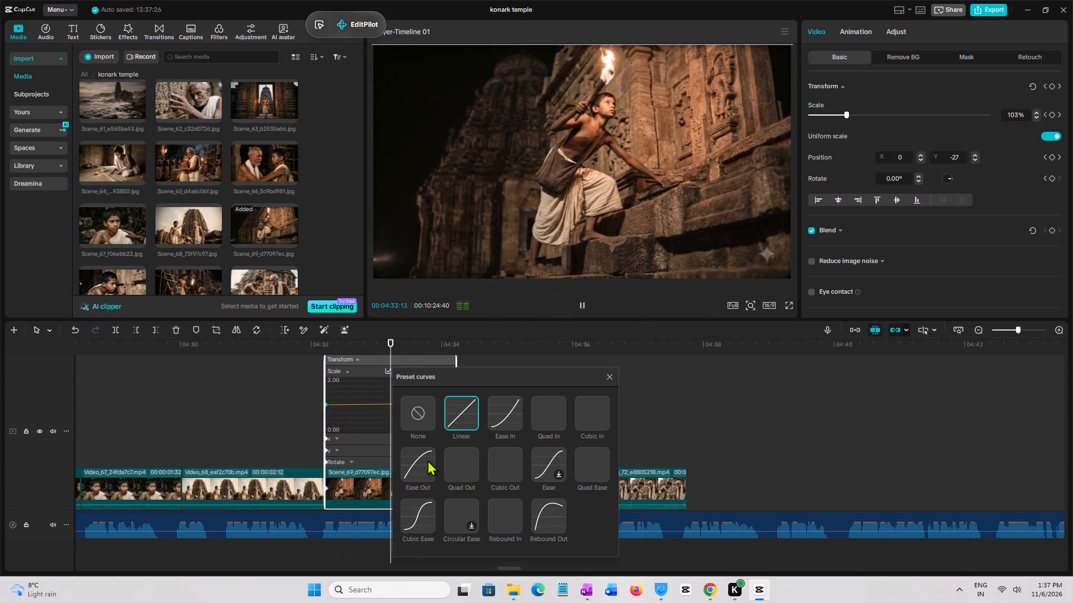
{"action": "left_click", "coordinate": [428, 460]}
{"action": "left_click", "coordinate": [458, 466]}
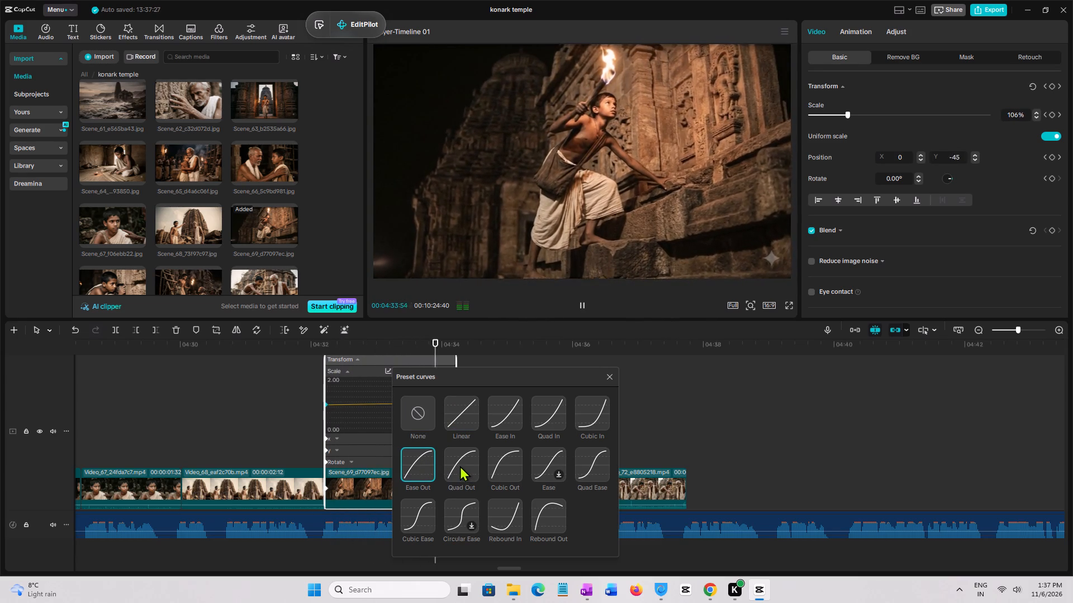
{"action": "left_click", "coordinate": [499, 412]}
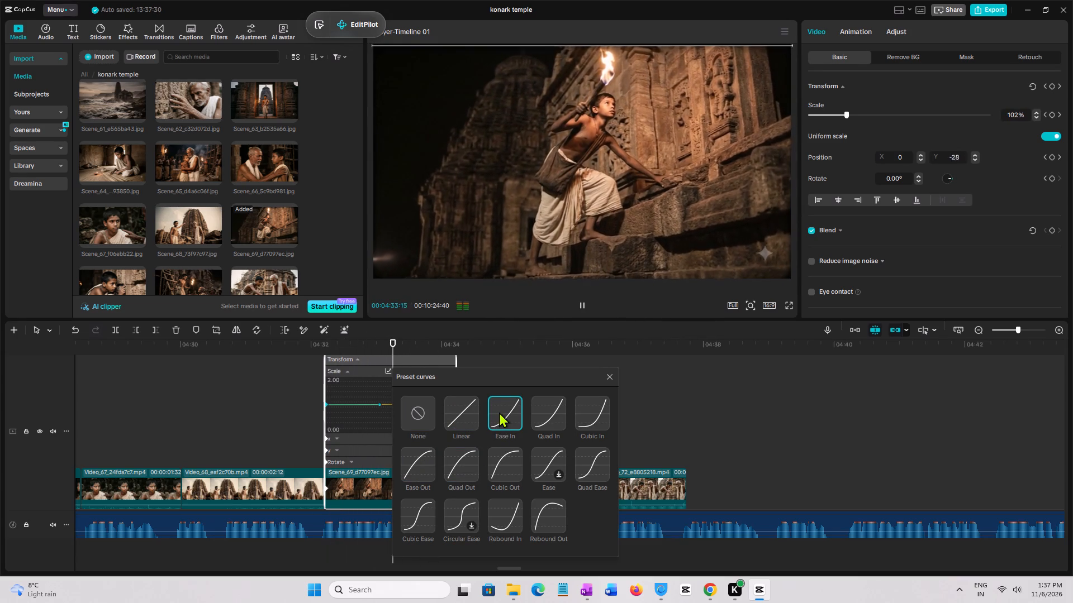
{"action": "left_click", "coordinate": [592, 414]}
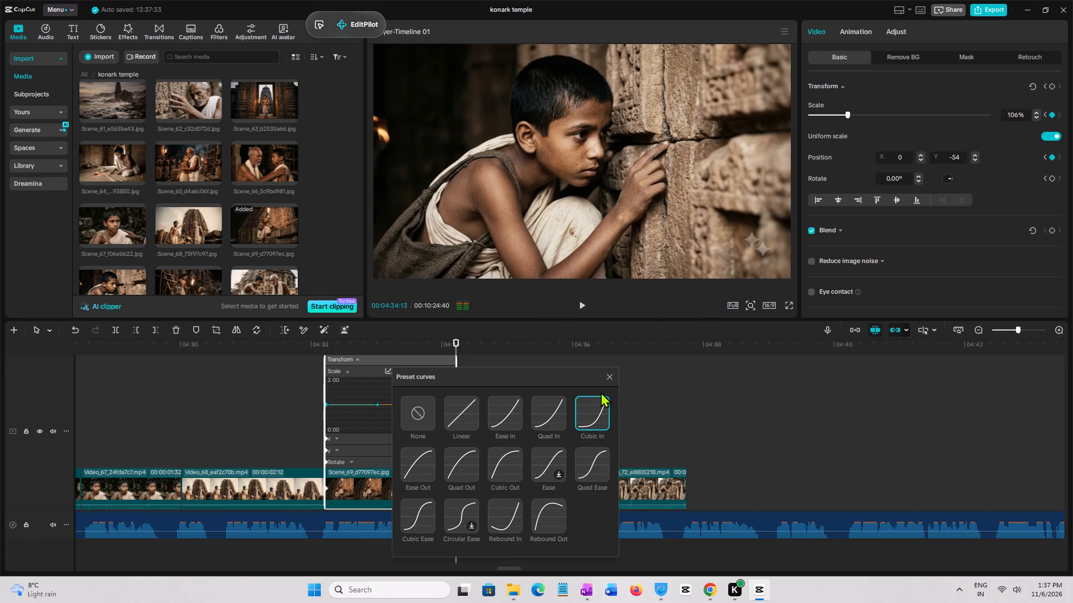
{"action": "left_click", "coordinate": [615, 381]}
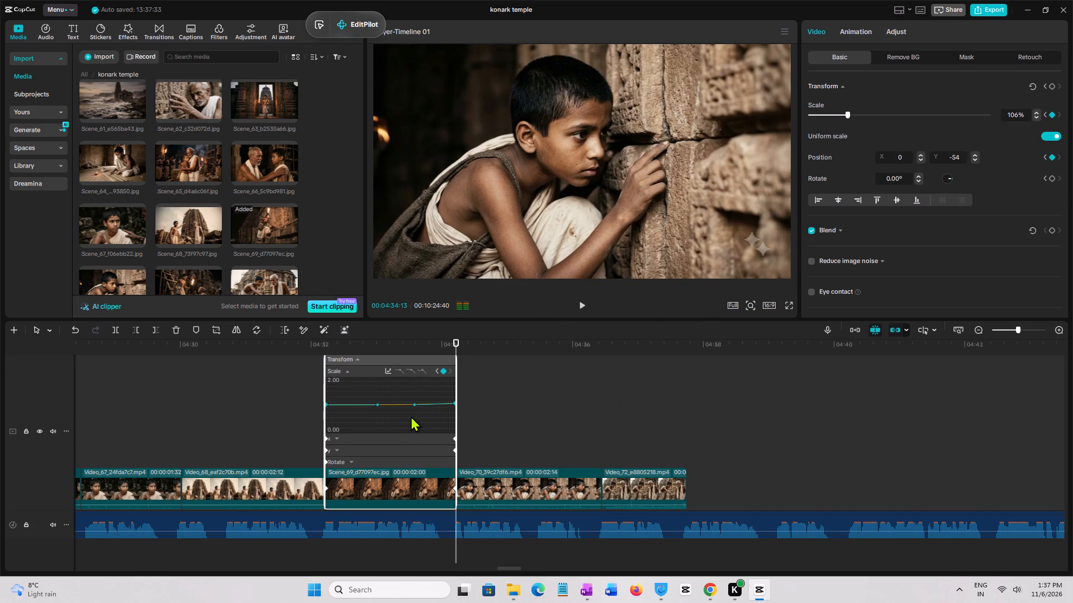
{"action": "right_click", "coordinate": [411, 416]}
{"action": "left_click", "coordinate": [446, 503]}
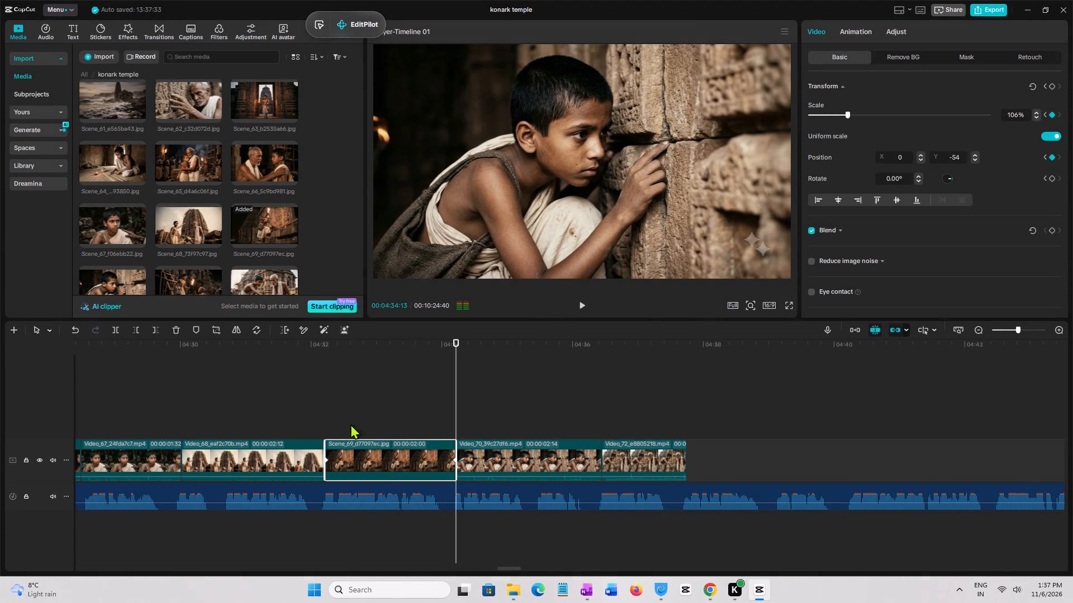
Replay the Scene_69 image from its start to check the Cubic In zoom.
{"action": "left_click", "coordinate": [329, 415]}
{"action": "left_click", "coordinate": [322, 415]}
{"action": "key", "text": "space"}
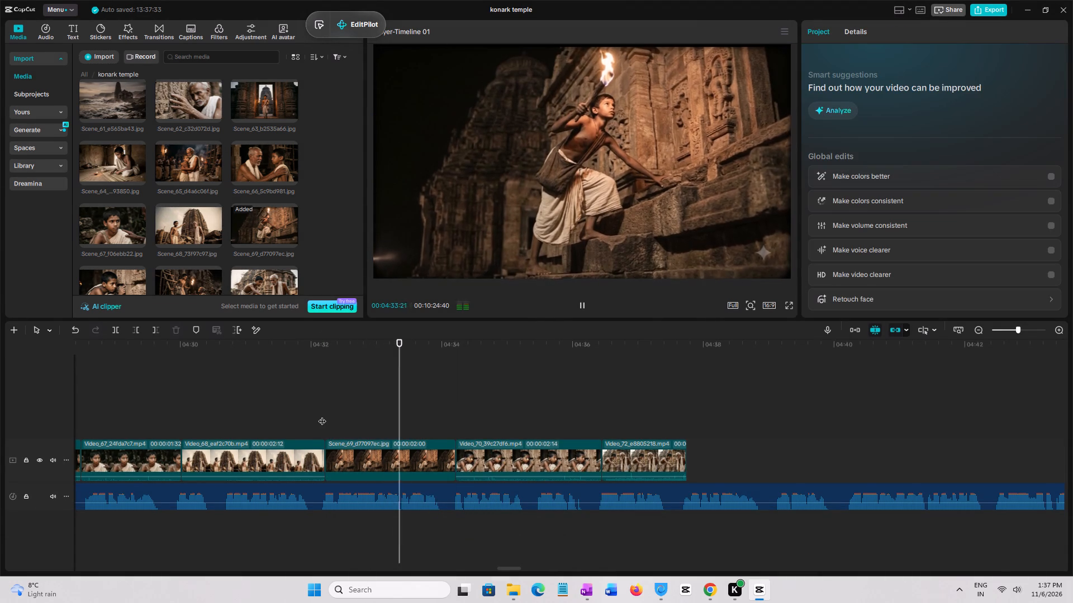
{"action": "left_click", "coordinate": [322, 415]}
{"action": "key", "text": "space"}
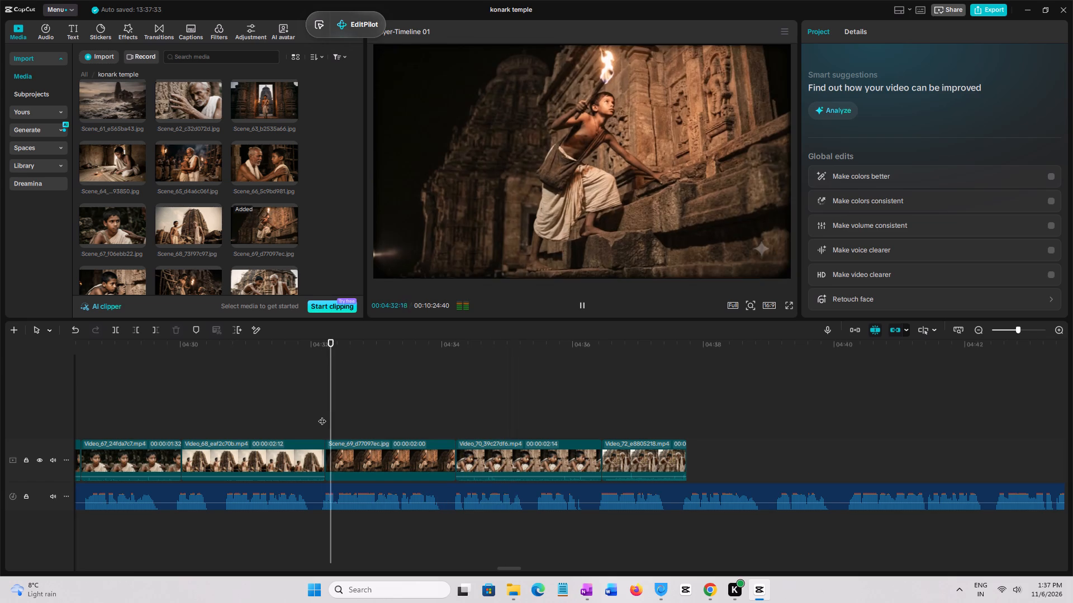
{"action": "key", "text": "space"}
Reopen the Scene_69 scale graph, try the Quad Out curve, apply Quad Ease instead, hide the graph and replay the clip.
{"action": "left_click", "coordinate": [383, 461]}
{"action": "right_click", "coordinate": [383, 462]}
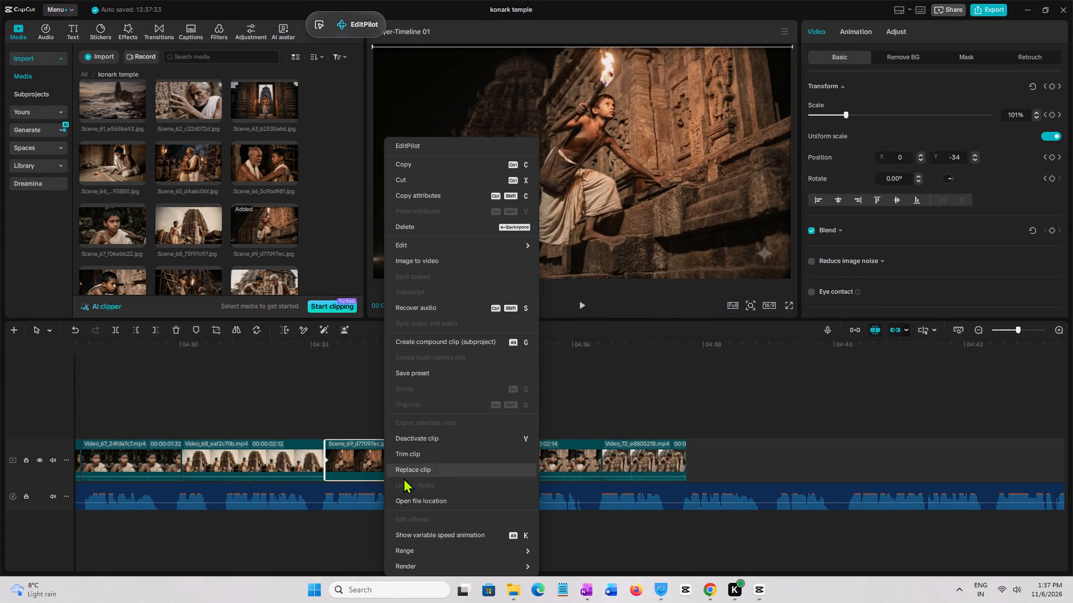
{"action": "left_click", "coordinate": [436, 530]}
{"action": "left_click", "coordinate": [383, 407]}
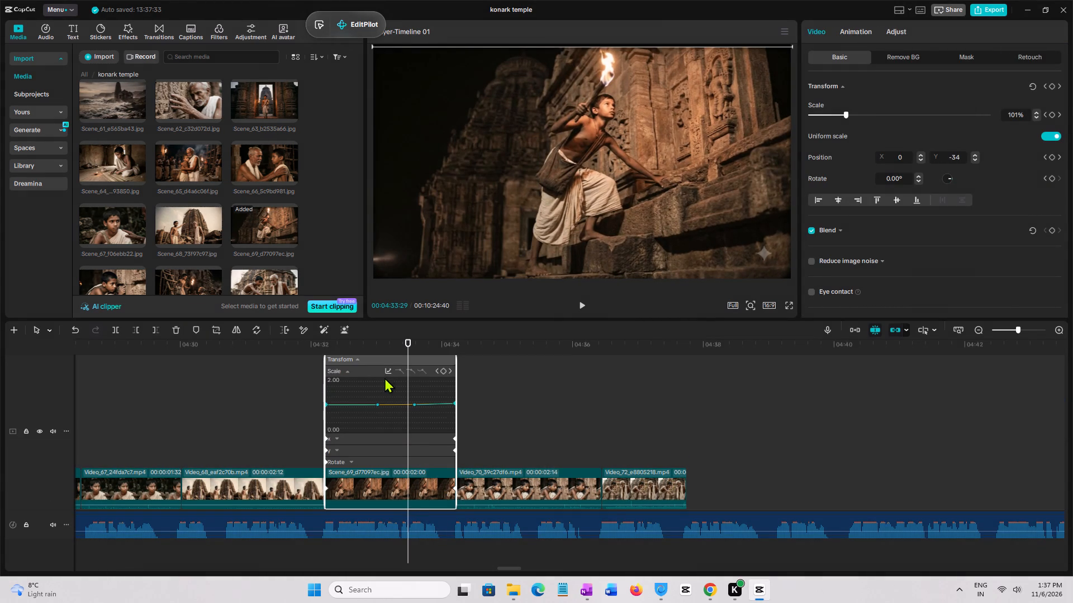
{"action": "left_click", "coordinate": [386, 368]}
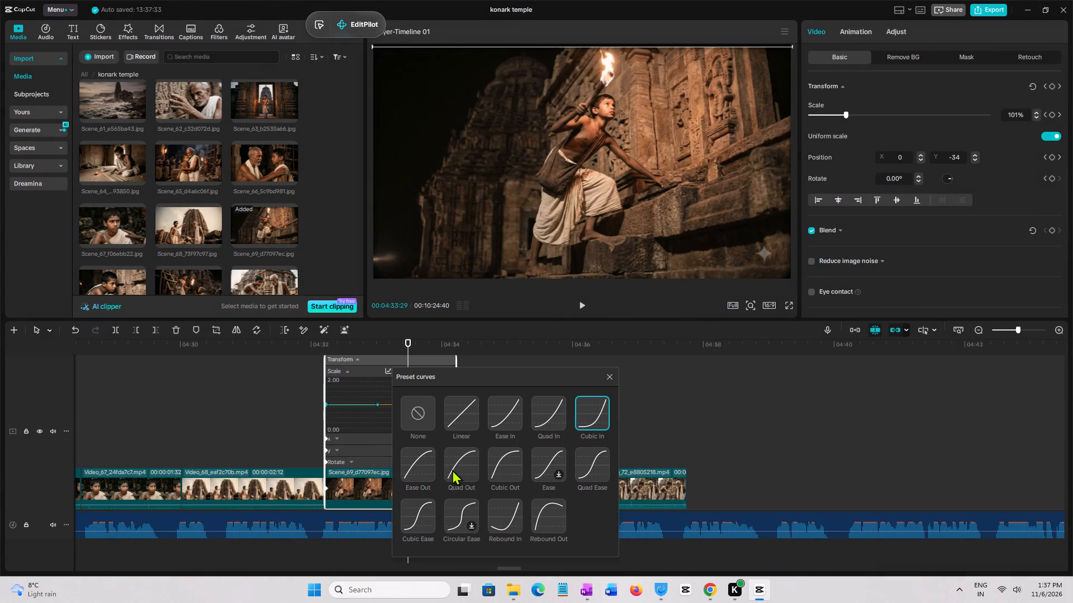
{"action": "left_click", "coordinate": [462, 470]}
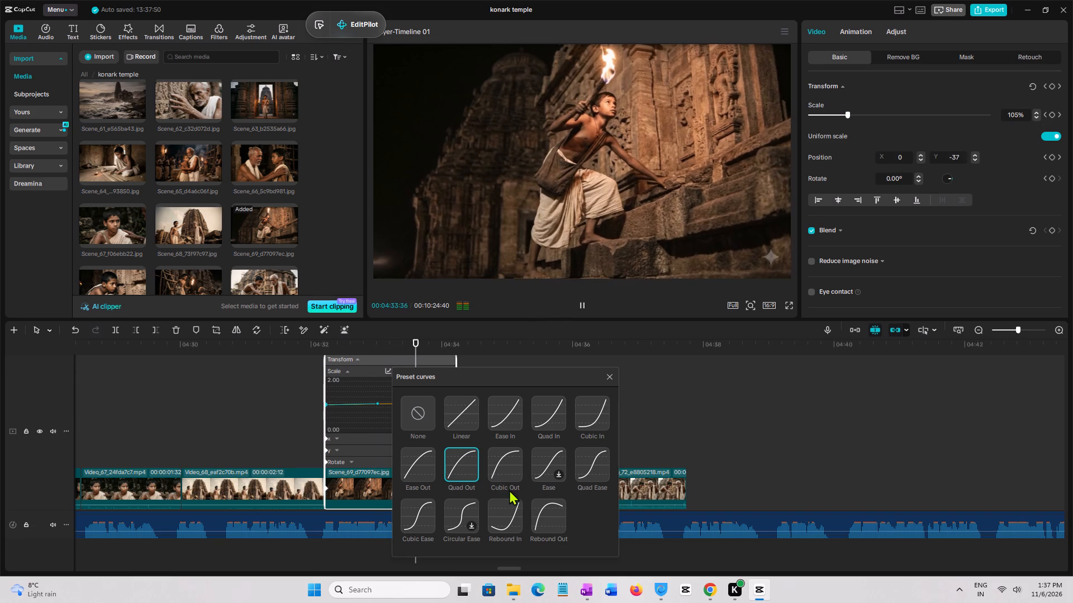
{"action": "left_click", "coordinate": [589, 465]}
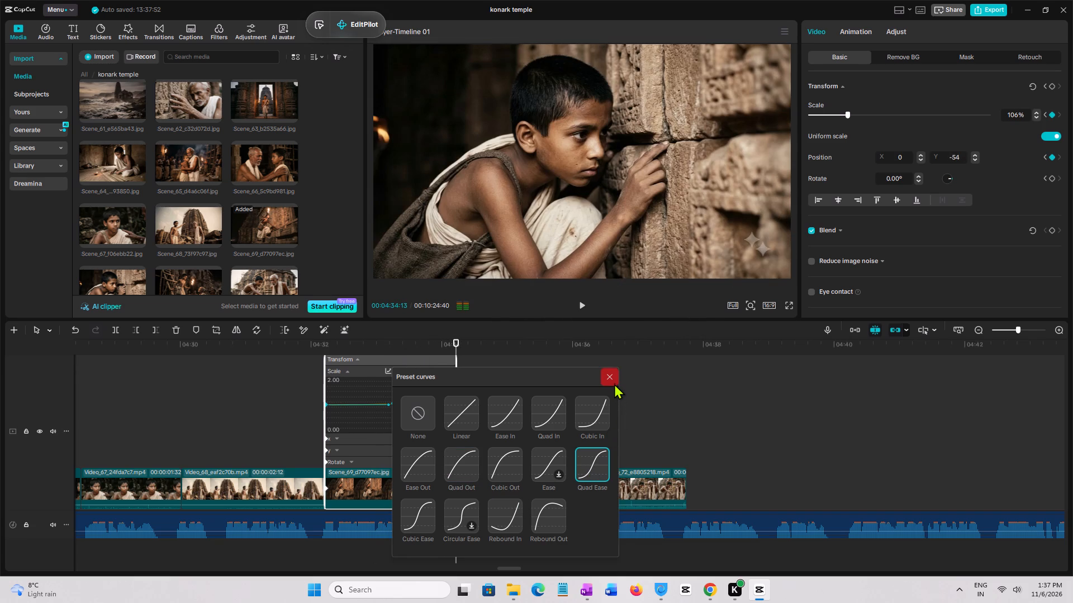
{"action": "left_click", "coordinate": [614, 382]}
{"action": "right_click", "coordinate": [392, 418]}
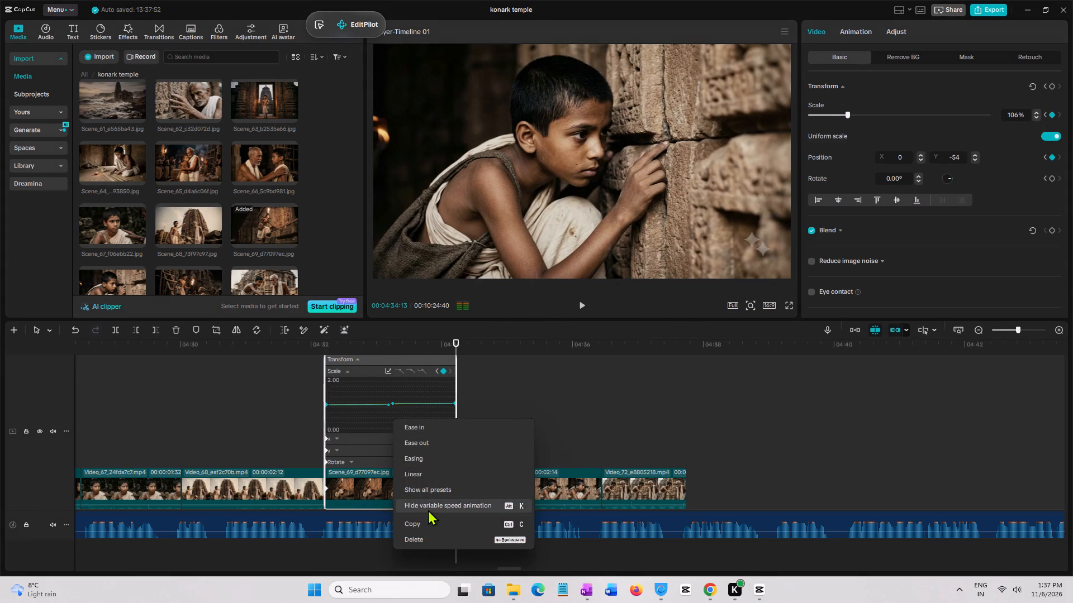
{"action": "left_click", "coordinate": [428, 510]}
{"action": "left_click", "coordinate": [321, 408]}
{"action": "key", "text": "space"}
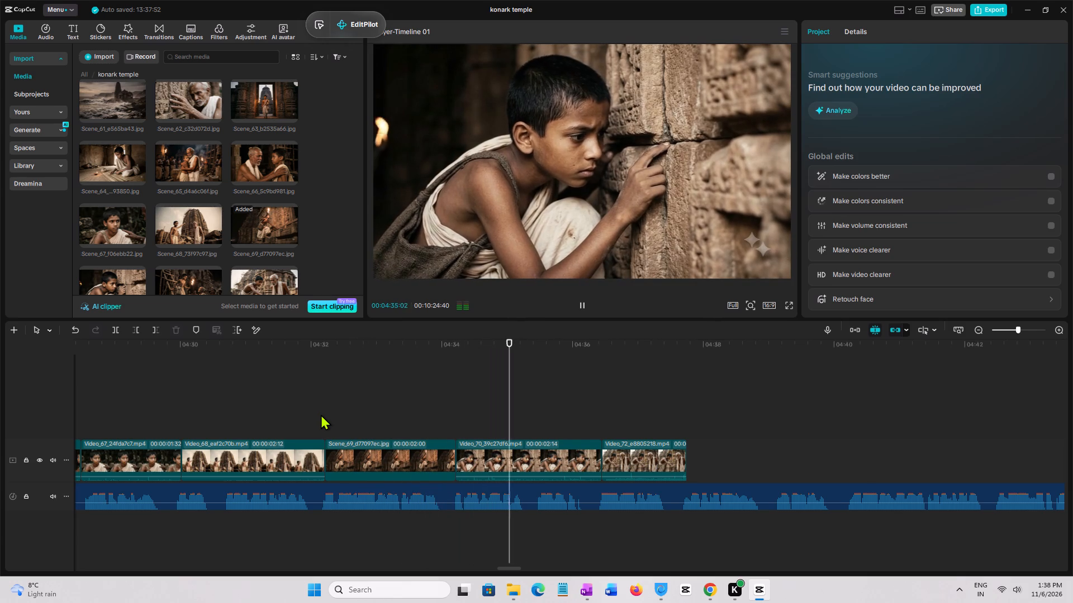
{"action": "key", "text": "space"}
Place the Scene_58 image on the track above, starting where Video_57 ends at the empty gap.
{"action": "scroll", "coordinate": [339, 412], "scroll_direction": "down", "scroll_amount": 3, "text": "ctrl"}
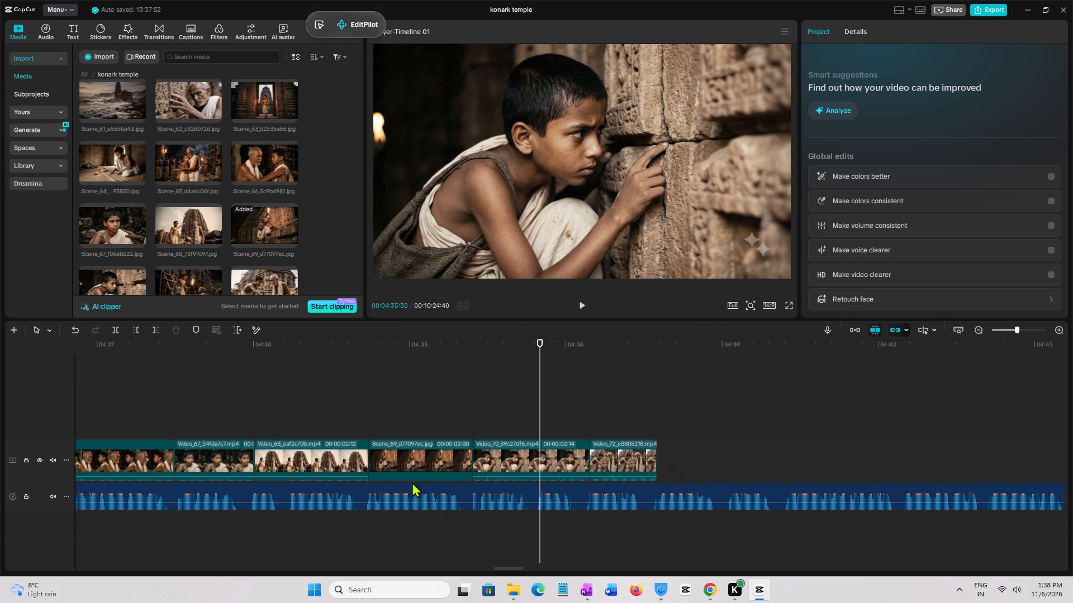
{"action": "left_click_drag", "start_coordinate": [496, 570], "coordinate": [472, 574], "text": "ctrl"}
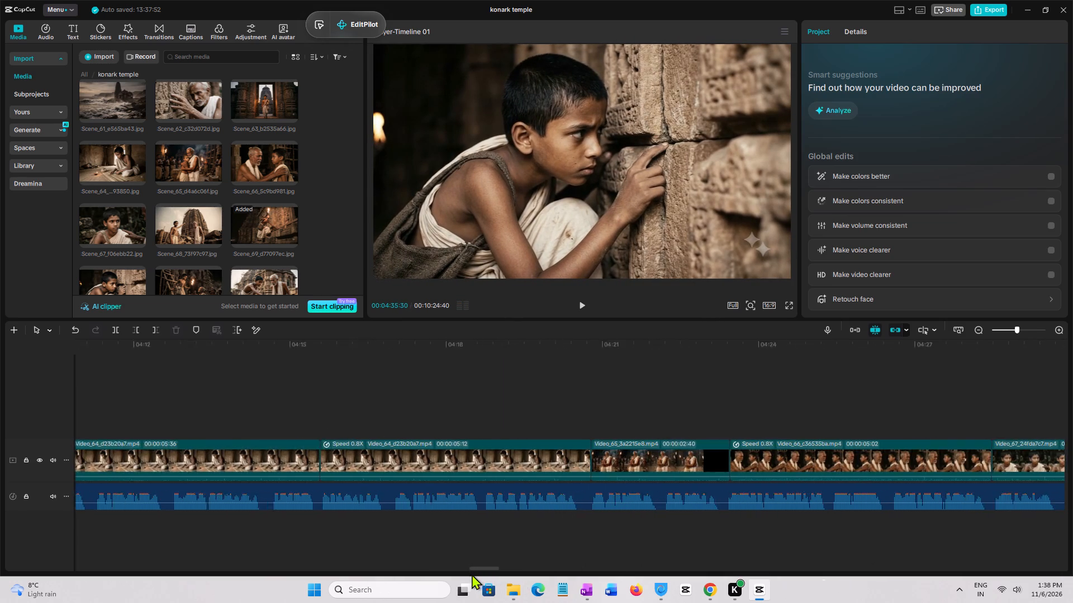
{"action": "left_click_drag", "start_coordinate": [472, 574], "coordinate": [434, 575], "text": "ctrl"}
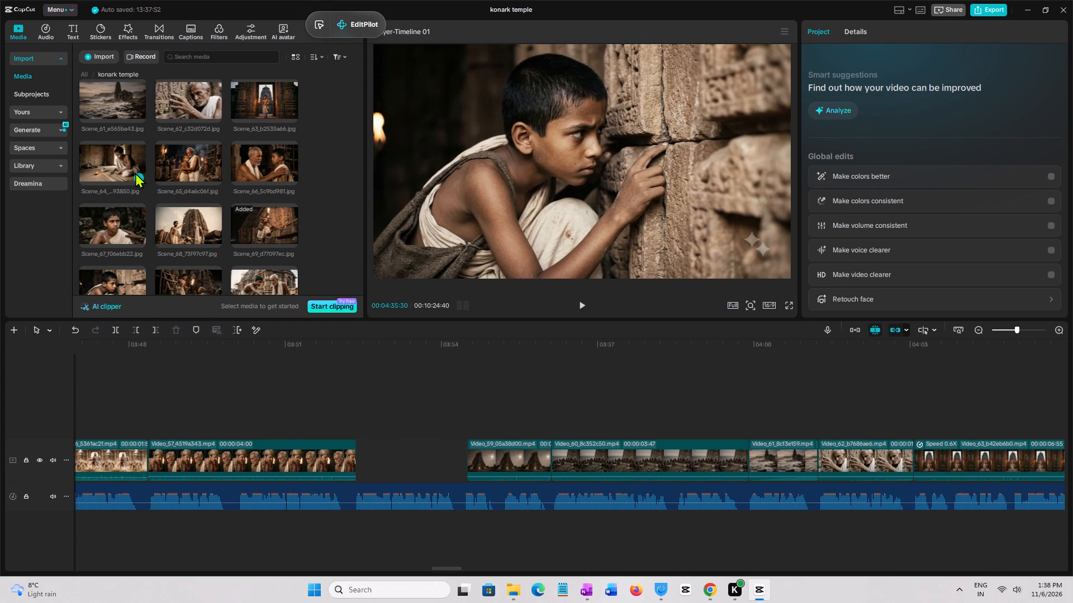
{"action": "scroll", "coordinate": [148, 179], "scroll_direction": "down", "scroll_amount": 3}
{"action": "scroll", "coordinate": [170, 210], "scroll_direction": "up", "scroll_amount": 5}
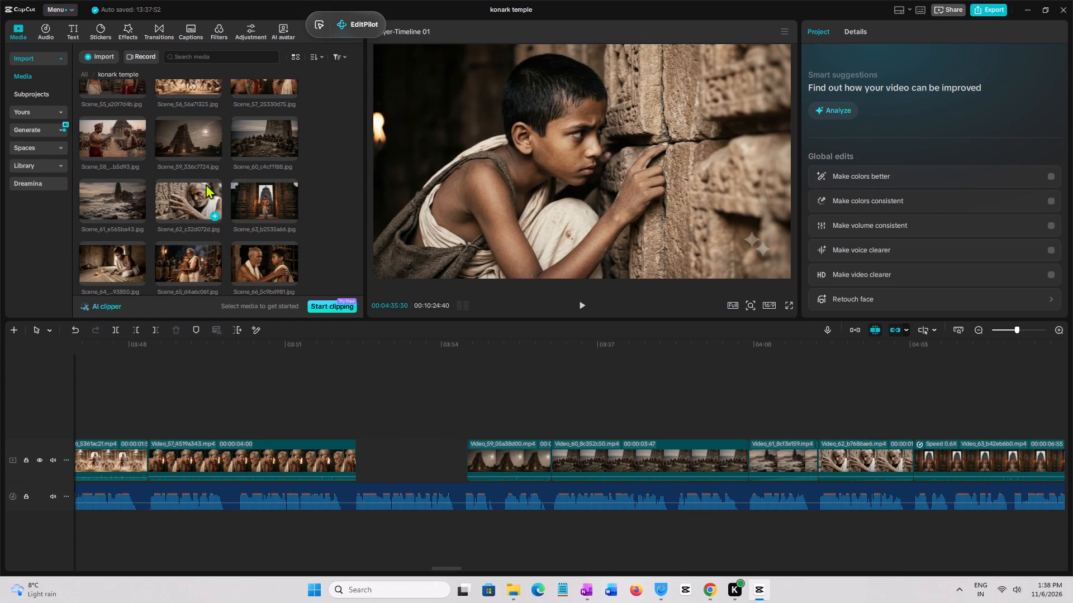
{"action": "scroll", "coordinate": [206, 184], "scroll_direction": "up", "scroll_amount": 1}
{"action": "left_click", "coordinate": [99, 198]}
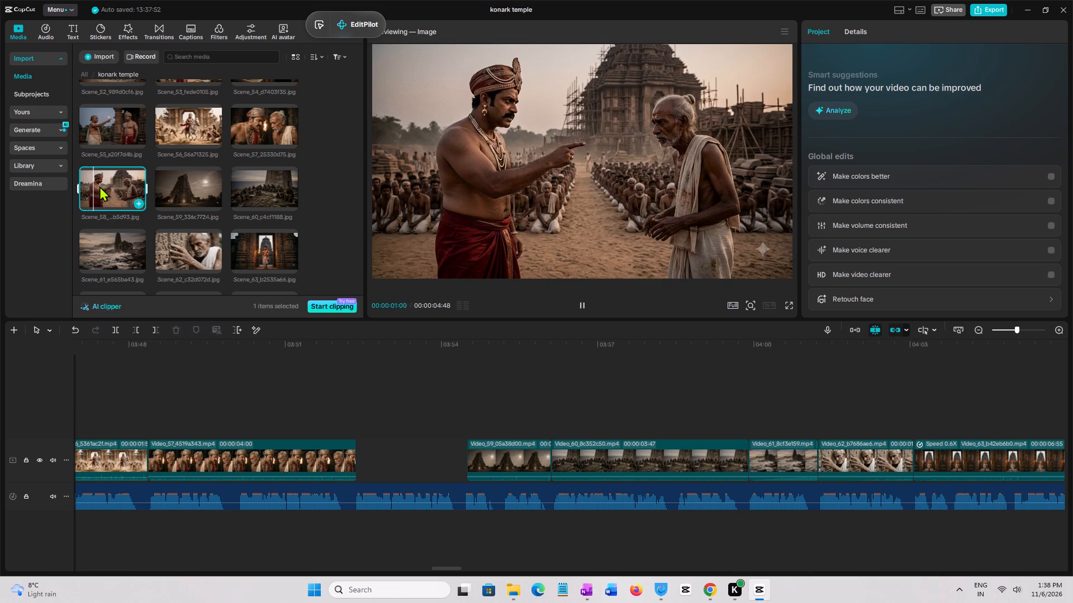
{"action": "left_click_drag", "start_coordinate": [99, 186], "coordinate": [354, 414]}
{"action": "left_click", "coordinate": [350, 389]}
Play up to the gap, trim the Scene_58 image to end where Video_59 starts, and move it down into the main track's gap.
{"action": "left_click", "coordinate": [168, 424]}
{"action": "key", "text": "space"}
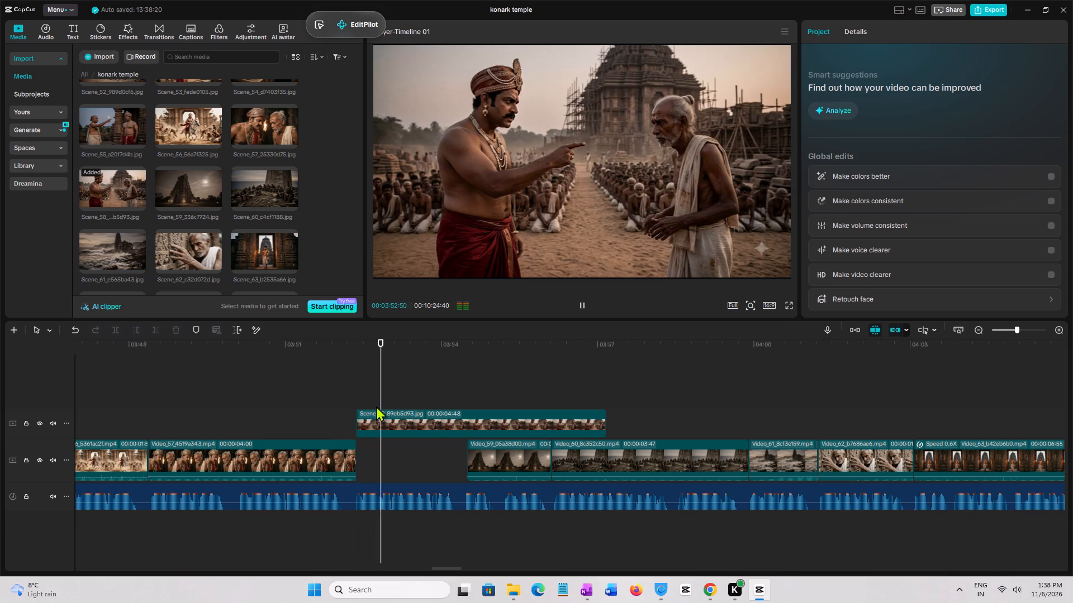
{"action": "left_click", "coordinate": [470, 404]}
{"action": "left_click", "coordinate": [475, 417]}
{"action": "key", "text": "w"}
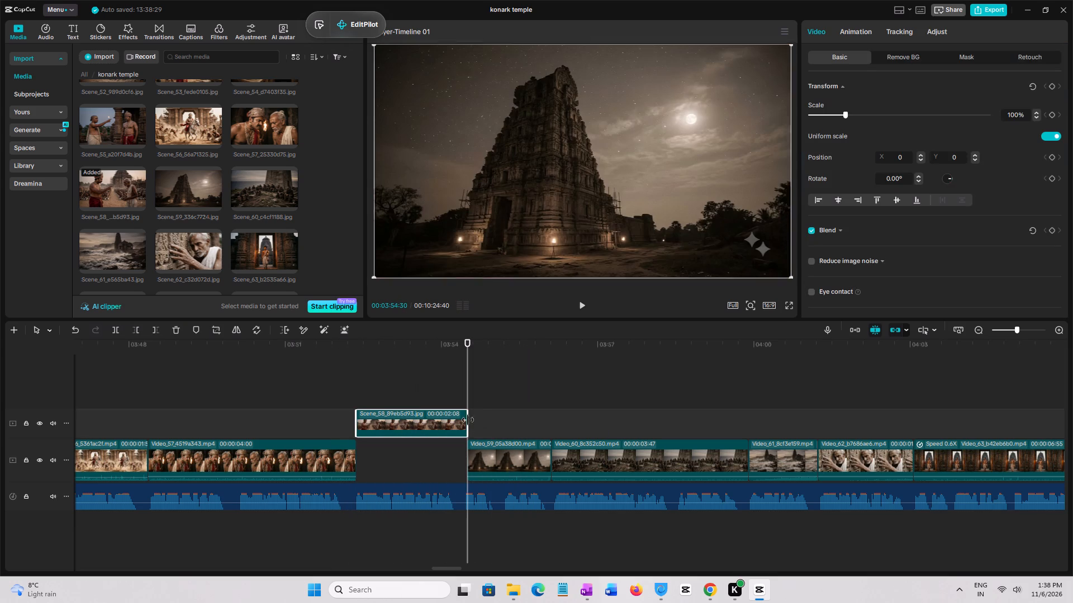
{"action": "left_click", "coordinate": [395, 416]}
{"action": "left_click_drag", "start_coordinate": [395, 417], "coordinate": [396, 453]}
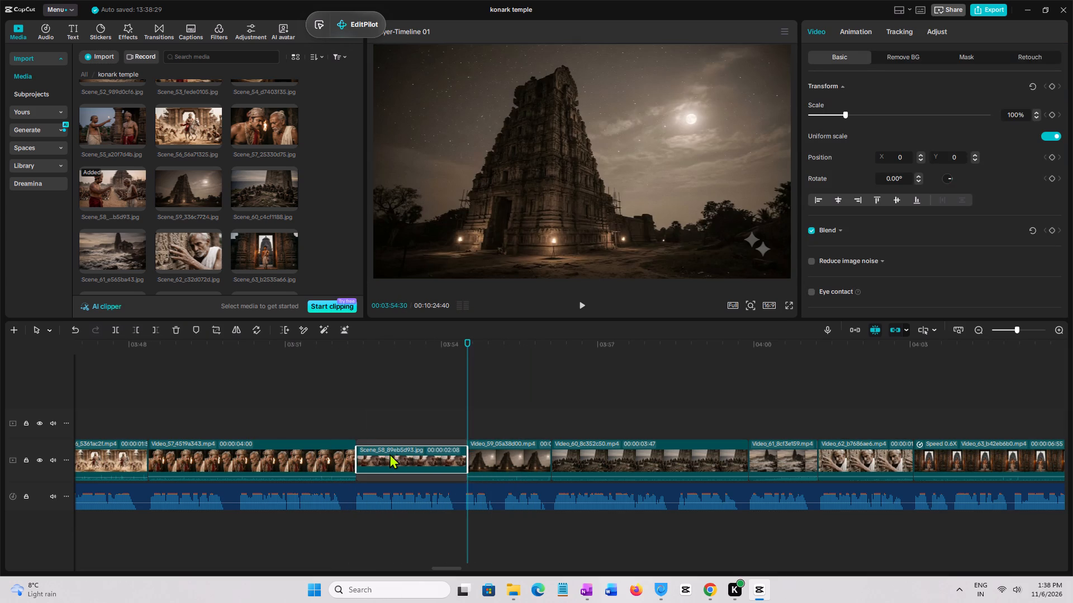
Add a transform keyframe at the start of the Scene_58 image and set its scale to 107%.
{"action": "left_click", "coordinate": [349, 426]}
{"action": "key", "text": "space"}
{"action": "left_click", "coordinate": [356, 425]}
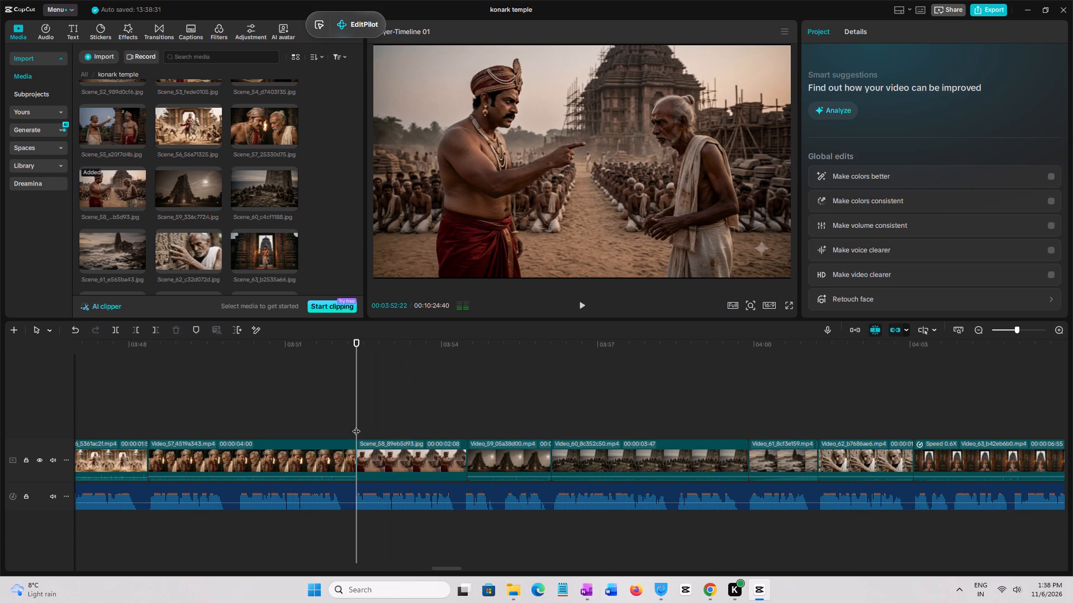
{"action": "left_click", "coordinate": [365, 452]}
{"action": "left_click", "coordinate": [1053, 84]}
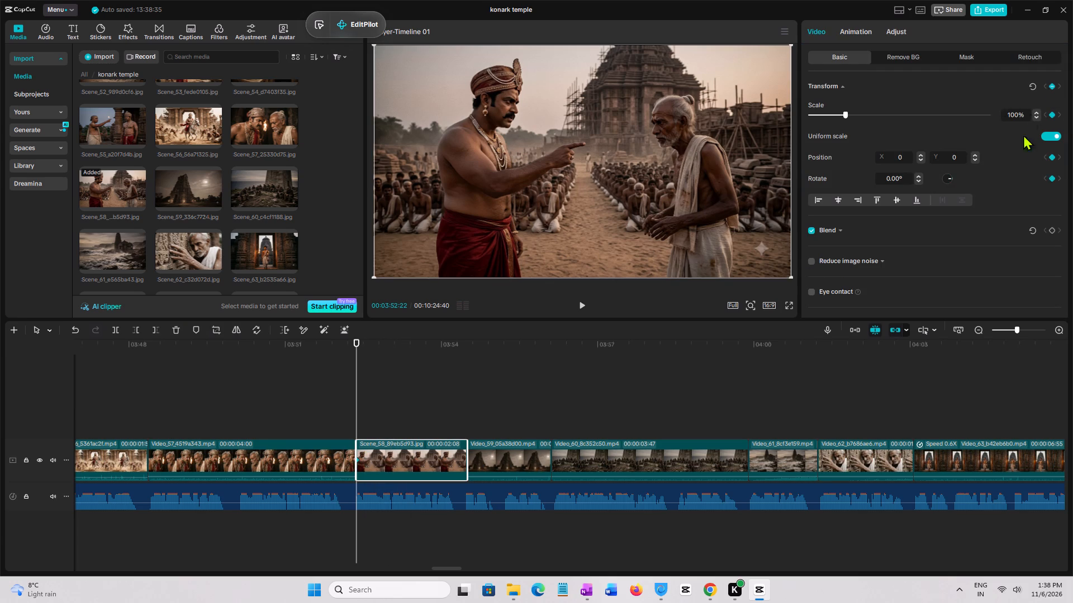
{"action": "left_click", "coordinate": [1037, 111]}
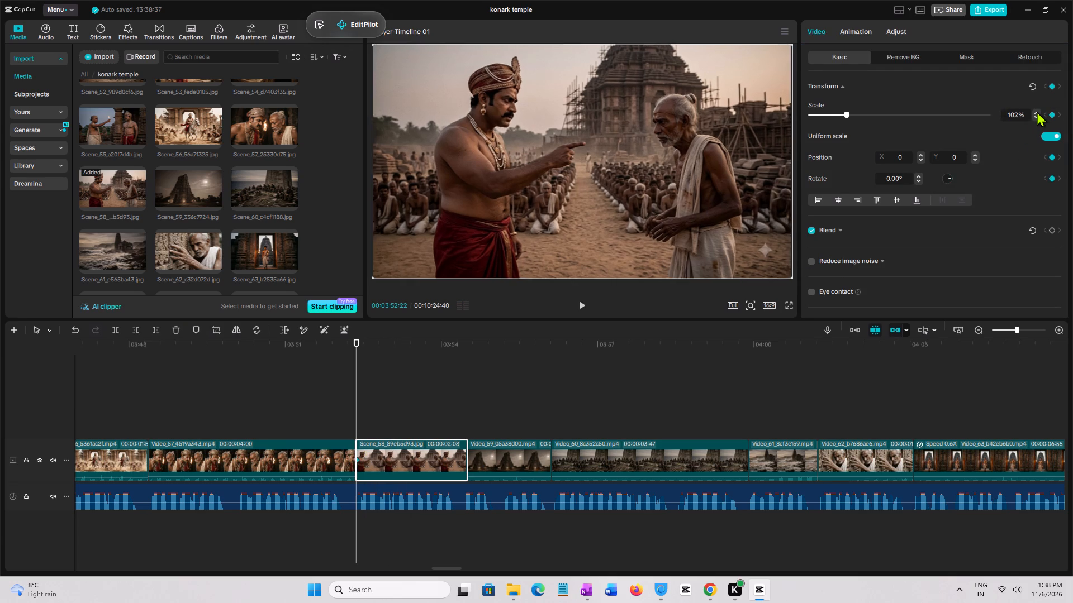
{"action": "left_click", "coordinate": [1037, 111]}
{"action": "triple_click", "coordinate": [1037, 111]}
{"action": "left_click", "coordinate": [1037, 111]}
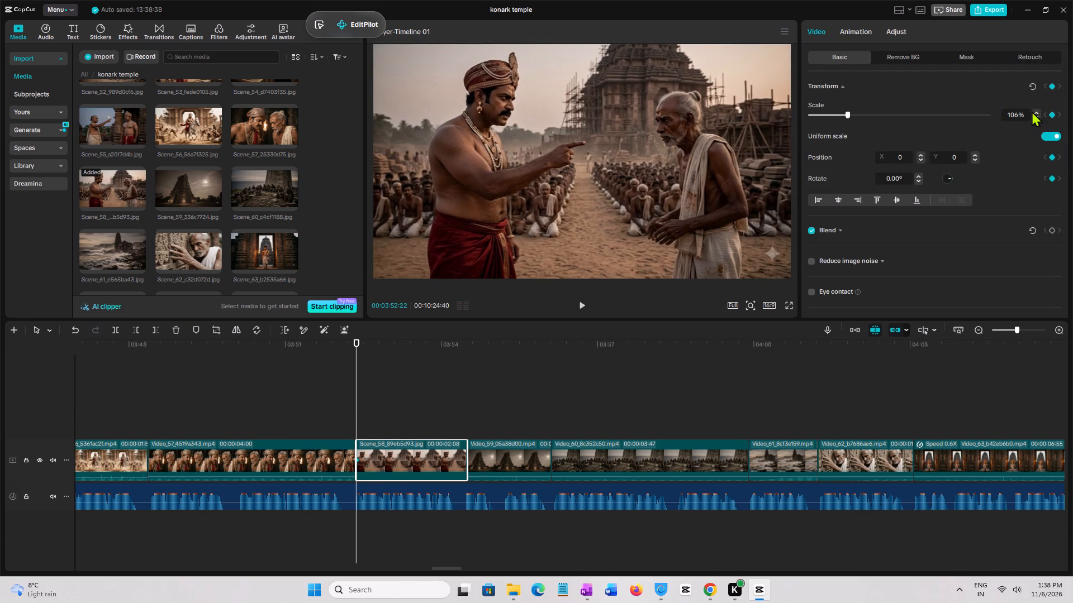
{"action": "left_click", "coordinate": [1031, 111]}
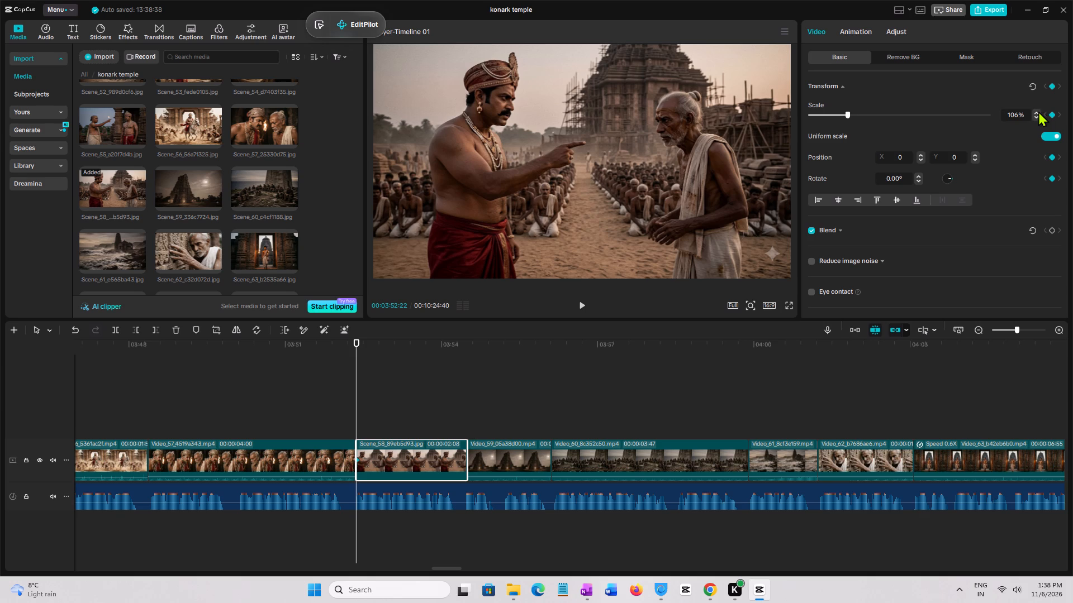
{"action": "left_click", "coordinate": [1035, 112]}
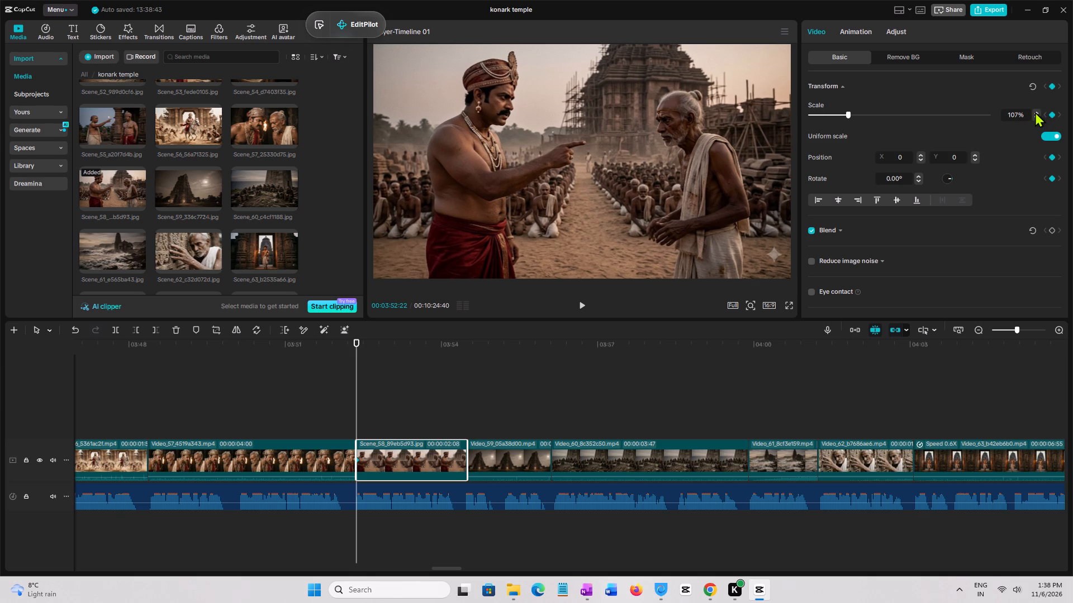
Add a second transform keyframe with 102% scale near the end of the Scene_58 image and move it to the clip's end.
{"action": "left_click_drag", "start_coordinate": [355, 384], "coordinate": [462, 406]}
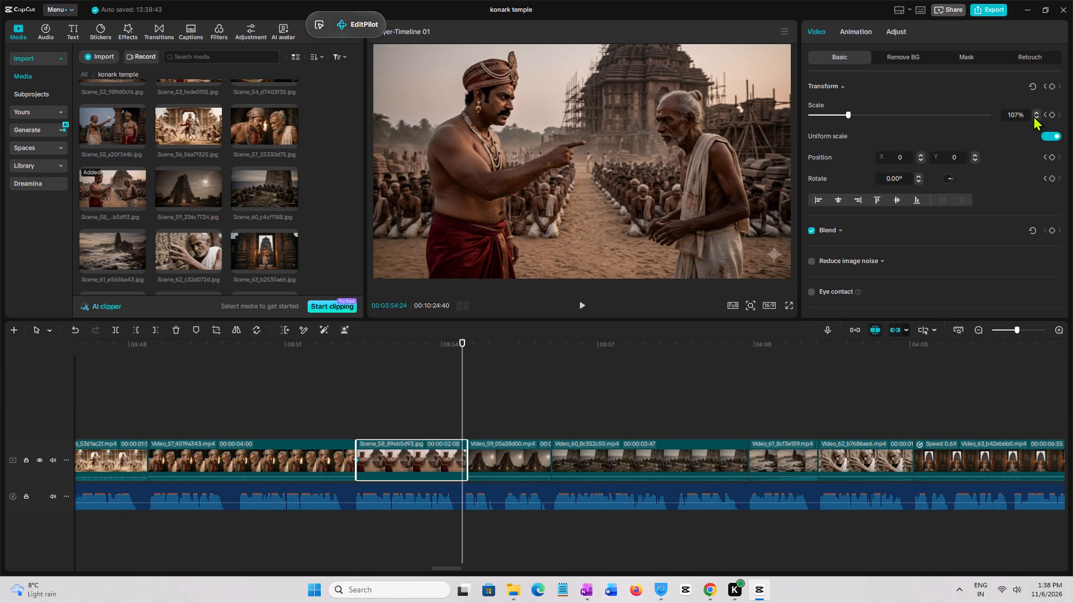
{"action": "left_click", "coordinate": [1052, 87]}
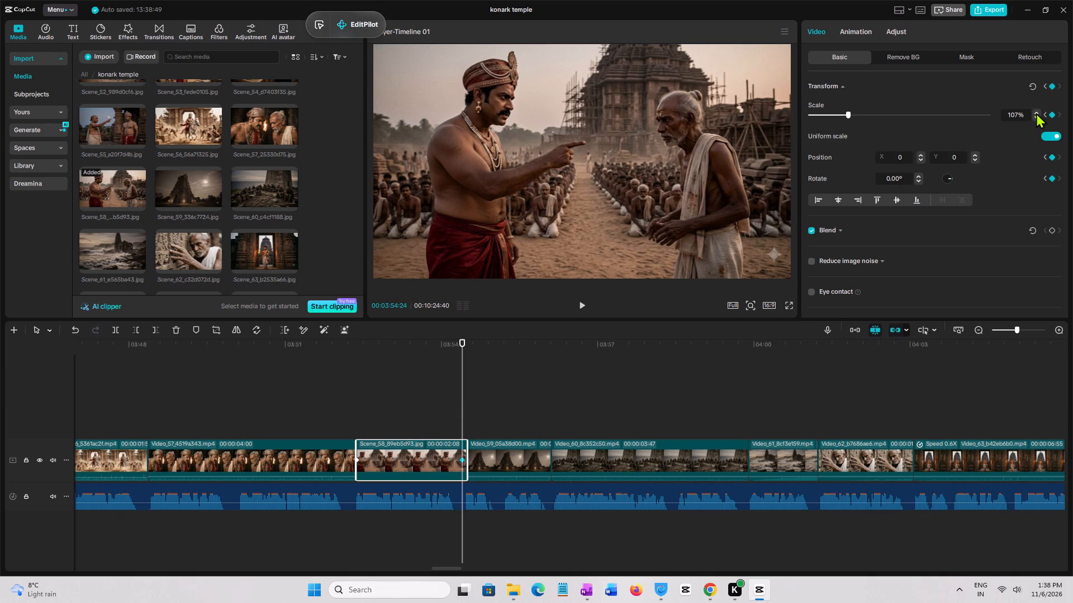
{"action": "left_click", "coordinate": [1033, 116]}
{"action": "double_click", "coordinate": [1033, 116]}
{"action": "left_click", "coordinate": [1030, 116]}
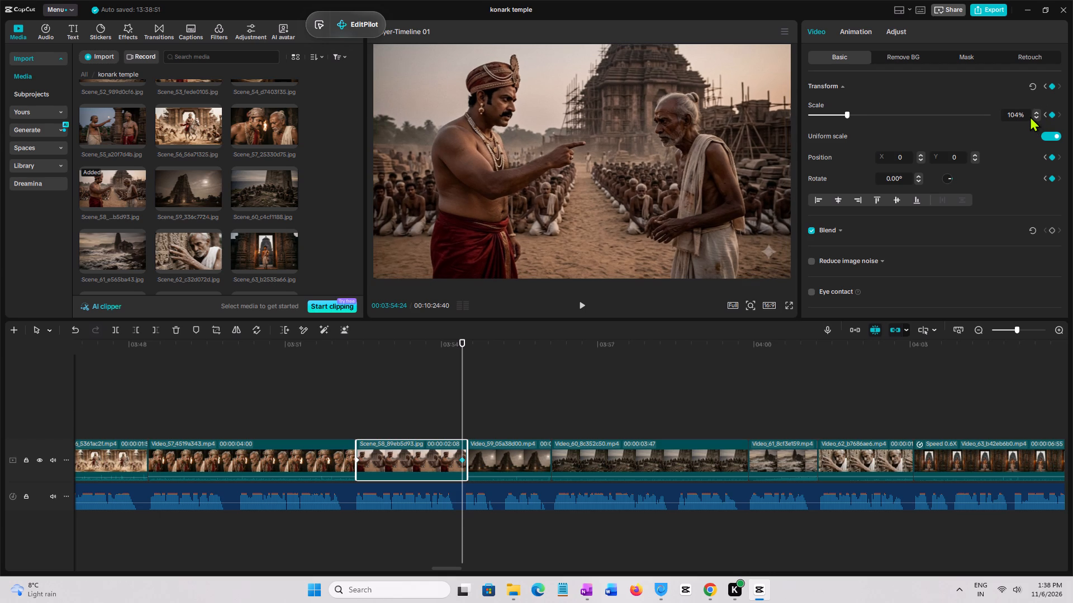
{"action": "left_click", "coordinate": [1036, 117]}
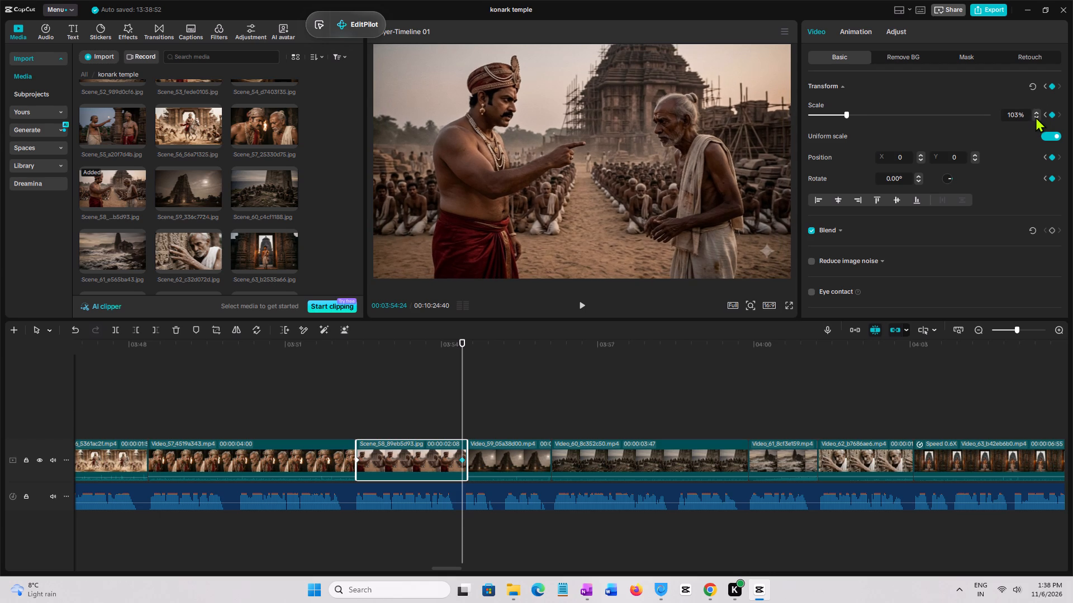
{"action": "left_click", "coordinate": [1036, 117]}
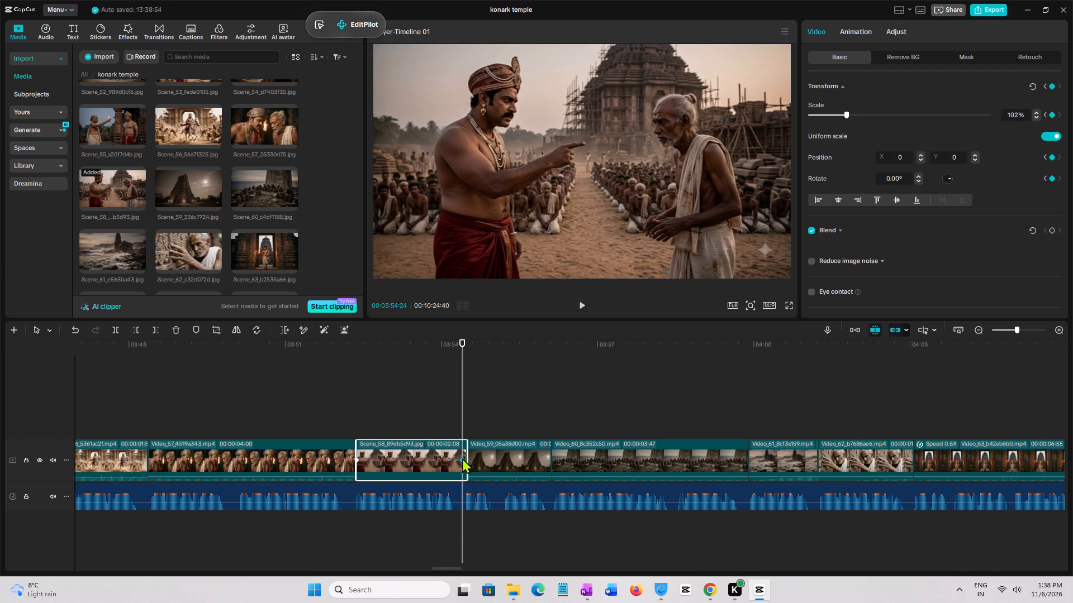
{"action": "left_click_drag", "start_coordinate": [462, 458], "coordinate": [498, 458]}
Play the Scene_58 image from just before its start to check the zoom-out.
{"action": "left_click", "coordinate": [353, 432]}
{"action": "key", "text": "space"}
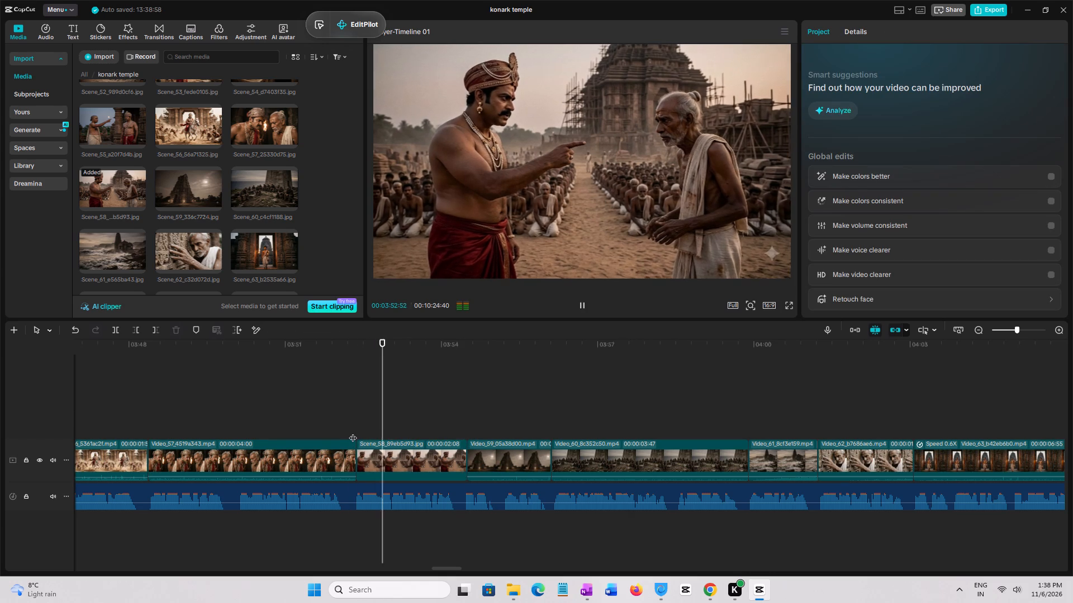
{"action": "left_click", "coordinate": [342, 424]}
{"action": "key", "text": "space"}
{"action": "key", "text": "space"}
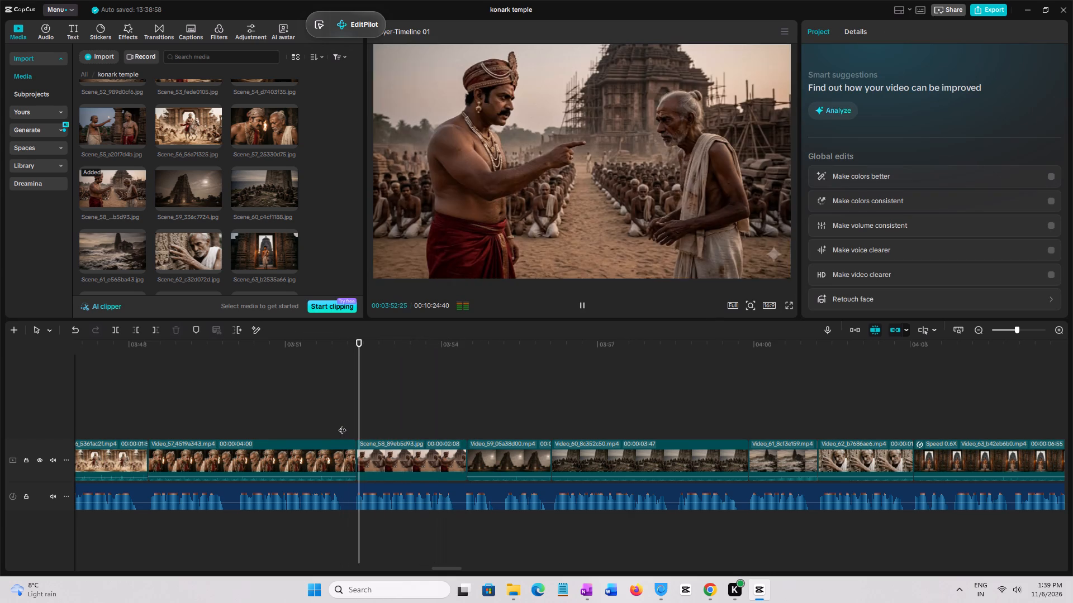
{"action": "key", "text": "space"}
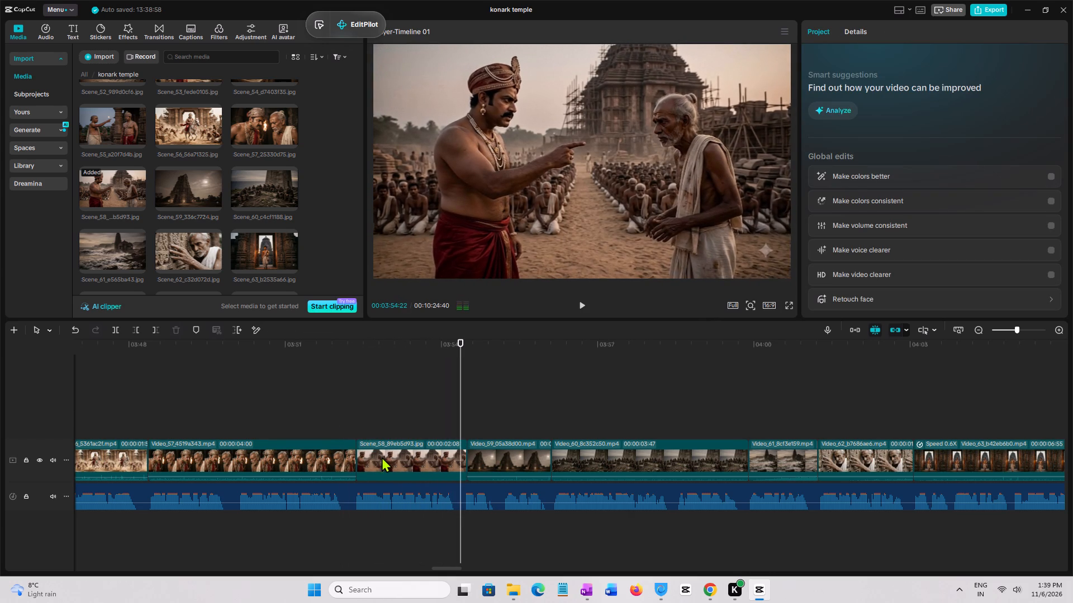
Show the Scene_58 image's keyframe graph, apply the Quad Ease preset curve to its scale animation, and hide the graph.
{"action": "left_click", "coordinate": [385, 458]}
{"action": "right_click", "coordinate": [385, 460]}
{"action": "left_click", "coordinate": [441, 532]}
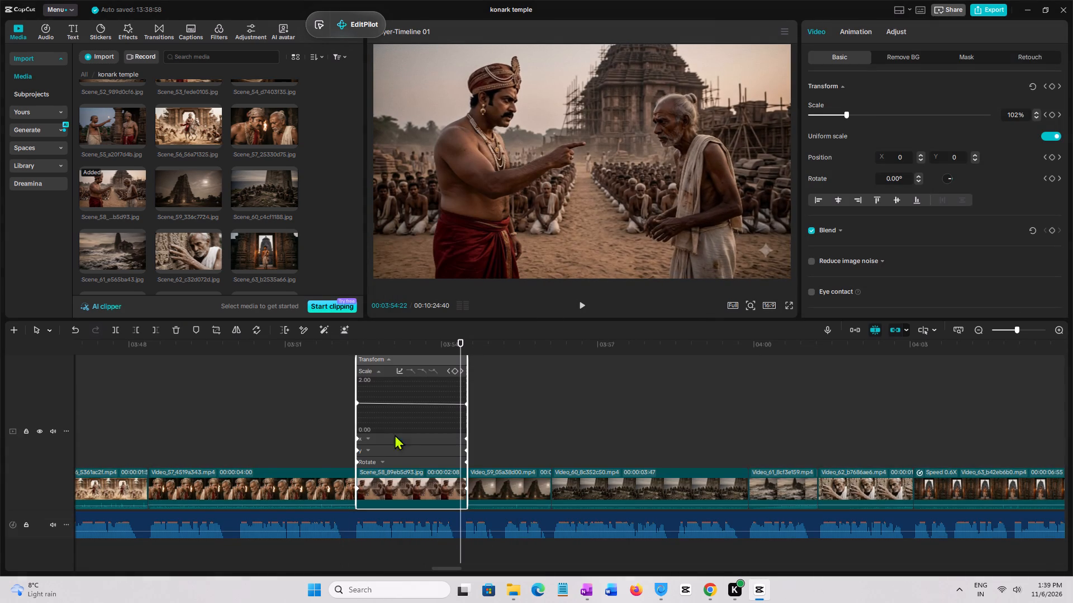
{"action": "left_click", "coordinate": [376, 406]}
{"action": "left_click", "coordinate": [398, 372]}
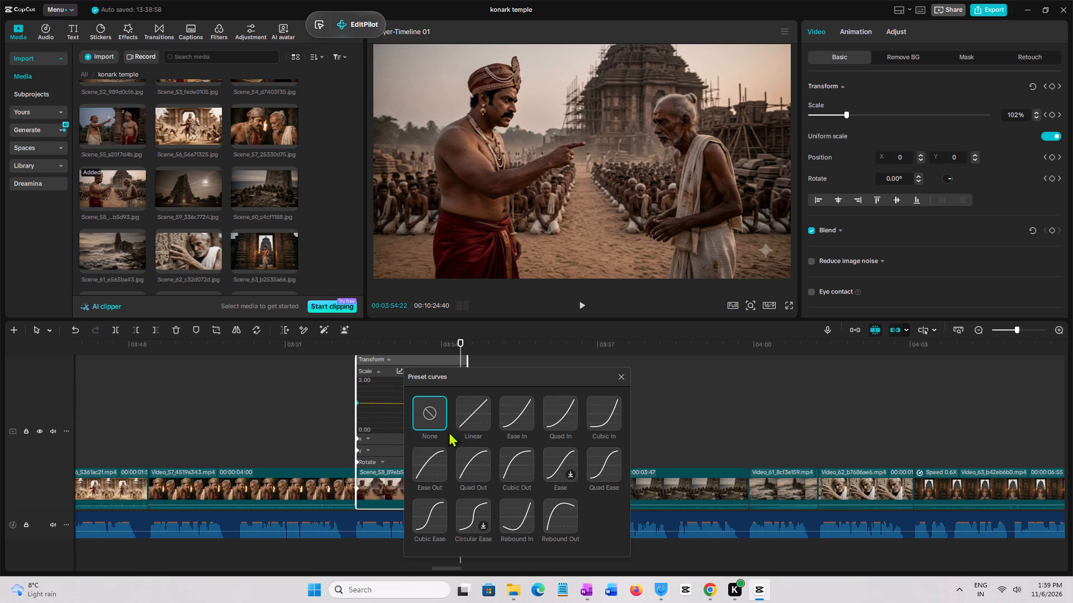
{"action": "left_click", "coordinate": [596, 466]}
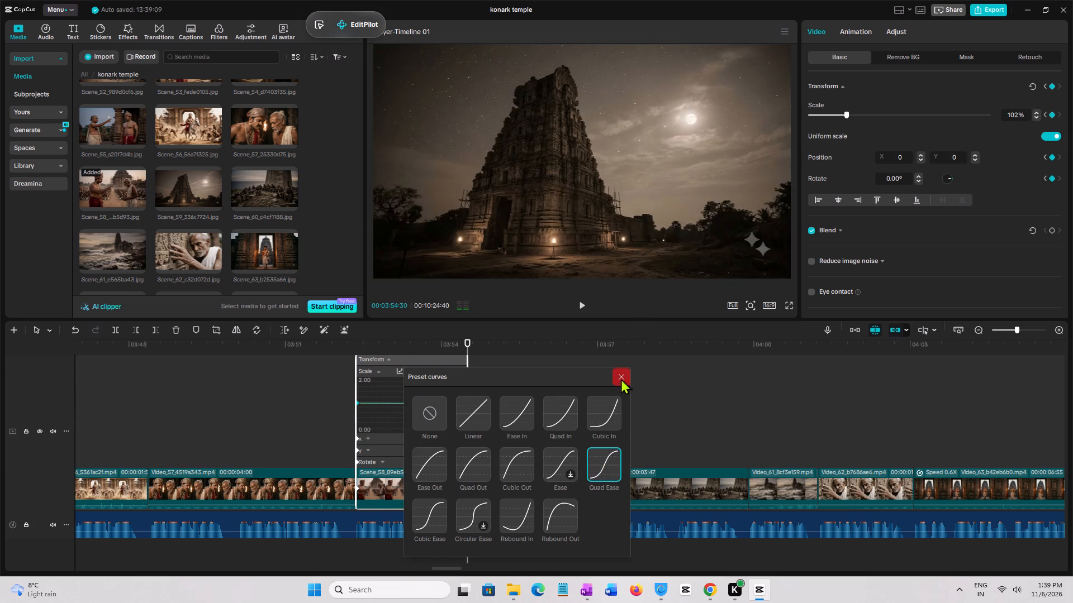
{"action": "left_click", "coordinate": [621, 376]}
{"action": "right_click", "coordinate": [454, 416]}
{"action": "left_click", "coordinate": [512, 503]}
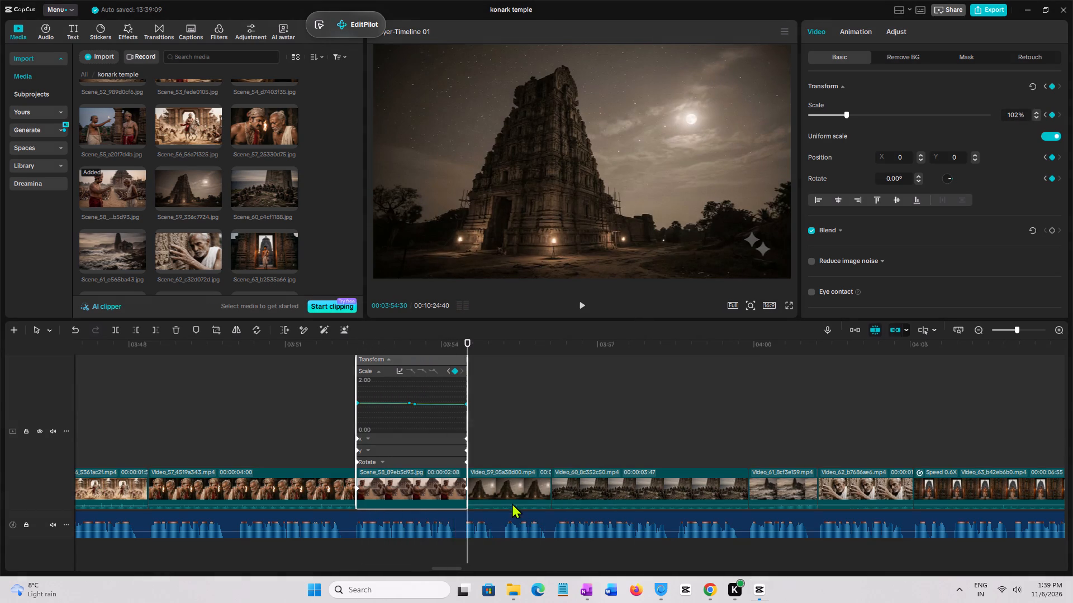
Play the Scene_58 image from just before its start into Video_59 to check the eased zoom.
{"action": "left_click", "coordinate": [349, 410]}
{"action": "key", "text": "space"}
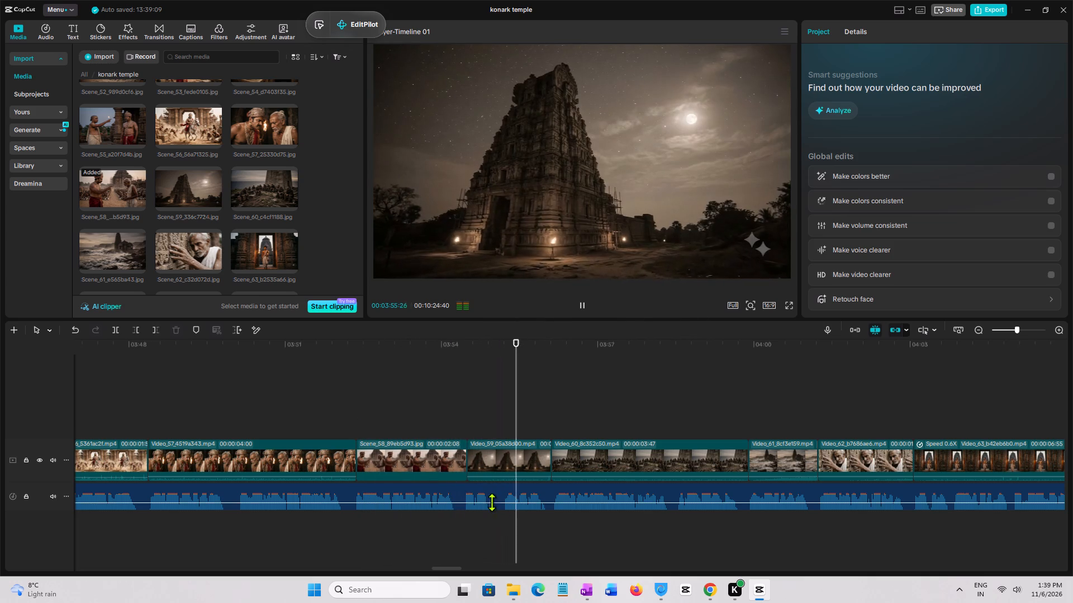
{"action": "key", "text": "space"}
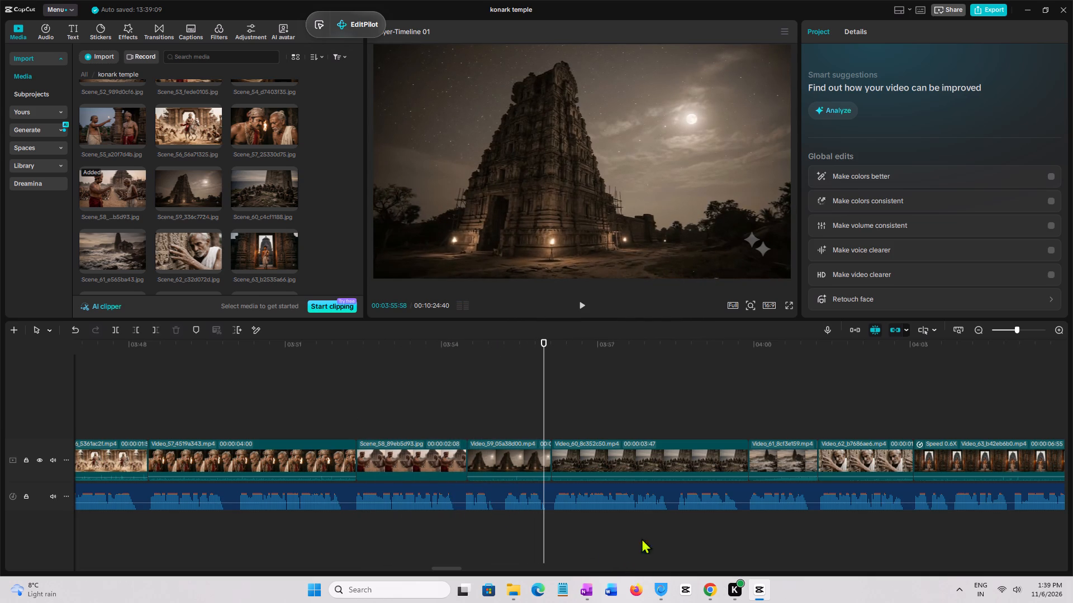
Switch to the Google Docs script and remove the bold formatting from the Scene 58 dialogue.
{"action": "left_click", "coordinate": [705, 590]}
{"action": "scroll", "coordinate": [566, 365], "scroll_direction": "up", "scroll_amount": 4}
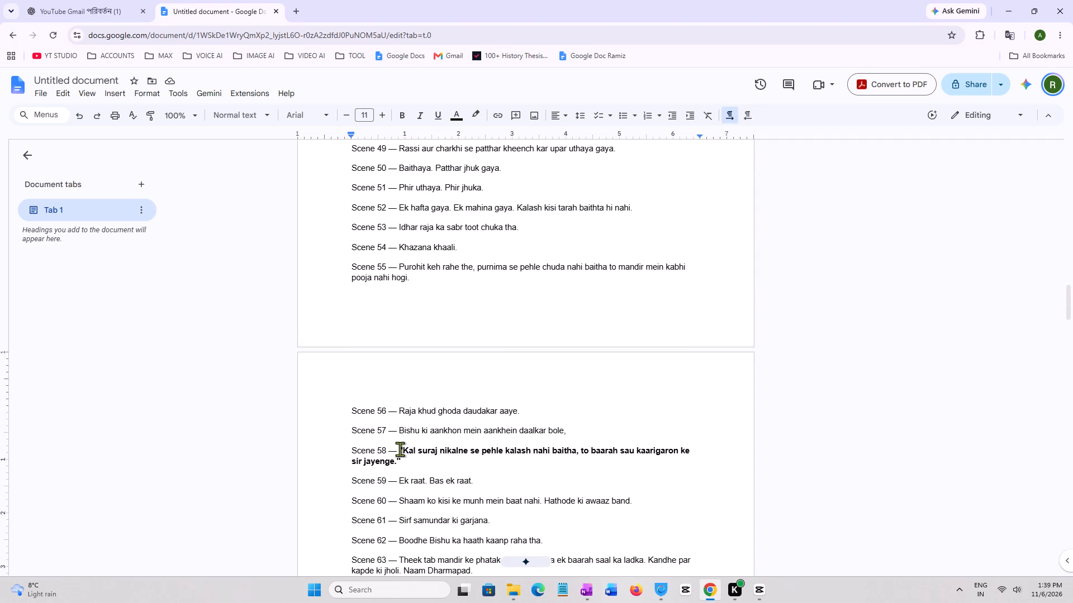
{"action": "left_click_drag", "start_coordinate": [400, 449], "coordinate": [410, 462]}
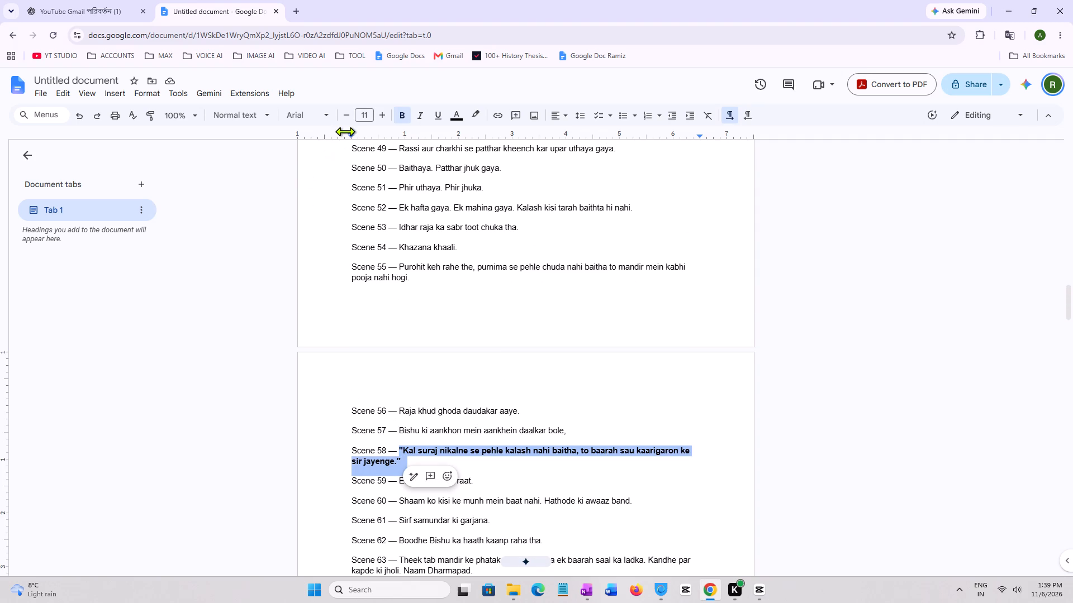
{"action": "left_click", "coordinate": [405, 117]}
{"action": "left_click", "coordinate": [572, 415]}
{"action": "scroll", "coordinate": [599, 427], "scroll_direction": "down", "scroll_amount": 2}
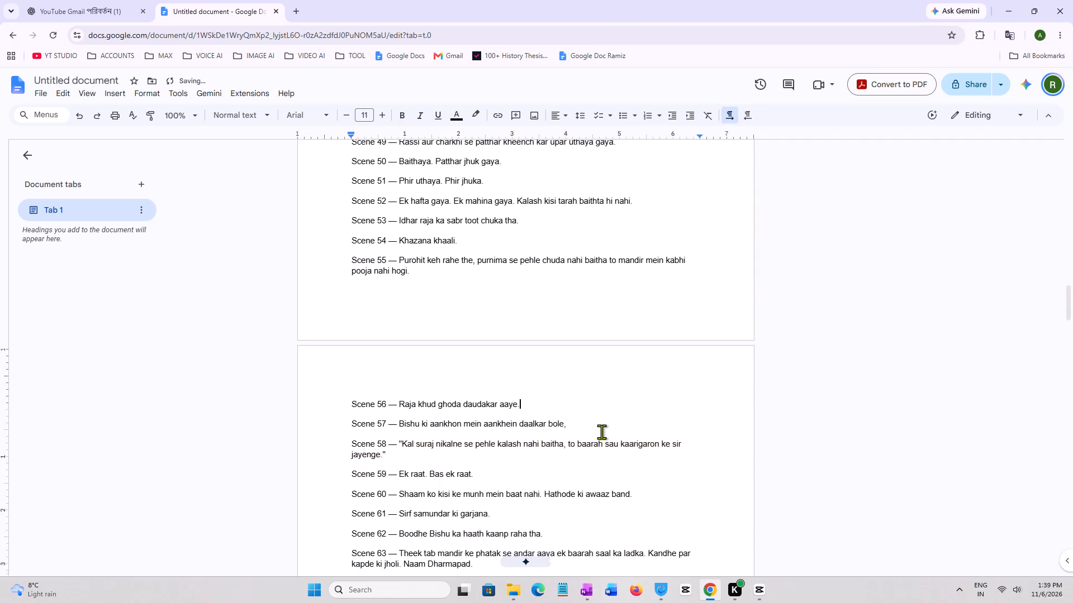
{"action": "scroll", "coordinate": [601, 432], "scroll_direction": "down", "scroll_amount": 3}
Return to CapCut and play the timeline from within Video_57, then again from just before the Scene_58 image.
{"action": "left_click", "coordinate": [757, 597]}
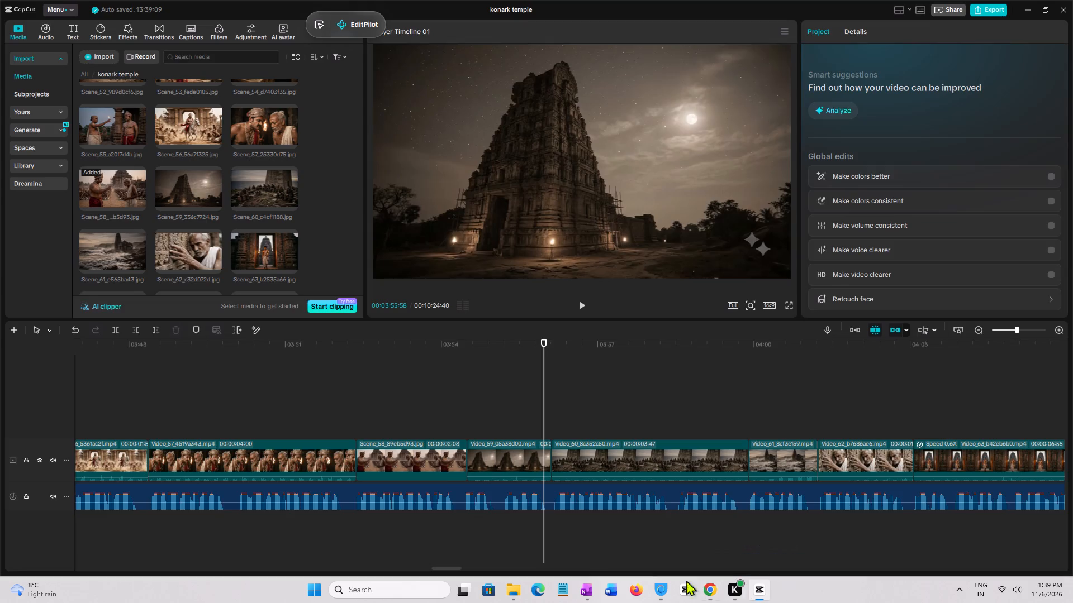
{"action": "left_click", "coordinate": [217, 396]}
{"action": "key", "text": "space"}
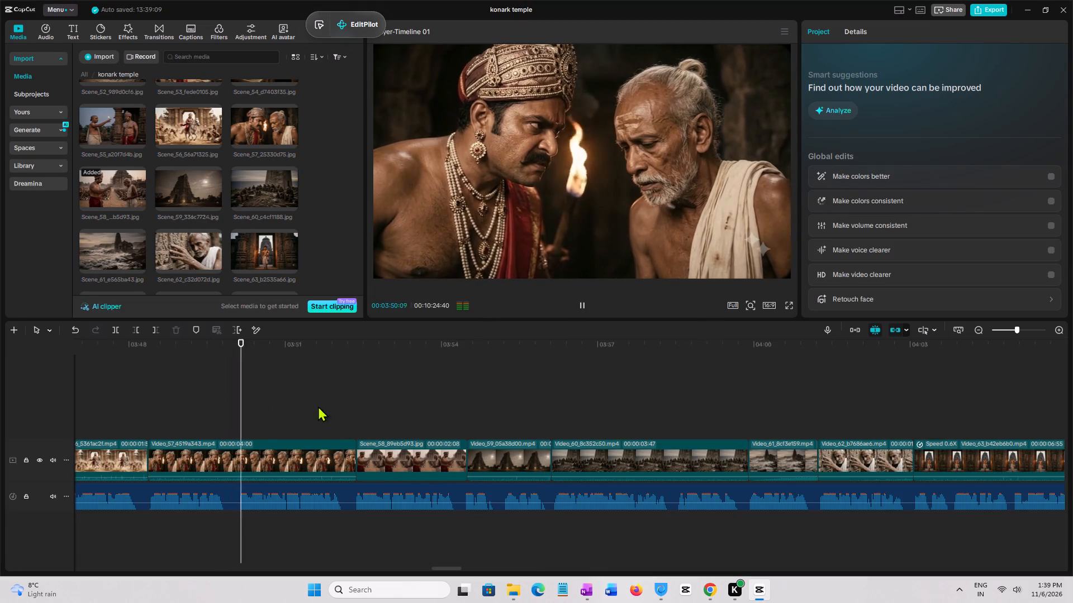
{"action": "left_click", "coordinate": [344, 408]}
{"action": "key", "text": "space"}
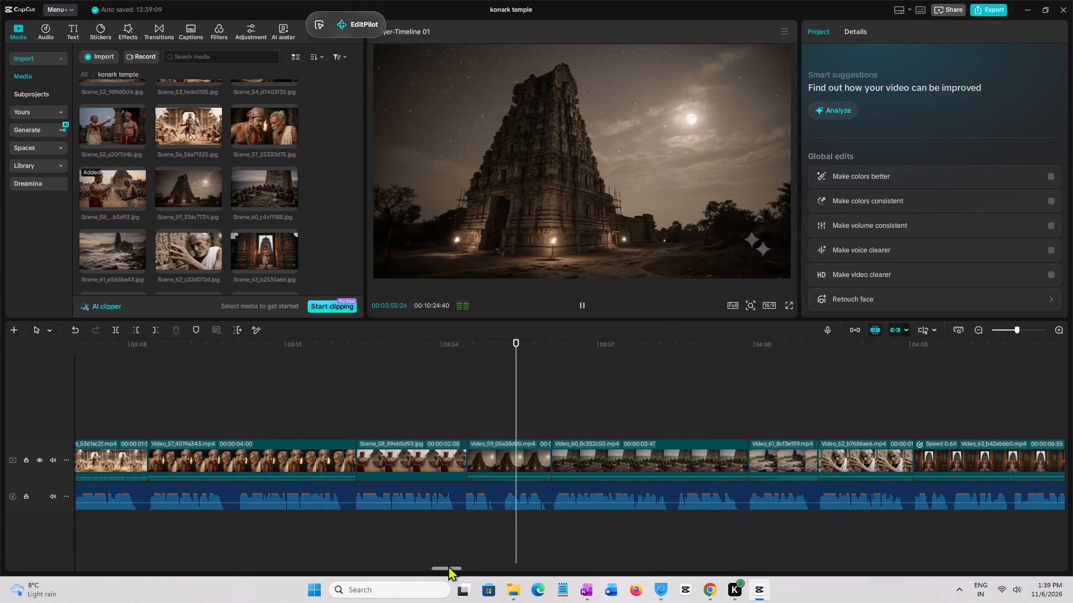
Play the timeline from just before the Scene_69 image past Video_72 to hear the narration up to the next gap.
{"action": "left_click_drag", "start_coordinate": [448, 566], "coordinate": [507, 566]}
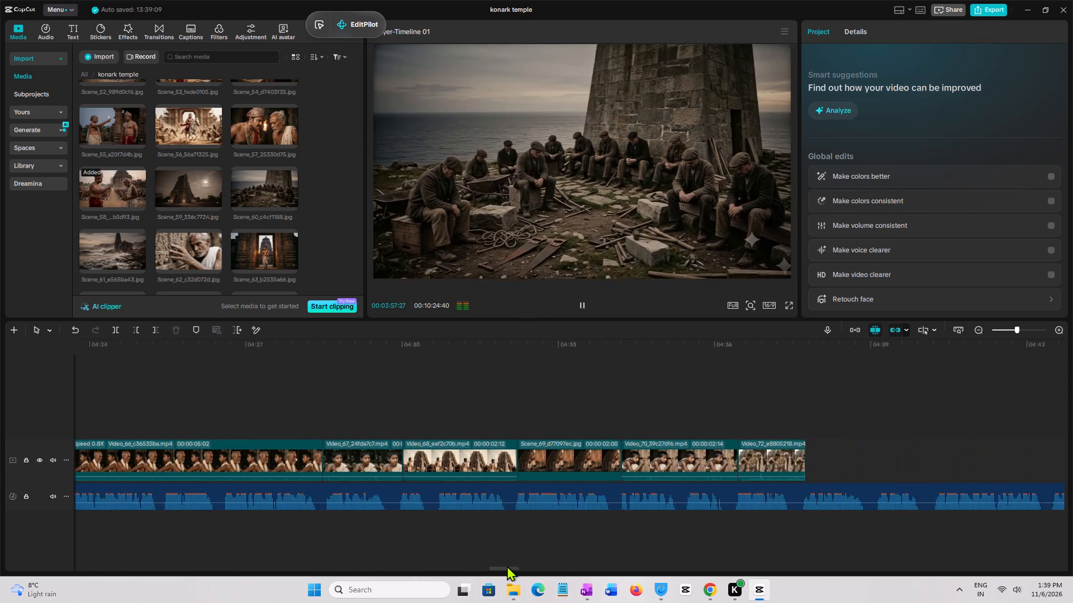
{"action": "left_click_drag", "start_coordinate": [507, 566], "coordinate": [510, 566]}
{"action": "left_click", "coordinate": [460, 410]}
{"action": "key", "text": "space"}
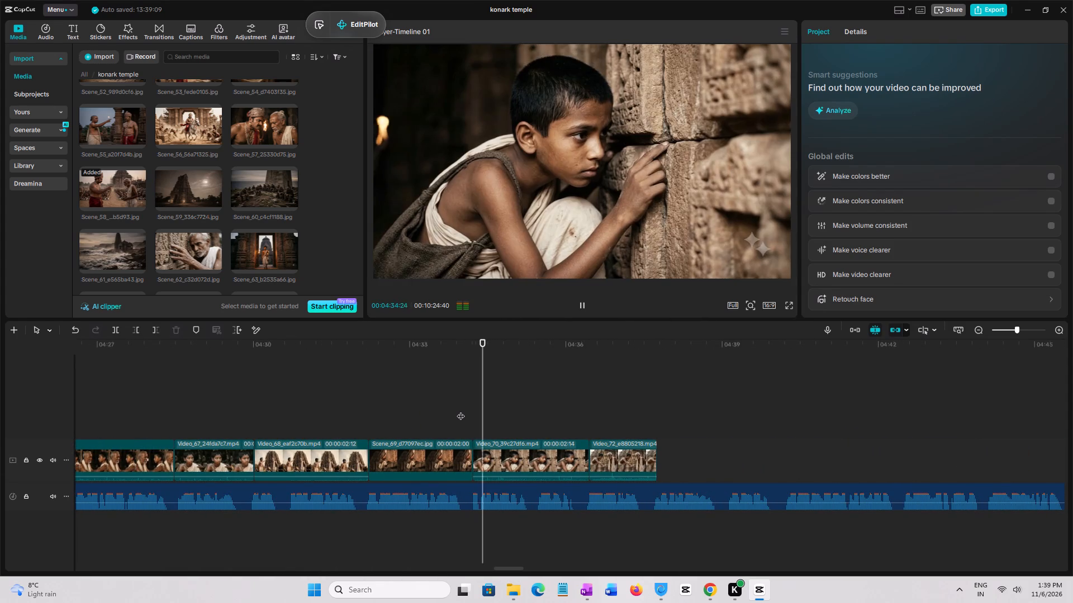
{"action": "left_click", "coordinate": [354, 420]}
{"action": "key", "text": "space"}
{"action": "key", "text": "space"}
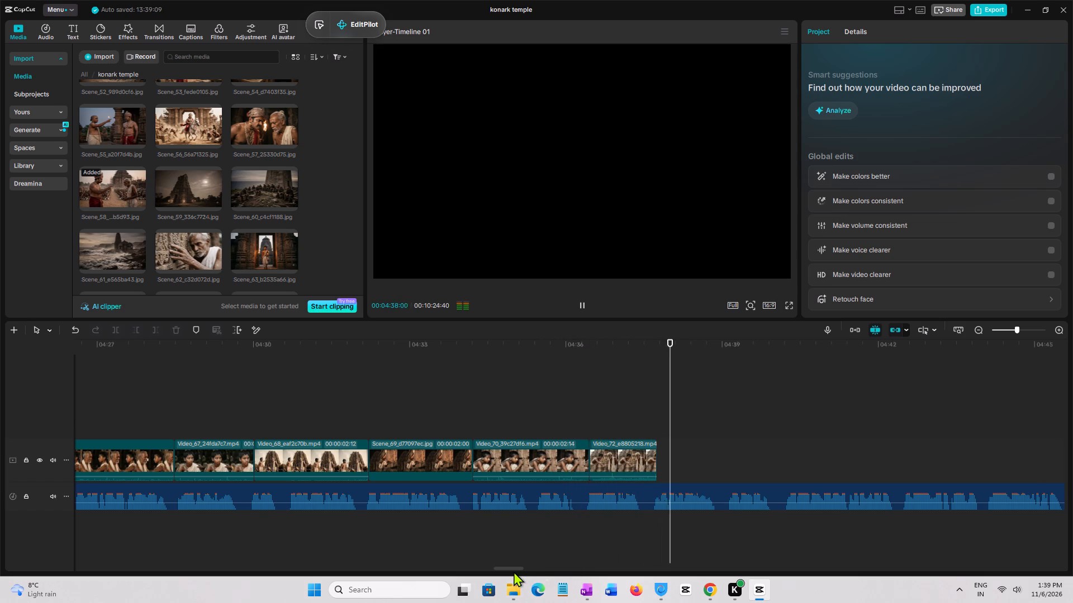
Slow Video_72 to 0.35x speed with a 3.8 s duration so it ends at the narration break near 00:04:40:13.
{"action": "left_click_drag", "start_coordinate": [508, 569], "coordinate": [516, 568]}
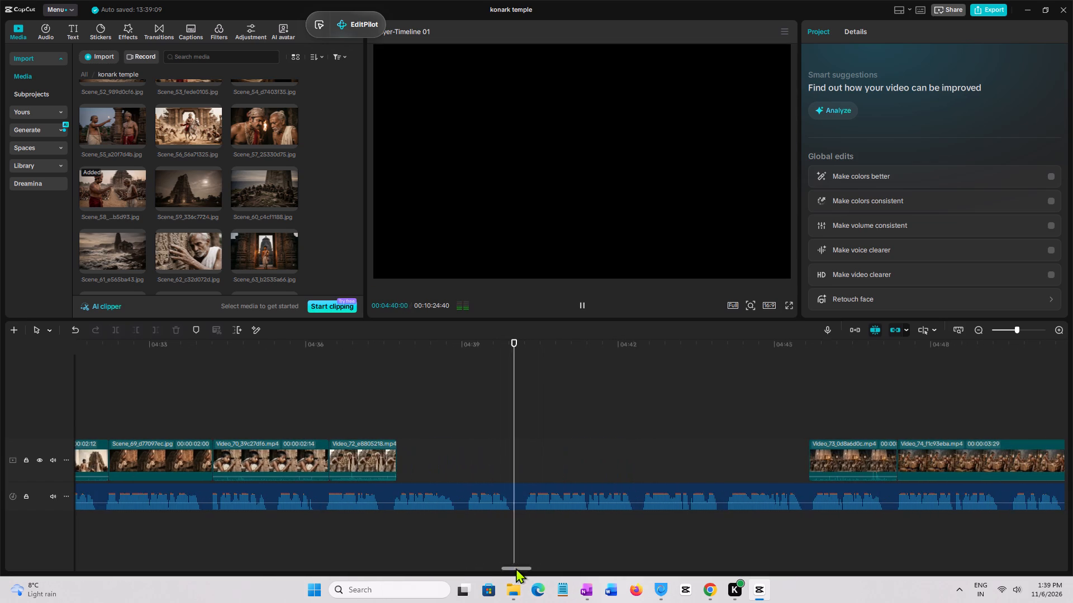
{"action": "left_click", "coordinate": [525, 428]}
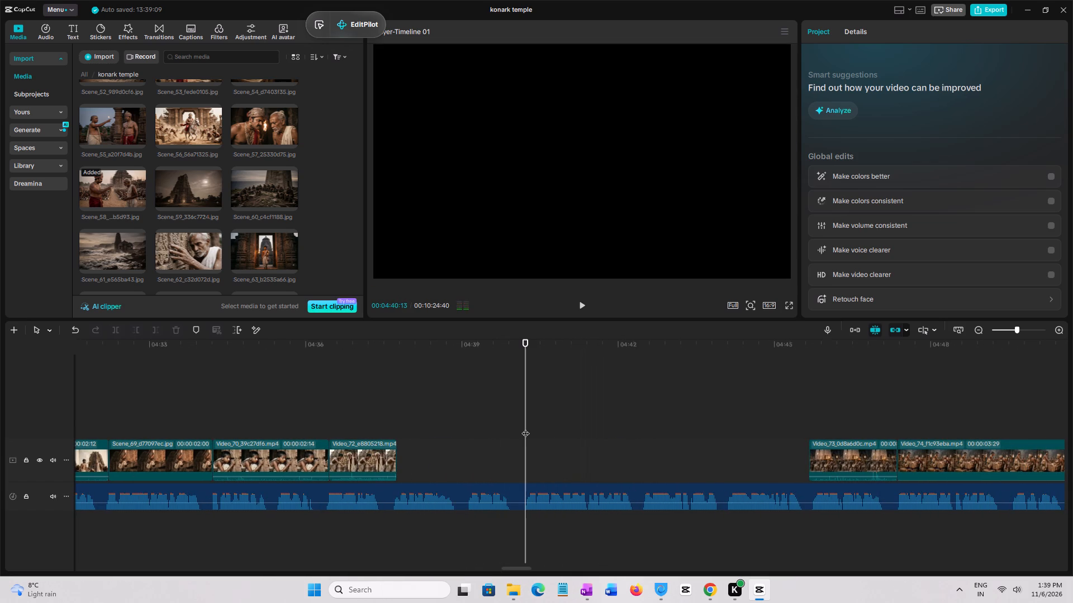
{"action": "left_click", "coordinate": [389, 460]}
{"action": "left_click", "coordinate": [884, 33]}
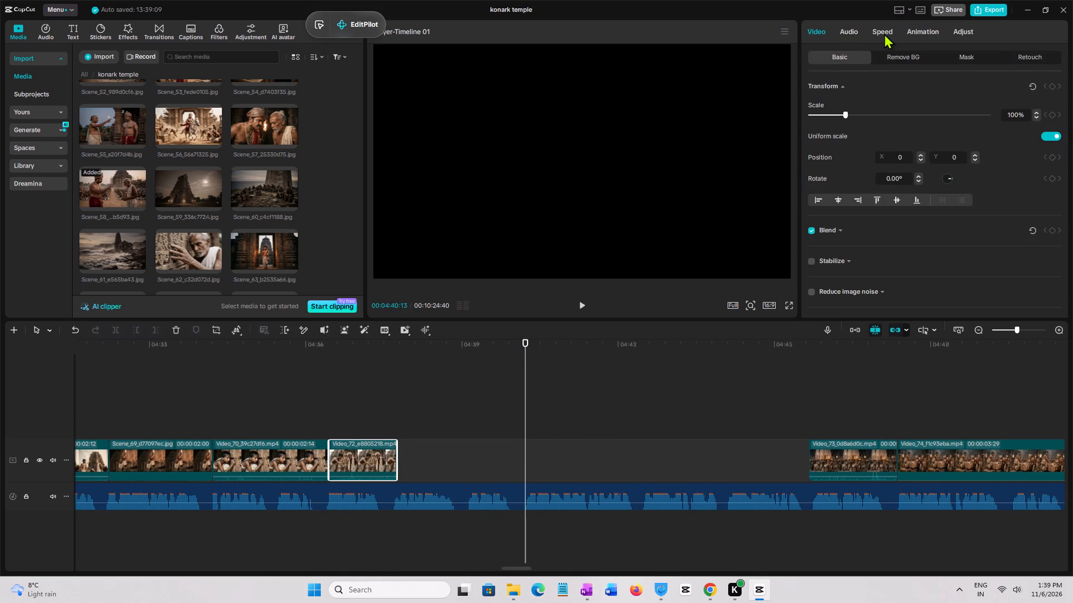
{"action": "triple_click", "coordinate": [1055, 104]}
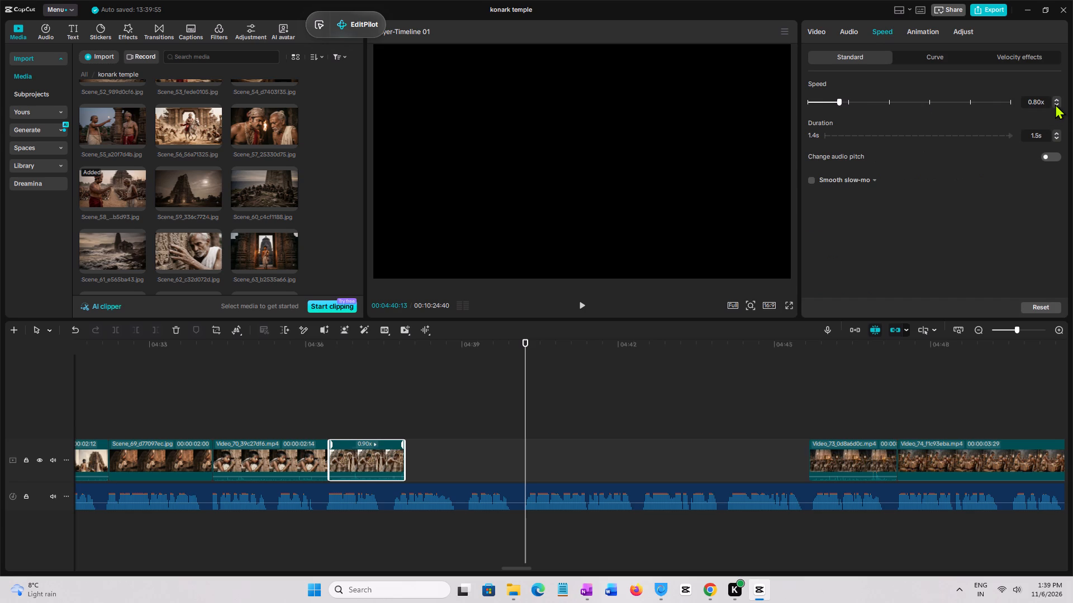
{"action": "triple_click", "coordinate": [1055, 104]}
{"action": "left_click", "coordinate": [1055, 104]}
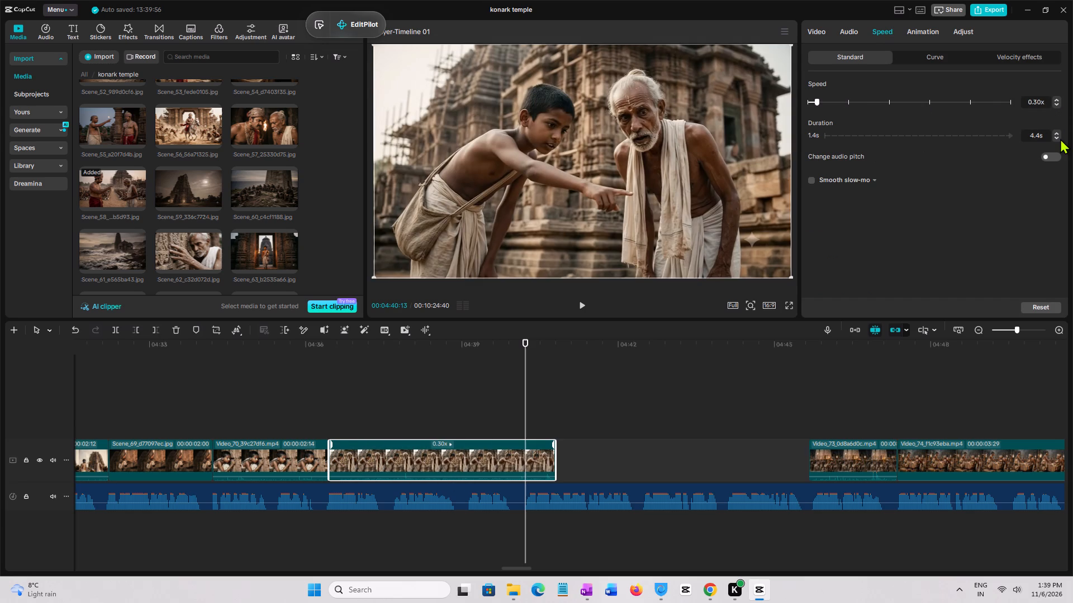
{"action": "triple_click", "coordinate": [1053, 138]}
{"action": "double_click", "coordinate": [1053, 138]}
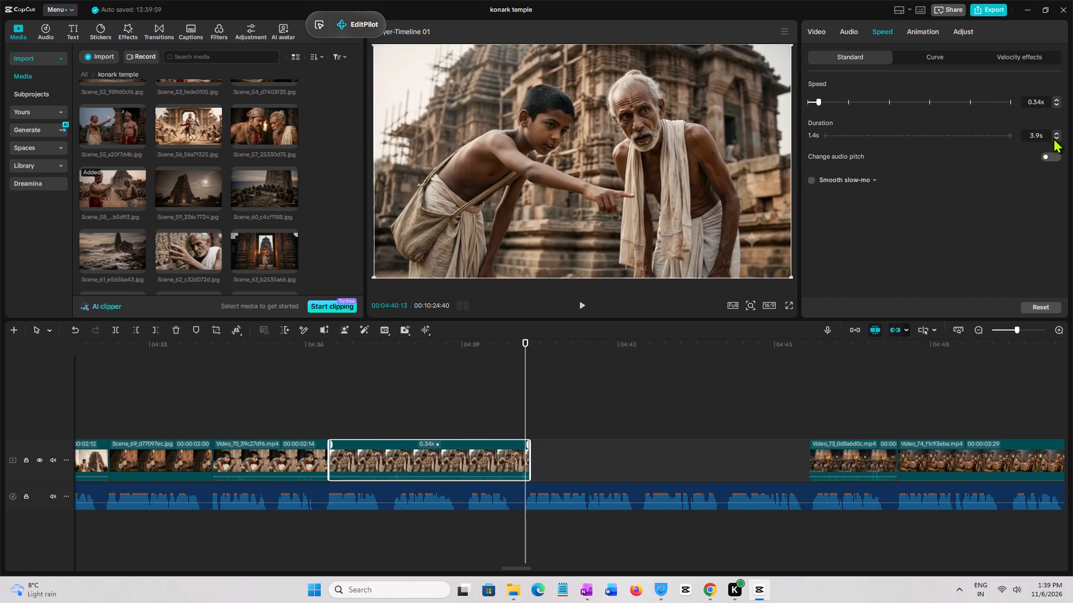
{"action": "left_click", "coordinate": [1053, 138]}
{"action": "left_click", "coordinate": [1056, 133]}
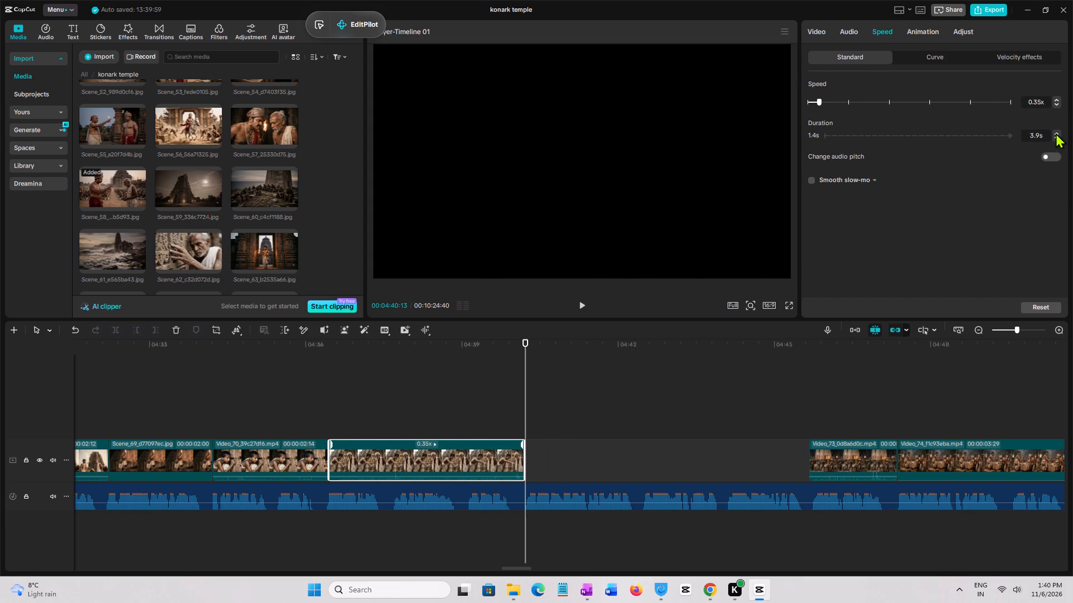
{"action": "left_click", "coordinate": [1056, 138]}
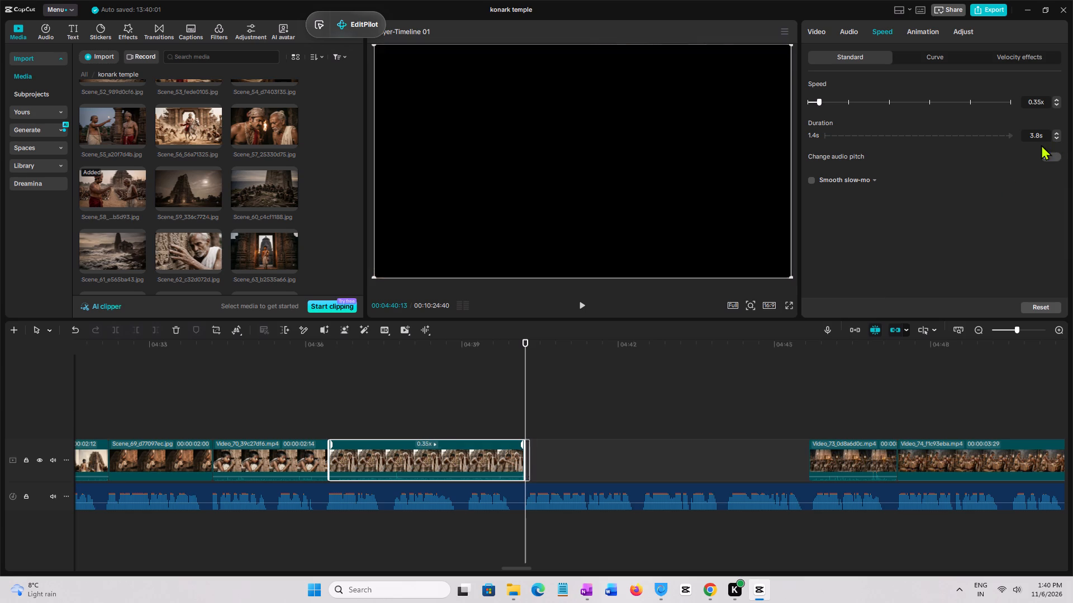
Play the slowed Video_72 from its start to check its pace.
{"action": "left_click", "coordinate": [347, 414]}
{"action": "left_click", "coordinate": [336, 412]}
{"action": "key", "text": "space"}
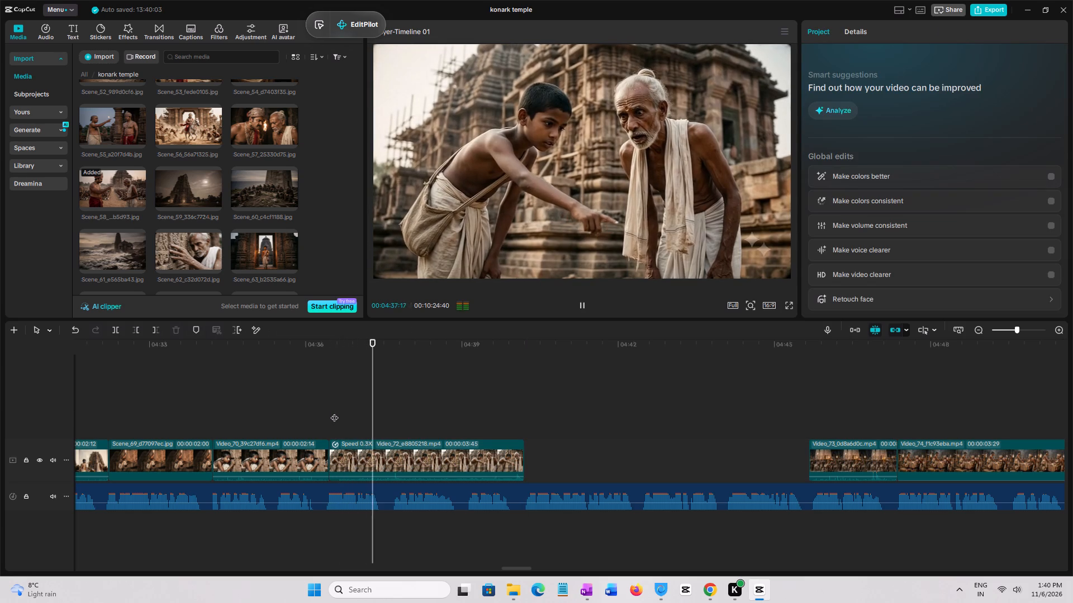
{"action": "key", "text": "space"}
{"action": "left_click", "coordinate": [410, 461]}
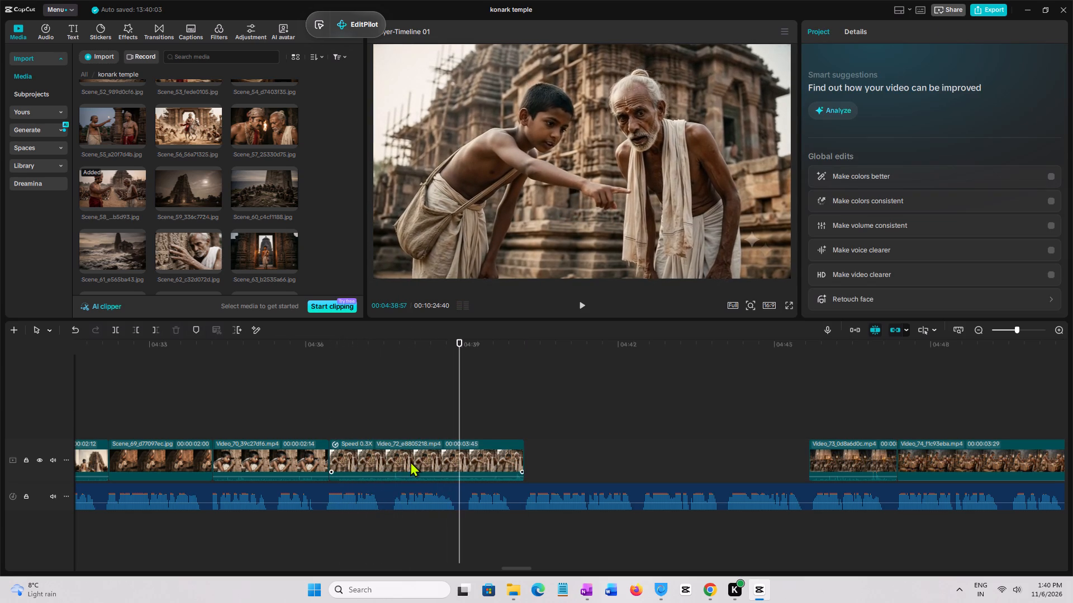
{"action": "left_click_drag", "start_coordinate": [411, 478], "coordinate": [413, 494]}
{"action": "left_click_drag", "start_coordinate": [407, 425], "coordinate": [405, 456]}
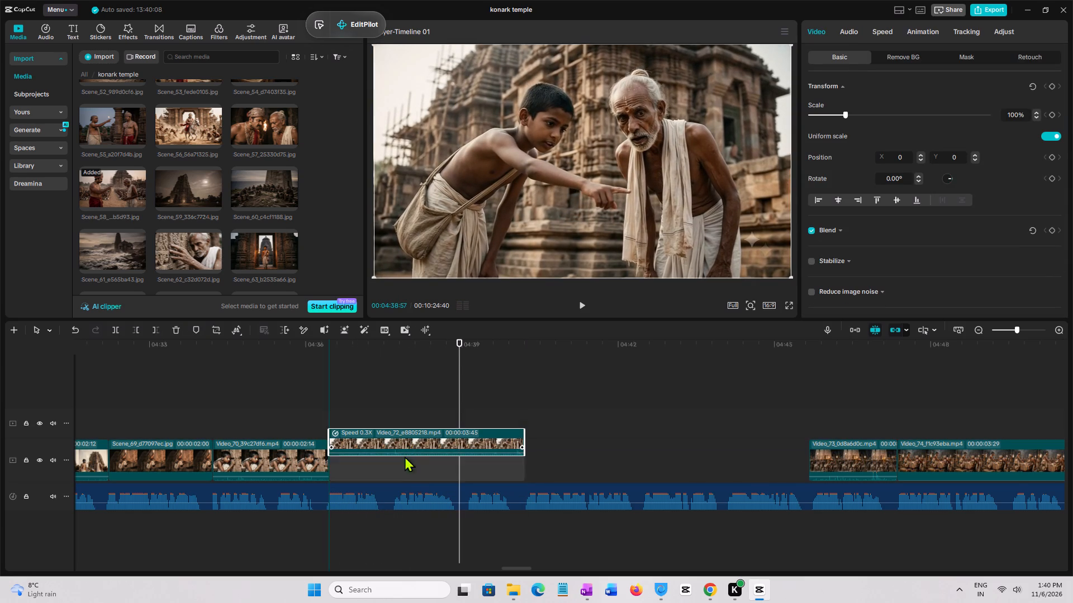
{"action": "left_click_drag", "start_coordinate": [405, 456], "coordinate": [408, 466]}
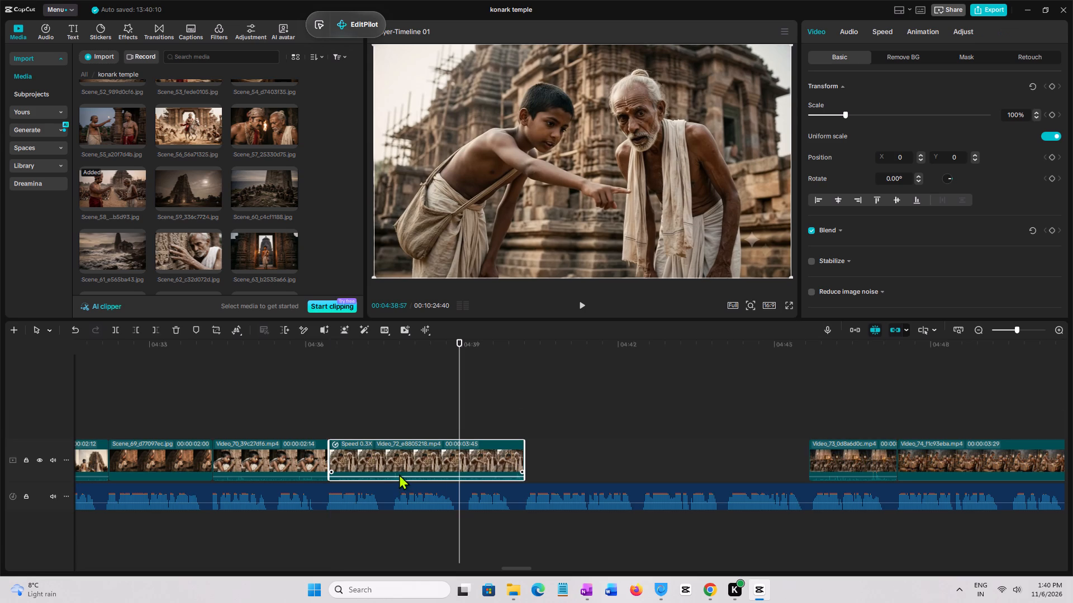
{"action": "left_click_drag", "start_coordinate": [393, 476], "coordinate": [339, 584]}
Play from the start of Video_70 and through the slowed Video_72 to check it against the voice-over up to the gap.
{"action": "left_click", "coordinate": [327, 406]}
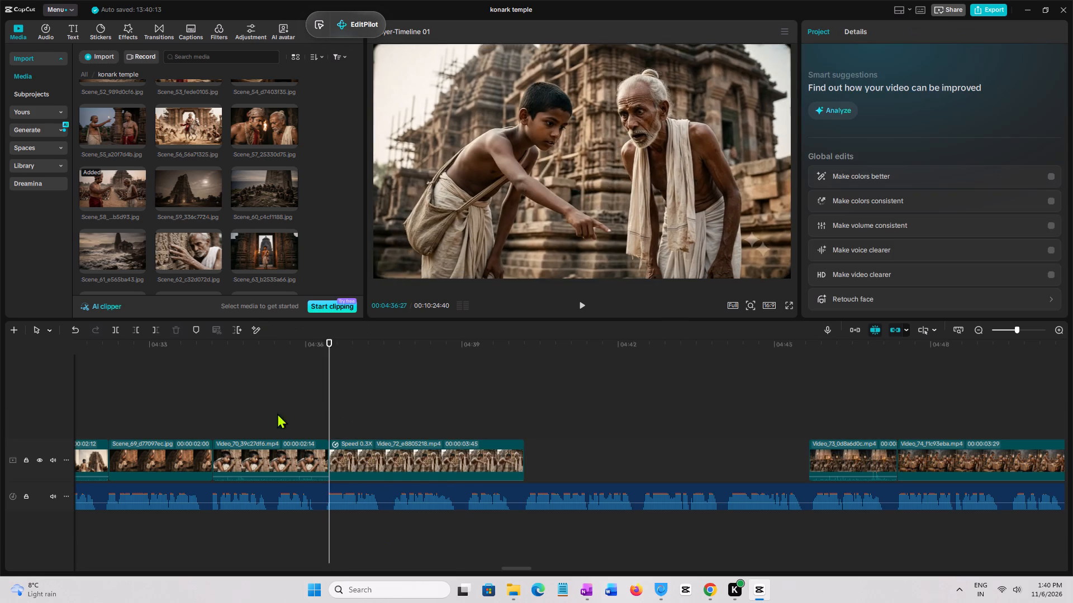
{"action": "key", "text": "space"}
{"action": "left_click", "coordinate": [208, 420]}
{"action": "key", "text": "space"}
{"action": "left_click", "coordinate": [345, 424]}
{"action": "key", "text": "space"}
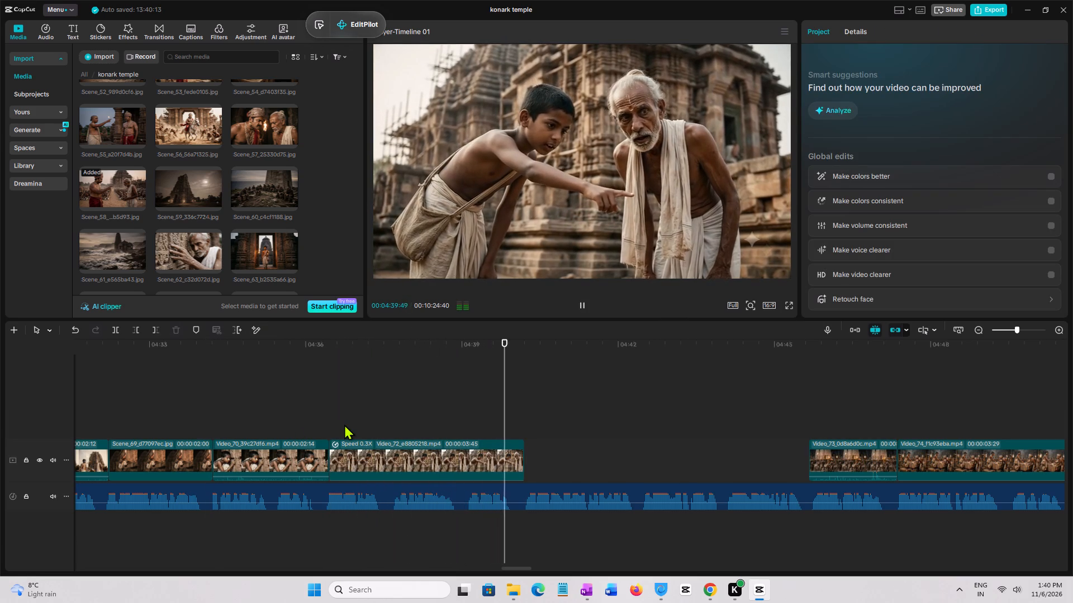
{"action": "left_click", "coordinate": [515, 567]}
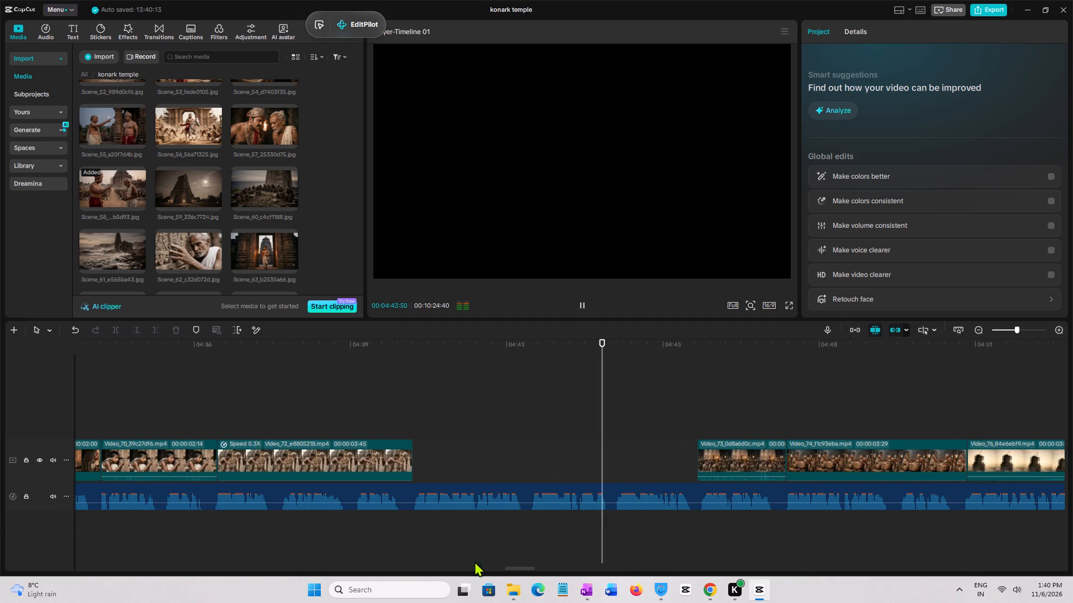
{"action": "left_click", "coordinate": [407, 418]}
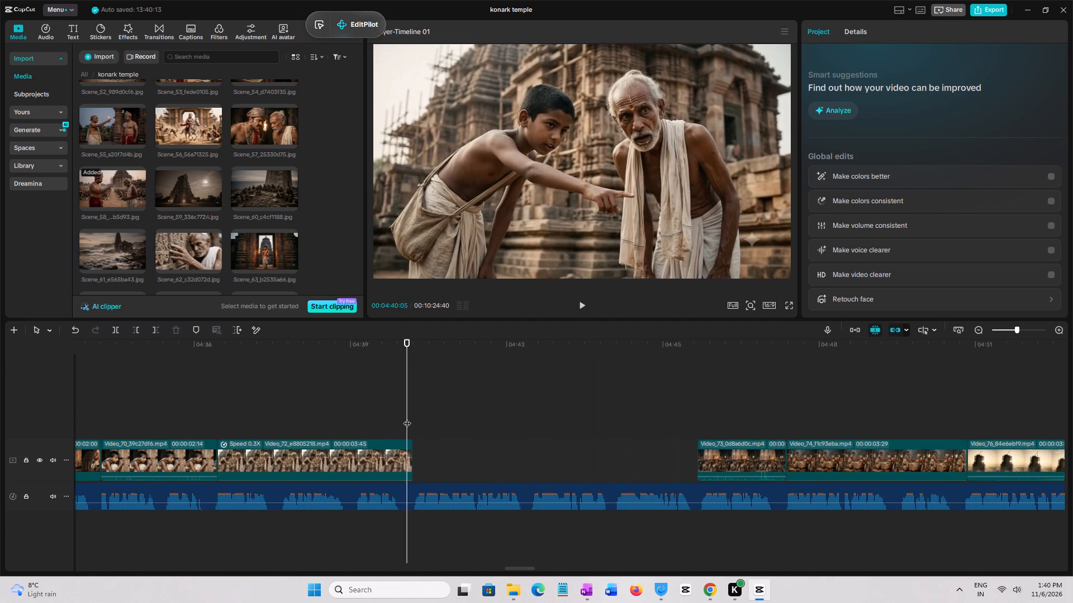
{"action": "key", "text": "space"}
Scrub the playhead across the empty gap between Video_72 and Video_73 and back to examine its extent.
{"action": "left_click", "coordinate": [414, 418]}
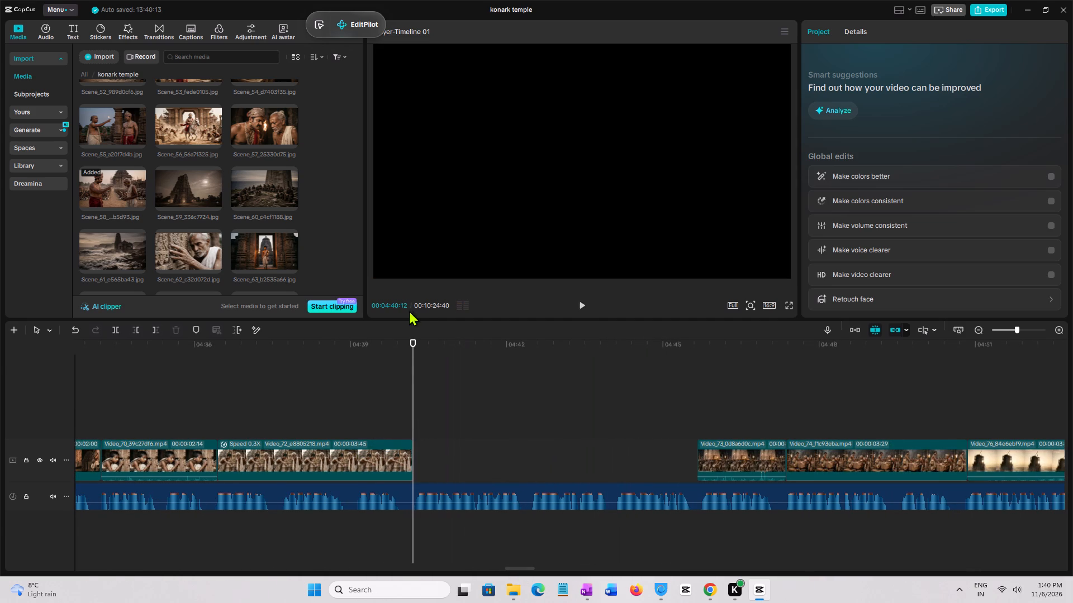
{"action": "left_click_drag", "start_coordinate": [411, 404], "coordinate": [688, 433]}
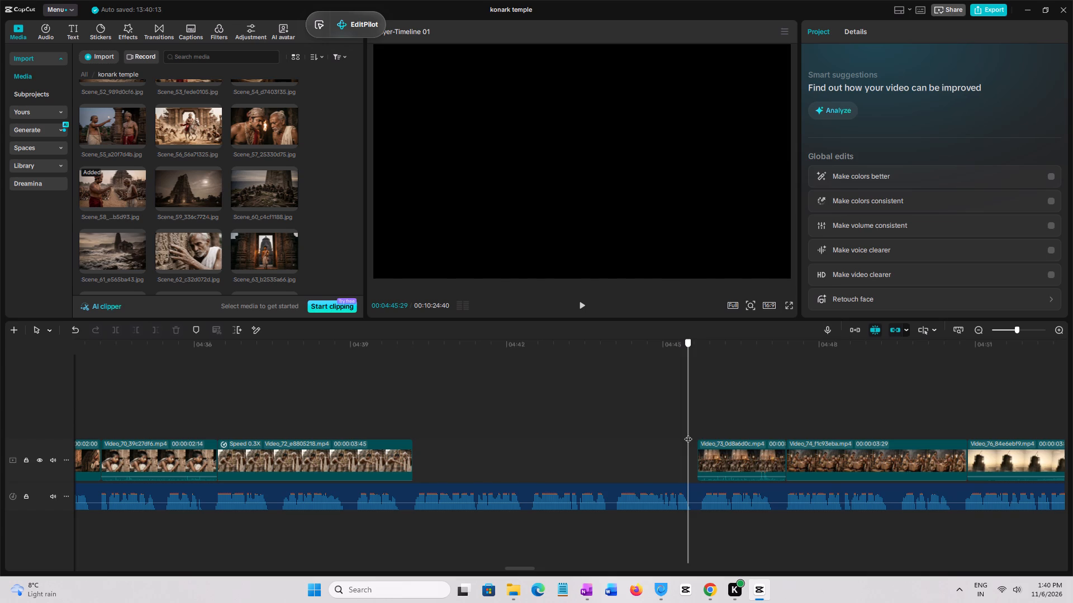
{"action": "left_click_drag", "start_coordinate": [688, 433], "coordinate": [700, 435]}
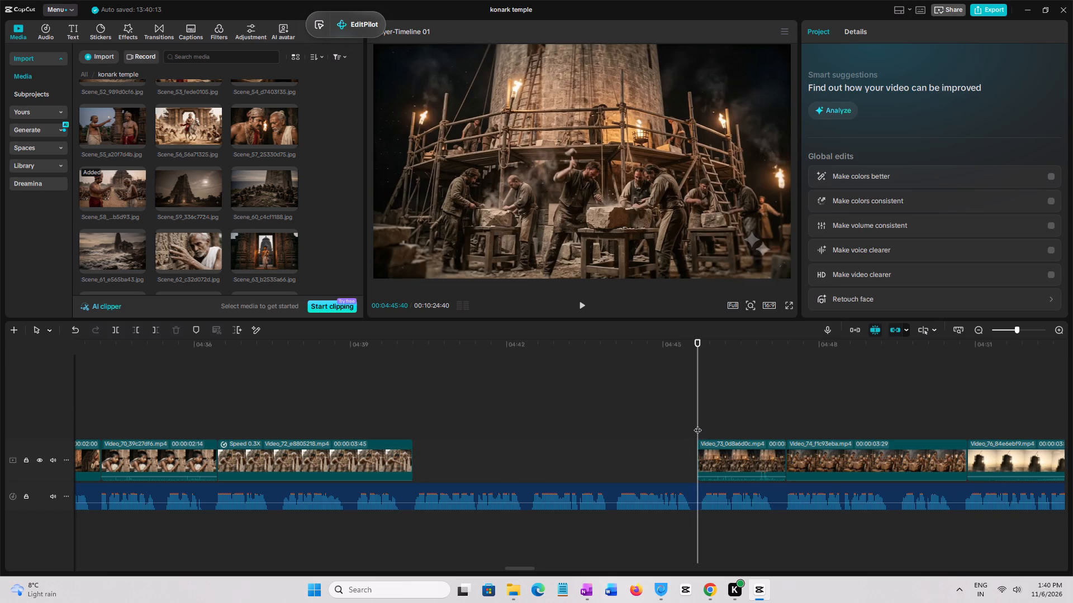
{"action": "left_click_drag", "start_coordinate": [695, 424], "coordinate": [478, 408]}
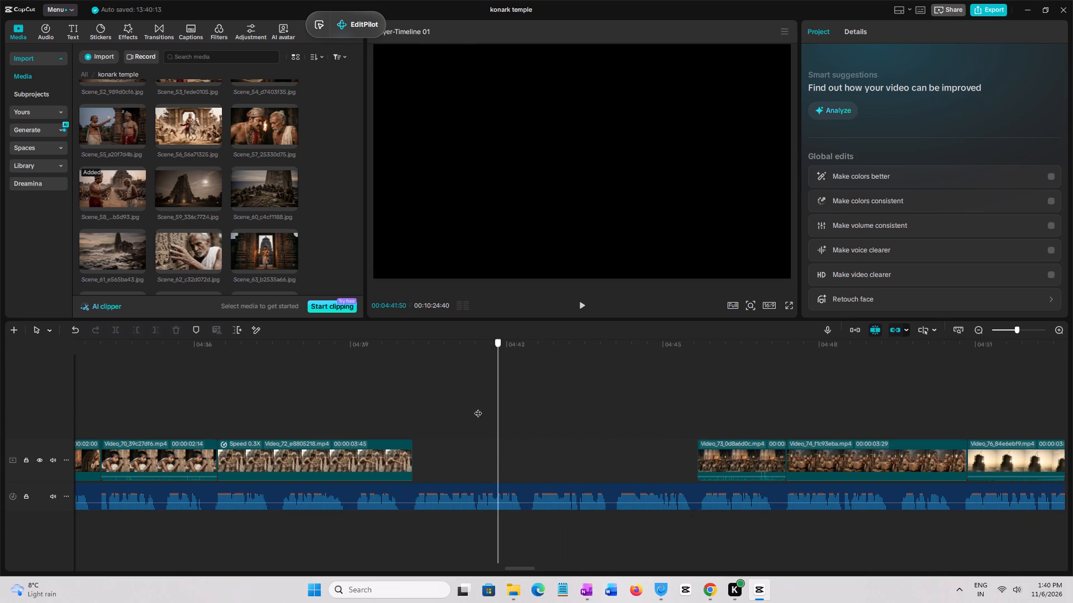
{"action": "left_click_drag", "start_coordinate": [478, 408], "coordinate": [412, 403]}
Play the narration from the start of Video_72, then from just before Video_73.
{"action": "scroll", "coordinate": [562, 414], "scroll_direction": "down", "scroll_amount": 4, "text": "ctrl"}
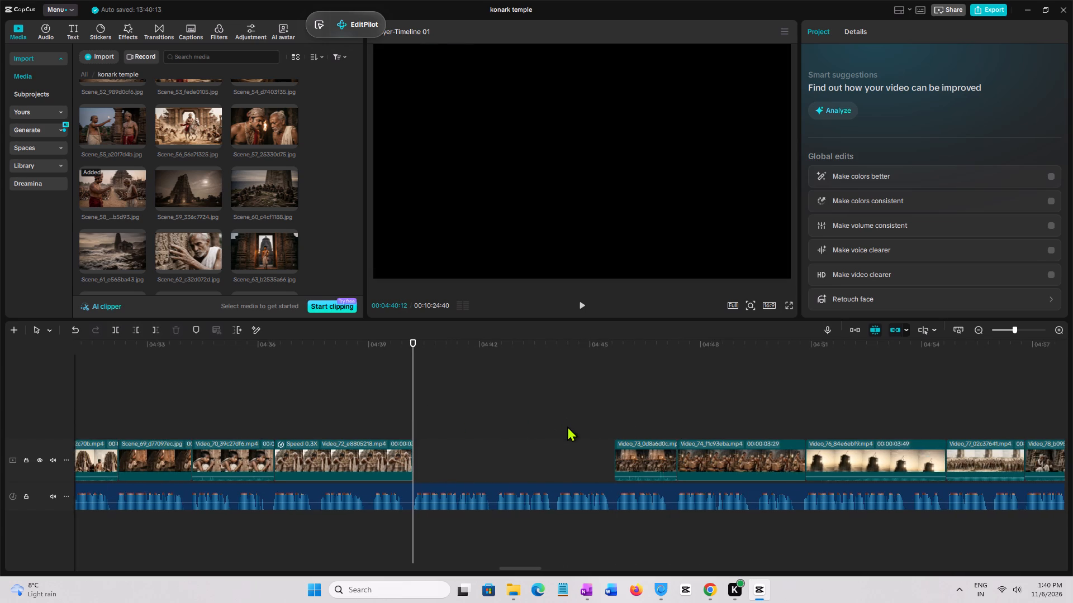
{"action": "scroll", "coordinate": [567, 428], "scroll_direction": "down", "scroll_amount": 3, "text": "ctrl"}
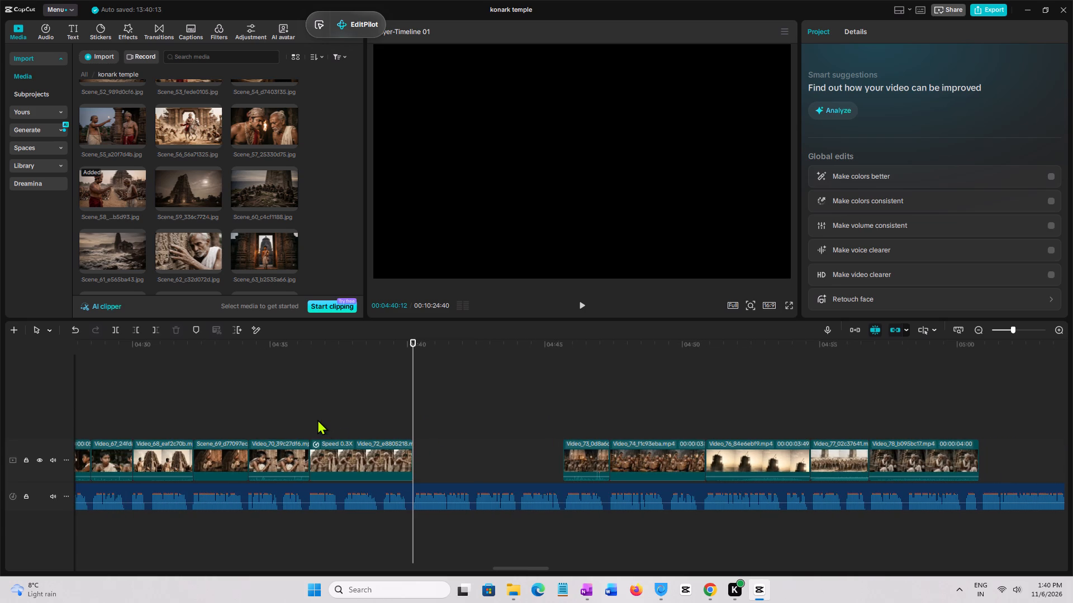
{"action": "left_click", "coordinate": [312, 419], "text": "ctrl"}
{"action": "key", "text": "space"}
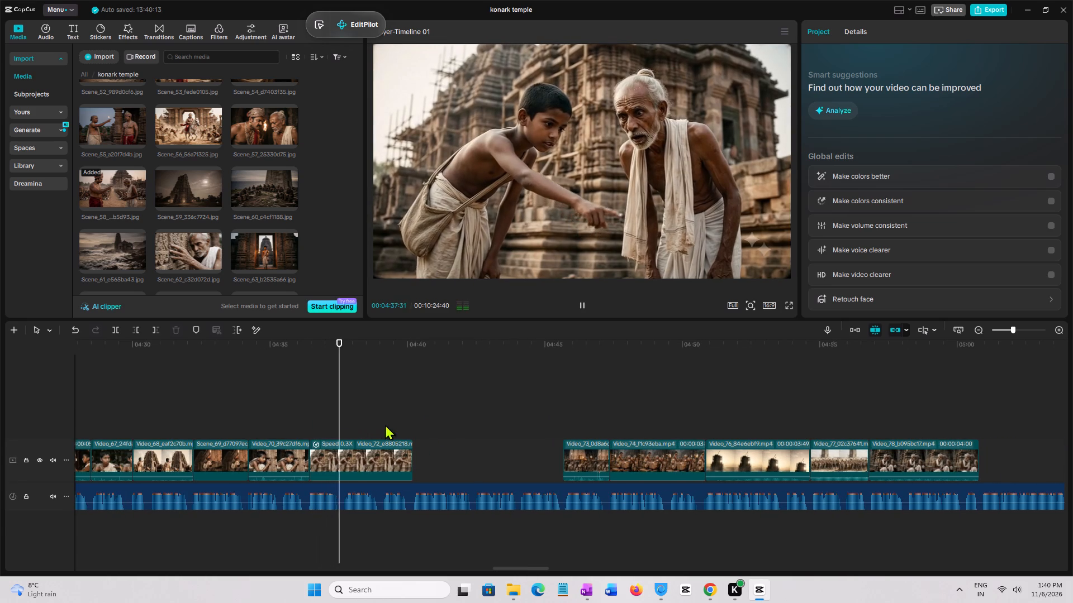
{"action": "left_click", "coordinate": [556, 415]}
{"action": "key", "text": "space"}
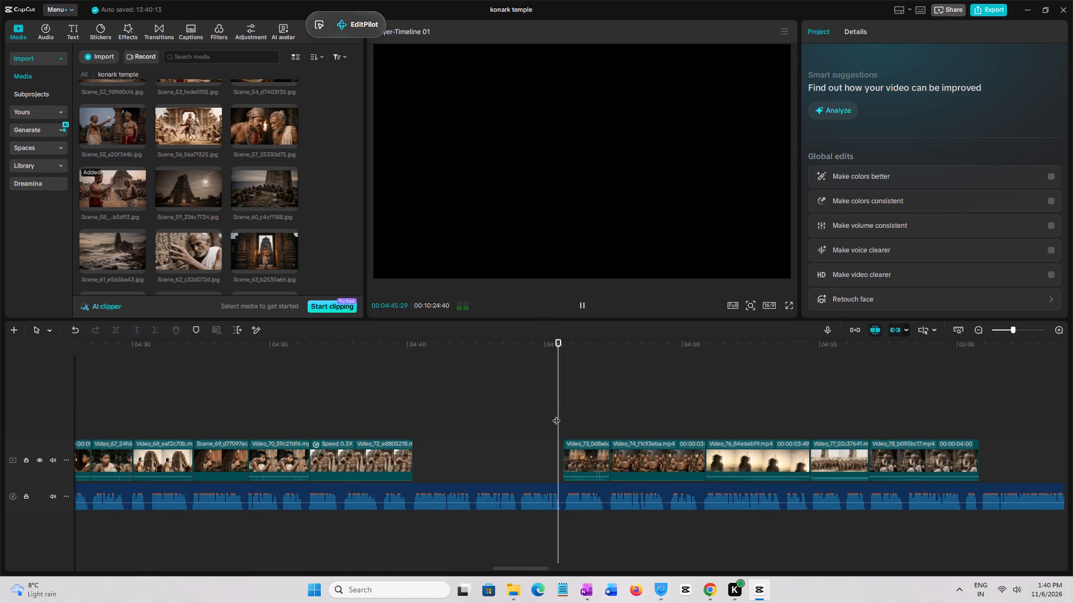
Play the narration from the start of Video_72 into the empty gap, then return the playhead to the clip's end.
{"action": "left_click", "coordinate": [407, 422]}
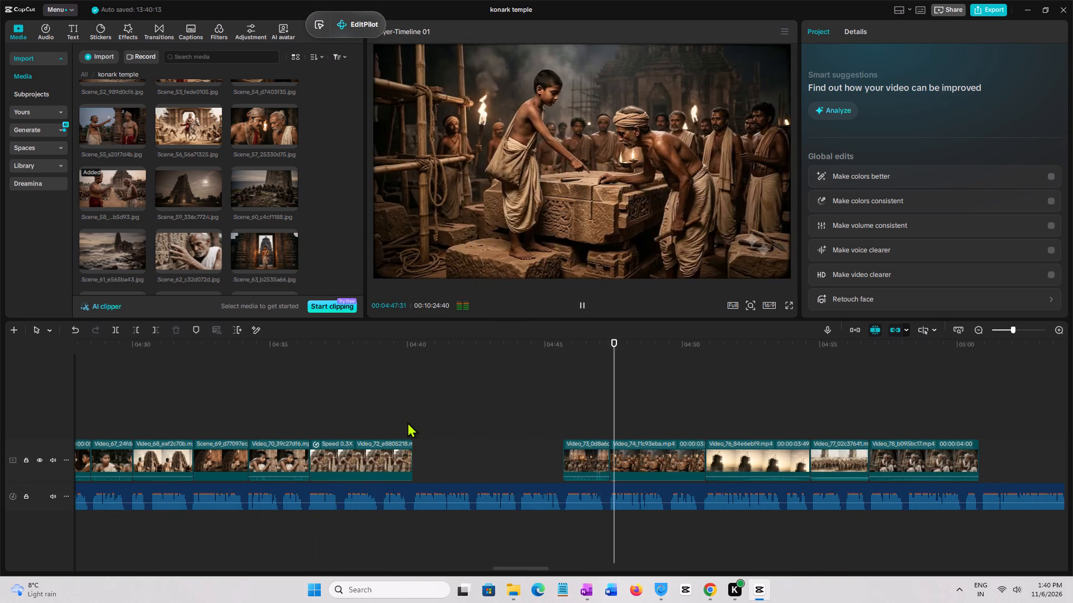
{"action": "left_click", "coordinate": [359, 410]}
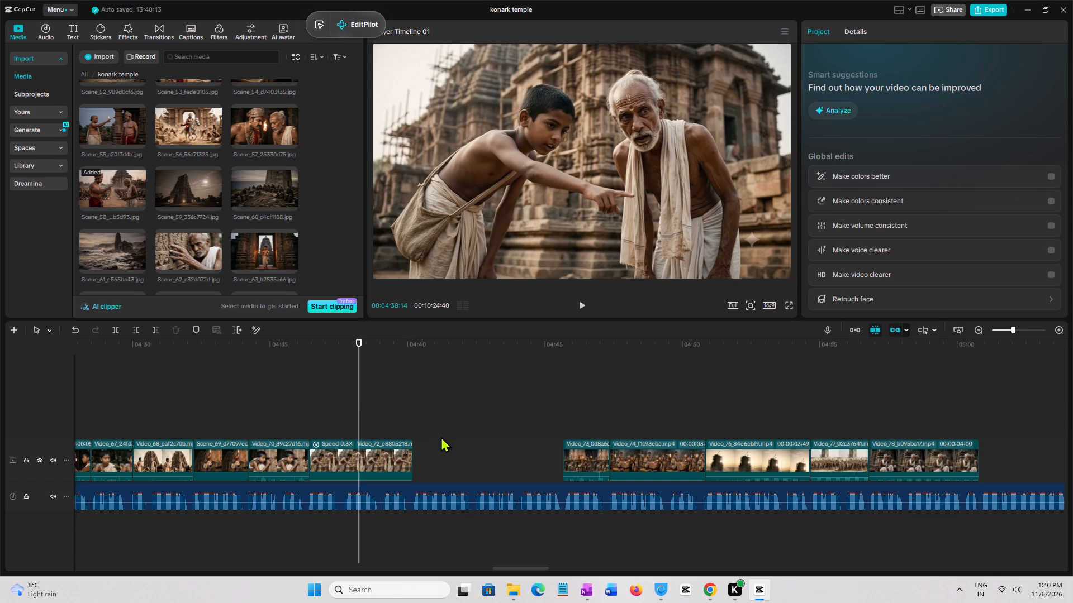
{"action": "scroll", "coordinate": [450, 443], "scroll_direction": "up", "scroll_amount": 1, "text": "ctrl"}
{"action": "left_click", "coordinate": [308, 426], "text": "ctrl"}
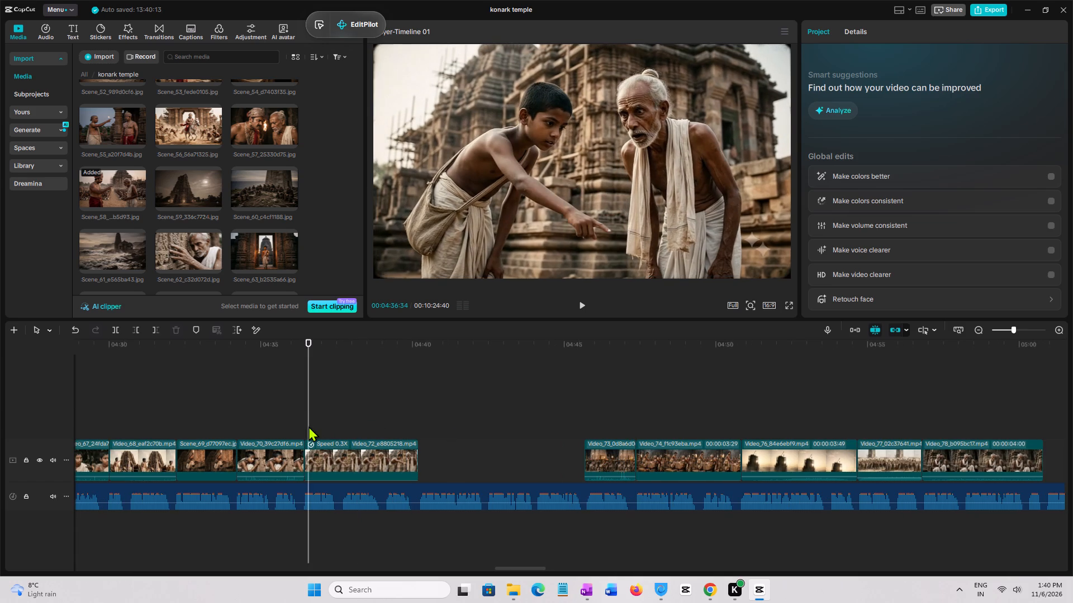
{"action": "key", "text": "space"}
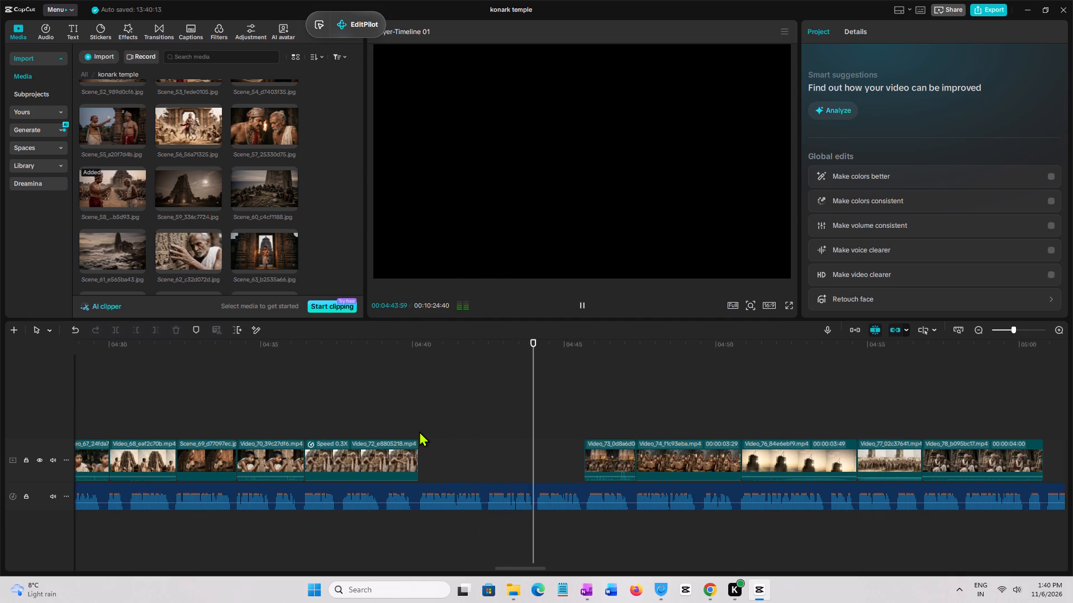
{"action": "left_click", "coordinate": [416, 429]}
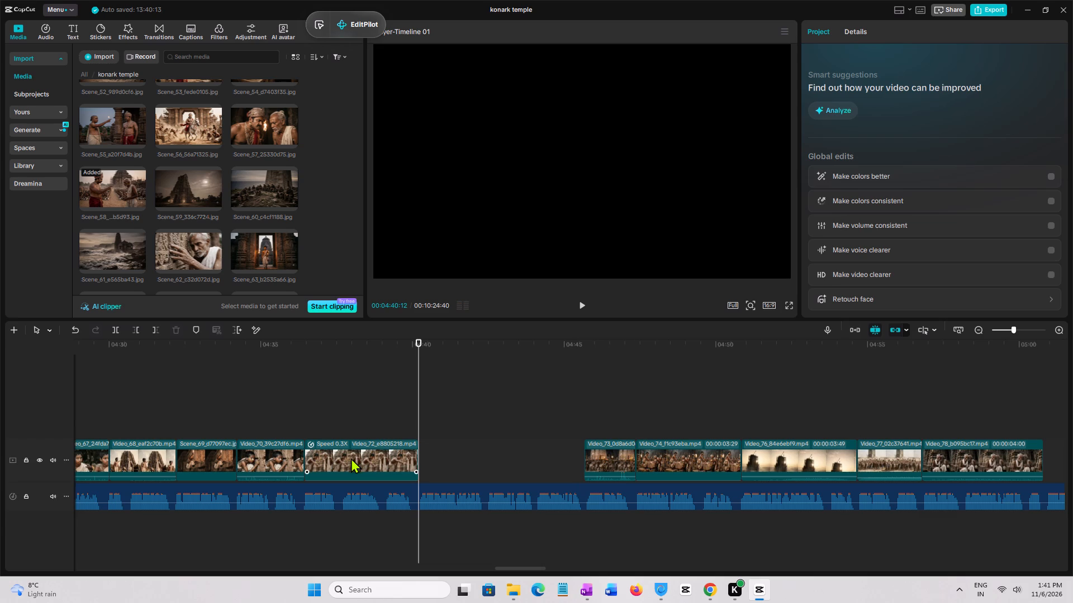
Switch to the script in Google Docs and read the lines for Scenes 70 to 73, then return to CapCut.
{"action": "left_click", "coordinate": [706, 588]}
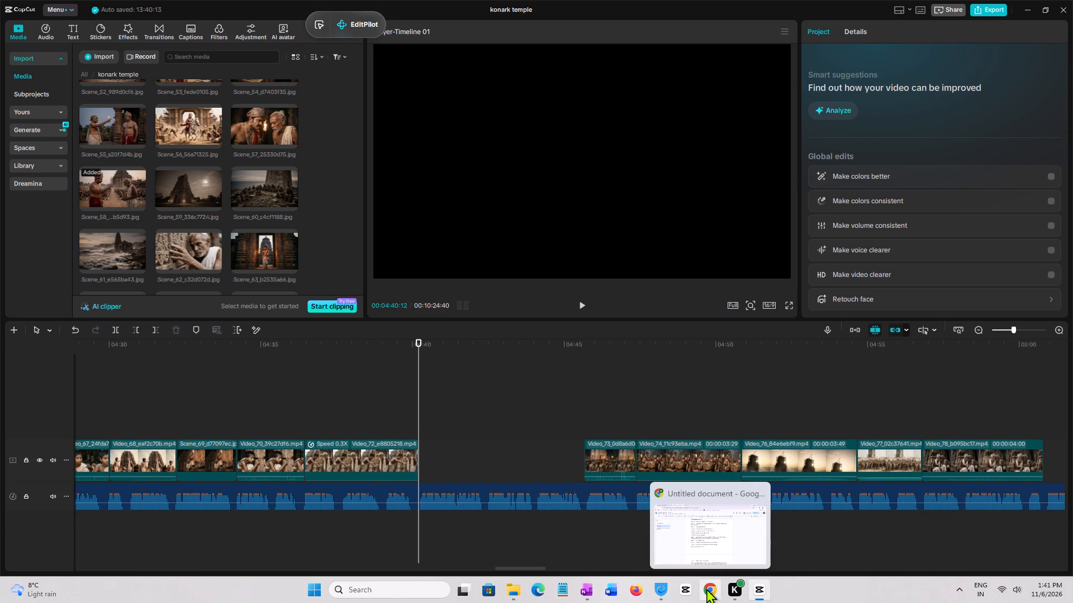
{"action": "scroll", "coordinate": [475, 339], "scroll_direction": "down", "scroll_amount": 4}
{"action": "scroll", "coordinate": [491, 307], "scroll_direction": "up", "scroll_amount": 1}
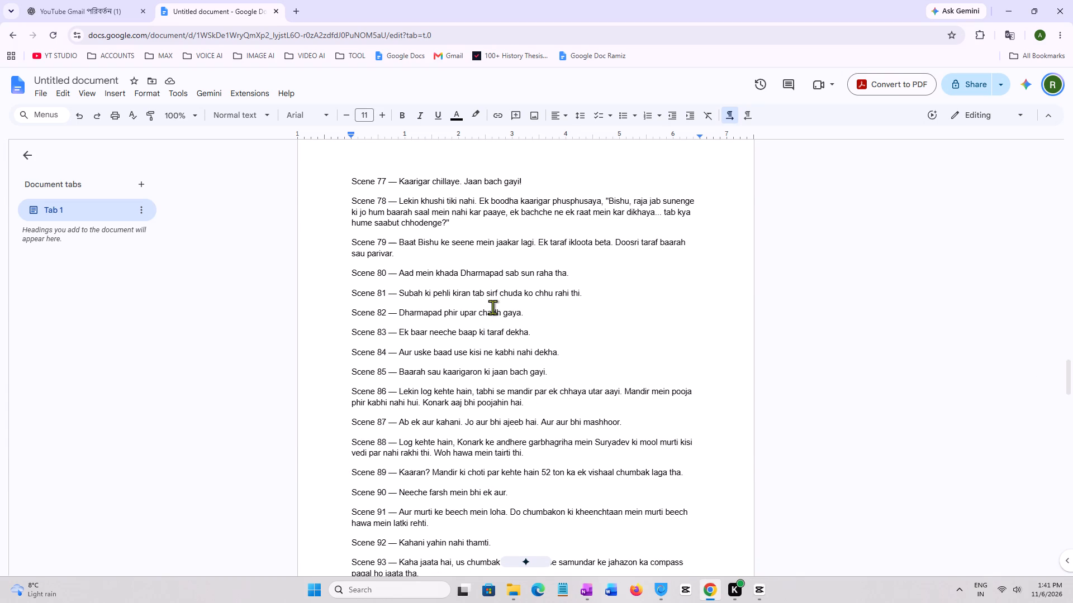
{"action": "scroll", "coordinate": [492, 308], "scroll_direction": "up", "scroll_amount": 2}
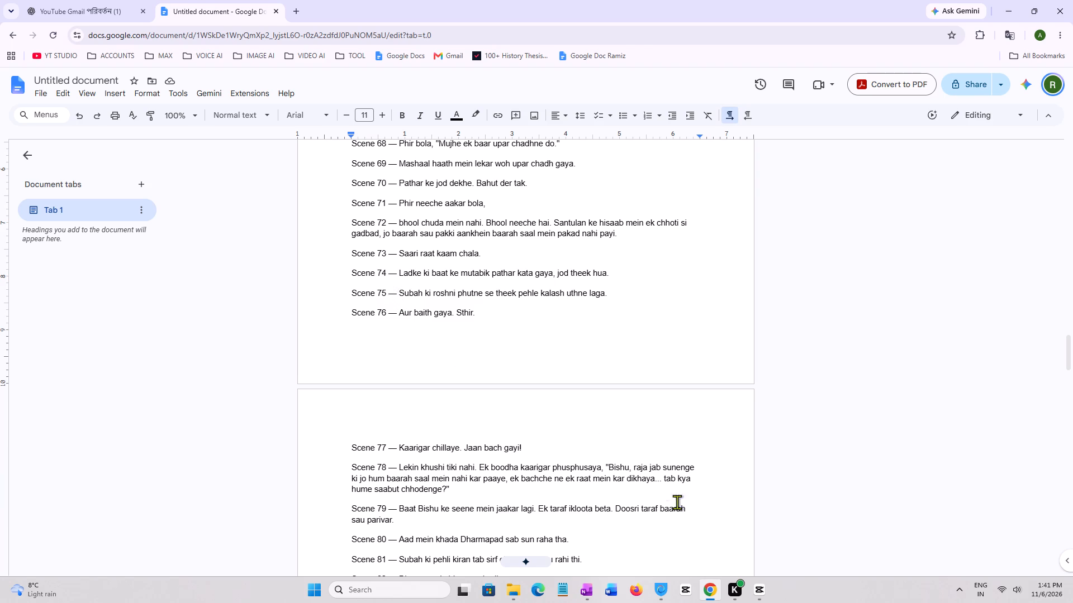
{"action": "left_click", "coordinate": [752, 593]}
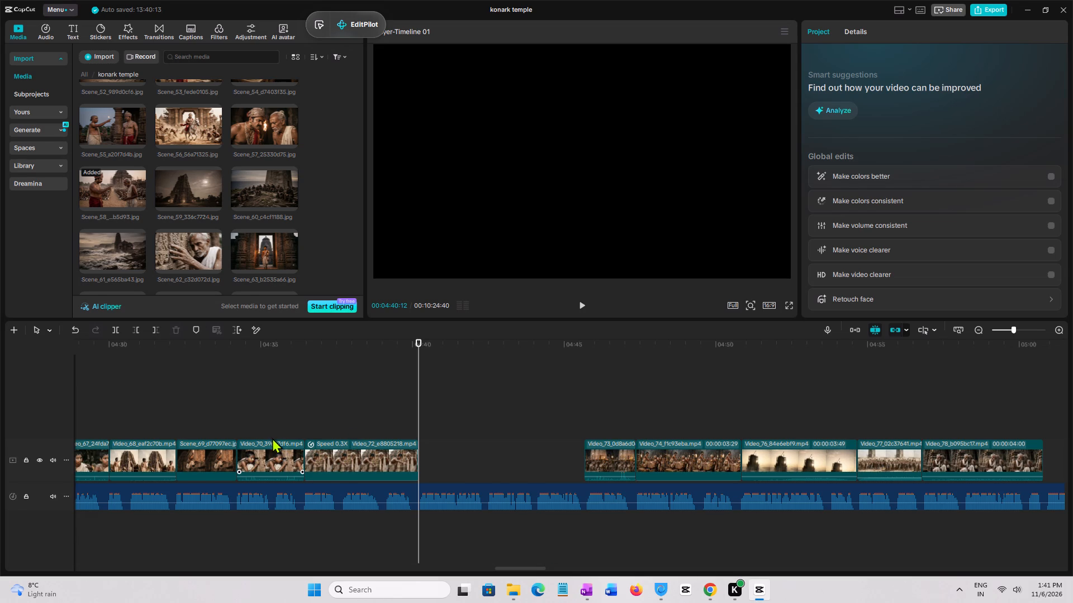
Preview the Scene_71, Scene_72 and Scene_70 images in the konark temple media folder.
{"action": "scroll", "coordinate": [207, 141], "scroll_direction": "down", "scroll_amount": 2}
{"action": "scroll", "coordinate": [208, 195], "scroll_direction": "down", "scroll_amount": 2}
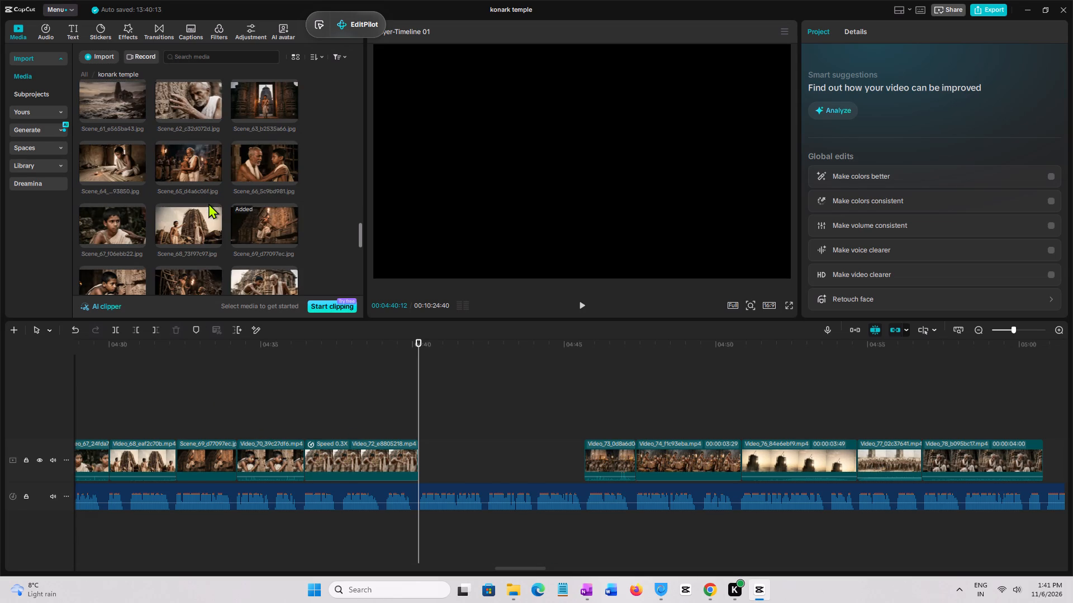
{"action": "left_click", "coordinate": [192, 235]}
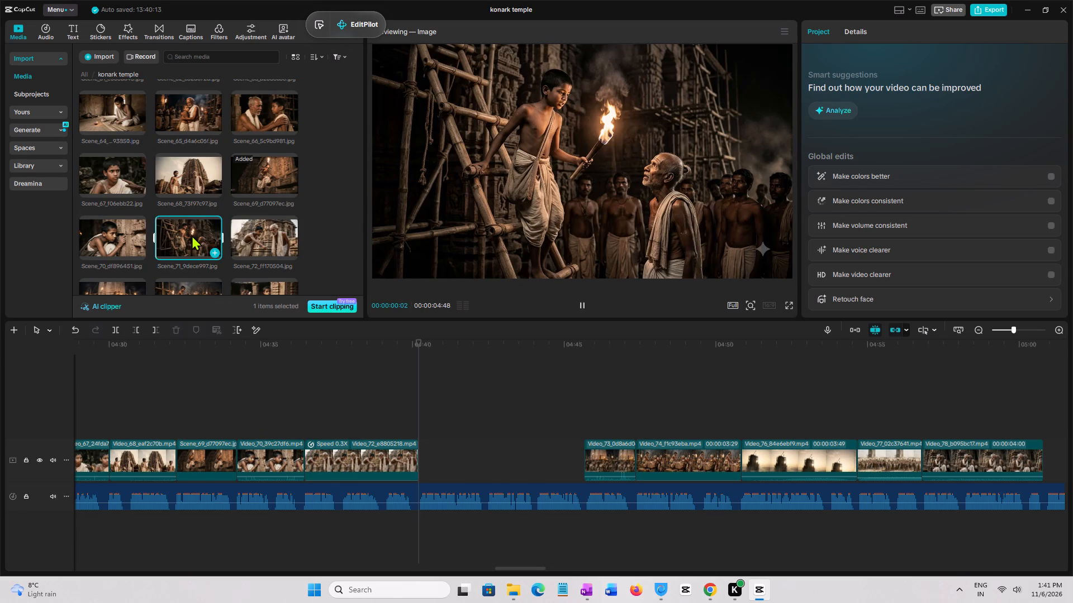
{"action": "left_click", "coordinate": [243, 244]}
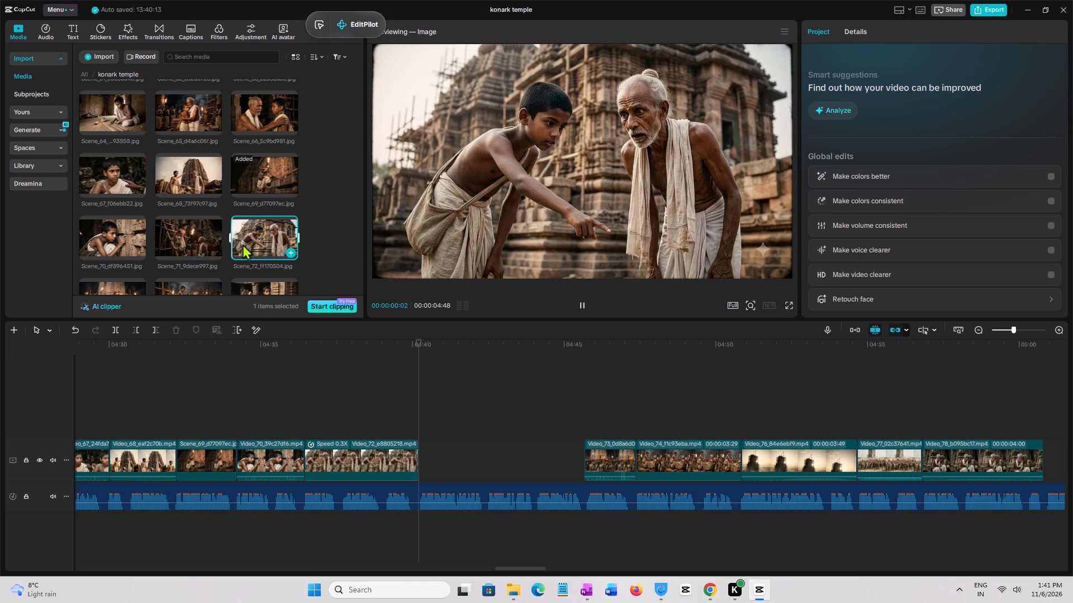
{"action": "left_click", "coordinate": [185, 233]}
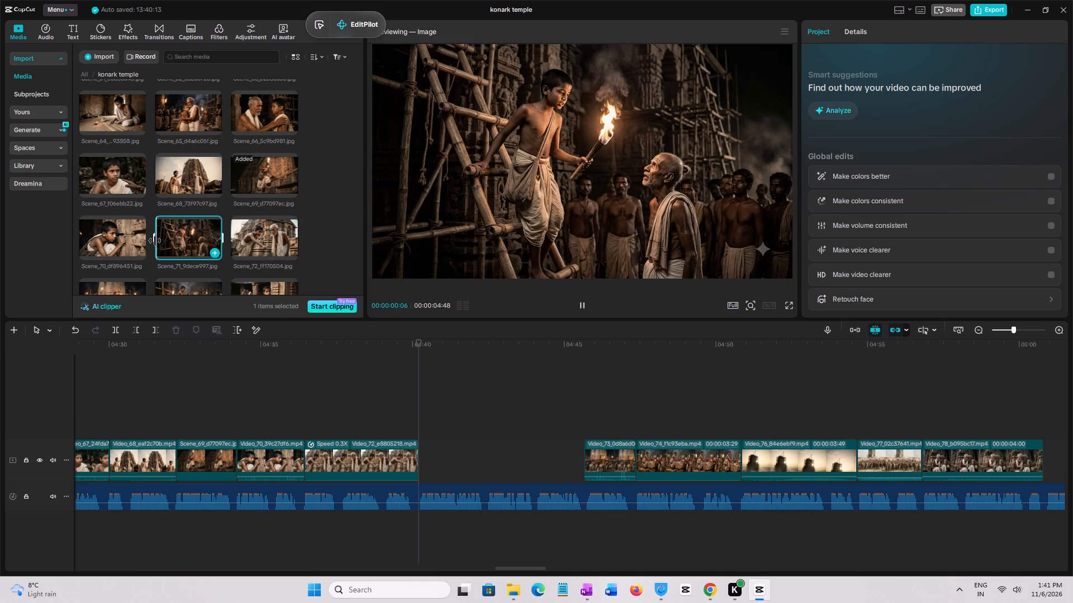
{"action": "left_click", "coordinate": [123, 242]}
{"action": "left_click", "coordinate": [174, 238]}
Move the slowed Video_72 along the main track into the gap, starting at about 04:40, leaving space after Video_70.
{"action": "left_click", "coordinate": [346, 445]}
{"action": "left_click_drag", "start_coordinate": [346, 445], "coordinate": [465, 439]}
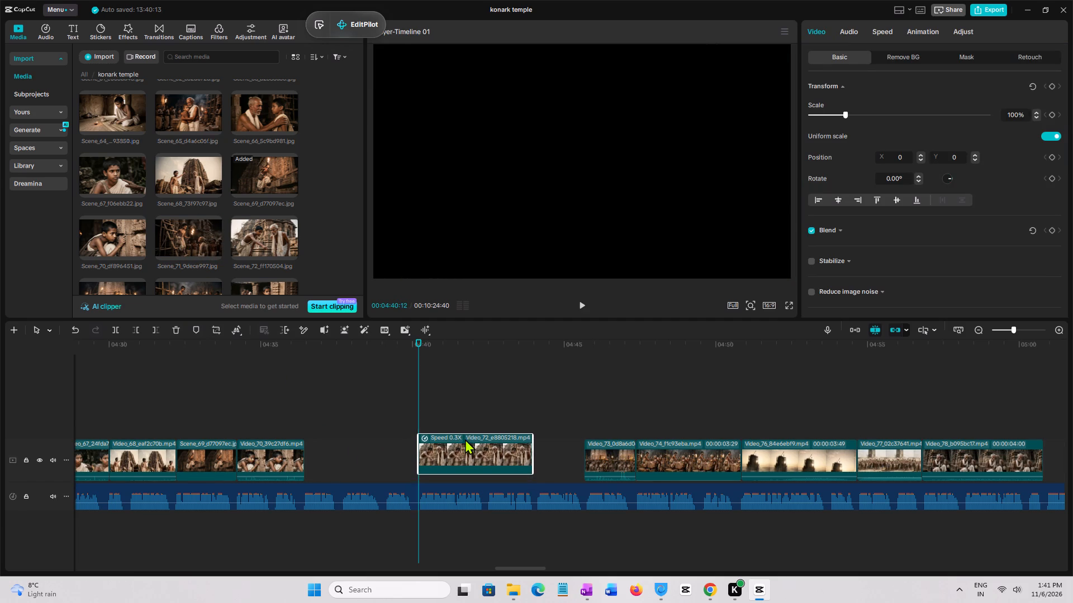
{"action": "left_click_drag", "start_coordinate": [465, 439], "coordinate": [463, 439]}
{"action": "key", "text": "space"}
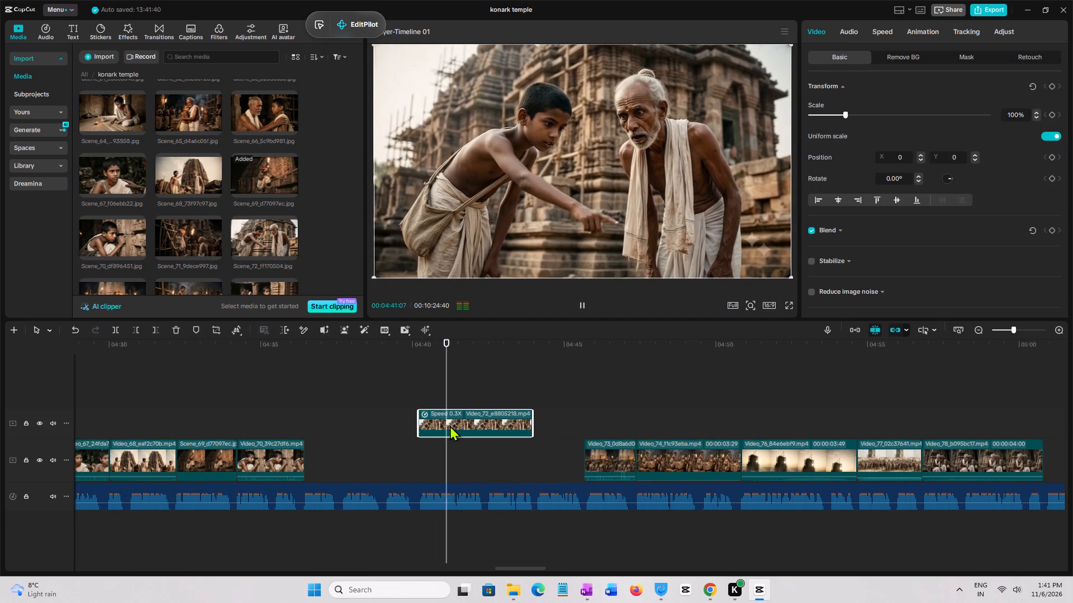
{"action": "left_click_drag", "start_coordinate": [450, 423], "coordinate": [453, 467]}
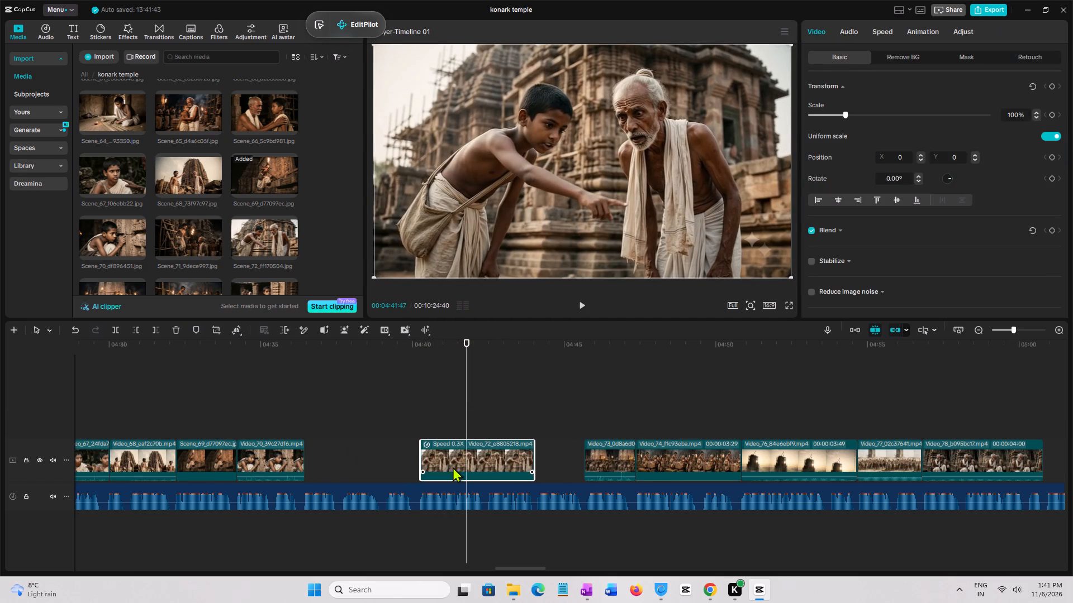
Fill the space between Video_70 and Video_72 with the Scene_71 image, trimming its end to the start of Video_72.
{"action": "left_click", "coordinate": [184, 240]}
{"action": "left_click_drag", "start_coordinate": [182, 238], "coordinate": [294, 406]}
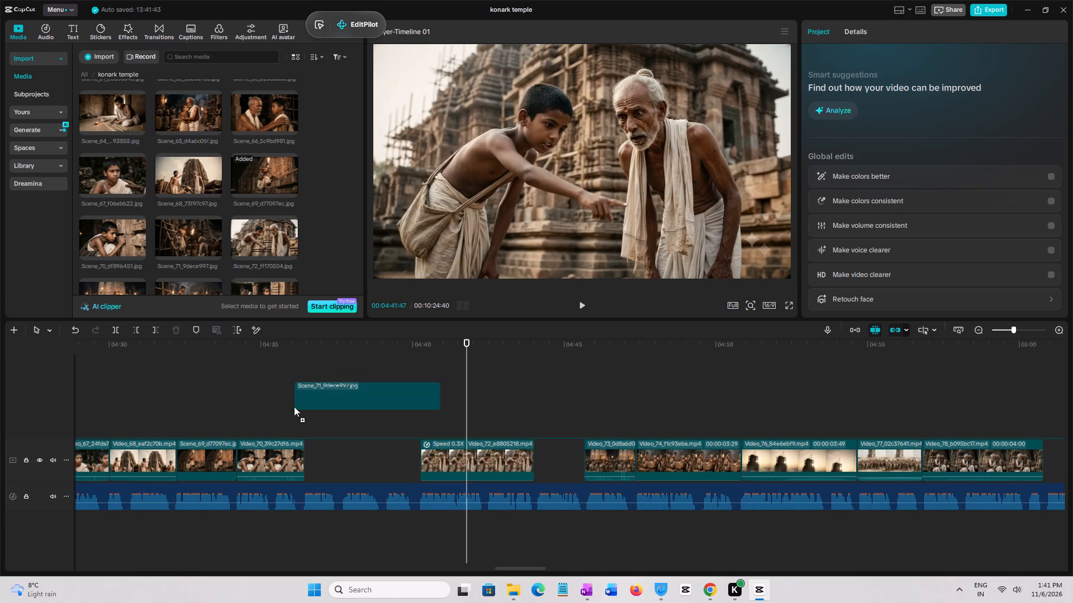
{"action": "left_click_drag", "start_coordinate": [294, 406], "coordinate": [306, 423]}
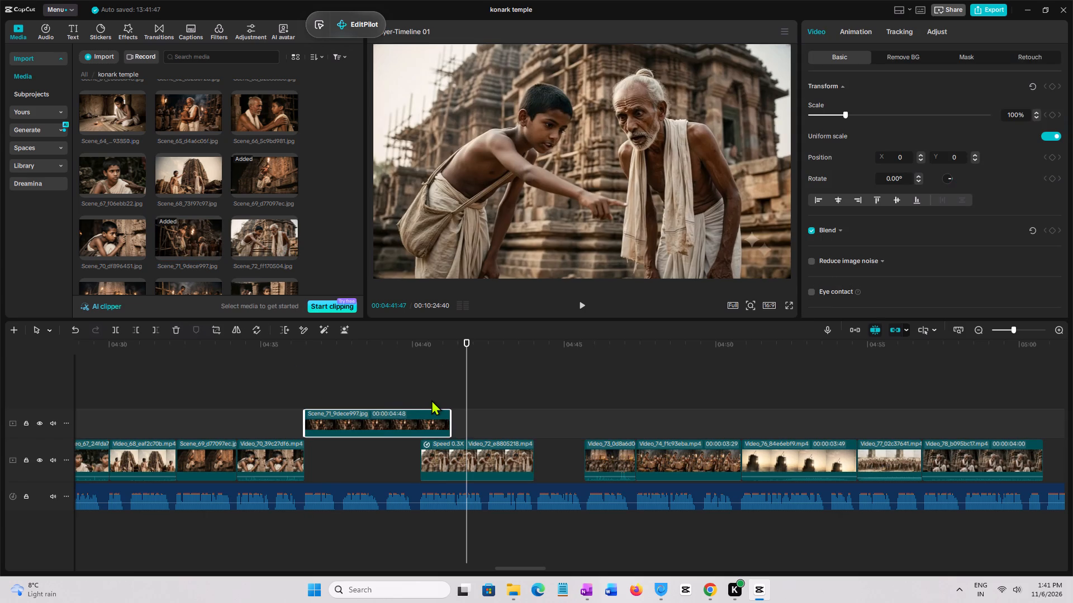
{"action": "left_click", "coordinate": [426, 400]}
{"action": "left_click", "coordinate": [422, 399]}
{"action": "left_click", "coordinate": [421, 408]}
{"action": "left_click", "coordinate": [421, 418]}
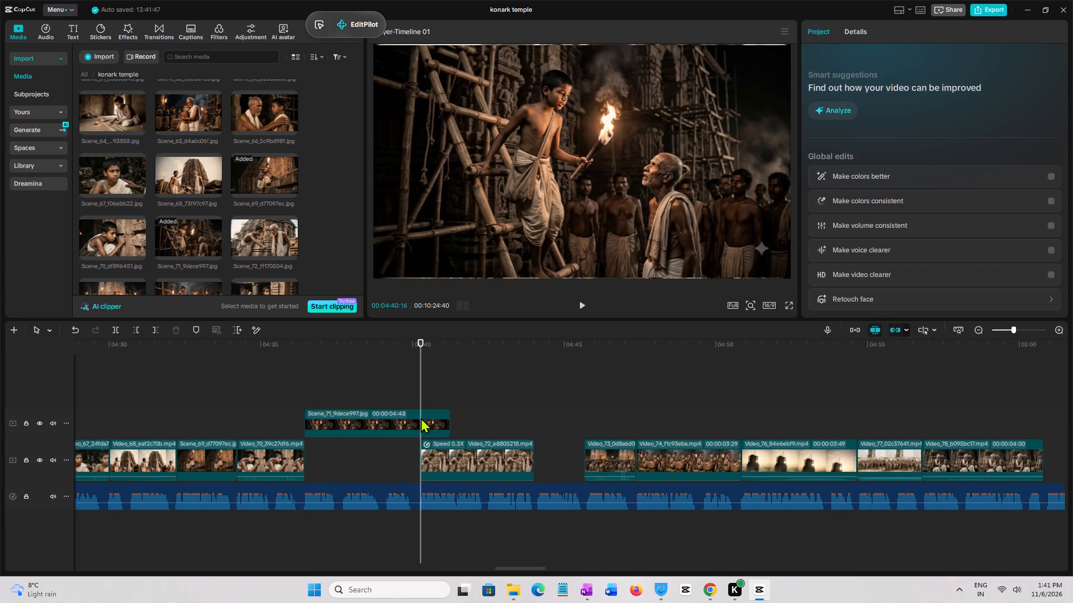
{"action": "key", "text": "w"}
{"action": "left_click_drag", "start_coordinate": [394, 419], "coordinate": [392, 463]}
Play from the start of Scene_71 and from the start of Video_72 to check both against the narration.
{"action": "left_click", "coordinate": [302, 419]}
{"action": "key", "text": "space"}
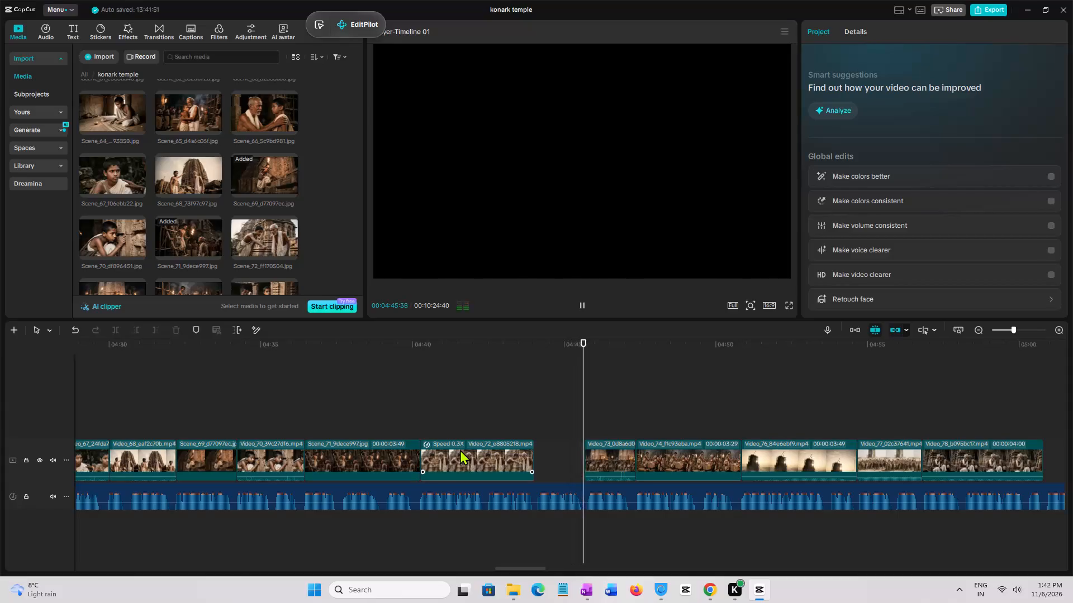
{"action": "key", "text": "space"}
{"action": "left_click", "coordinate": [420, 422]}
{"action": "key", "text": "space"}
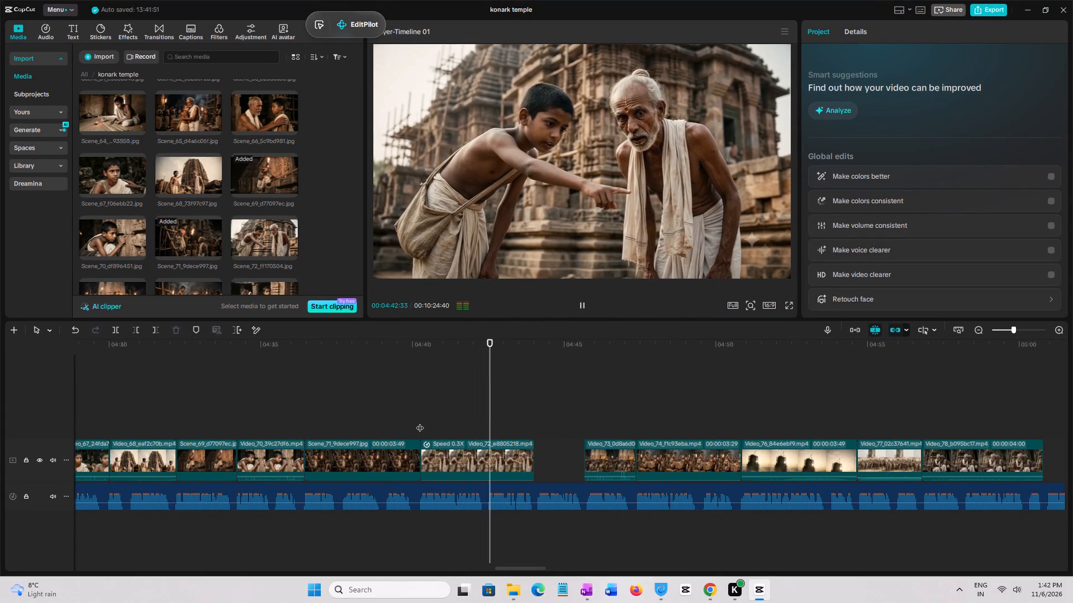
{"action": "key", "text": "space"}
{"action": "scroll", "coordinate": [260, 210], "scroll_direction": "up", "scroll_amount": 2}
{"action": "scroll", "coordinate": [213, 208], "scroll_direction": "up", "scroll_amount": 1}
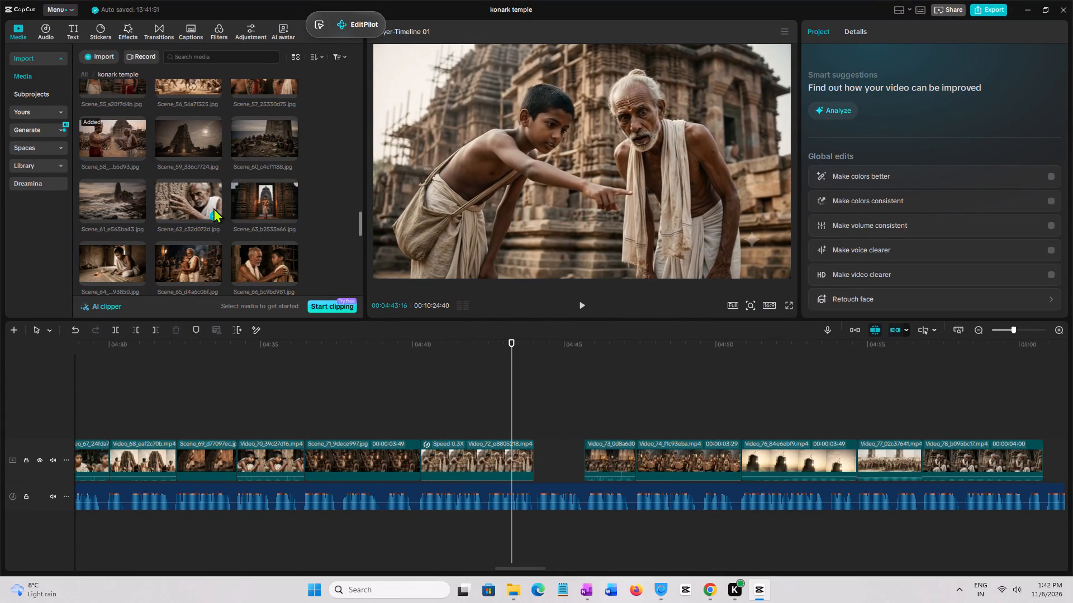
{"action": "left_click", "coordinate": [301, 423]}
{"action": "key", "text": "space"}
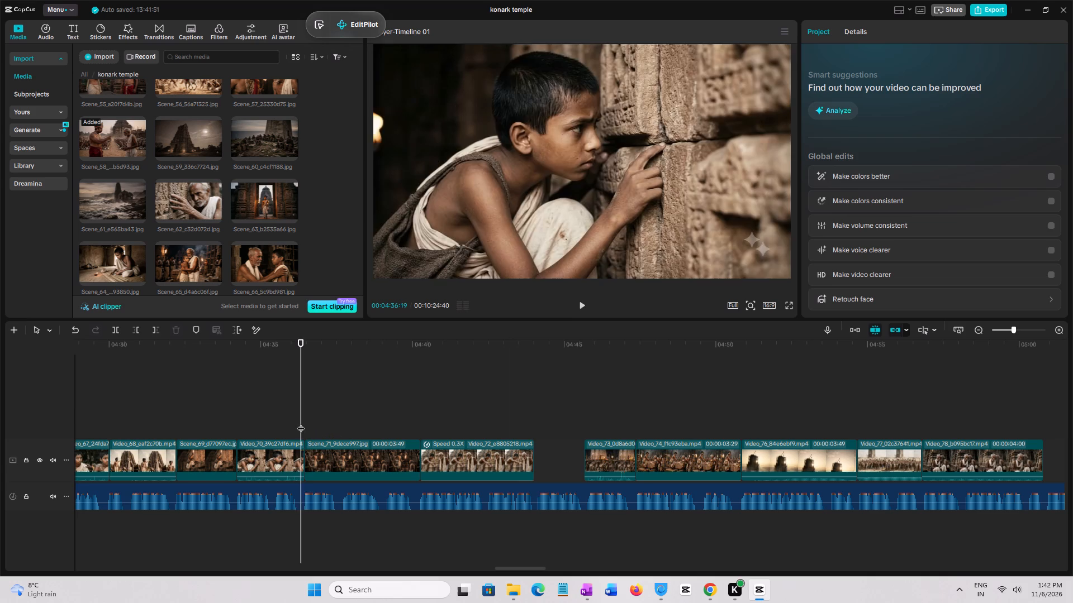
{"action": "left_click", "coordinate": [310, 438]}
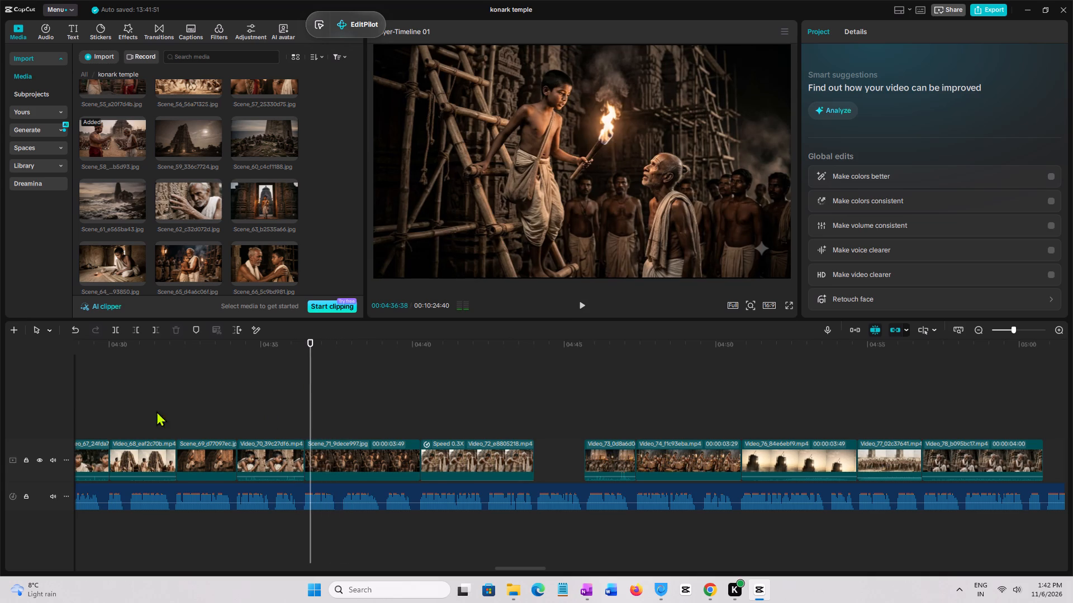
Copy the attributes of the Scene_69 image and paste them onto Scene_71 with keyframe timing set to Stretch to fit.
{"action": "left_click", "coordinate": [198, 419]}
{"action": "key", "text": "space"}
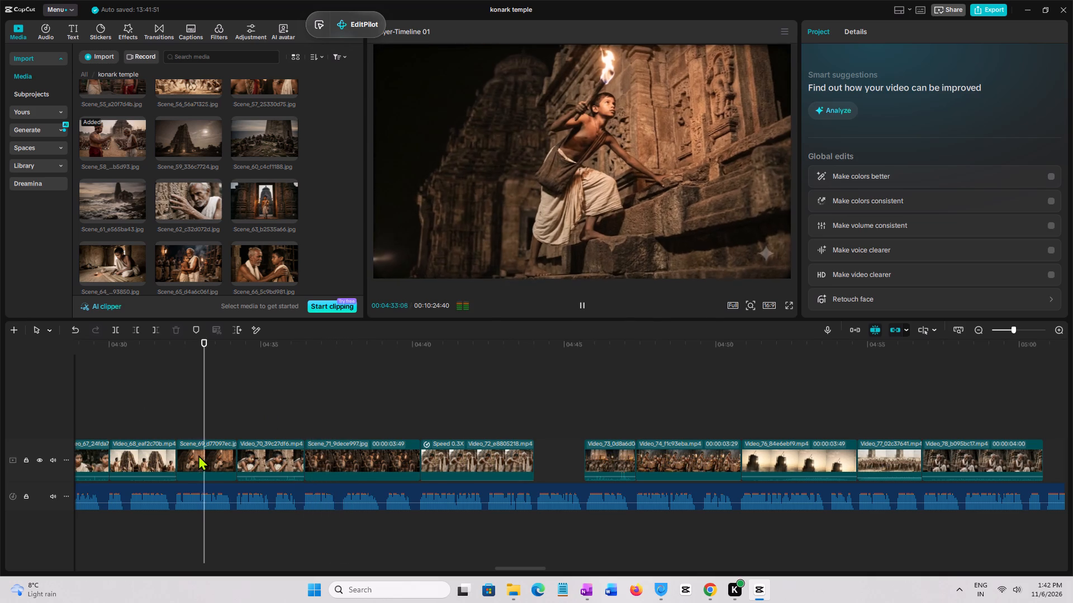
{"action": "key", "text": "space"}
{"action": "left_click", "coordinate": [202, 463]}
{"action": "right_click", "coordinate": [202, 463]}
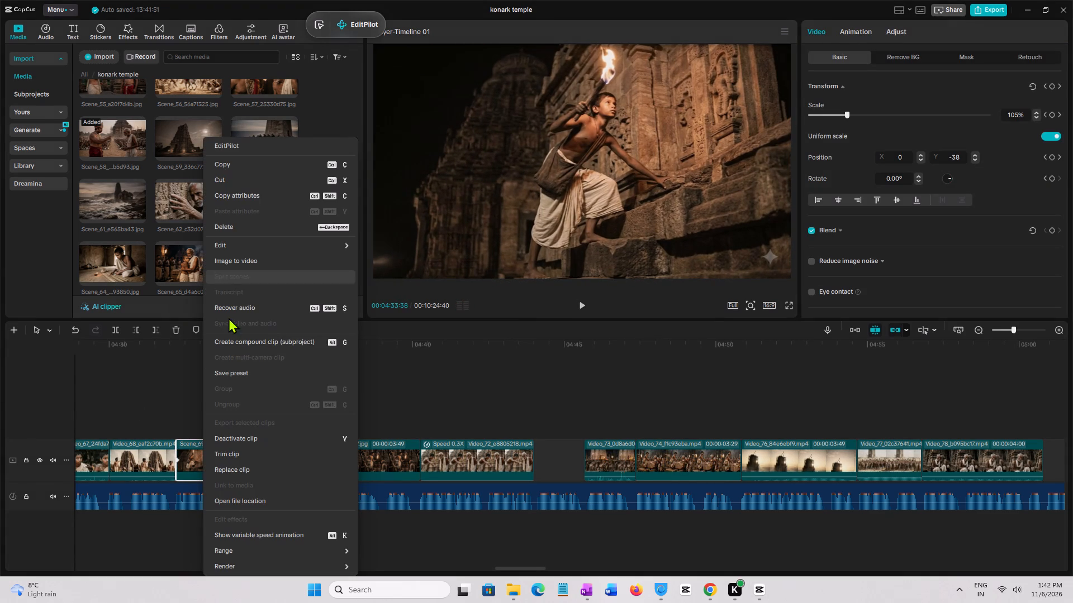
{"action": "left_click", "coordinate": [240, 198]}
{"action": "left_click", "coordinate": [359, 463]}
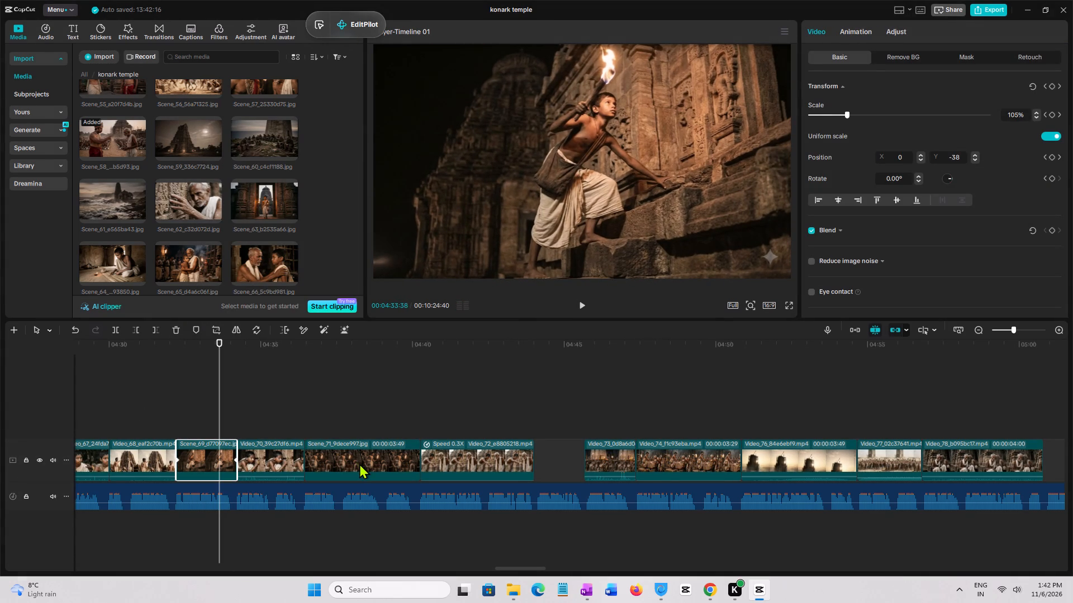
{"action": "right_click", "coordinate": [359, 463]}
{"action": "left_click", "coordinate": [396, 213]}
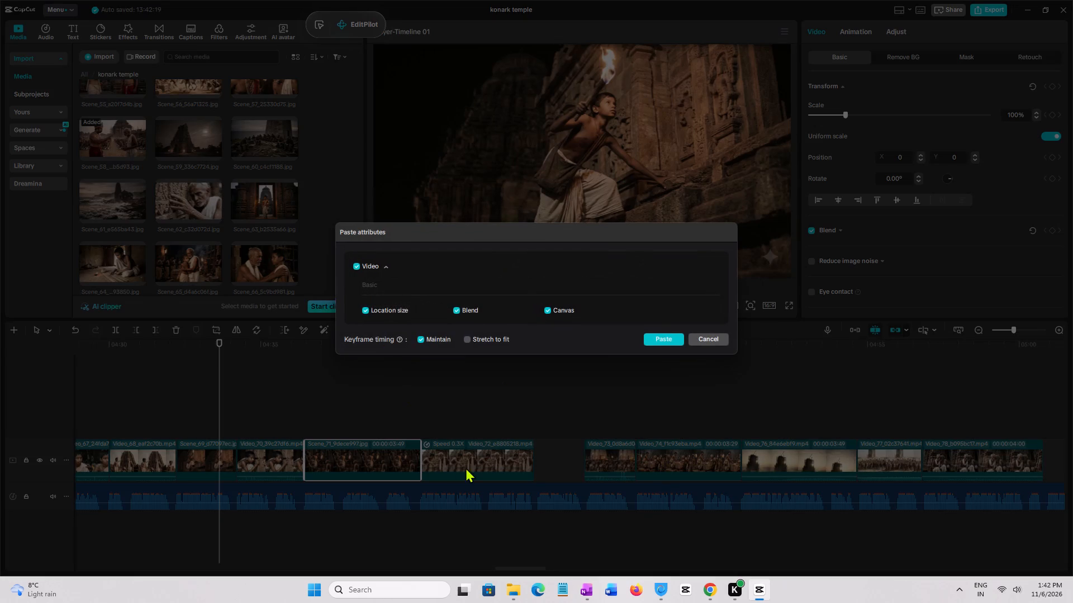
{"action": "left_click", "coordinate": [468, 336]}
{"action": "left_click", "coordinate": [660, 340]}
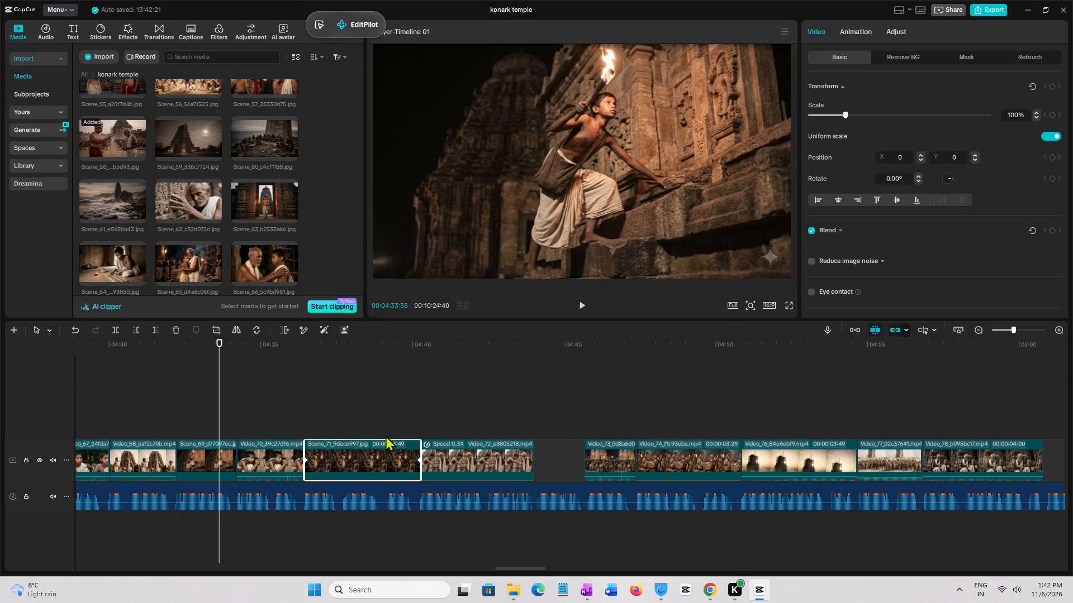
Play Scene_71 from its start to check the pasted zoom animation.
{"action": "left_click", "coordinate": [305, 406]}
{"action": "key", "text": "space"}
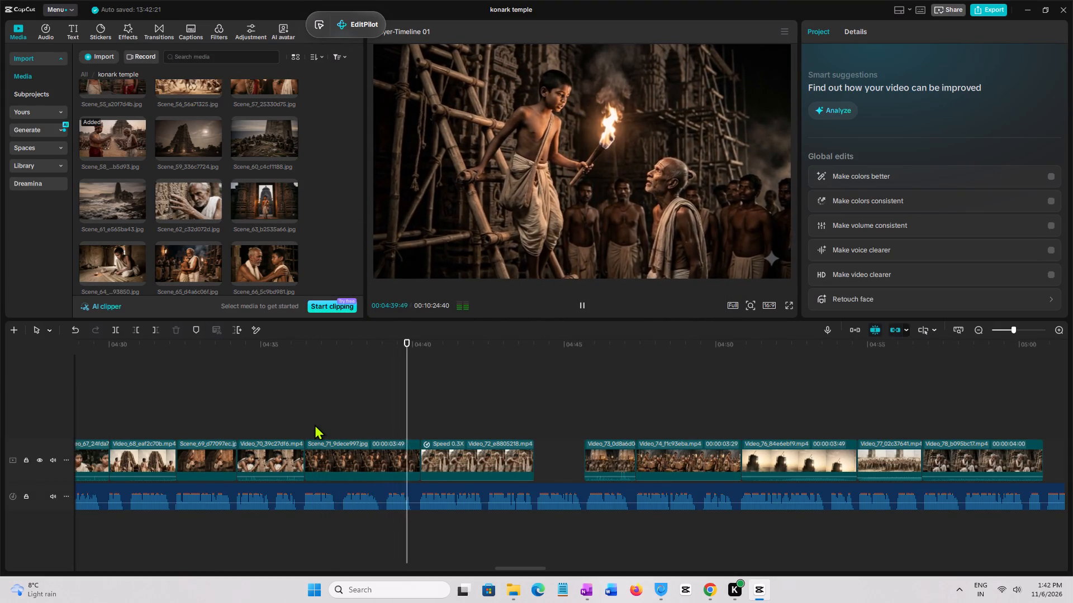
{"action": "left_click", "coordinate": [305, 416]}
{"action": "key", "text": "space"}
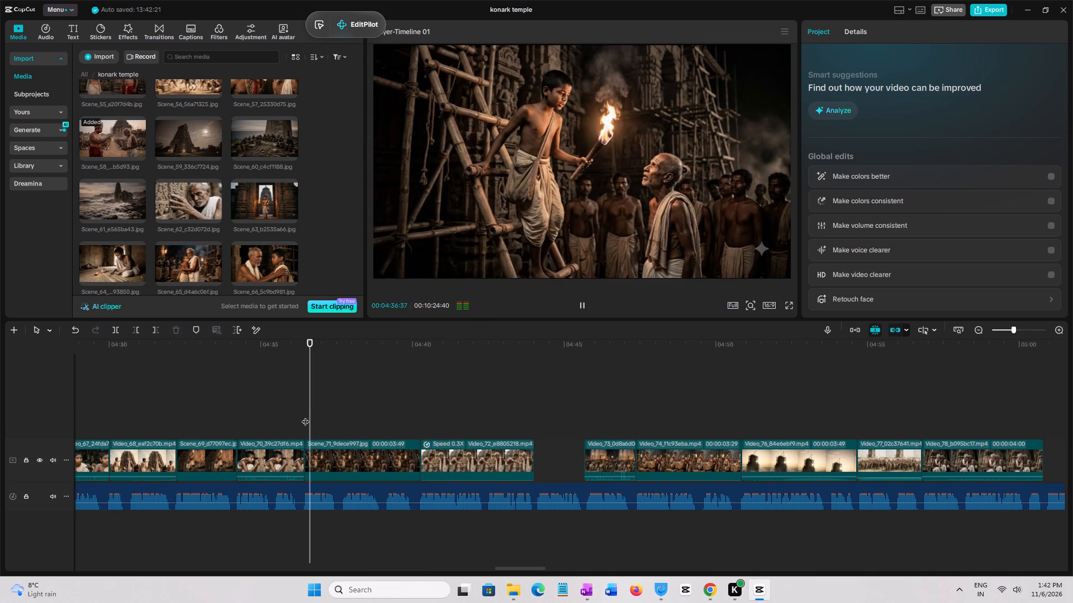
{"action": "key", "text": "space"}
Set the scale at Scene_71's ending keyframe to 110%.
{"action": "left_click", "coordinate": [370, 460]}
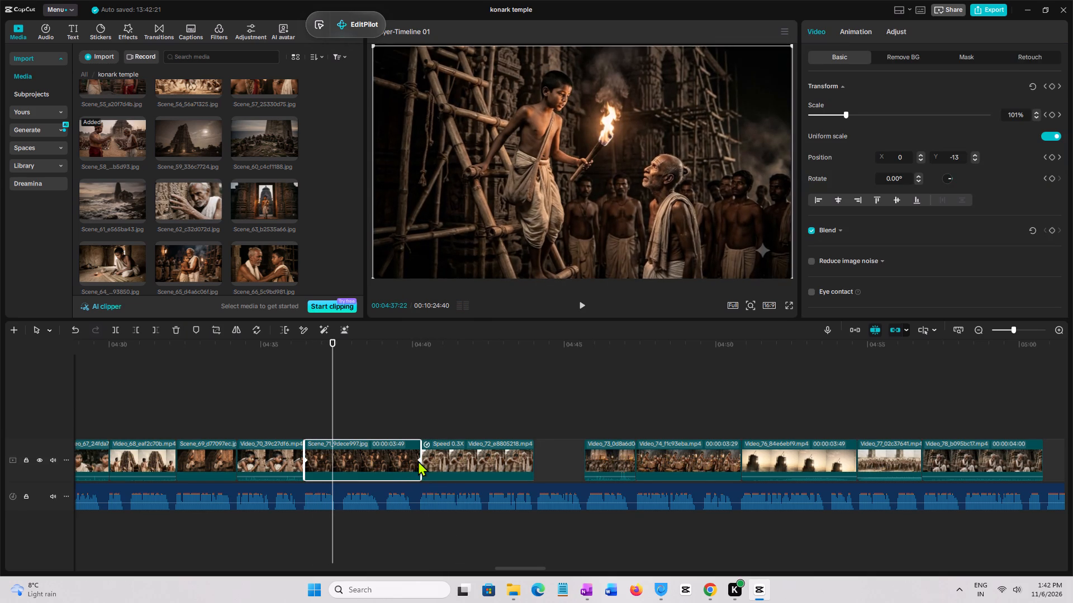
{"action": "left_click", "coordinate": [418, 461]}
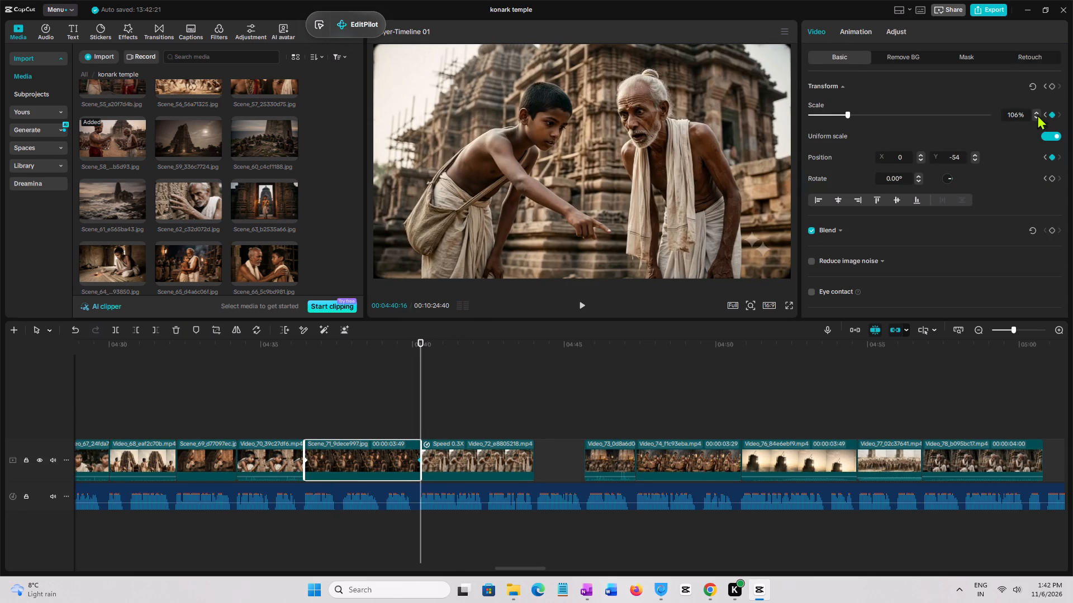
{"action": "triple_click", "coordinate": [1037, 111]}
{"action": "left_click", "coordinate": [1037, 111]}
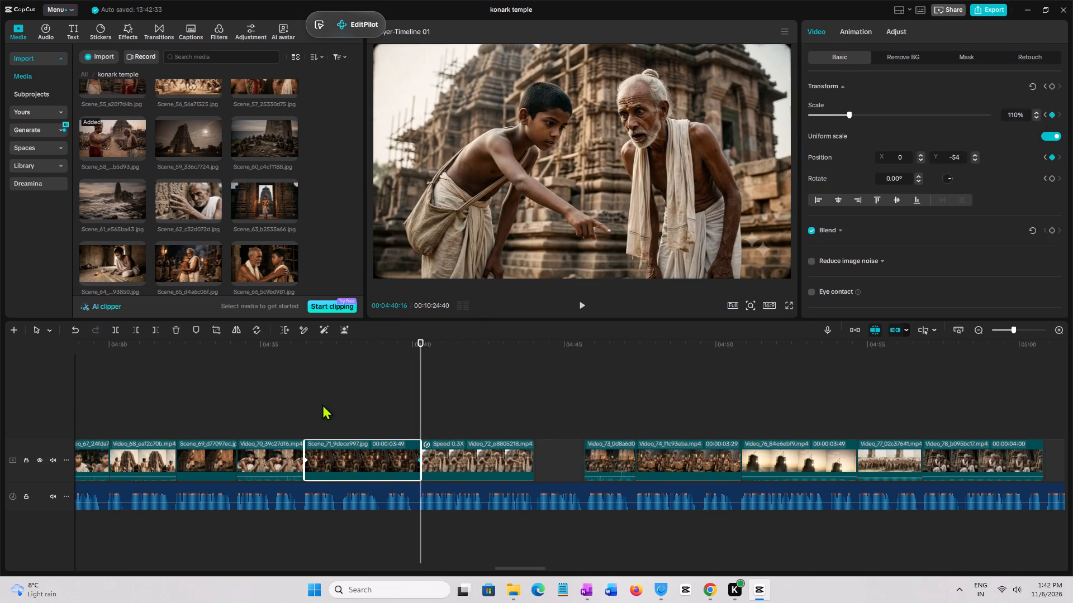
Play from the start of Scene_71 through the gap after Video_72 to check the narration, stopping at the start of Video_73.
{"action": "left_click", "coordinate": [322, 404]}
{"action": "left_click", "coordinate": [312, 404]}
{"action": "key", "text": "space"}
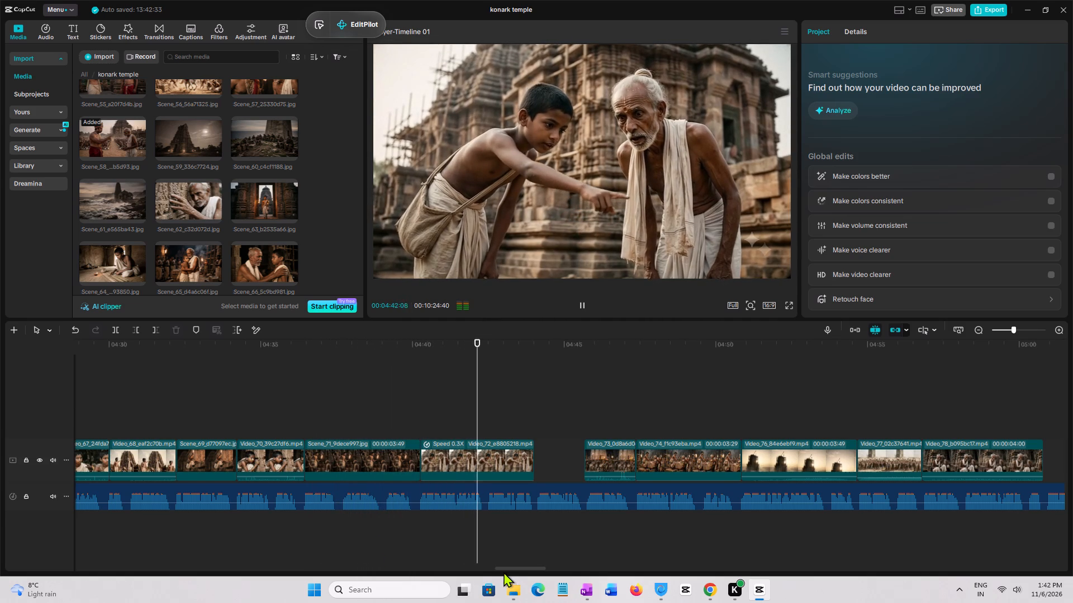
{"action": "left_click_drag", "start_coordinate": [509, 568], "coordinate": [514, 568]}
{"action": "key", "text": "space"}
Browse the project's scene images, previewing Scene_74, Scene_44 and Scene_41 as candidates for the gap after Video_72.
{"action": "scroll", "coordinate": [173, 189], "scroll_direction": "down", "scroll_amount": 3}
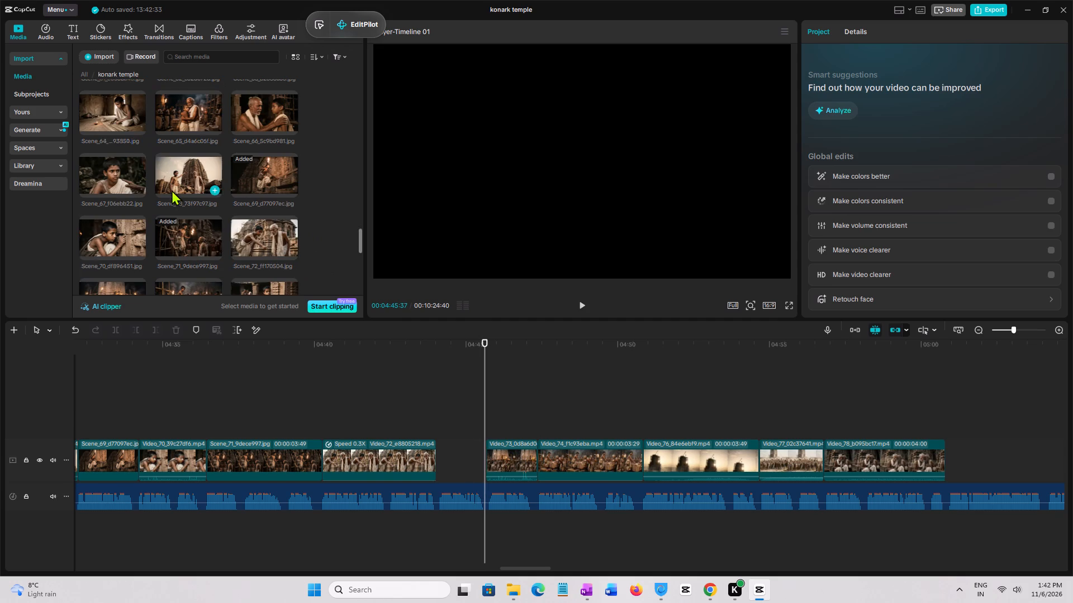
{"action": "scroll", "coordinate": [240, 143], "scroll_direction": "down", "scroll_amount": 2}
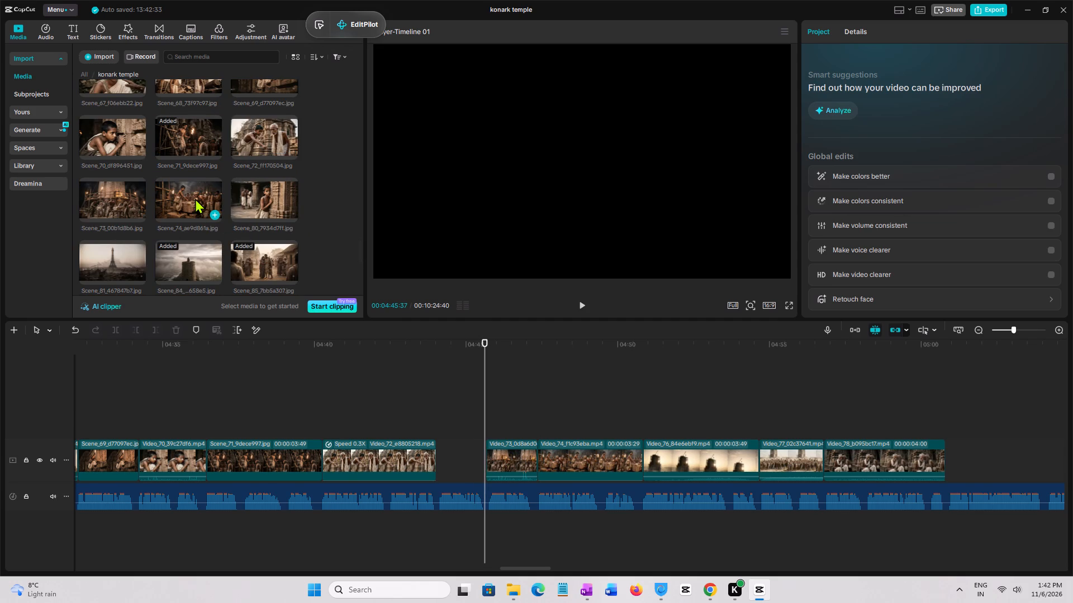
{"action": "left_click", "coordinate": [195, 198]}
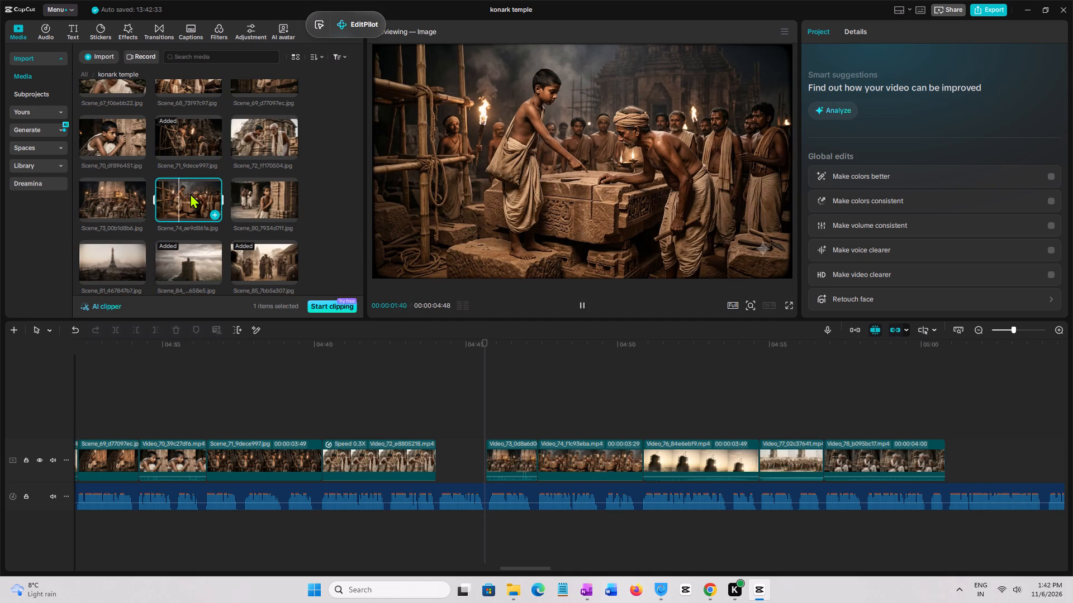
{"action": "scroll", "coordinate": [149, 197], "scroll_direction": "up", "scroll_amount": 5}
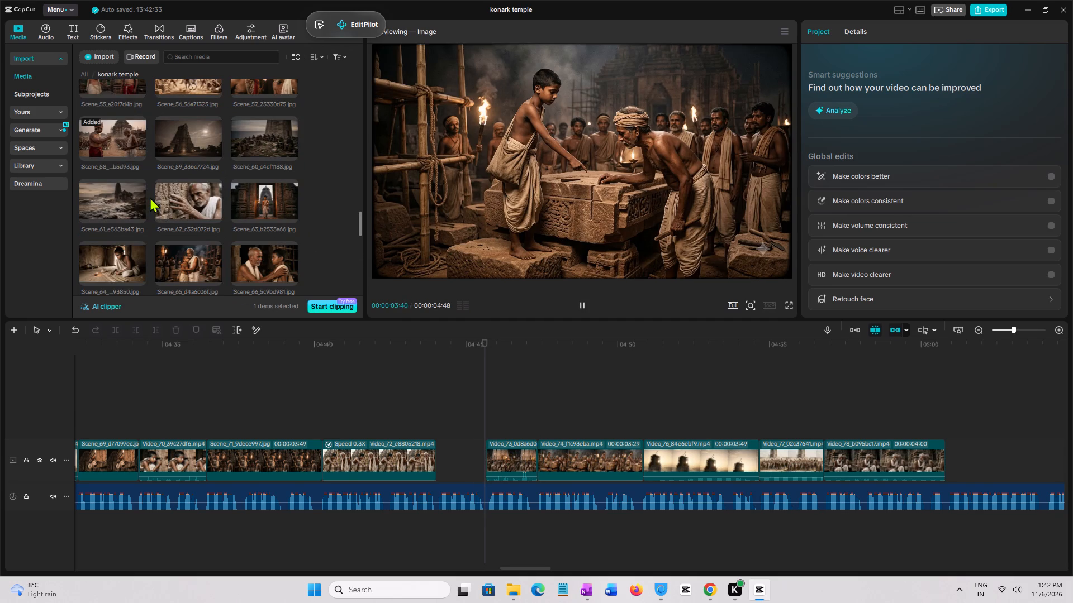
{"action": "scroll", "coordinate": [219, 171], "scroll_direction": "up", "scroll_amount": 2}
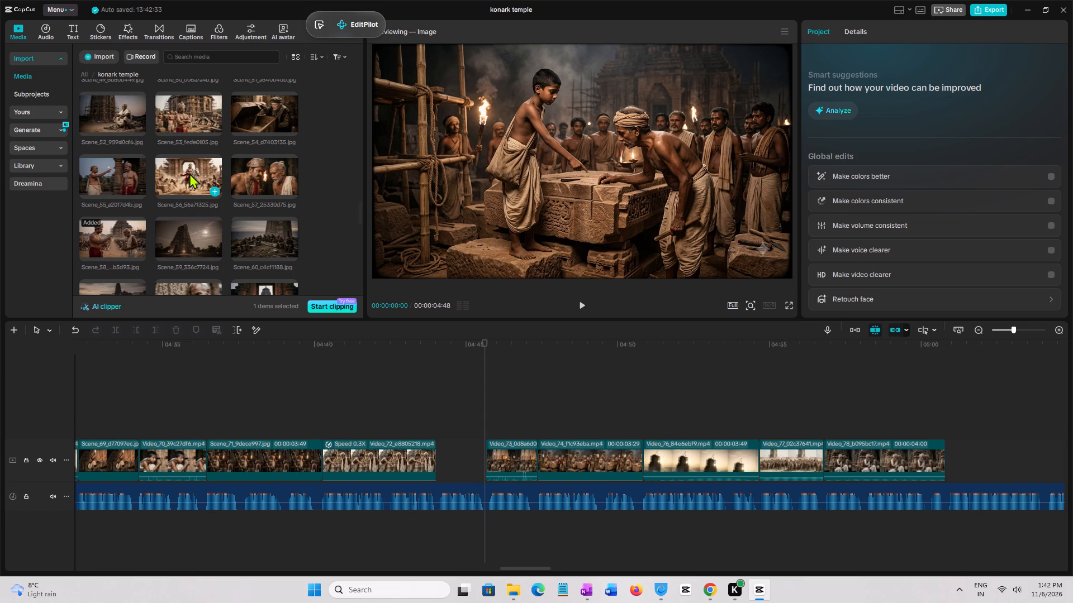
{"action": "scroll", "coordinate": [188, 187], "scroll_direction": "up", "scroll_amount": 2}
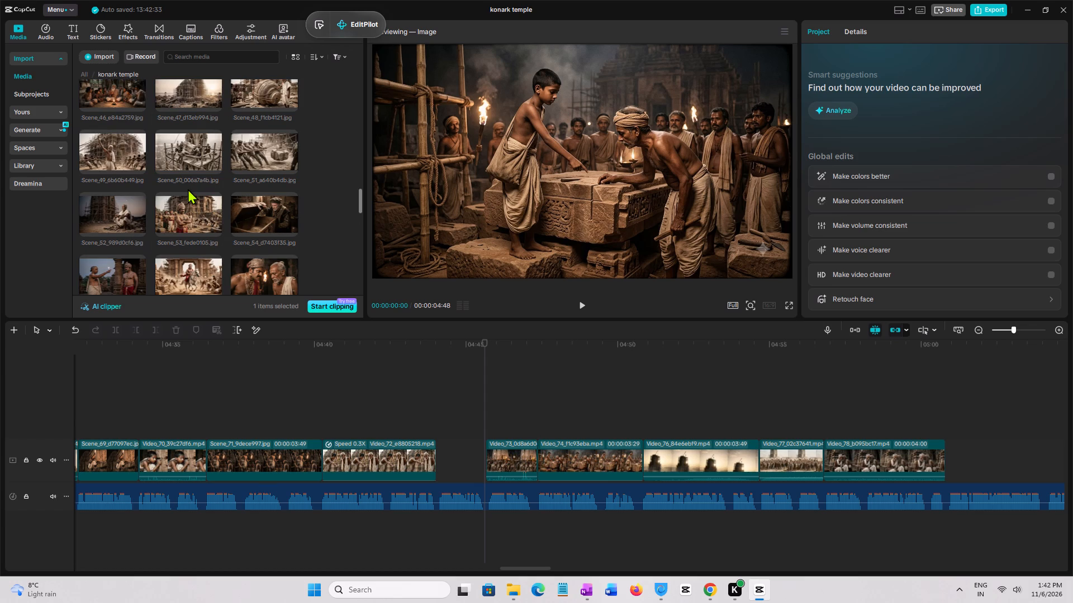
{"action": "scroll", "coordinate": [183, 200], "scroll_direction": "up", "scroll_amount": 1}
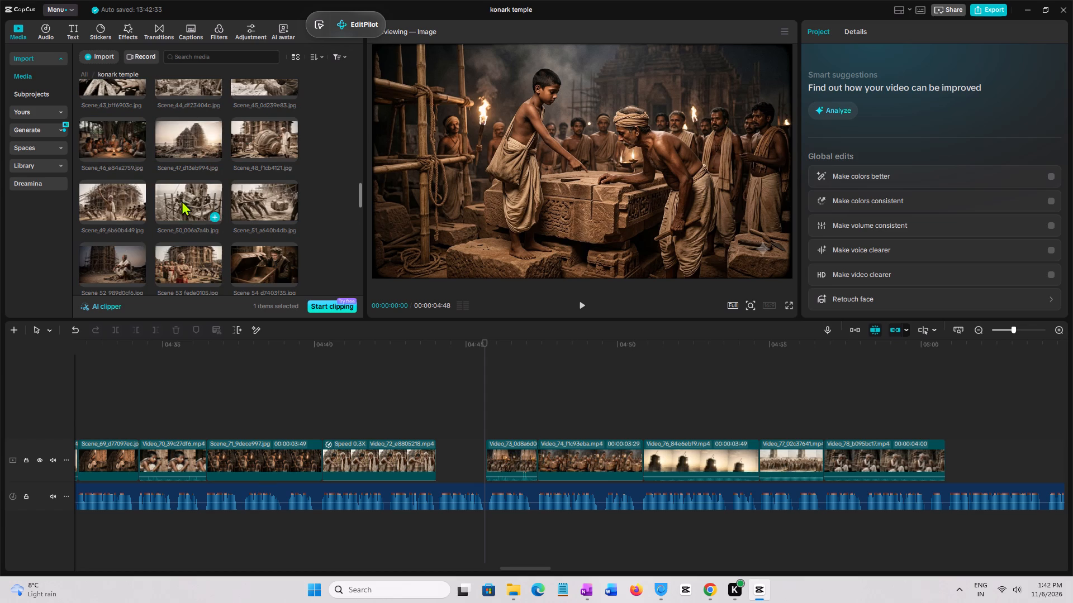
{"action": "scroll", "coordinate": [207, 195], "scroll_direction": "up", "scroll_amount": 1}
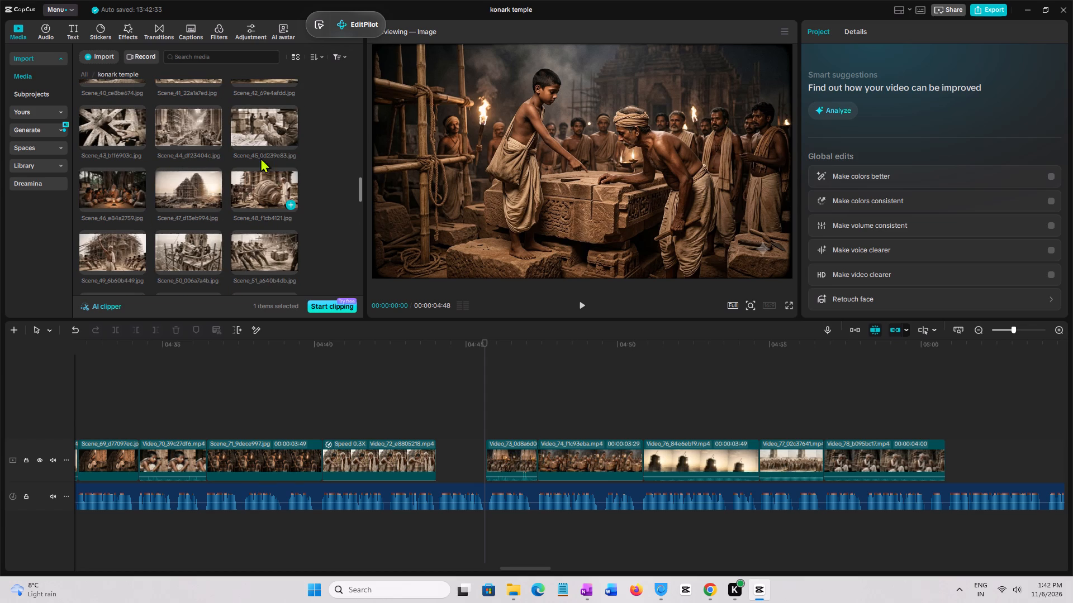
{"action": "left_click", "coordinate": [260, 119]}
{"action": "left_click", "coordinate": [195, 136]}
{"action": "scroll", "coordinate": [212, 190], "scroll_direction": "up", "scroll_amount": 1}
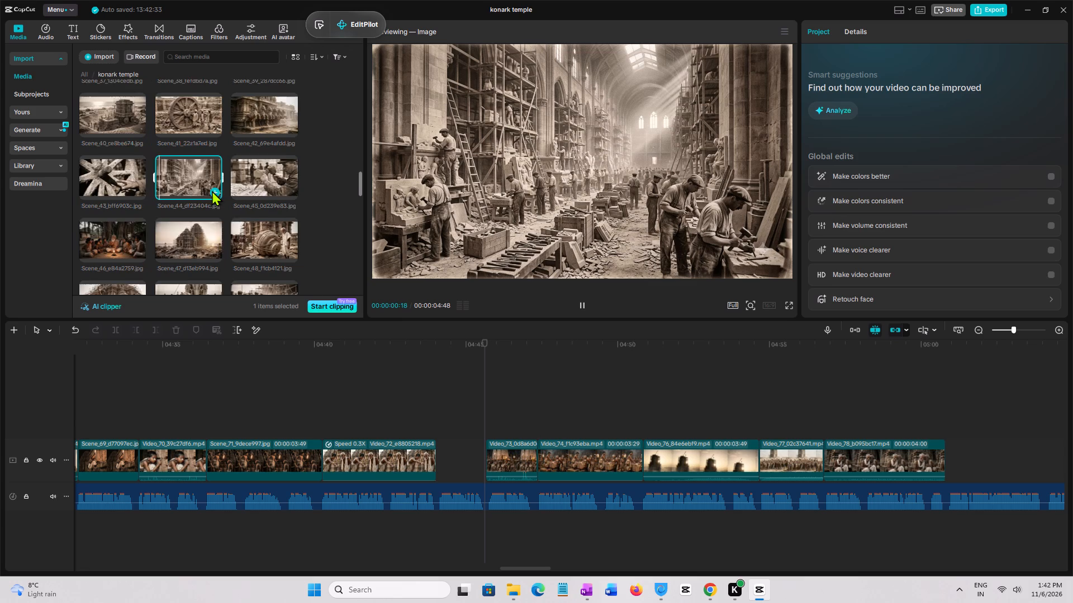
{"action": "scroll", "coordinate": [212, 190], "scroll_direction": "up", "scroll_amount": 2}
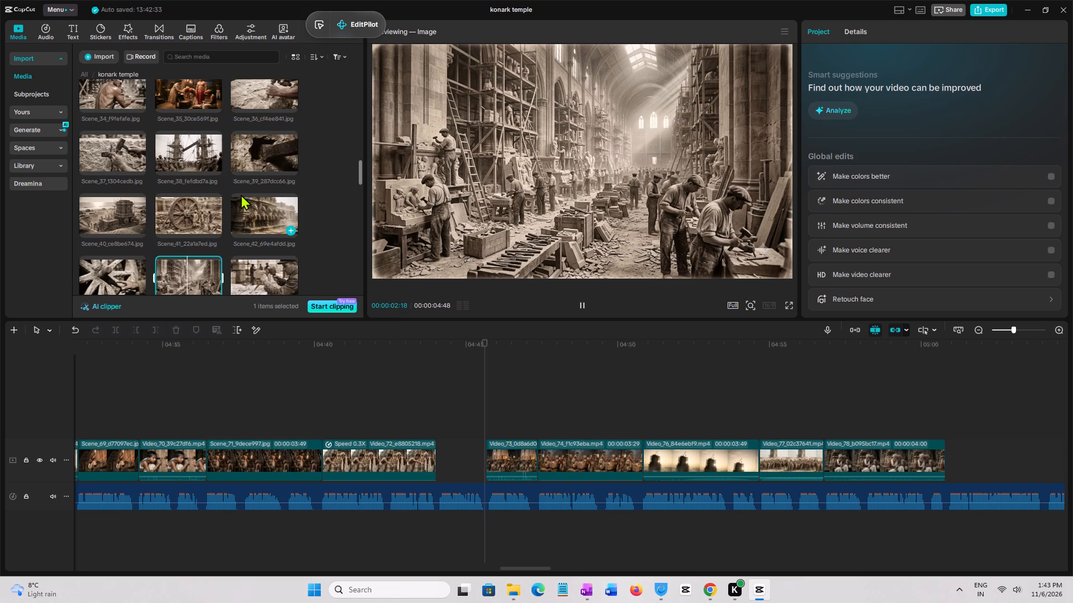
{"action": "left_click", "coordinate": [196, 216]}
{"action": "scroll", "coordinate": [148, 203], "scroll_direction": "up", "scroll_amount": 1}
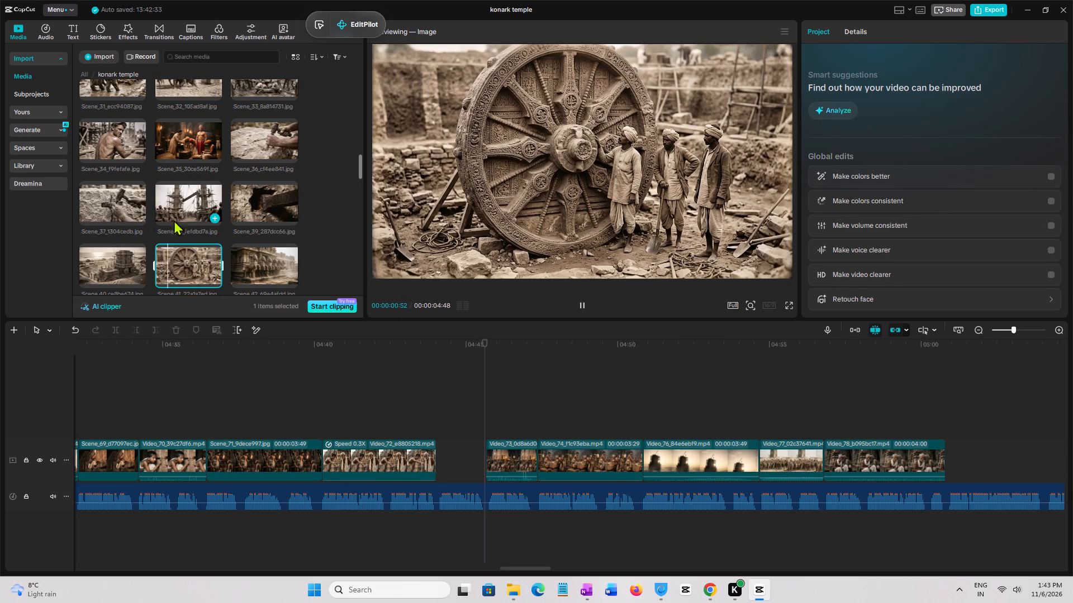
Fill the gap between Video_72 and Video_73 with the Scene_38 image, trimming its end at 04:45:37 and placing it on the main track.
{"action": "left_click", "coordinate": [178, 212]}
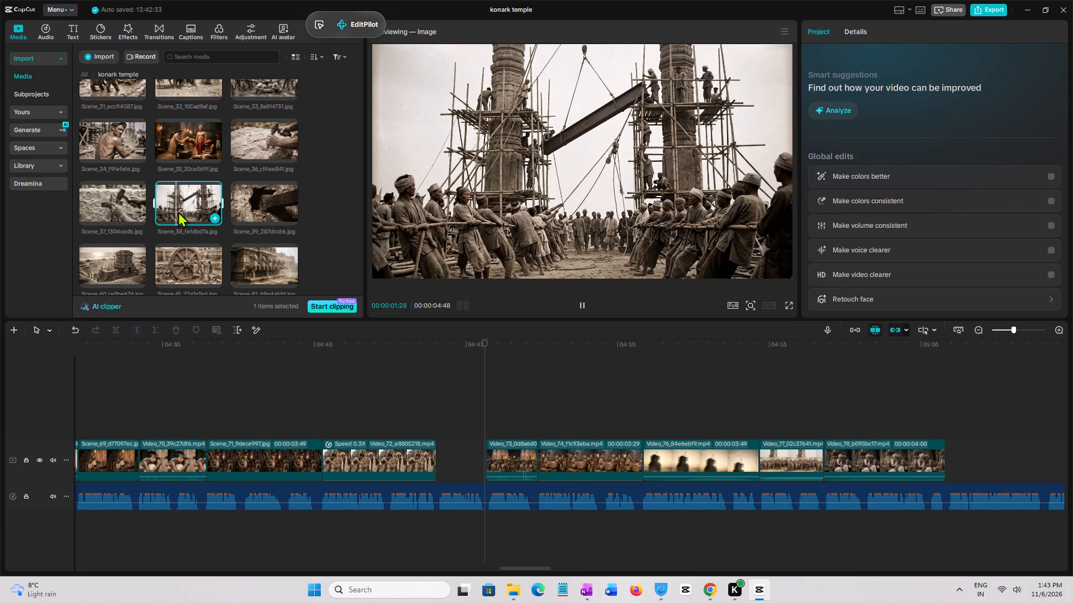
{"action": "left_click_drag", "start_coordinate": [172, 207], "coordinate": [171, 207]}
{"action": "left_click_drag", "start_coordinate": [171, 207], "coordinate": [435, 422]}
{"action": "left_click", "coordinate": [483, 416]}
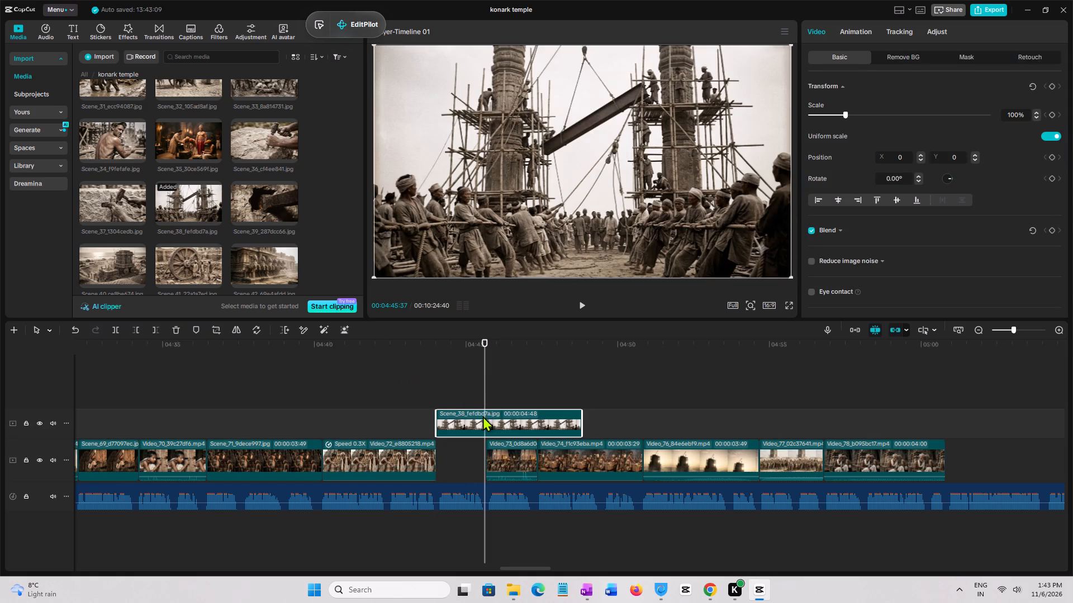
{"action": "key", "text": "w"}
{"action": "left_click_drag", "start_coordinate": [463, 419], "coordinate": [466, 453]}
Play from Video_72 into Scene_38 to check the inserted image against the narration.
{"action": "left_click", "coordinate": [430, 422]}
{"action": "key", "text": "space"}
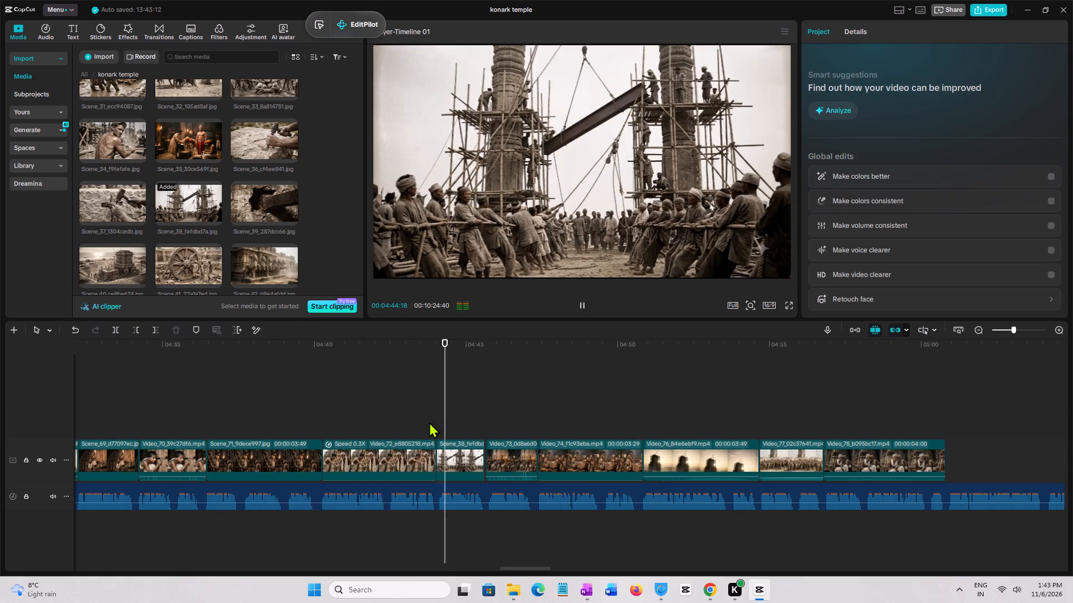
{"action": "left_click", "coordinate": [376, 432]}
{"action": "key", "text": "space"}
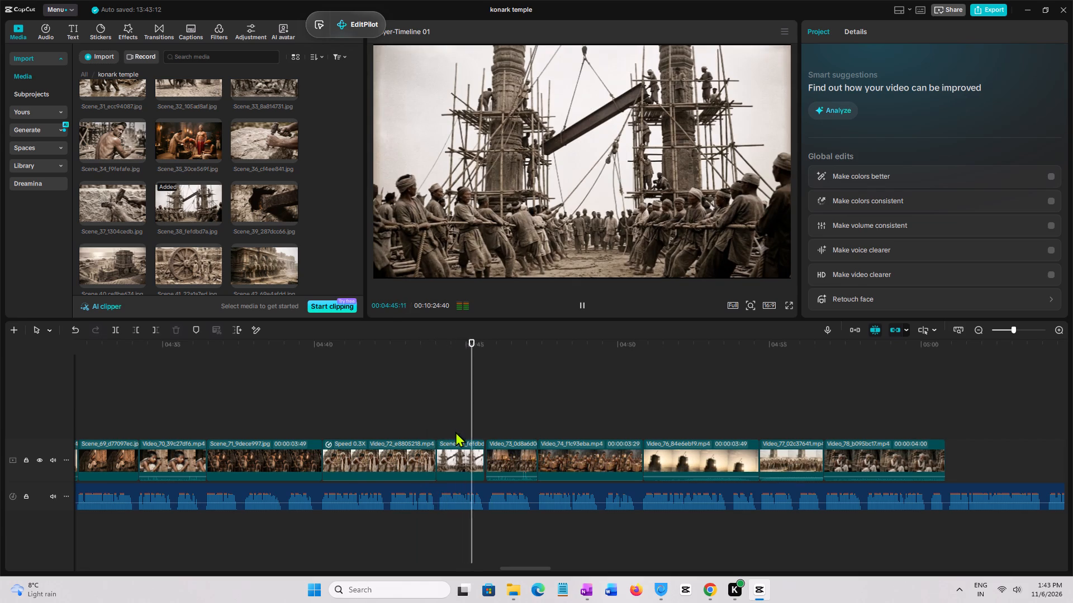
{"action": "key", "text": "space"}
Extend the end of Scene_38 to meet the start of Video_73.
{"action": "left_click", "coordinate": [469, 460]}
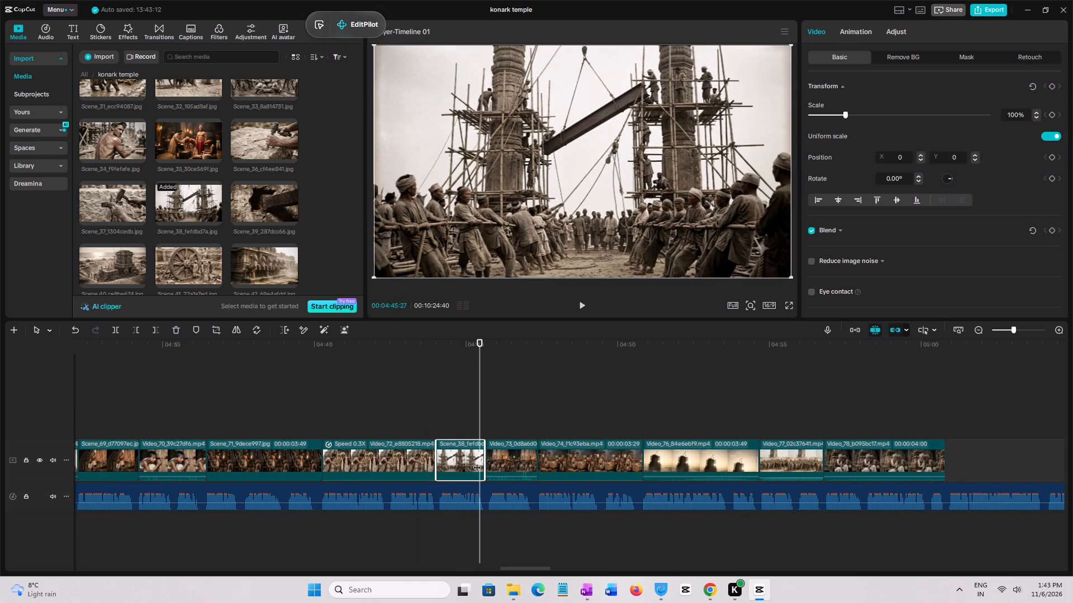
{"action": "left_click_drag", "start_coordinate": [487, 465], "coordinate": [515, 465]}
Paste the copied attributes onto Scene_38 with keyframe timing set to Stretch to fit.
{"action": "left_click", "coordinate": [468, 456]}
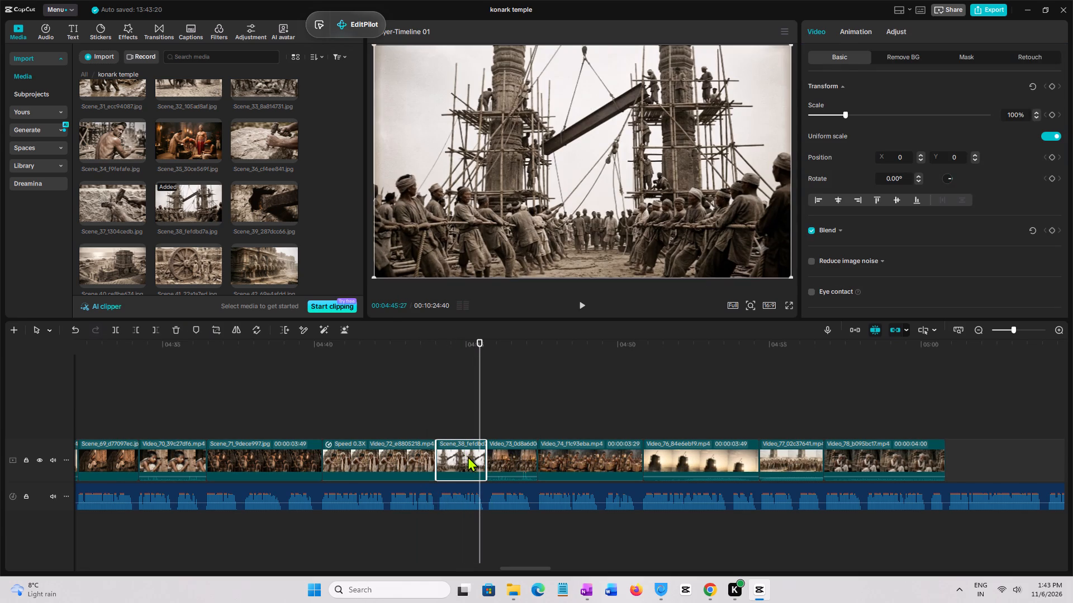
{"action": "right_click", "coordinate": [468, 456]}
{"action": "left_click", "coordinate": [520, 213]}
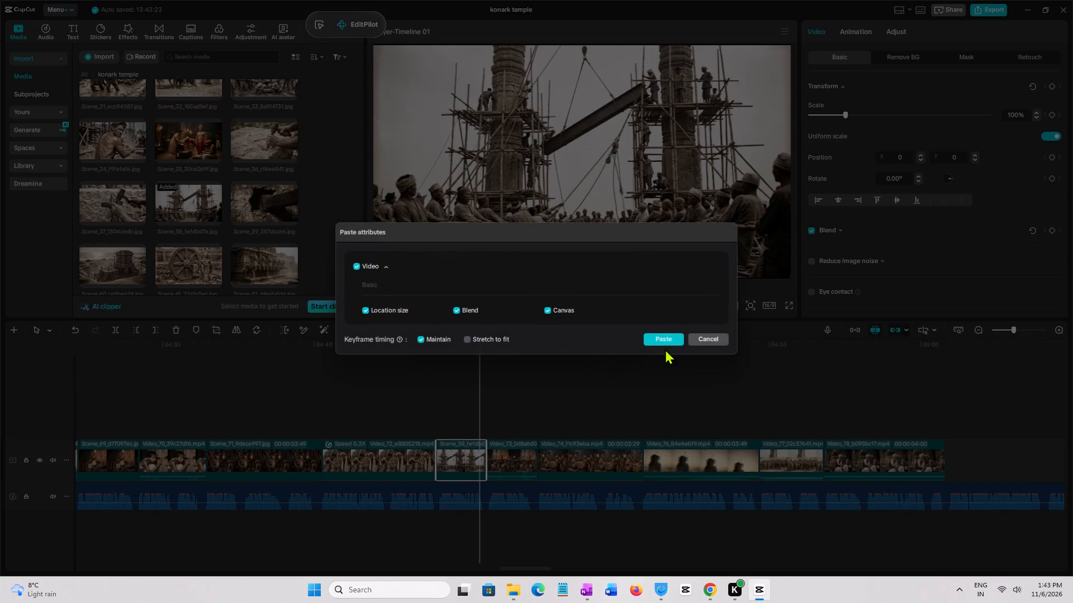
{"action": "left_click", "coordinate": [497, 340]}
{"action": "left_click", "coordinate": [661, 344]}
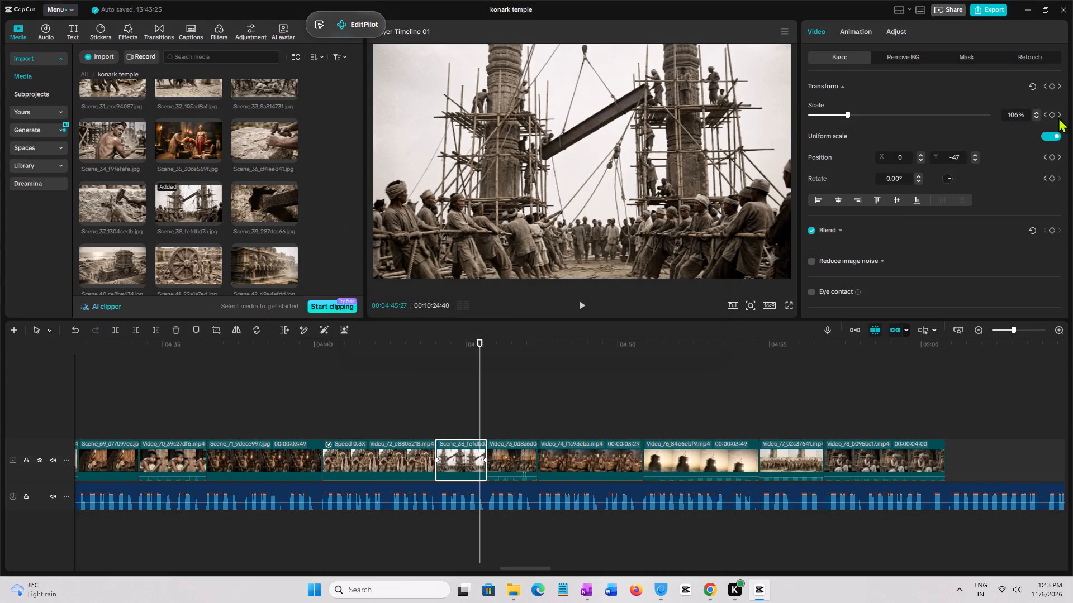
Play Scene_38 from its start to check the pasted zoom animation.
{"action": "left_click", "coordinate": [436, 412]}
{"action": "key", "text": "space"}
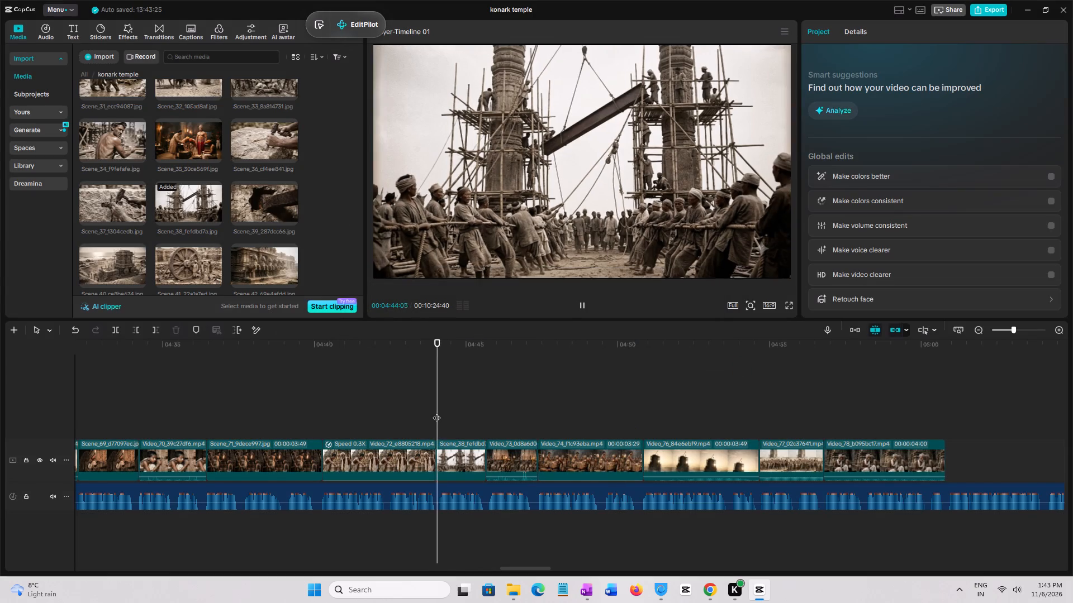
{"action": "key", "text": "space"}
Set the scale at Scene_38's ending keyframe to 104%.
{"action": "left_click", "coordinate": [473, 468]}
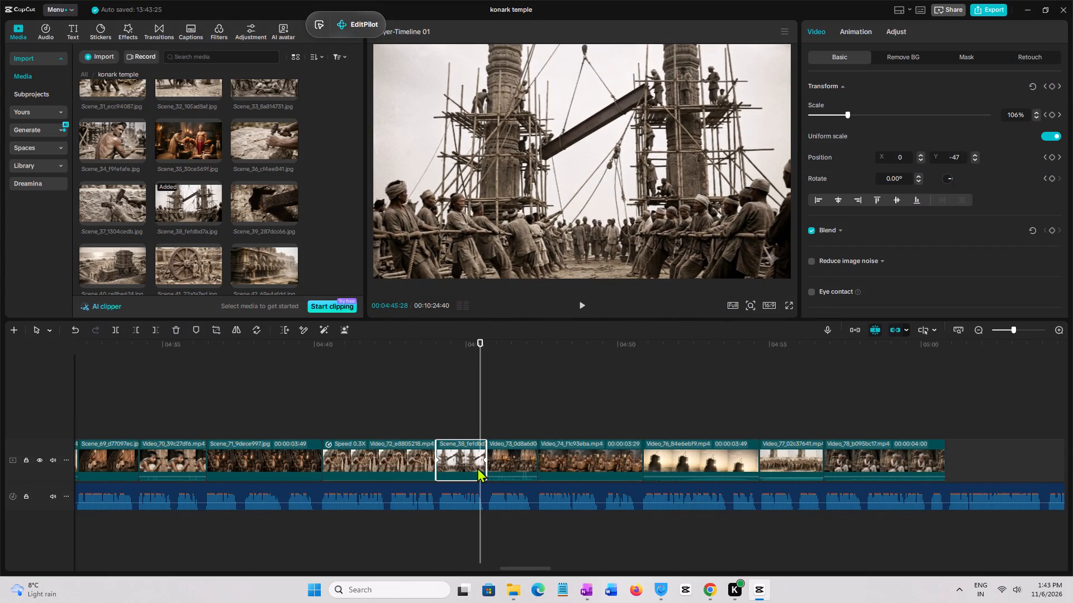
{"action": "left_click", "coordinate": [485, 460]}
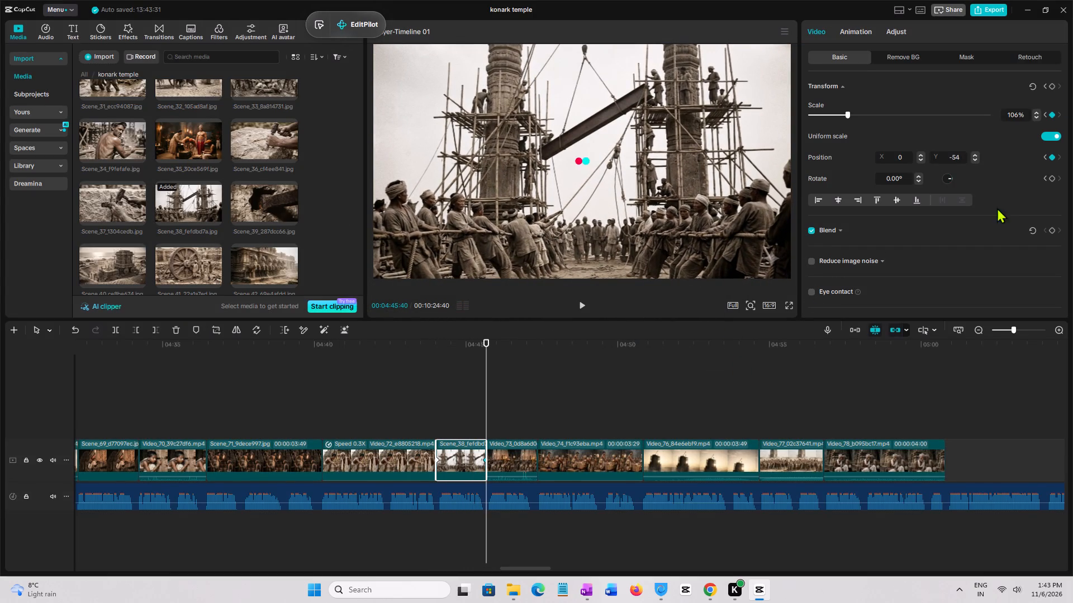
{"action": "left_click", "coordinate": [1036, 117]}
{"action": "left_click", "coordinate": [1036, 117]}
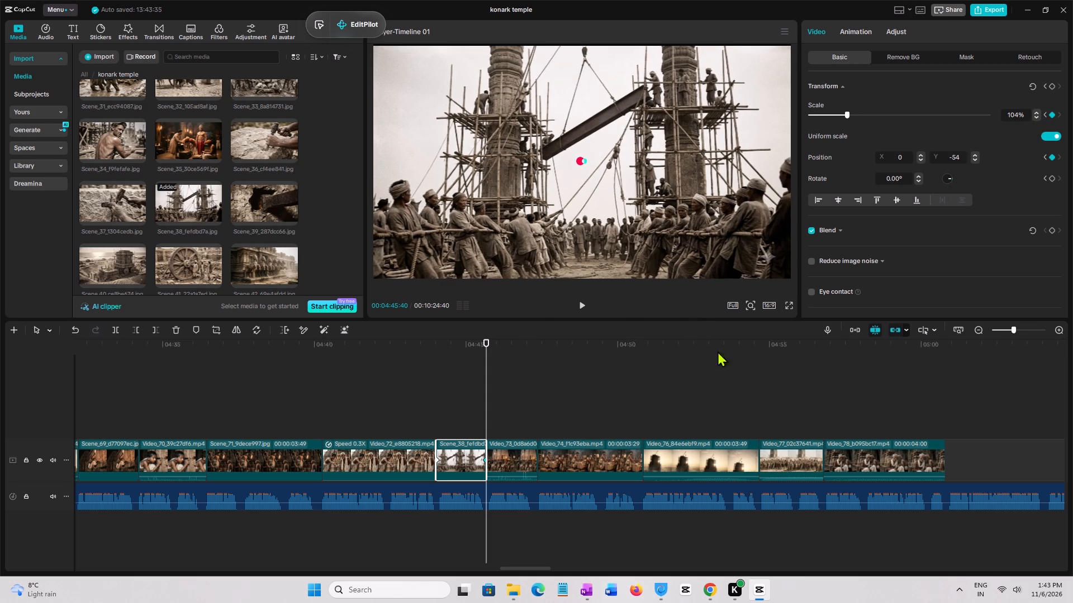
Play from just before Scene_38 into Video_79, and replay from the start of Video_78, to check the clips against the narration.
{"action": "left_click", "coordinate": [429, 414]}
{"action": "key", "text": "space"}
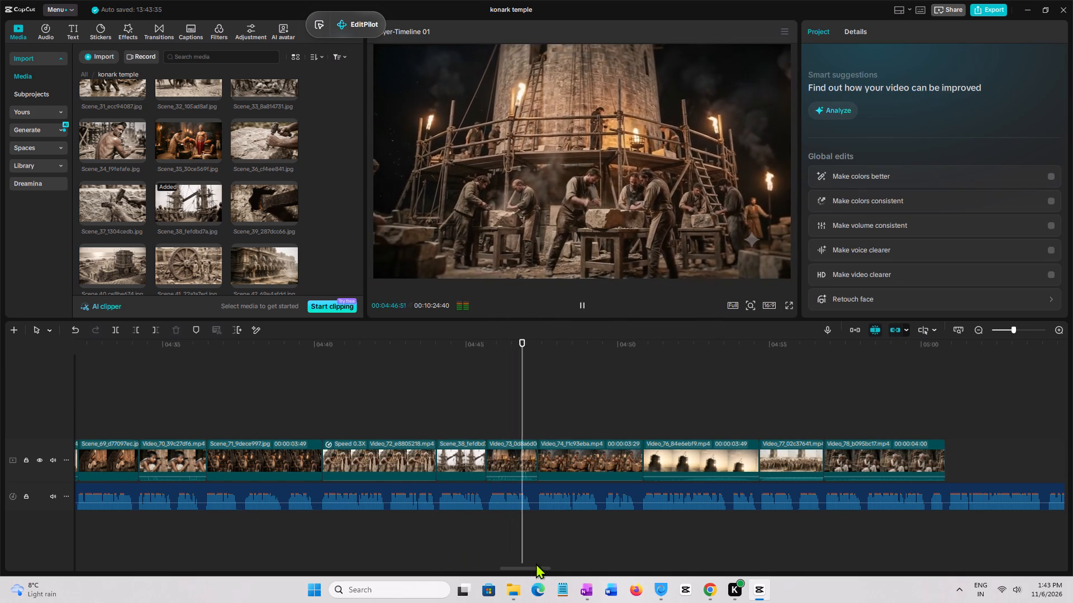
{"action": "left_click_drag", "start_coordinate": [540, 566], "coordinate": [552, 566]}
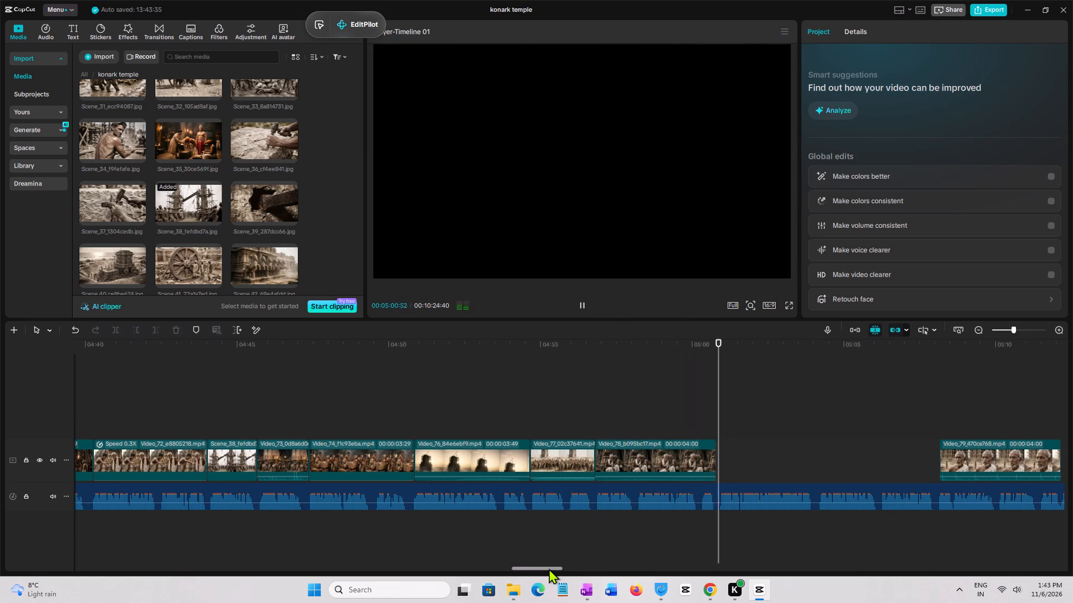
{"action": "left_click_drag", "start_coordinate": [549, 568], "coordinate": [567, 563]}
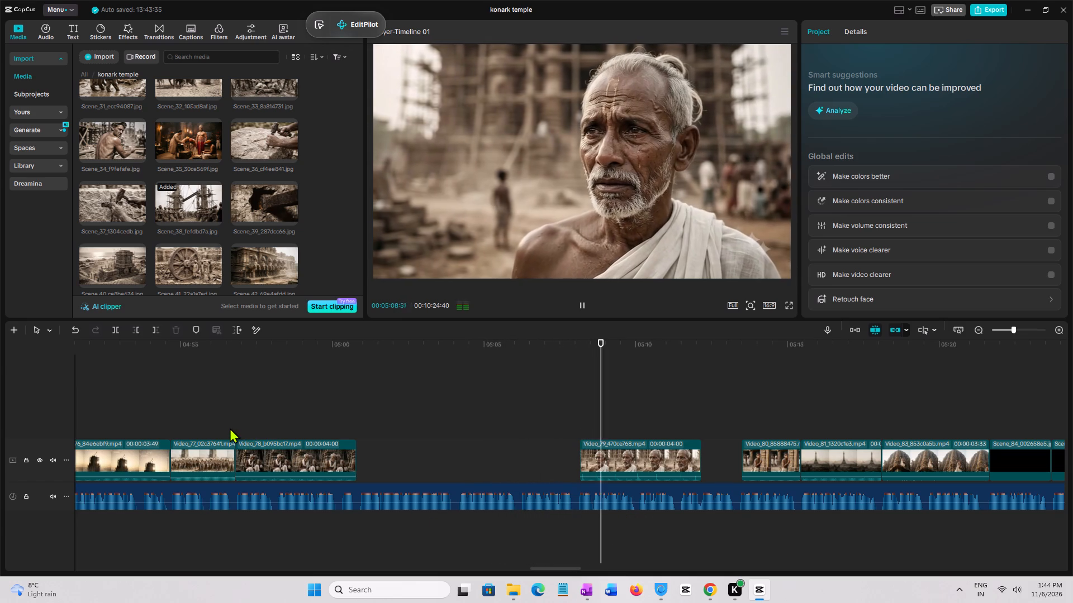
{"action": "left_click", "coordinate": [239, 424]}
{"action": "key", "text": "space"}
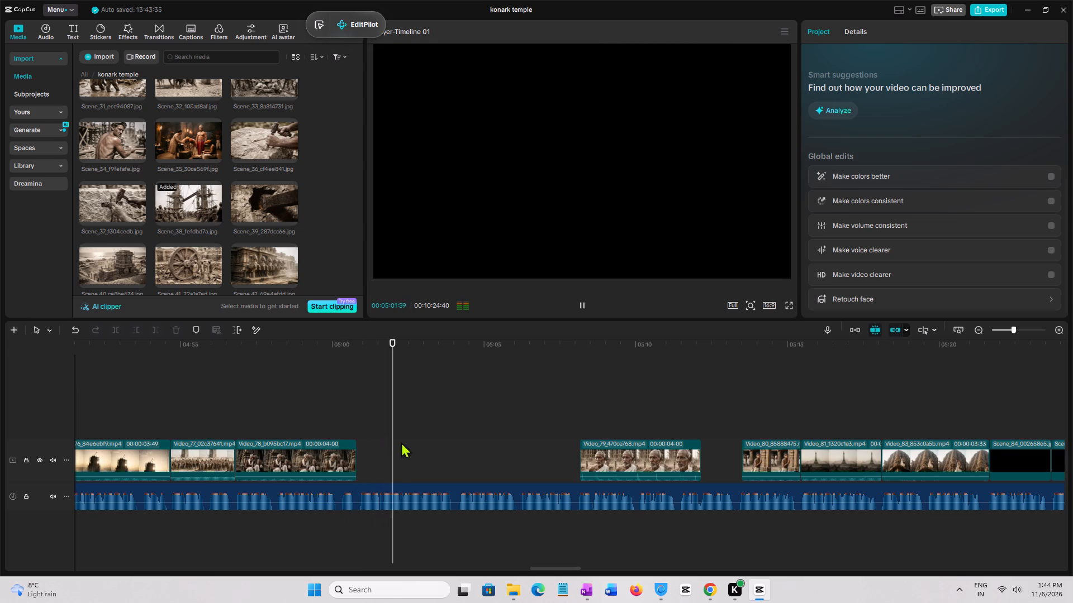
Slow Video_78 to 0.94x with a 4.3 s duration, and trim its end at 05:00:59.
{"action": "left_click", "coordinate": [362, 433]}
{"action": "left_click", "coordinate": [338, 463]}
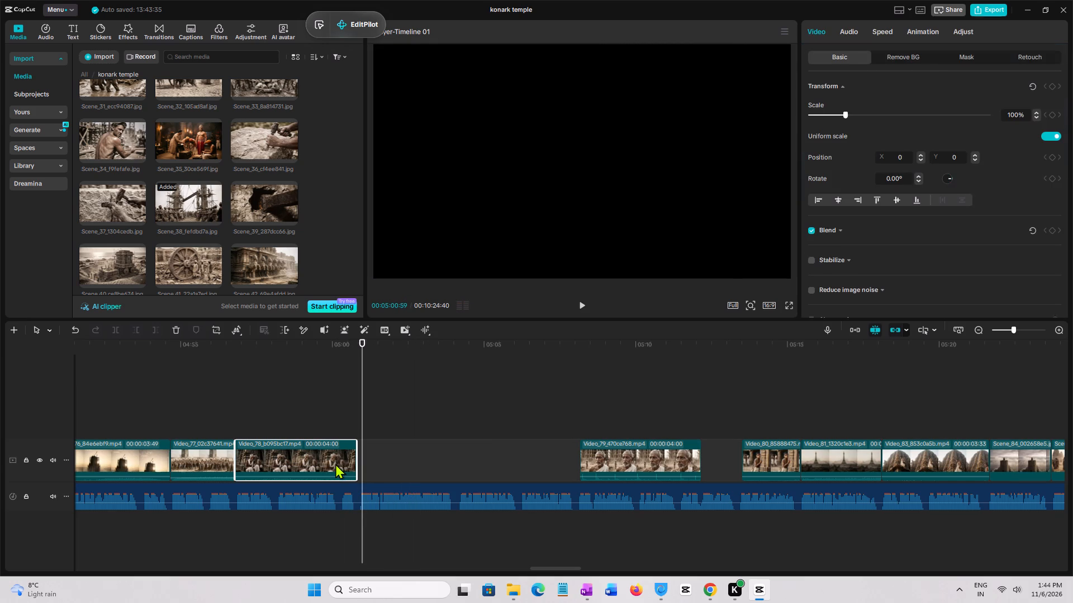
{"action": "left_click", "coordinate": [874, 33]}
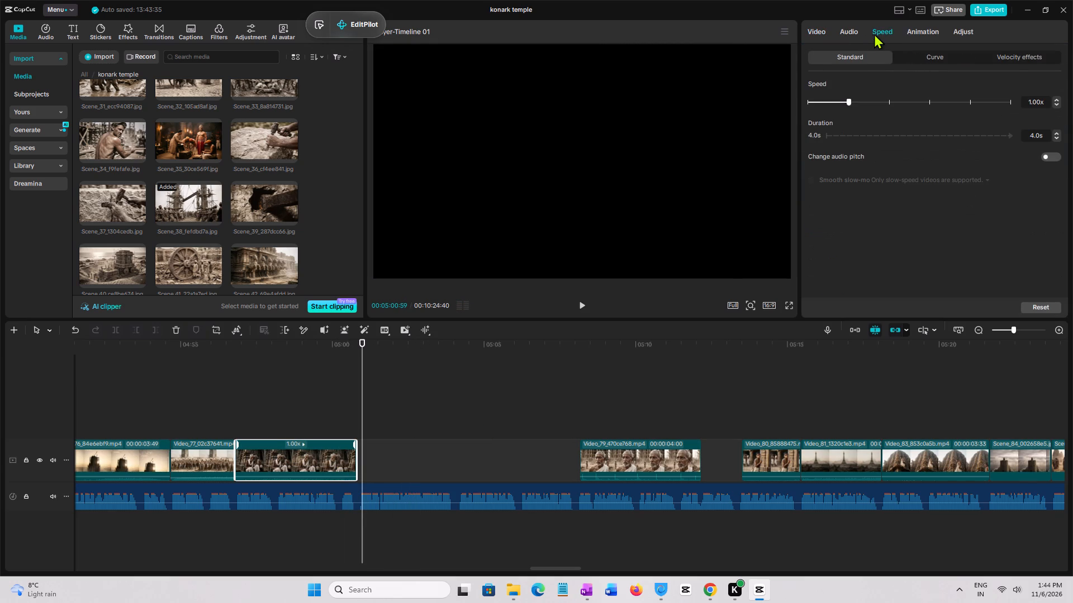
{"action": "left_click", "coordinate": [1056, 106]}
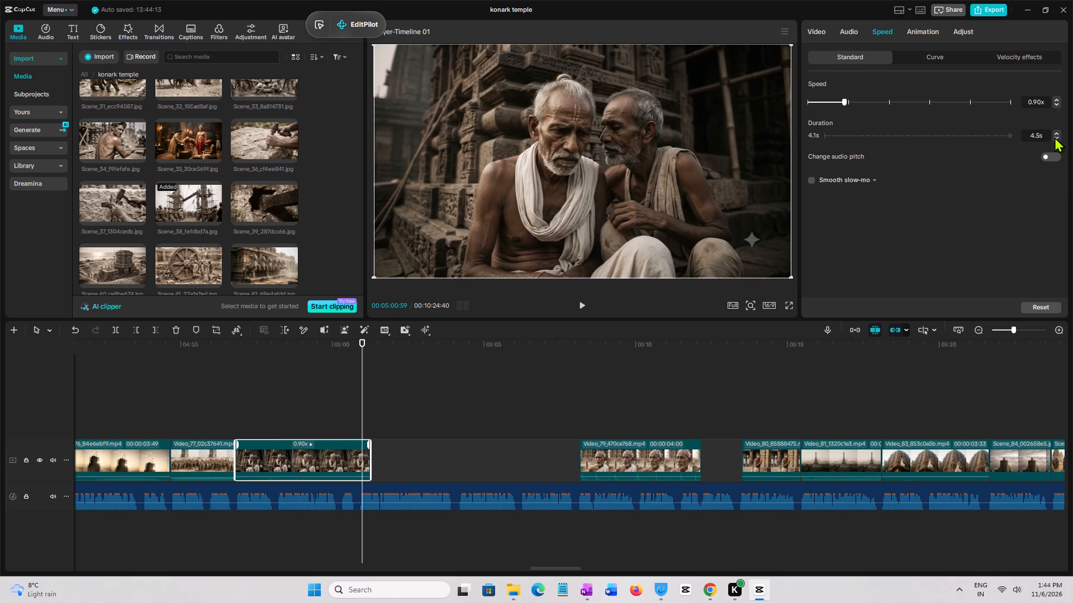
{"action": "left_click", "coordinate": [1055, 137]}
{"action": "left_click", "coordinate": [1055, 137]}
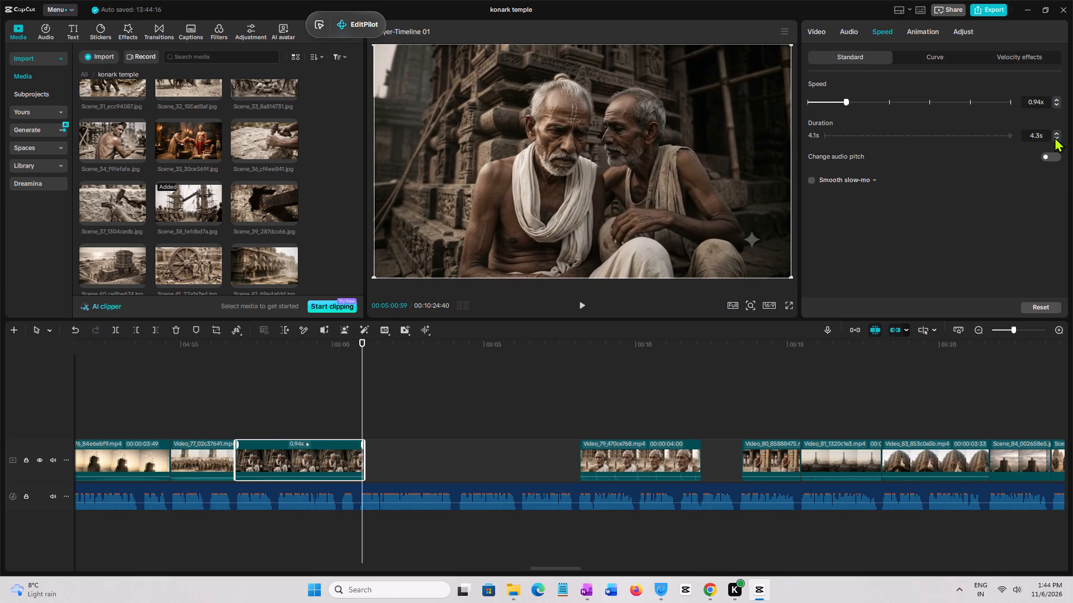
{"action": "key", "text": "w"}
Play Video_78 from its start to check the slowed clip against the narration.
{"action": "left_click", "coordinate": [236, 428]}
{"action": "key", "text": "space"}
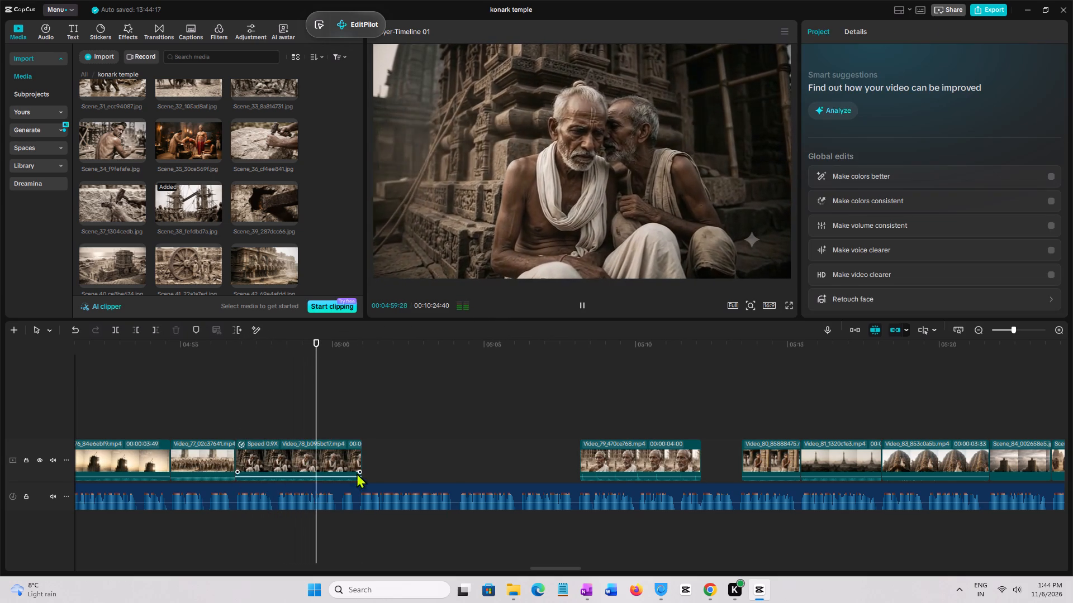
{"action": "left_click", "coordinate": [235, 419]}
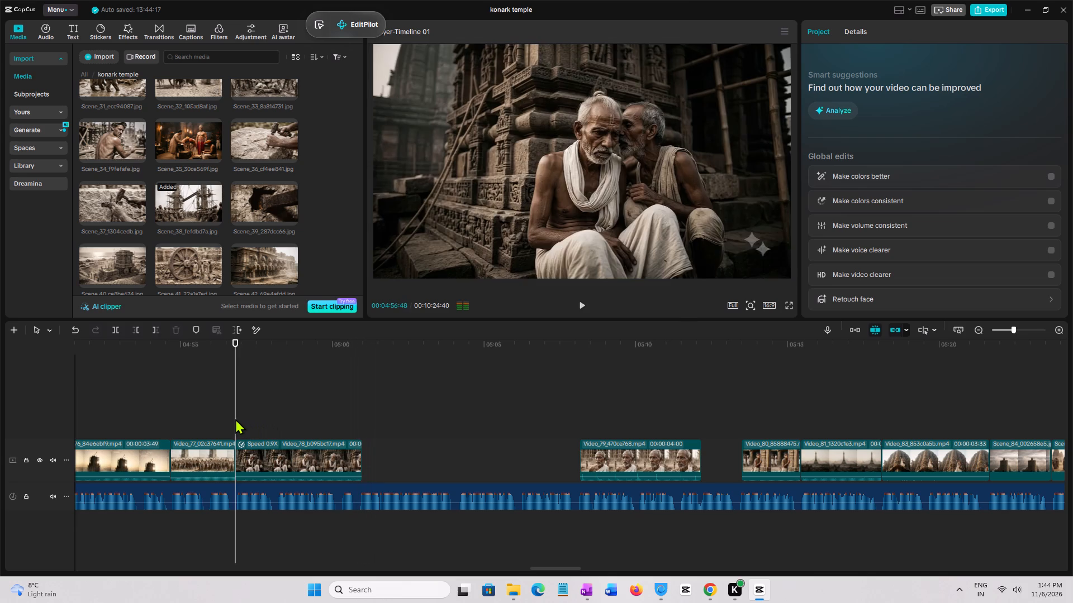
Play from the start of Video_78 through the gap and past Video_79 to check the clips against the narration.
{"action": "key", "text": "space"}
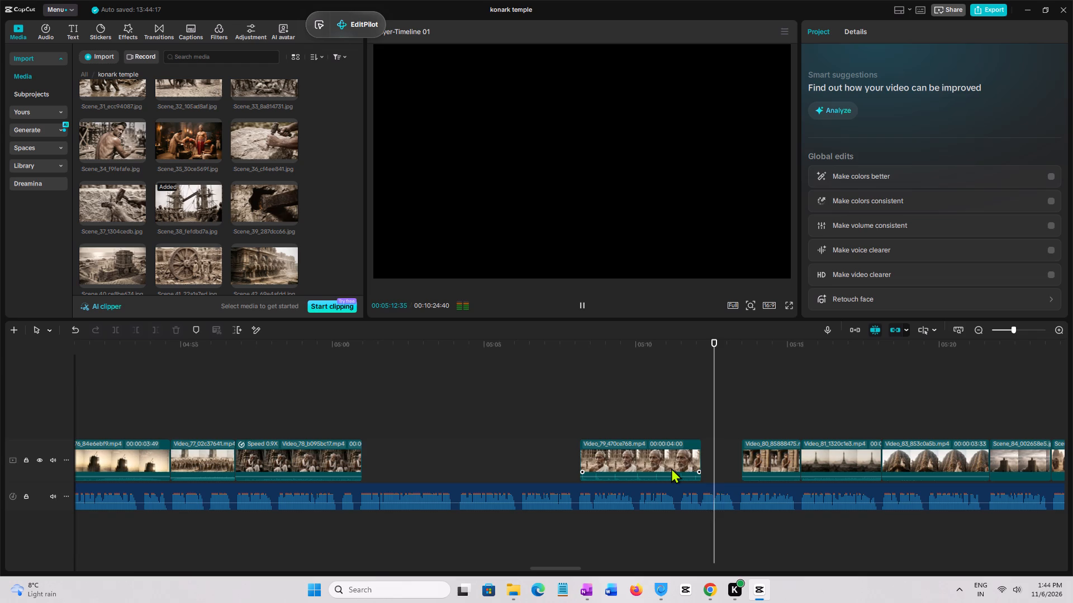
{"action": "key", "text": "space"}
Slow Video_79 to 0.74x, place it back on the main track, and trim its end to meet Video_80.
{"action": "left_click", "coordinate": [671, 468]}
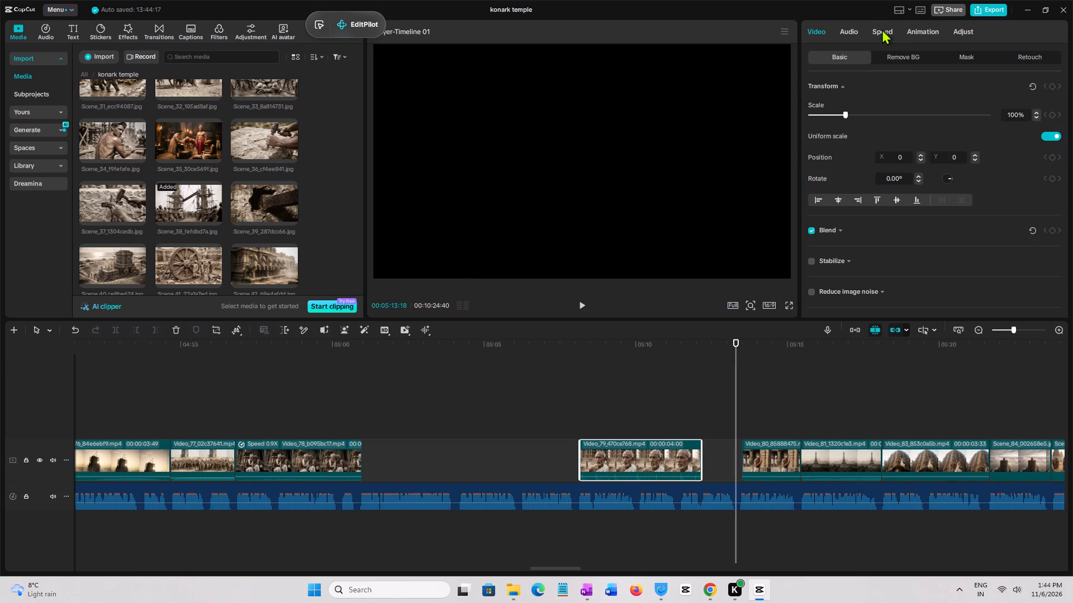
{"action": "left_click", "coordinate": [882, 26]}
{"action": "double_click", "coordinate": [1058, 106]}
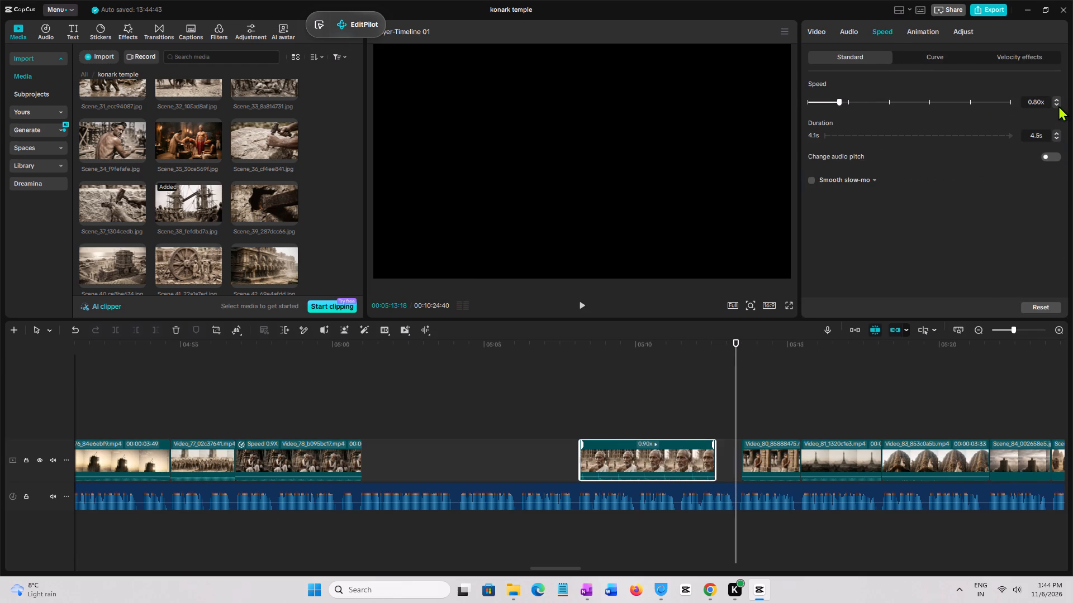
{"action": "left_click", "coordinate": [1058, 138]}
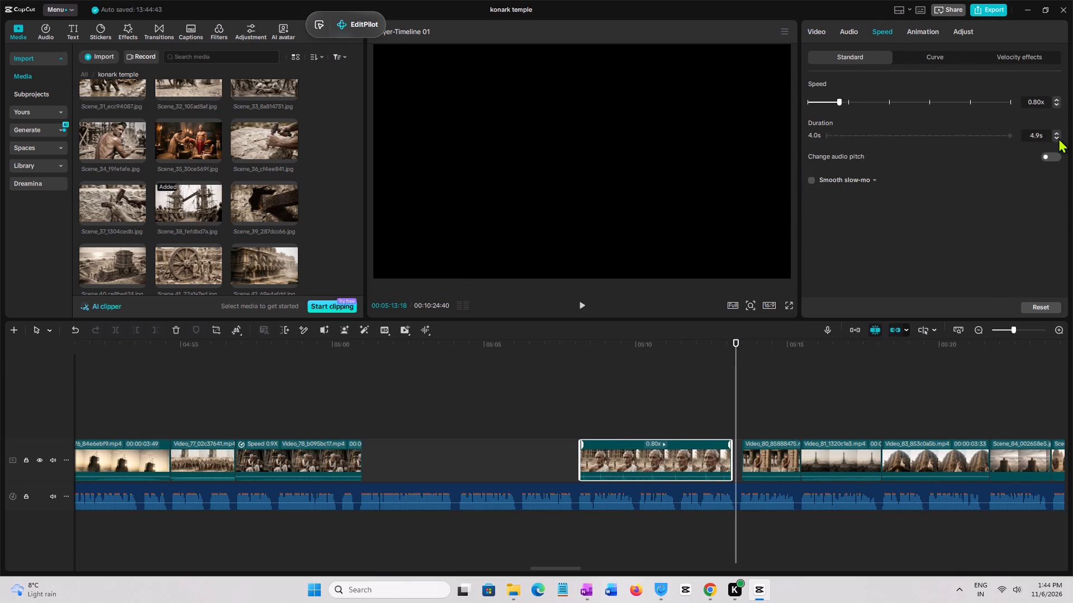
{"action": "triple_click", "coordinate": [1058, 131]}
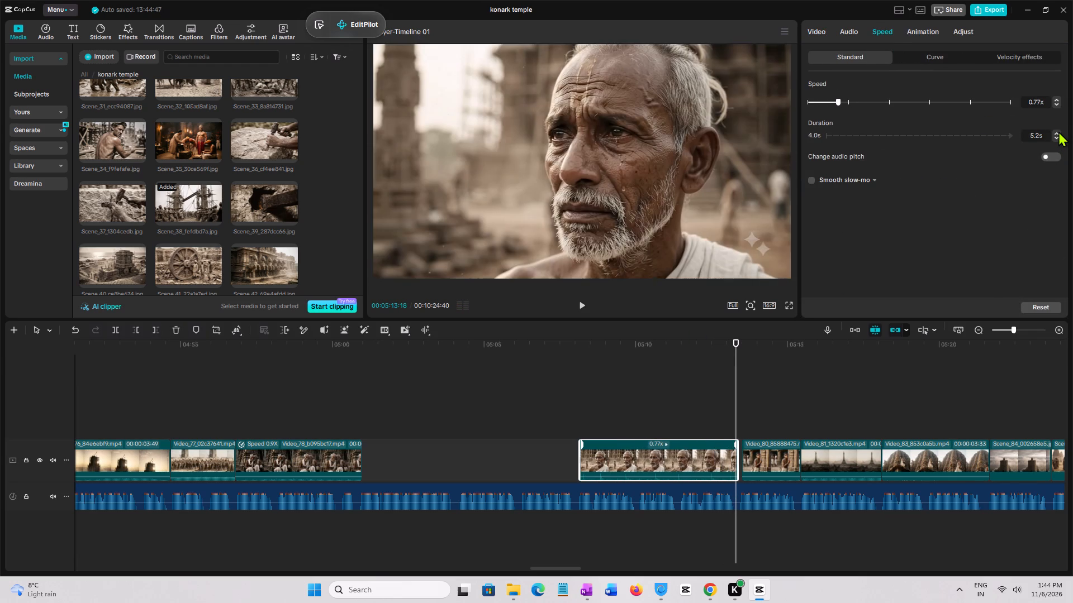
{"action": "left_click", "coordinate": [1058, 131]}
{"action": "left_click", "coordinate": [1058, 131]}
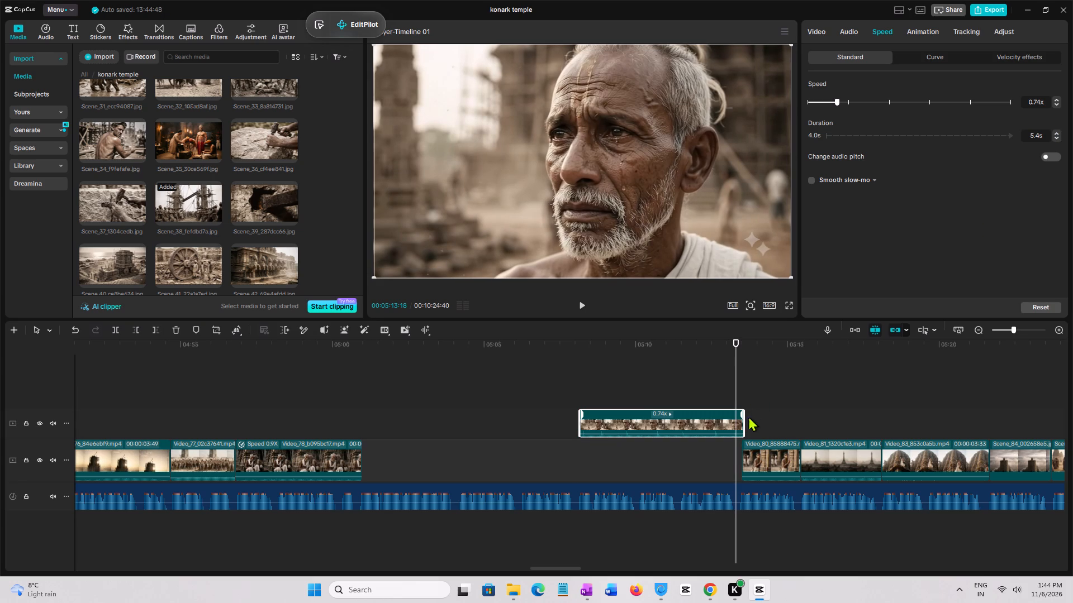
{"action": "left_click_drag", "start_coordinate": [744, 418], "coordinate": [733, 422]}
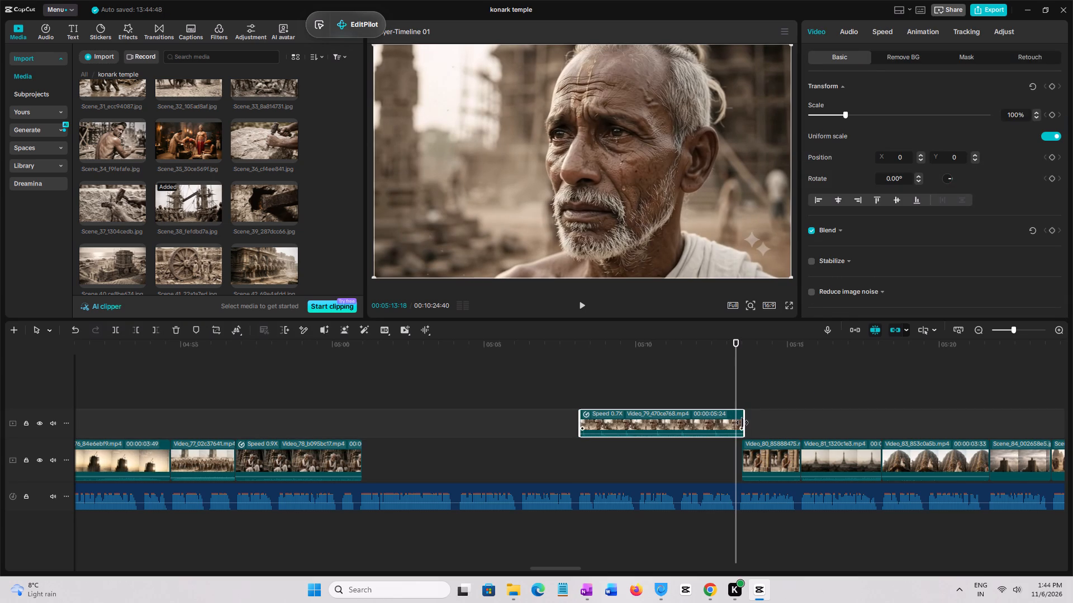
{"action": "left_click_drag", "start_coordinate": [742, 423], "coordinate": [733, 424]}
{"action": "left_click_drag", "start_coordinate": [727, 424], "coordinate": [726, 454]}
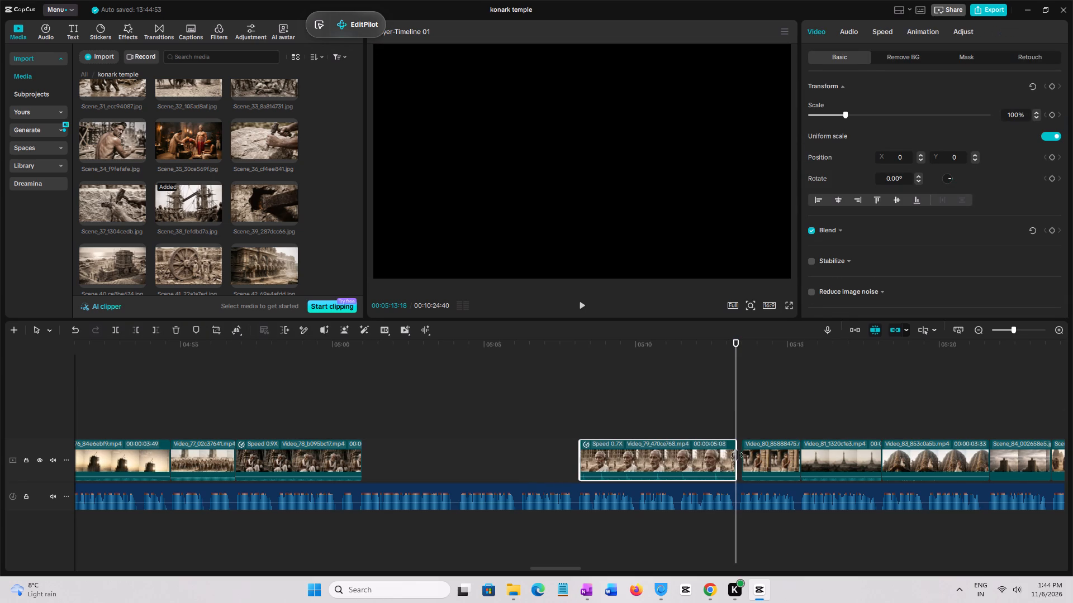
{"action": "left_click_drag", "start_coordinate": [736, 455], "coordinate": [787, 454]}
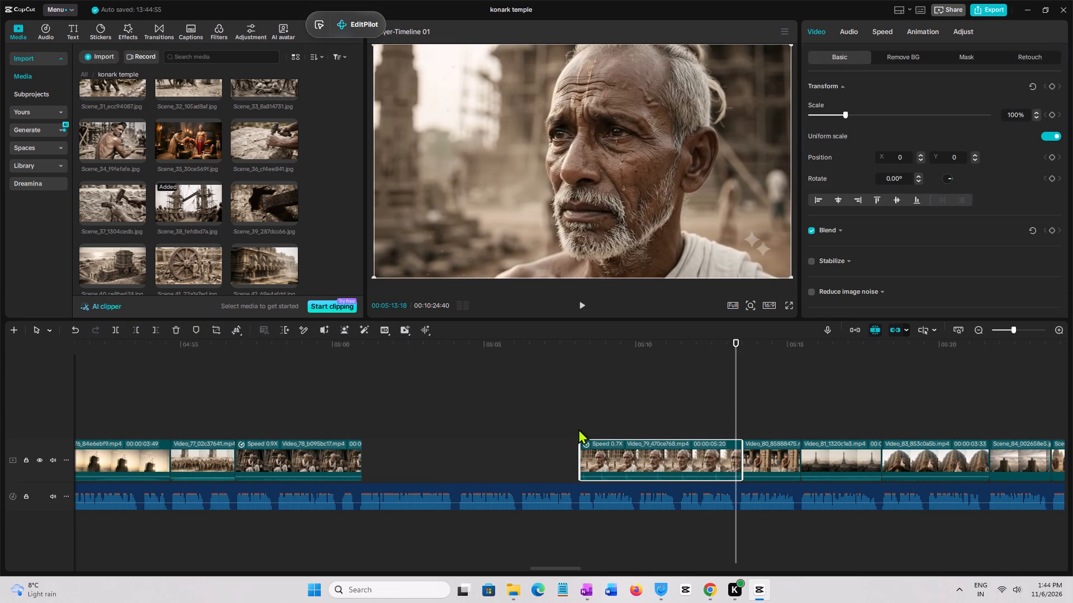
Play Video_79 from its start to check the slowed clip against the narration.
{"action": "left_click", "coordinate": [578, 429]}
{"action": "key", "text": "space"}
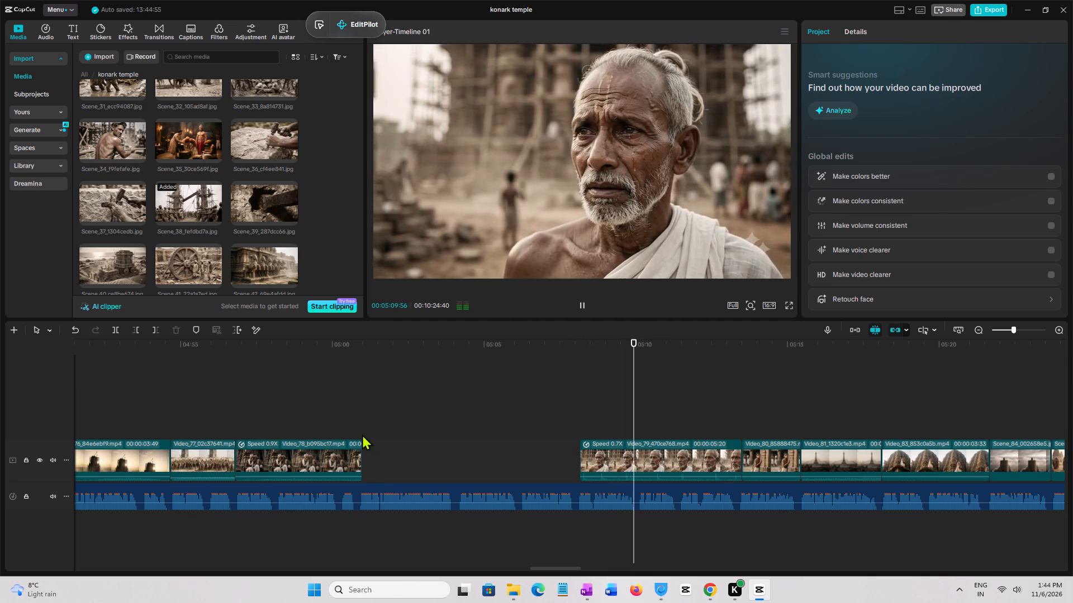
{"action": "left_click", "coordinate": [359, 427]}
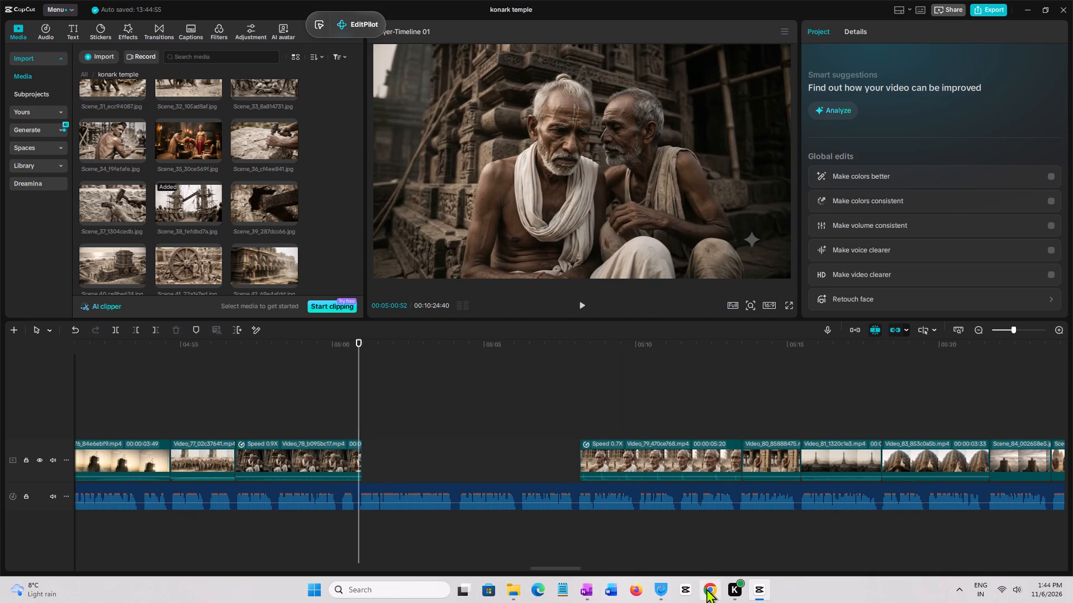
Switch to the script in Google Docs and bold Scene 78's quoted dialogue, from "Bishu, raja jab sunenge" to "chhodenge?".
{"action": "left_click", "coordinate": [706, 588]}
{"action": "scroll", "coordinate": [480, 394], "scroll_direction": "down", "scroll_amount": 1}
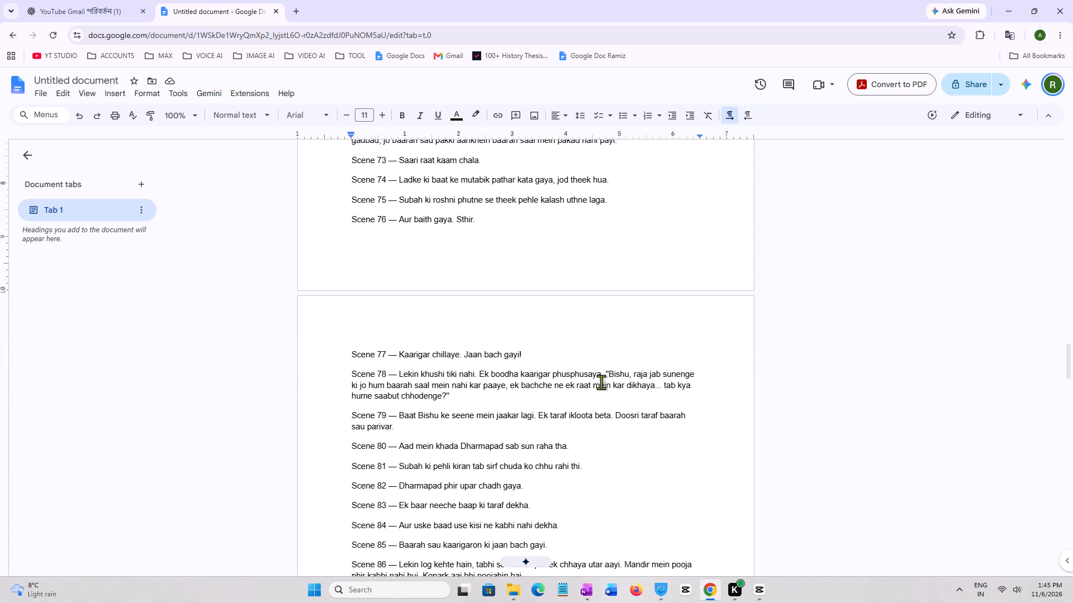
{"action": "left_click_drag", "start_coordinate": [605, 369], "coordinate": [587, 398]}
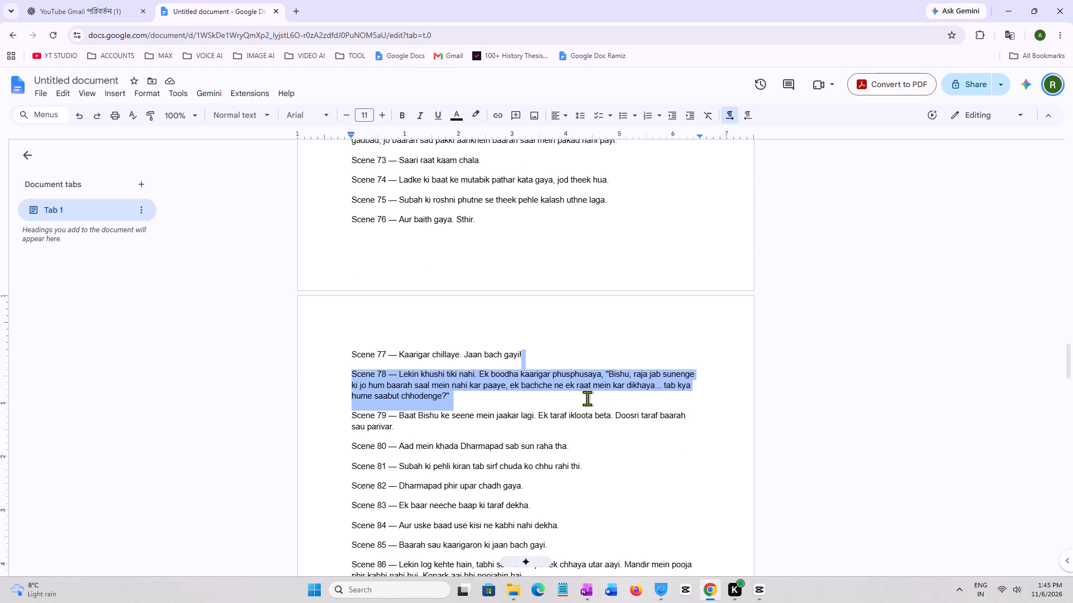
{"action": "left_click_drag", "start_coordinate": [587, 398], "coordinate": [592, 391]}
{"action": "left_click", "coordinate": [616, 357]}
{"action": "left_click_drag", "start_coordinate": [610, 371], "coordinate": [623, 393]}
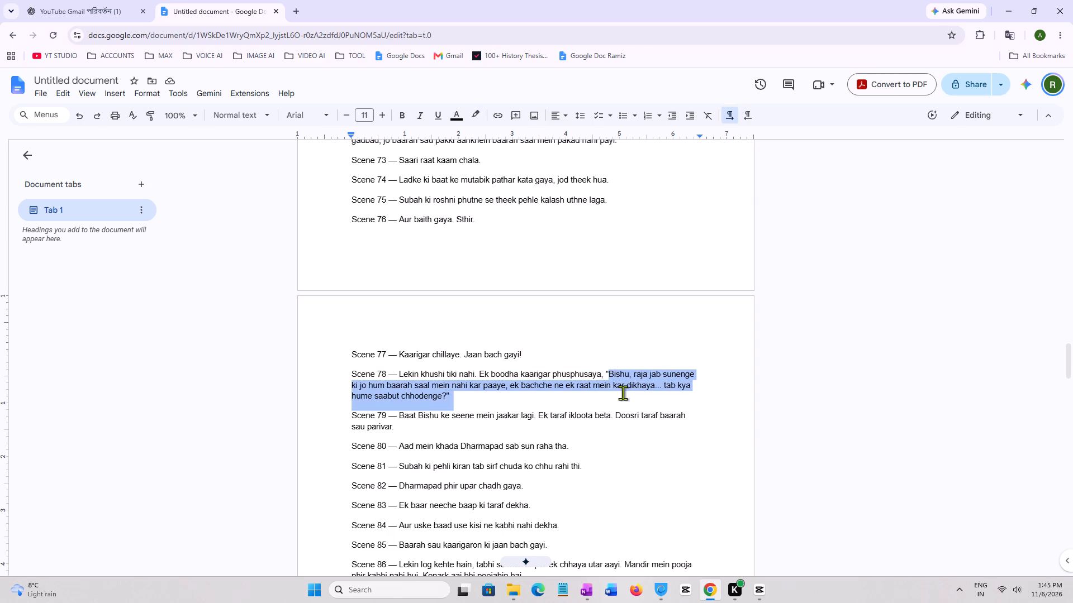
{"action": "left_click_drag", "start_coordinate": [623, 393], "coordinate": [607, 396]}
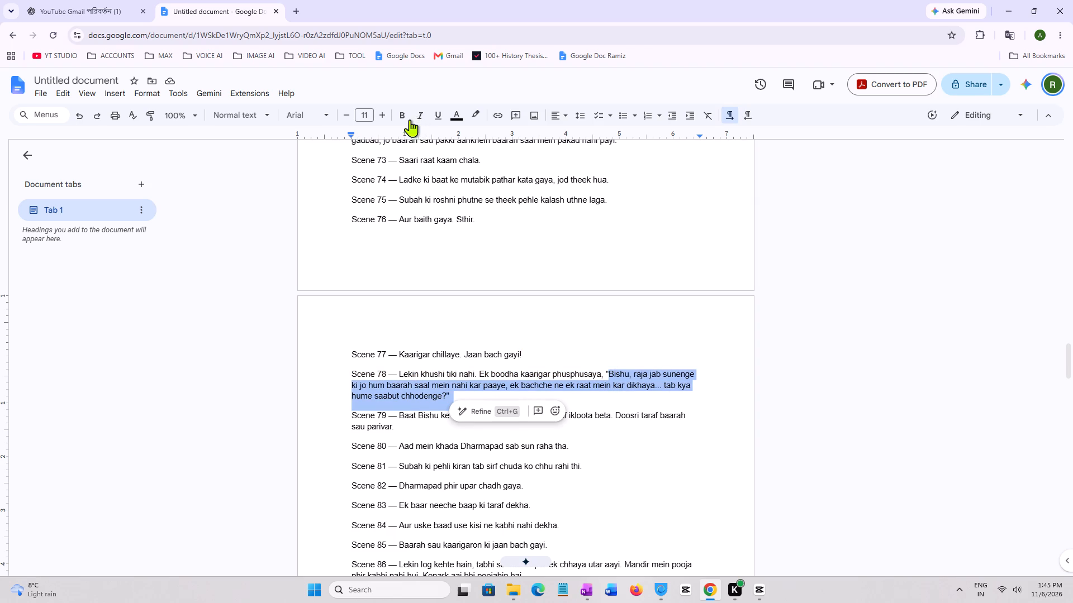
{"action": "left_click", "coordinate": [408, 119]}
Return to CapCut and examine the gap between Video_78 and Video_79, replaying the narration around the end of Video_78.
{"action": "left_click", "coordinate": [753, 594]}
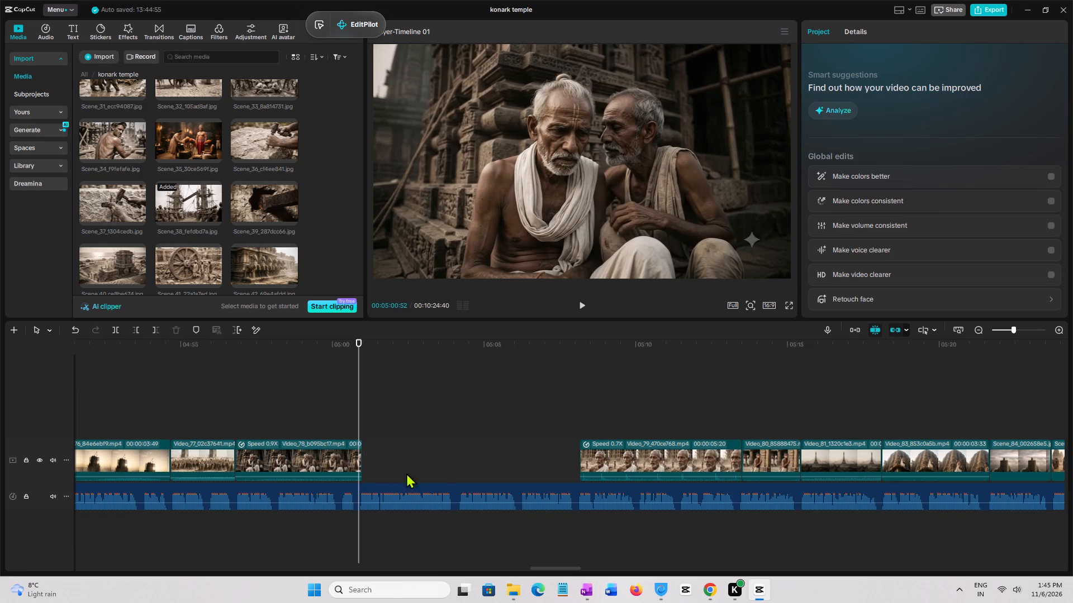
{"action": "left_click", "coordinate": [363, 419]}
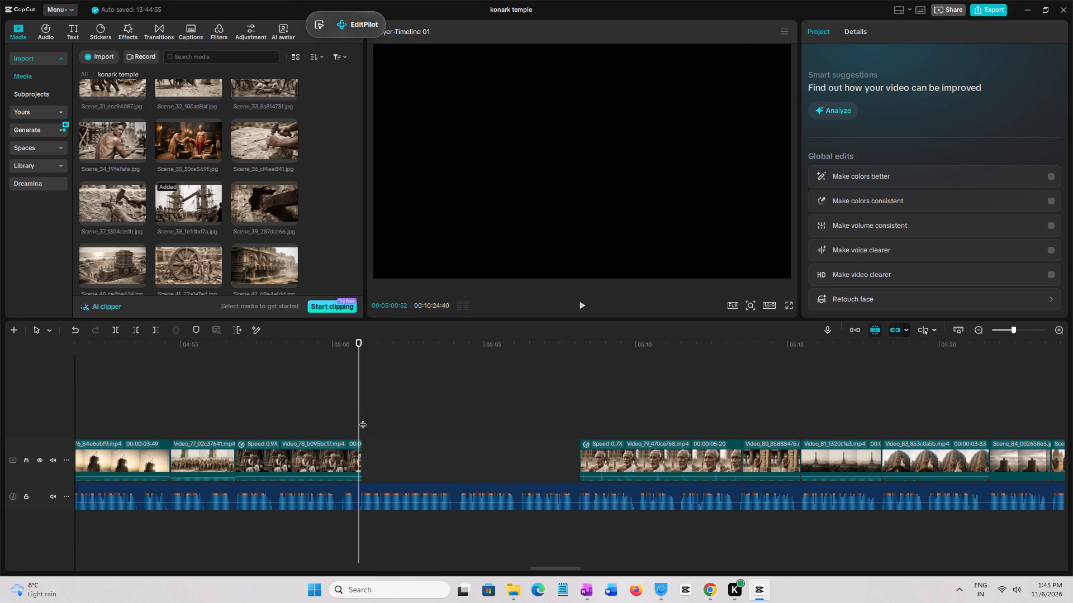
{"action": "left_click", "coordinate": [354, 460]}
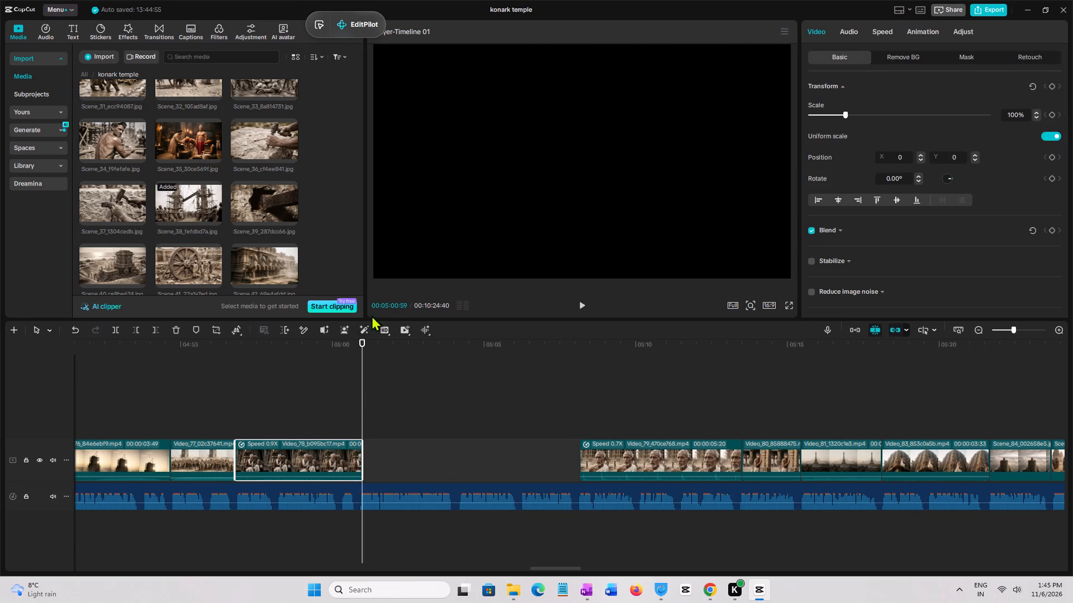
{"action": "key", "text": "space"}
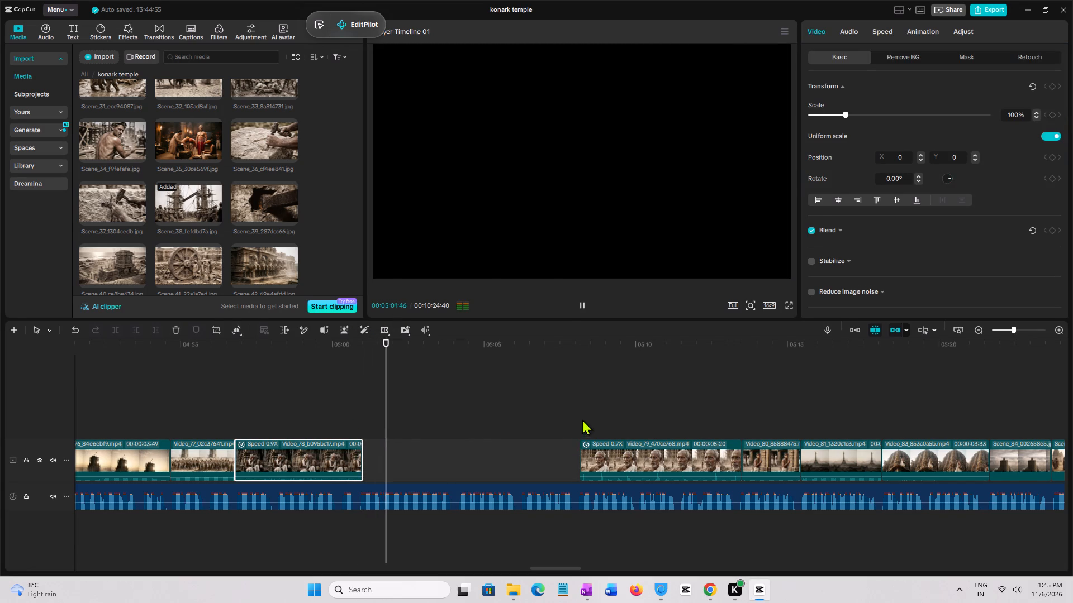
{"action": "left_click", "coordinate": [582, 419]}
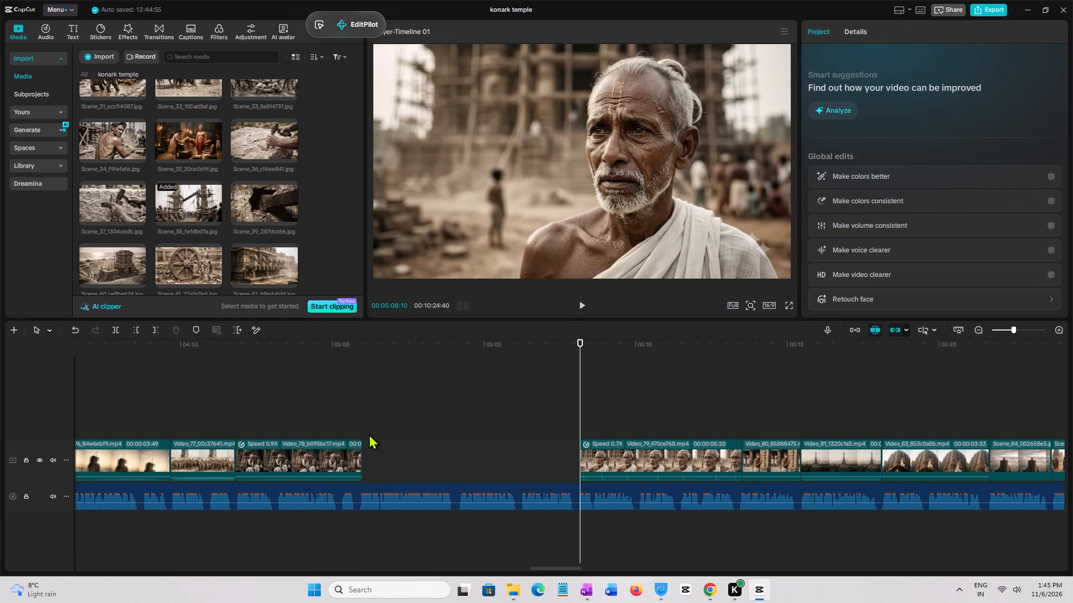
{"action": "left_click", "coordinate": [344, 430]}
{"action": "key", "text": "space"}
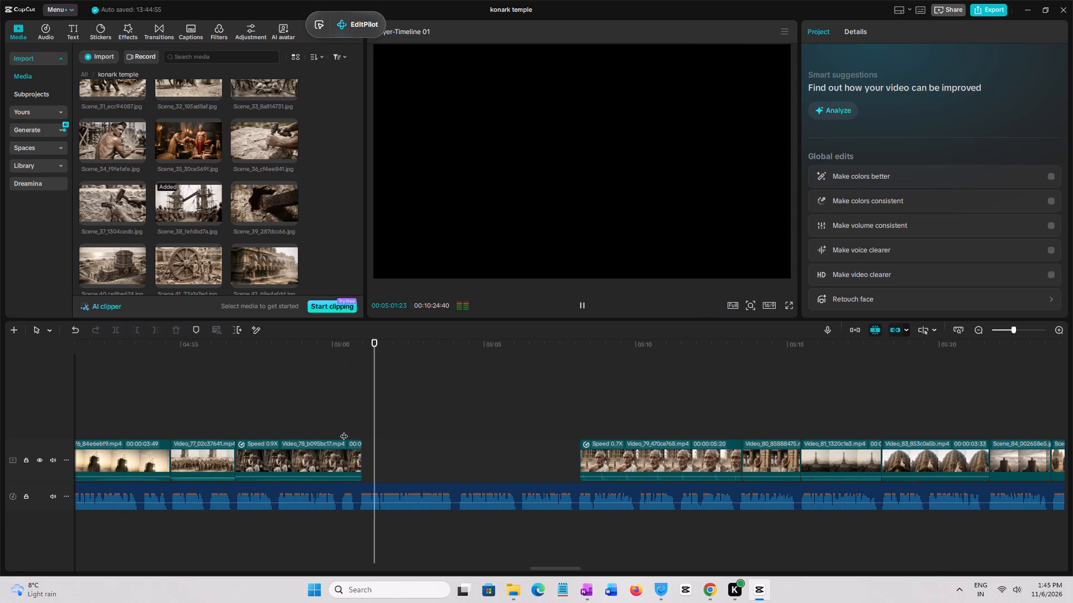
{"action": "left_click", "coordinate": [344, 430]}
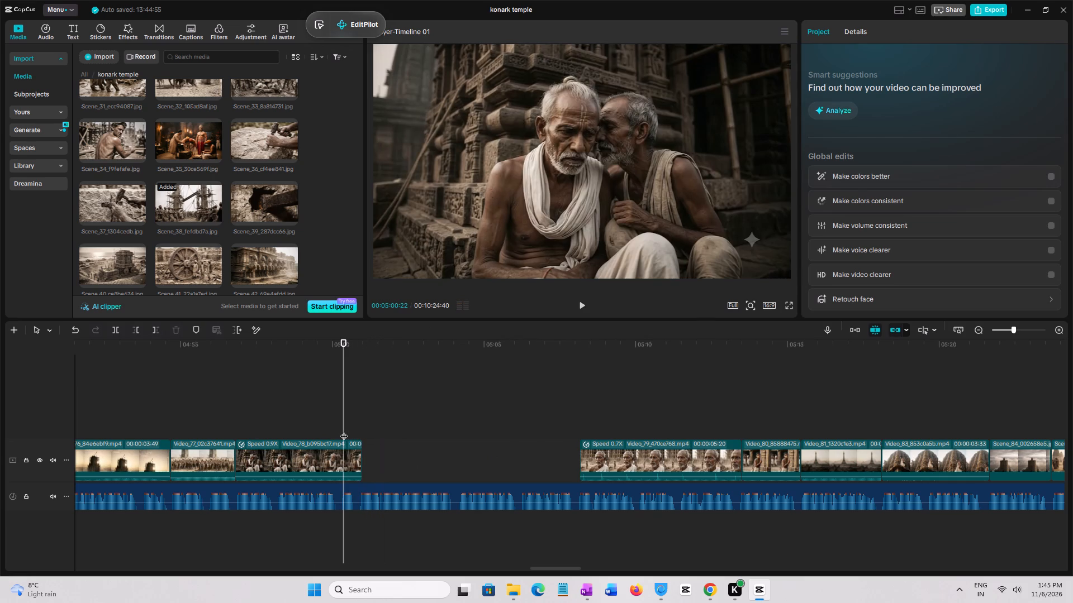
{"action": "left_click_drag", "start_coordinate": [344, 430], "coordinate": [336, 430]}
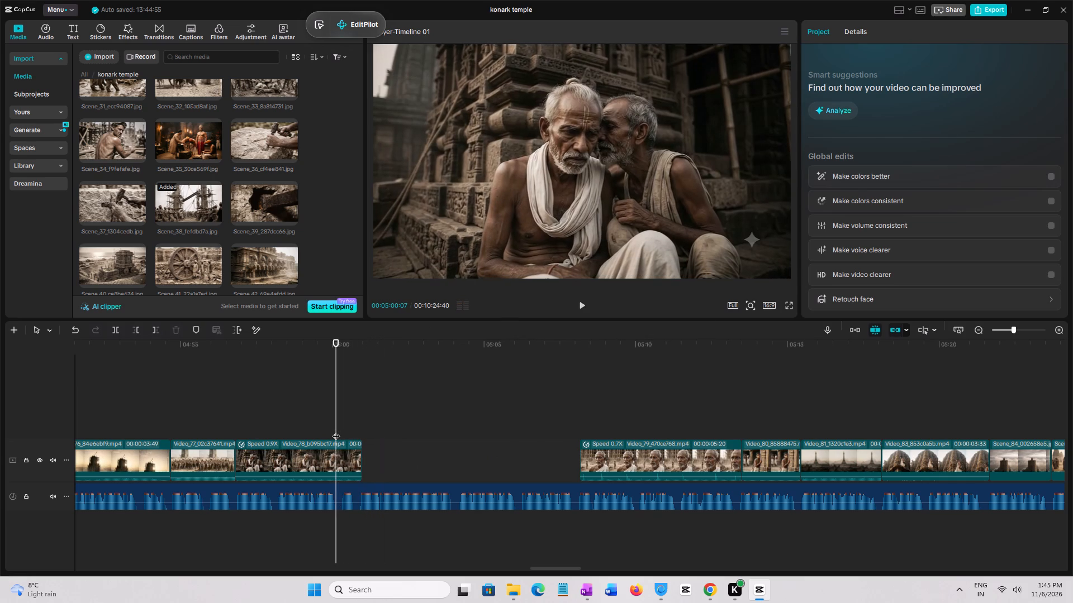
{"action": "left_click_drag", "start_coordinate": [335, 428], "coordinate": [580, 449]}
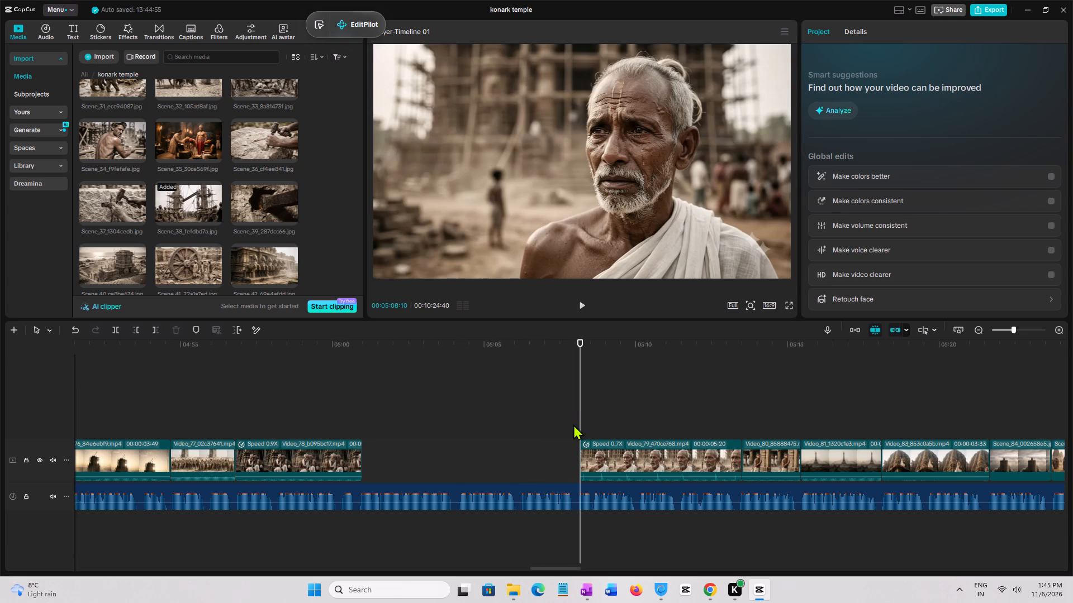
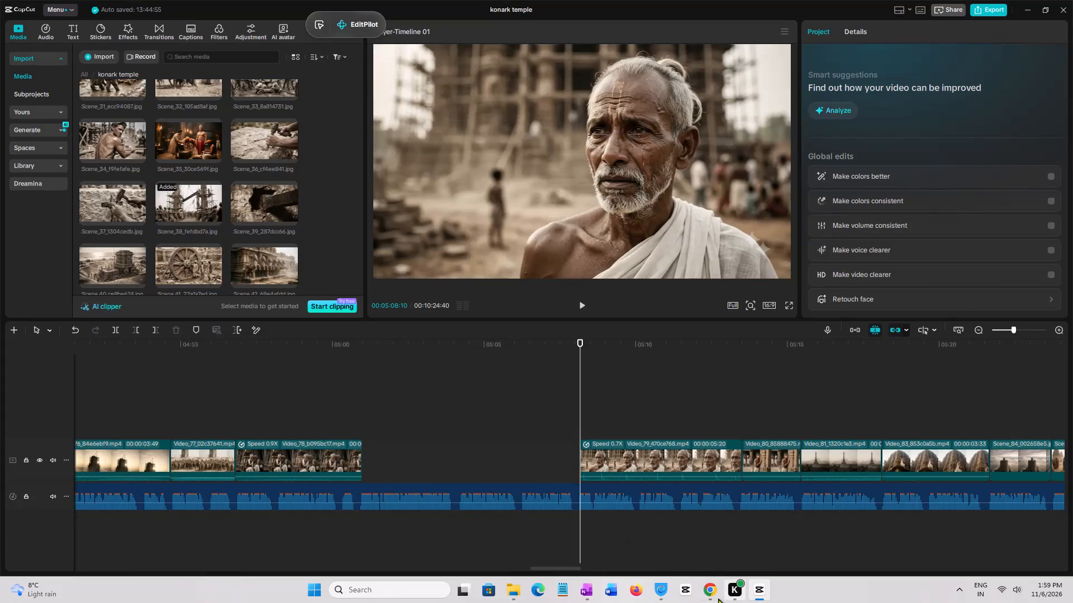
Check the narration at the end of Video_78 against the Google Docs script, and play on across the following gap in CapCut.
{"action": "left_click", "coordinate": [311, 408]}
{"action": "key", "text": "space"}
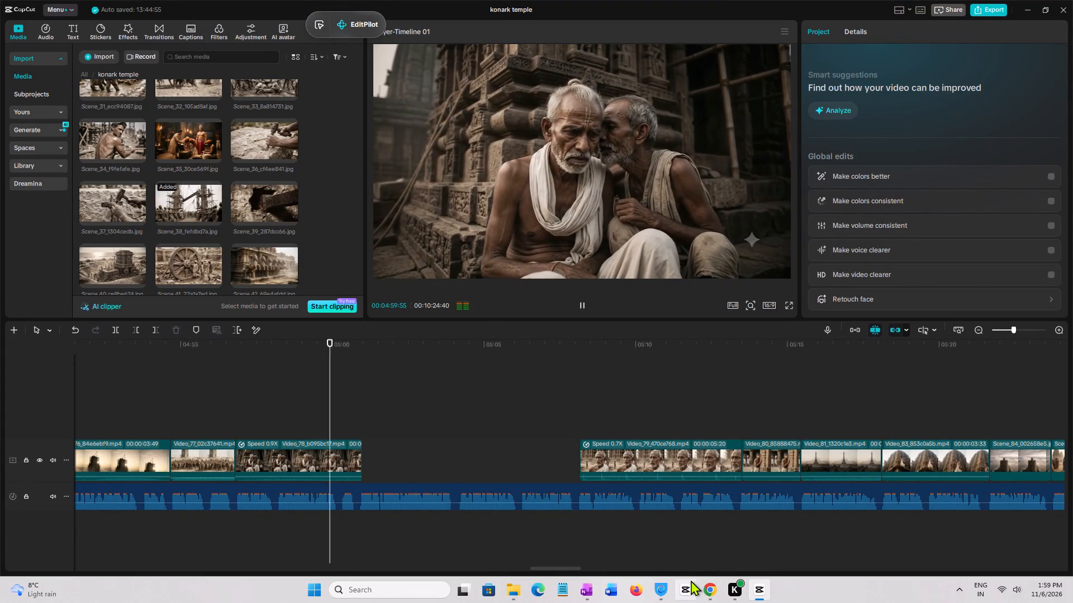
{"action": "key", "text": "space"}
{"action": "left_click", "coordinate": [705, 590]}
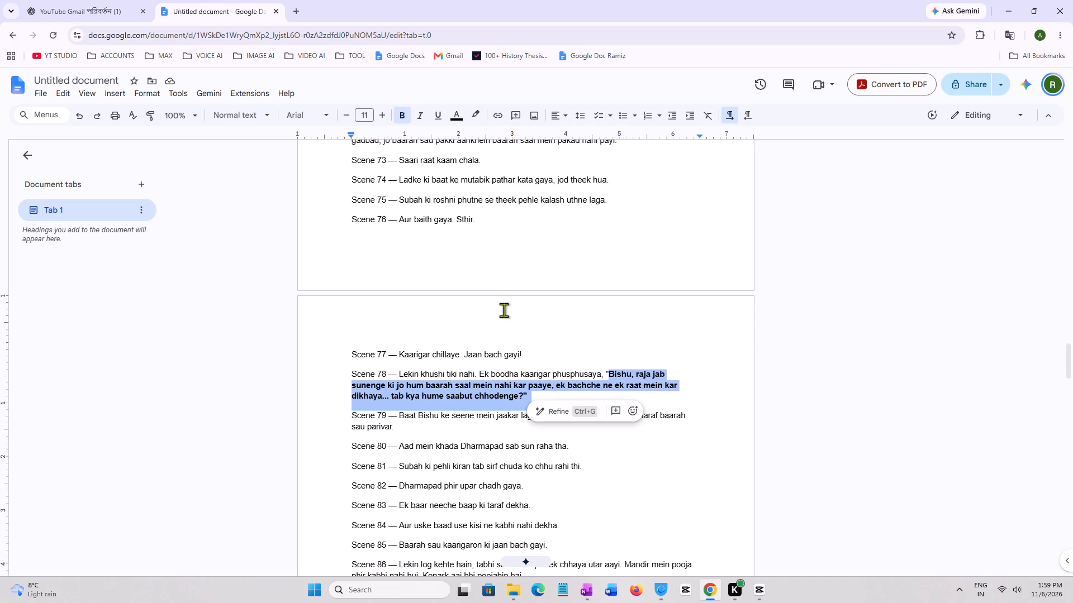
{"action": "left_click", "coordinate": [765, 588]}
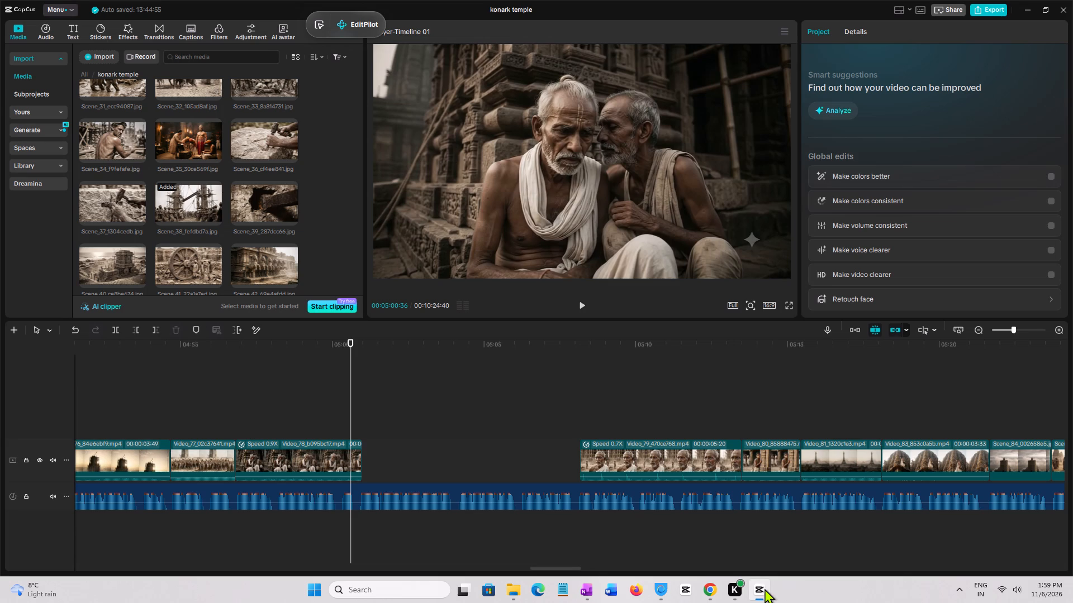
{"action": "left_click", "coordinate": [580, 305]}
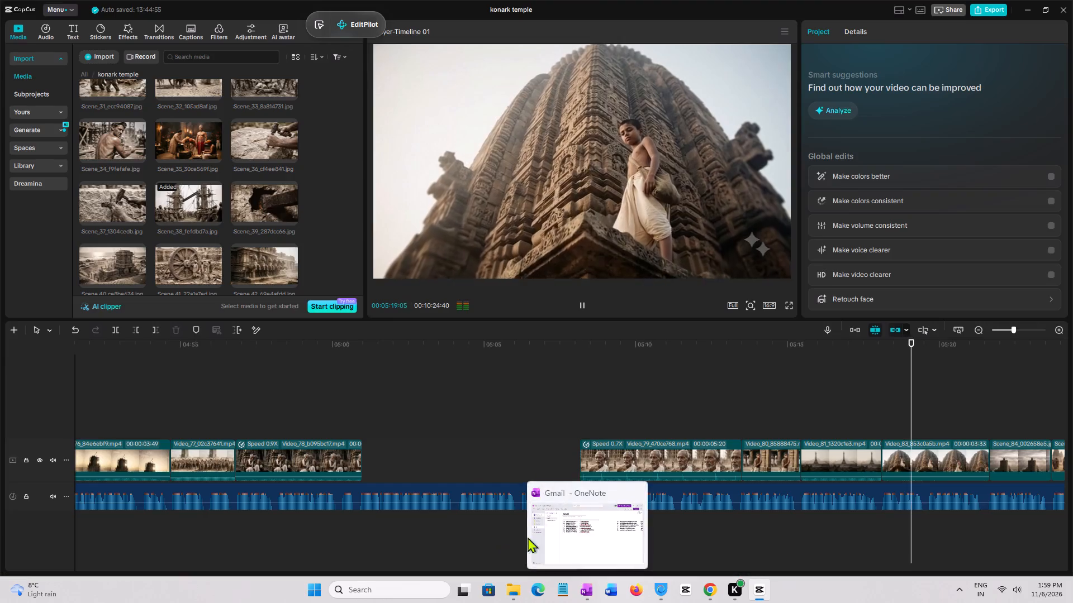
Play the stretch from Video_80 through Video_81 and Video_83 into Scene_84 to check the clips against the narration.
{"action": "left_click", "coordinate": [575, 393]}
{"action": "left_click_drag", "start_coordinate": [554, 568], "coordinate": [582, 568]}
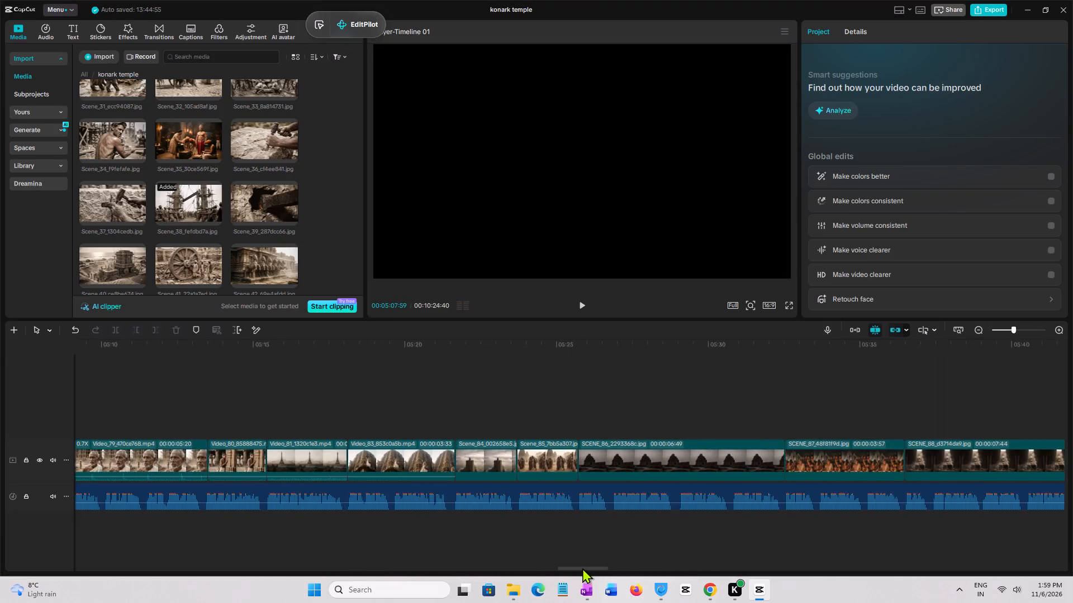
{"action": "left_click_drag", "start_coordinate": [582, 568], "coordinate": [576, 569]}
{"action": "left_click", "coordinate": [364, 403]}
{"action": "key", "text": "space"}
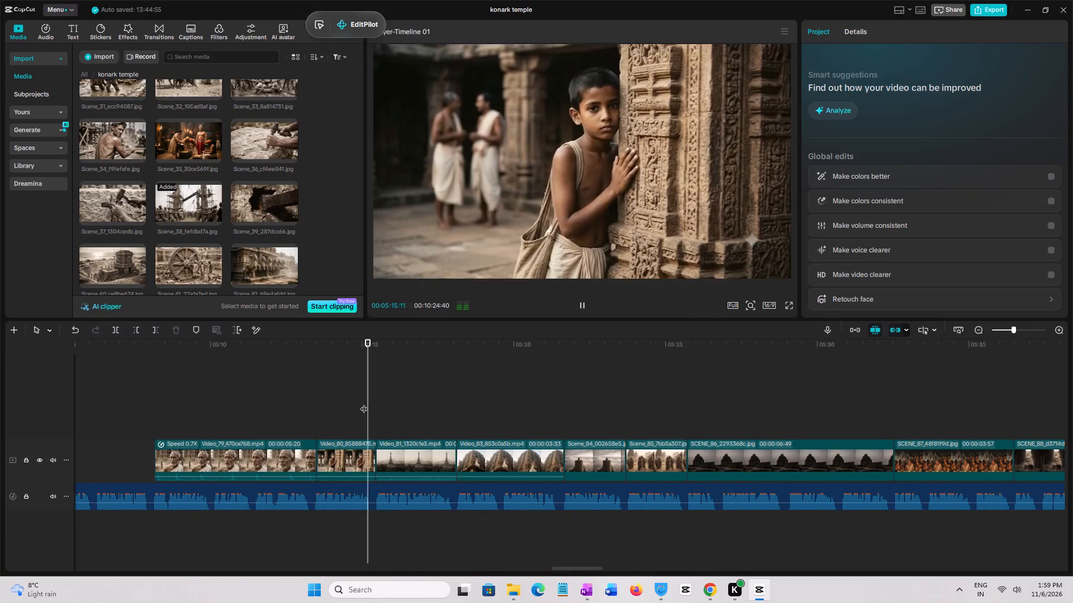
{"action": "left_click", "coordinate": [361, 406]}
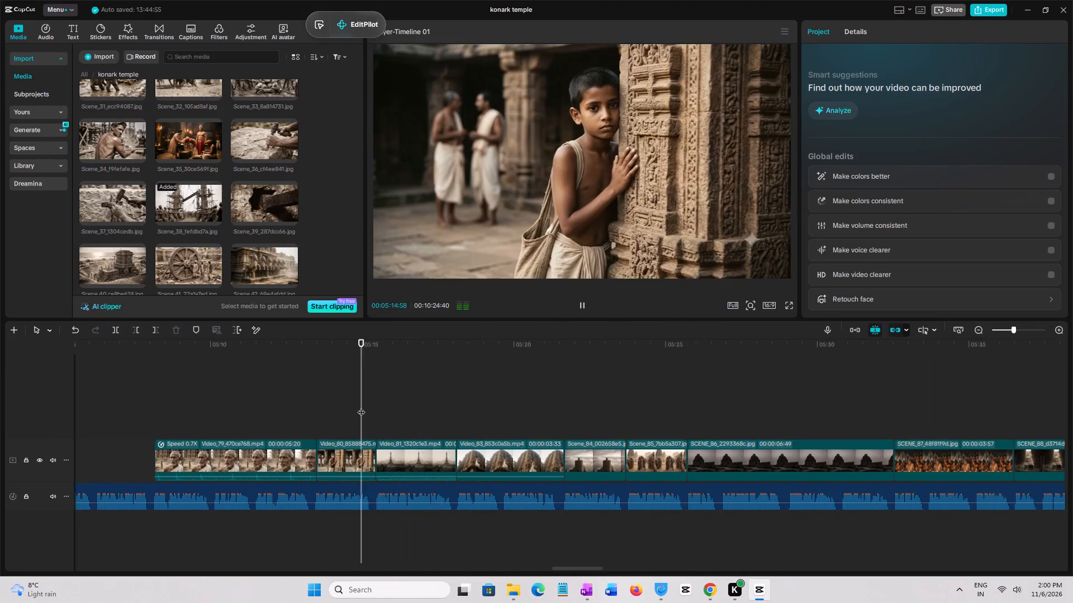
{"action": "key", "text": "space"}
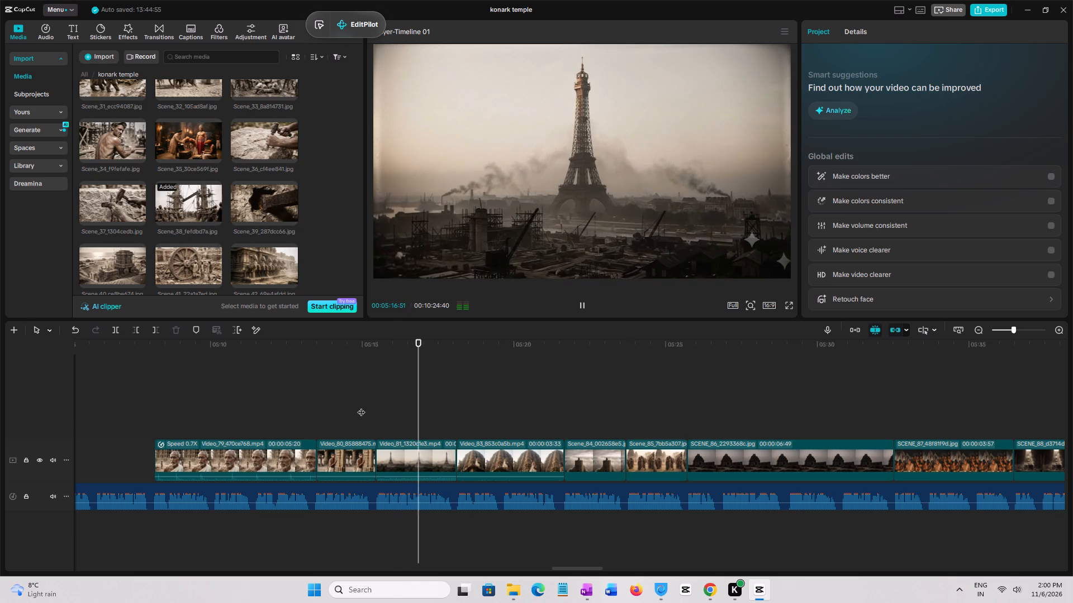
{"action": "key", "text": "space"}
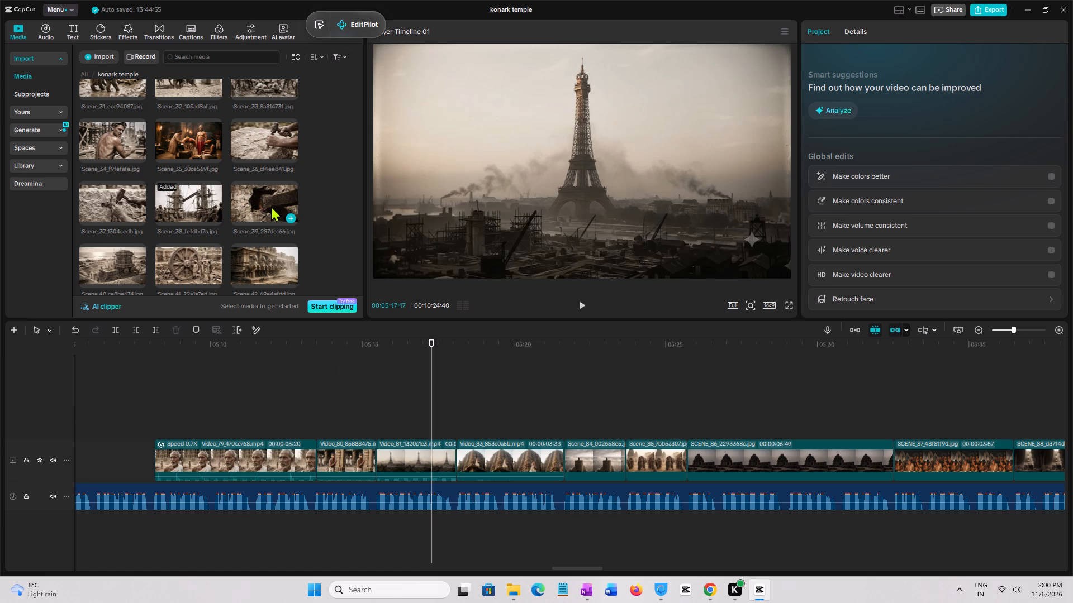
{"action": "left_click", "coordinate": [429, 410]}
{"action": "key", "text": "space"}
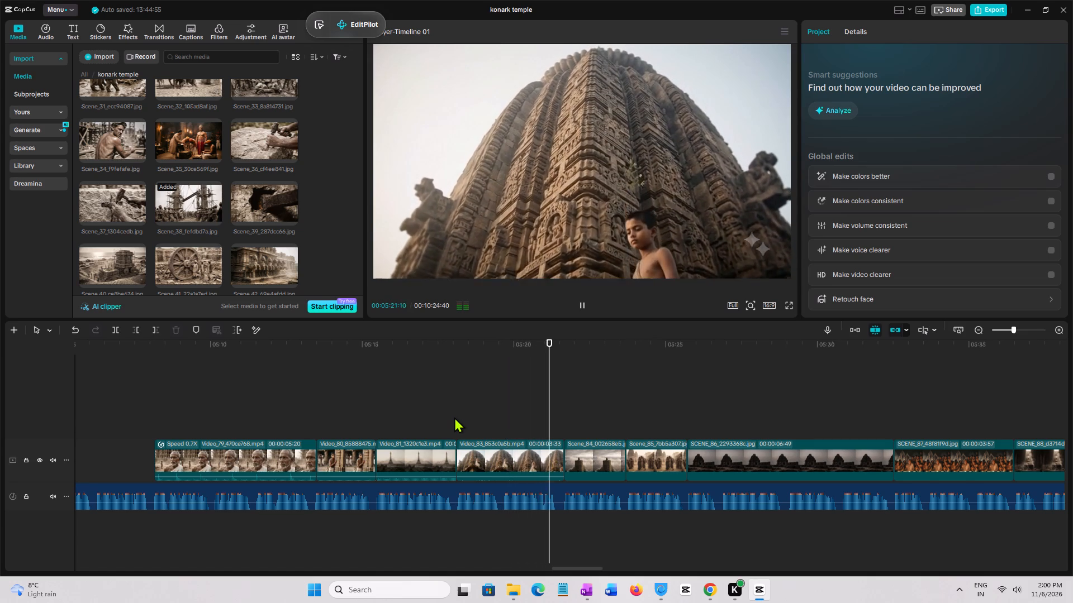
{"action": "key", "text": "space"}
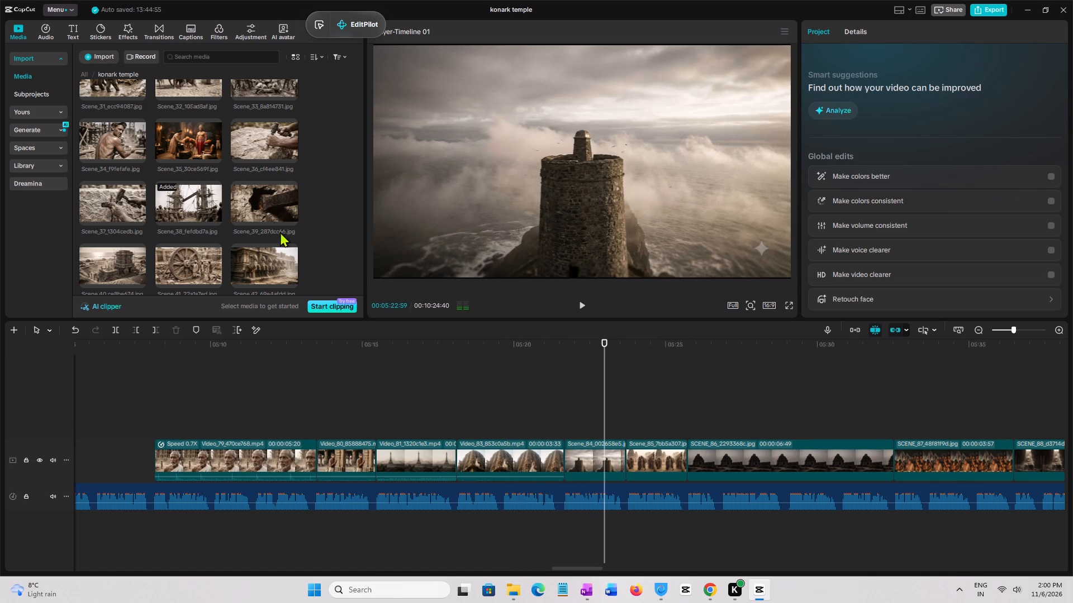
Browse the scene images in the media library, previewing images such as Scene_59, Scene_60, Scene_84, Scene_85, Scene_96 and Scene_97.
{"action": "scroll", "coordinate": [254, 186], "scroll_direction": "down", "scroll_amount": 4}
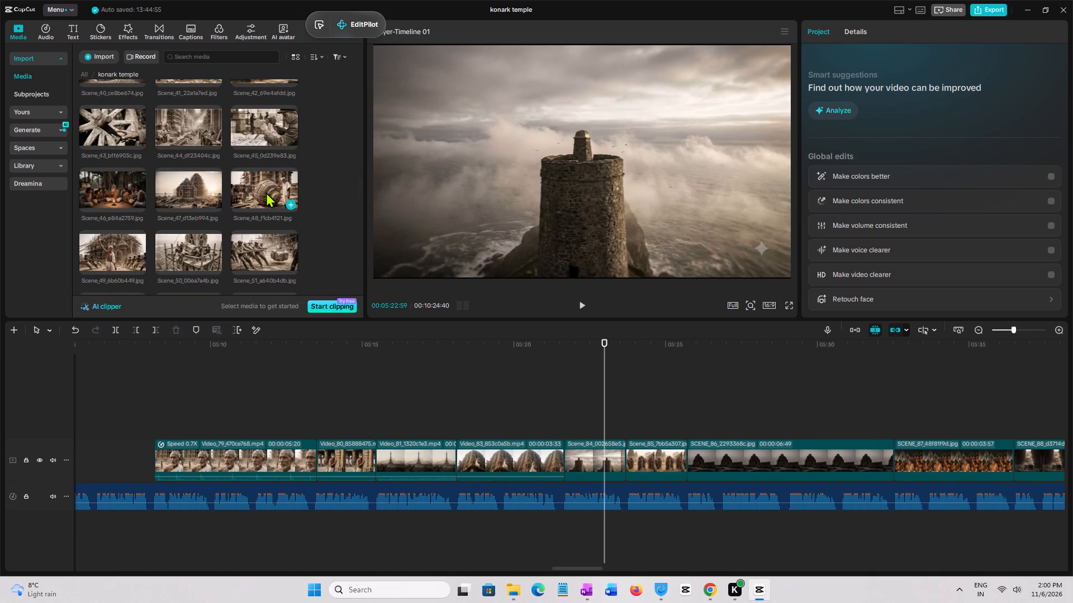
{"action": "scroll", "coordinate": [255, 179], "scroll_direction": "down", "scroll_amount": 5}
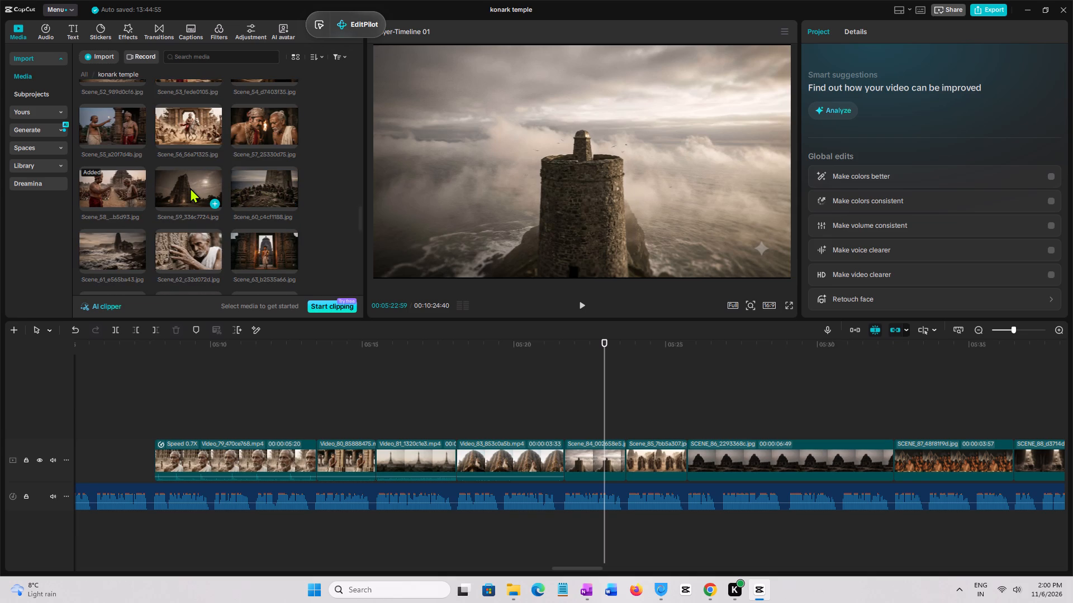
{"action": "left_click", "coordinate": [190, 188]}
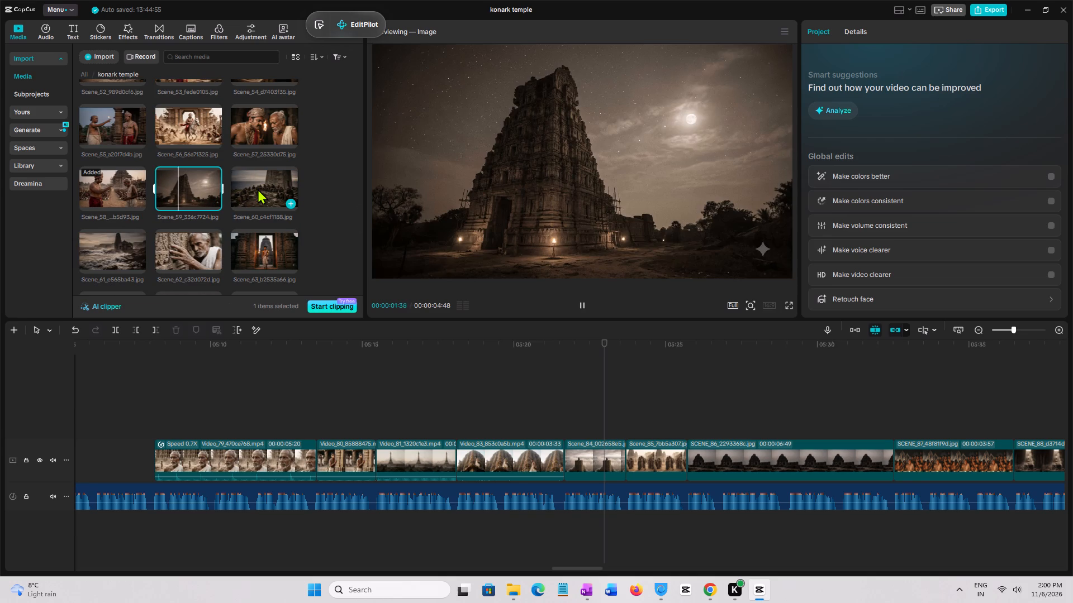
{"action": "left_click", "coordinate": [258, 189]}
{"action": "scroll", "coordinate": [245, 159], "scroll_direction": "down", "scroll_amount": 7}
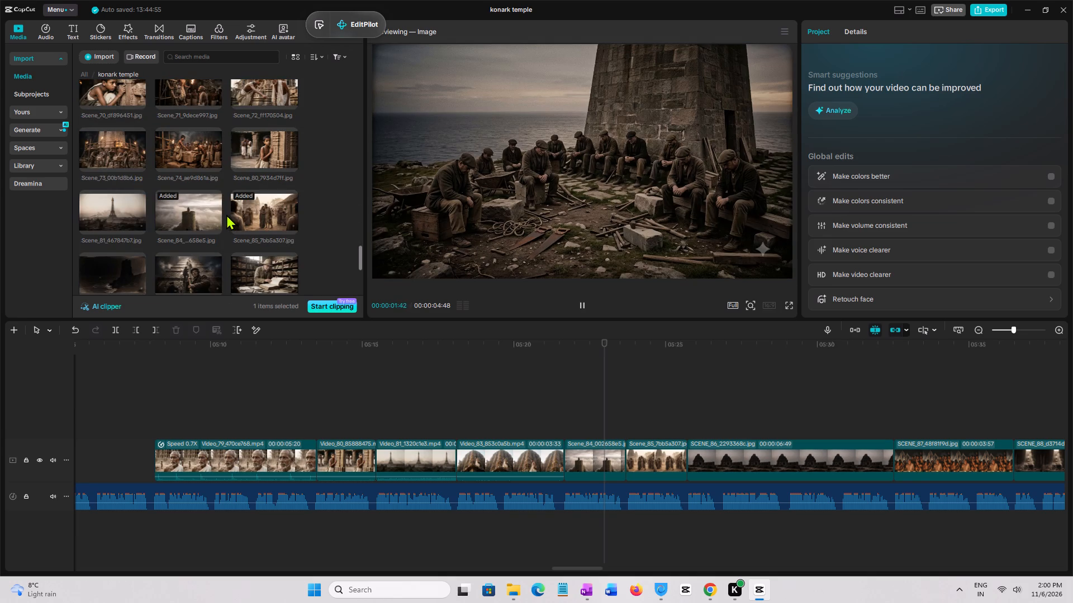
{"action": "scroll", "coordinate": [226, 214], "scroll_direction": "down", "scroll_amount": 2}
{"action": "scroll", "coordinate": [225, 216], "scroll_direction": "up", "scroll_amount": 1}
{"action": "left_click", "coordinate": [191, 170]}
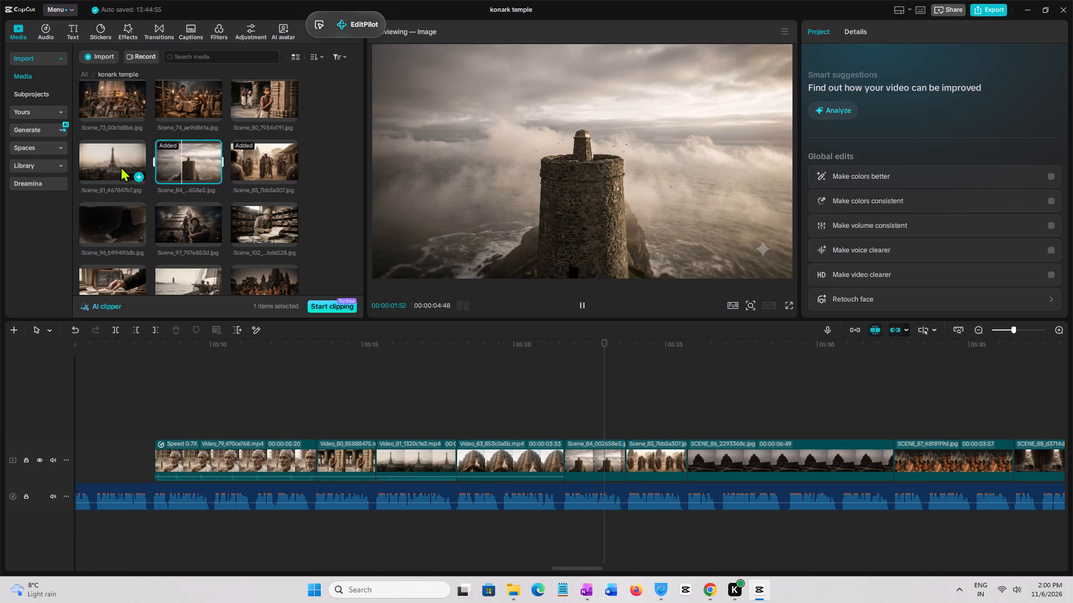
{"action": "left_click", "coordinate": [120, 226]}
{"action": "left_click", "coordinate": [180, 219]}
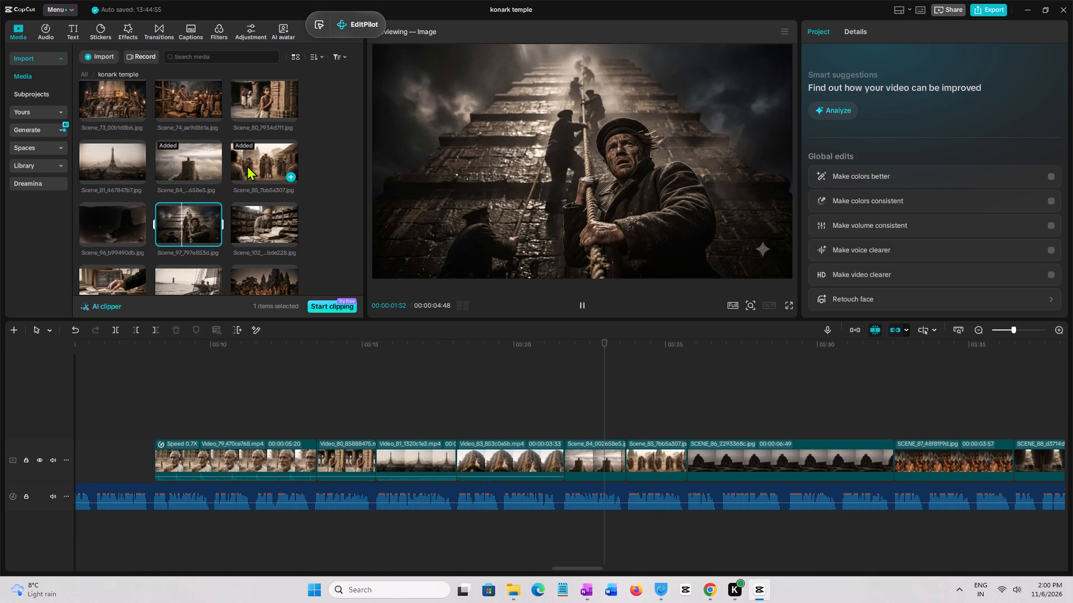
{"action": "left_click", "coordinate": [251, 165]}
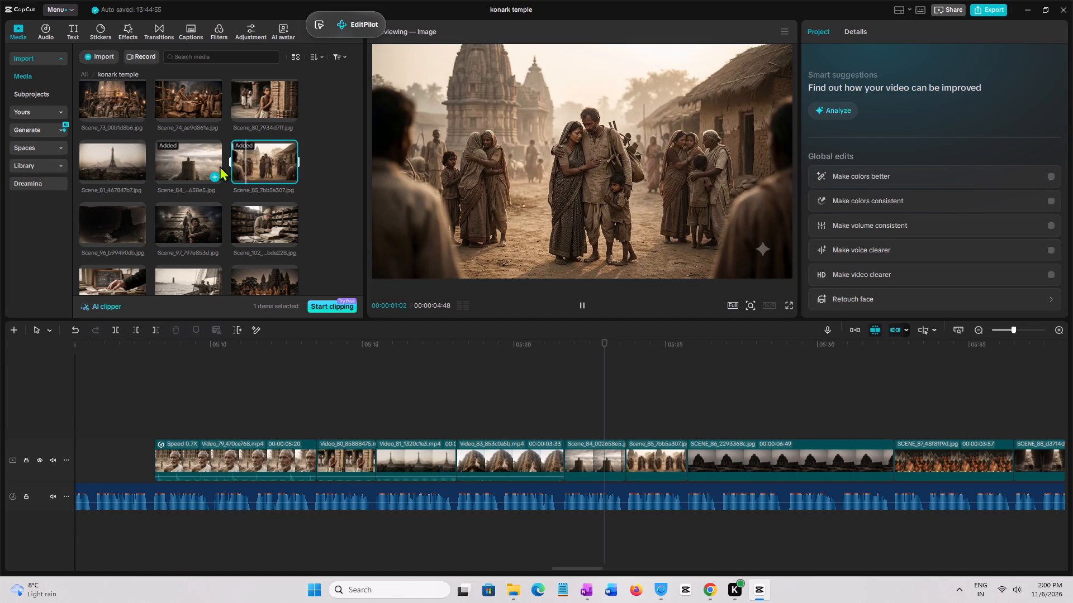
{"action": "left_click", "coordinate": [200, 161]}
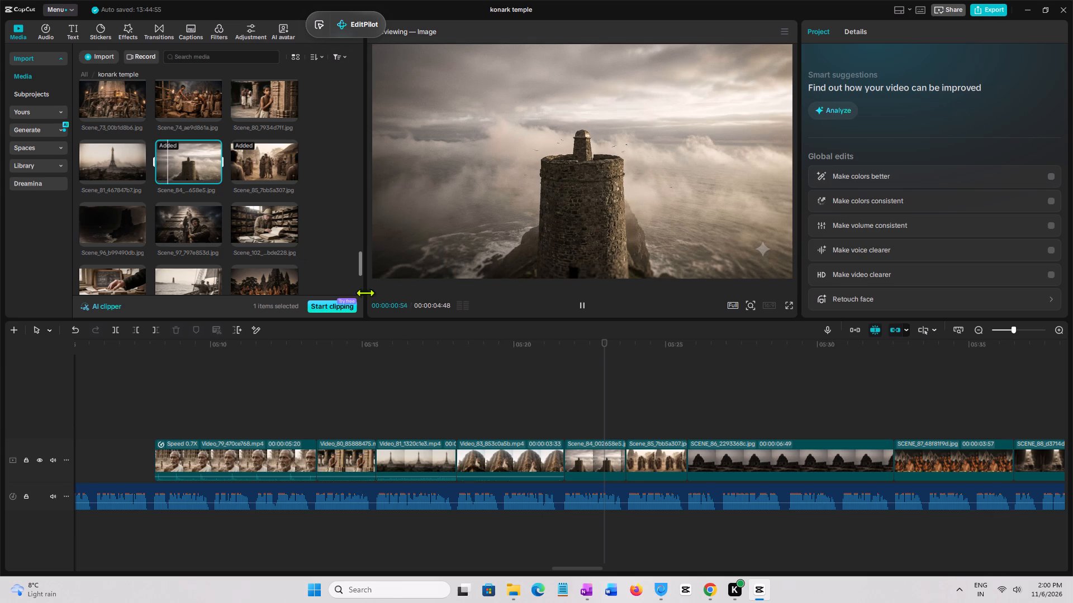
{"action": "left_click", "coordinate": [452, 418]}
{"action": "key", "text": "space"}
{"action": "left_click", "coordinate": [450, 418]}
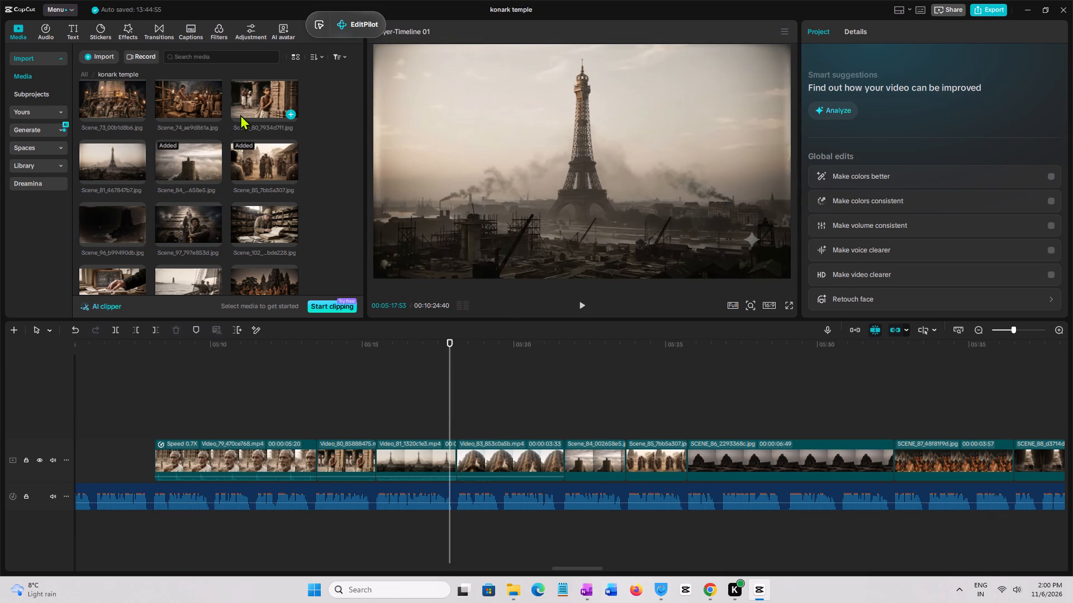
{"action": "scroll", "coordinate": [133, 239], "scroll_direction": "down", "scroll_amount": 1}
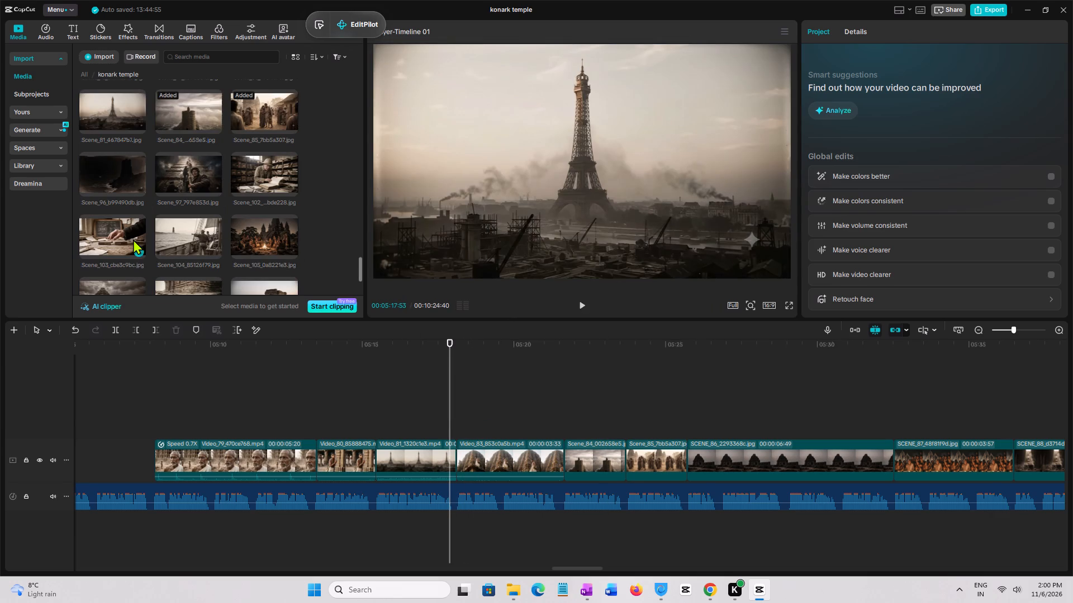
{"action": "left_click", "coordinate": [188, 174]}
{"action": "left_click", "coordinate": [127, 176]}
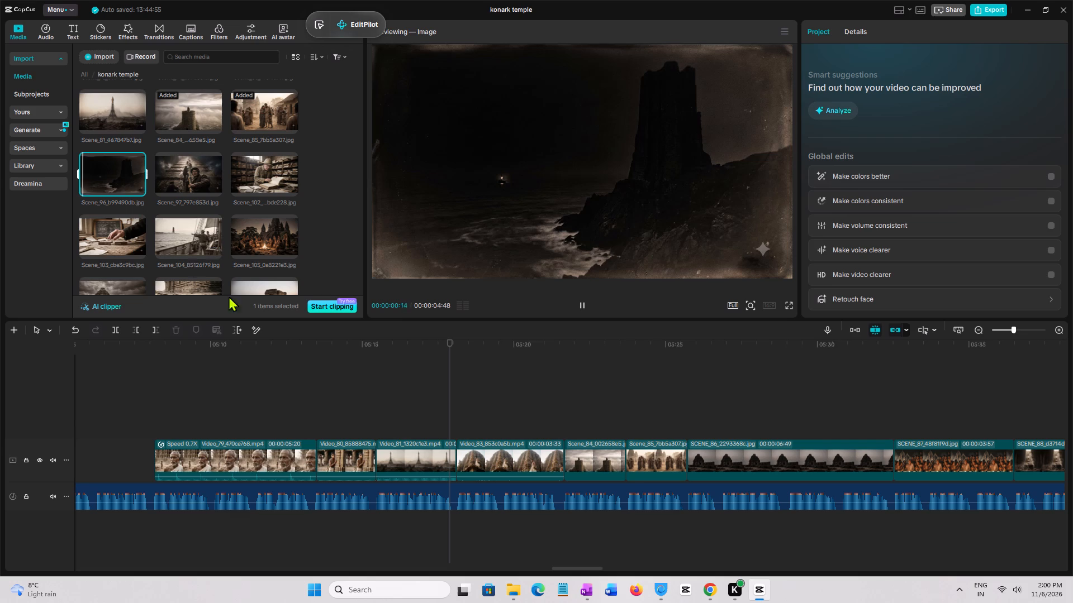
Play from the end of Video_81 through SCENE_87, and replay from the start of Video_83 to check the timing.
{"action": "left_click", "coordinate": [443, 401]}
{"action": "key", "text": "space"}
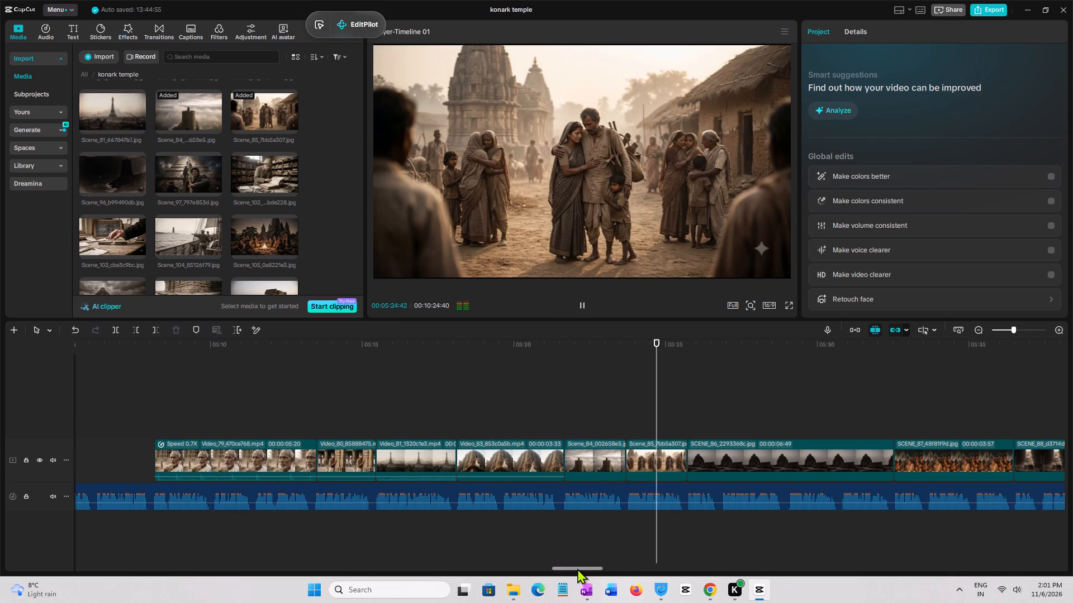
{"action": "left_click_drag", "start_coordinate": [577, 568], "coordinate": [594, 567]}
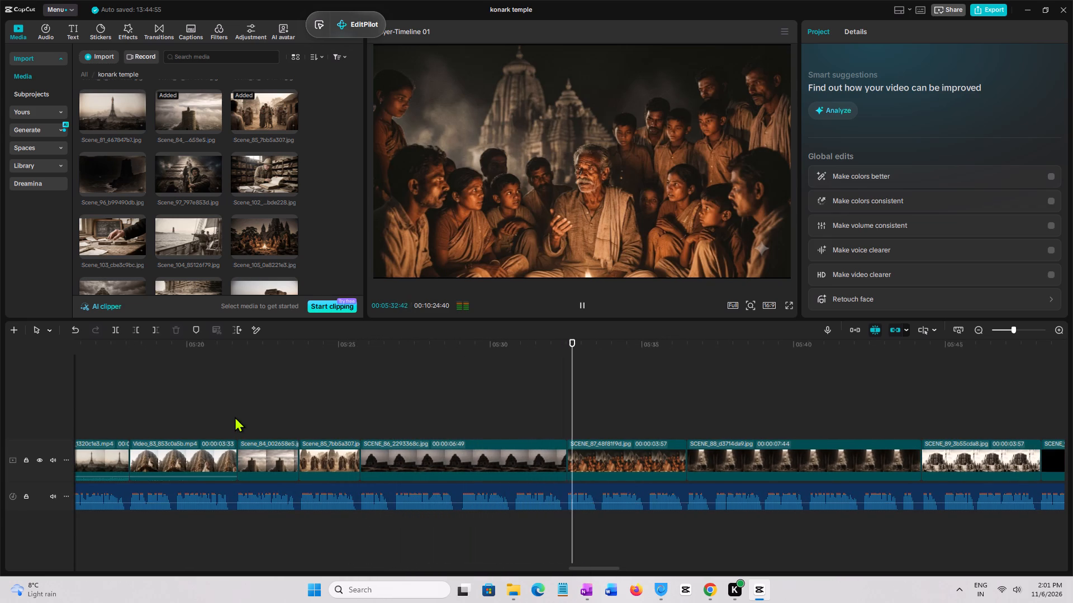
{"action": "left_click", "coordinate": [141, 424]}
{"action": "left_click", "coordinate": [133, 417]}
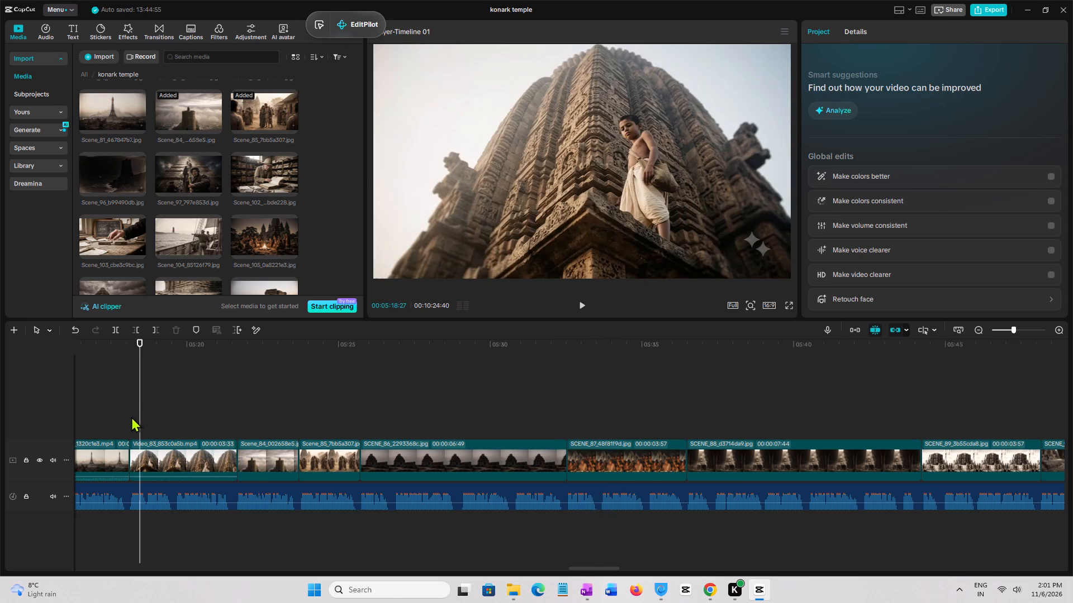
{"action": "key", "text": "space"}
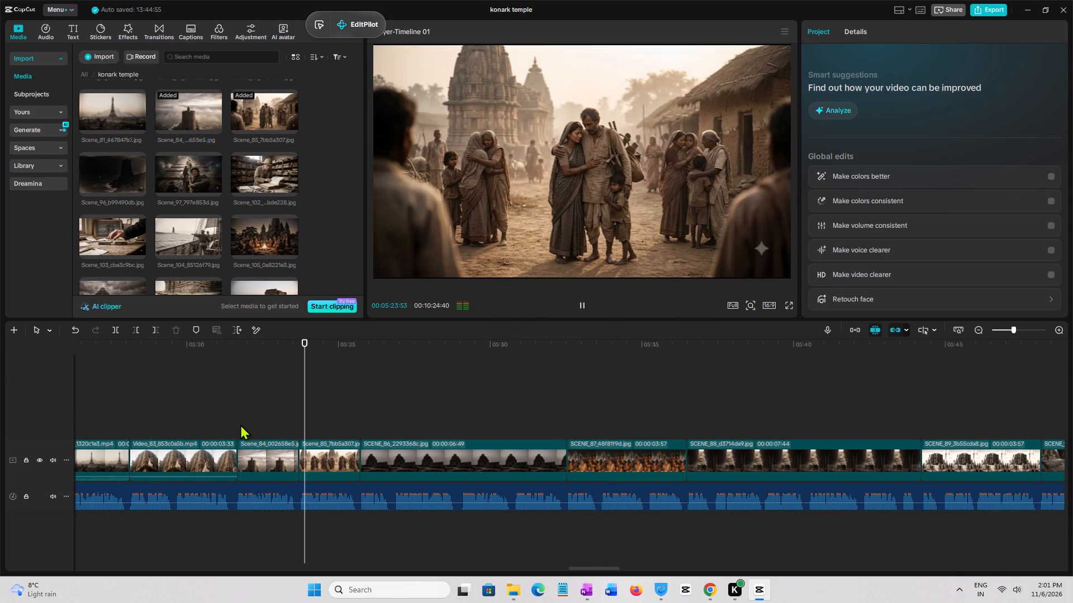
Paste the copied location size, blend and canvas attributes onto Scene_84 with keyframe timing stretched to fit.
{"action": "left_click", "coordinate": [239, 423]}
{"action": "left_click", "coordinate": [269, 458]}
{"action": "right_click", "coordinate": [269, 458]}
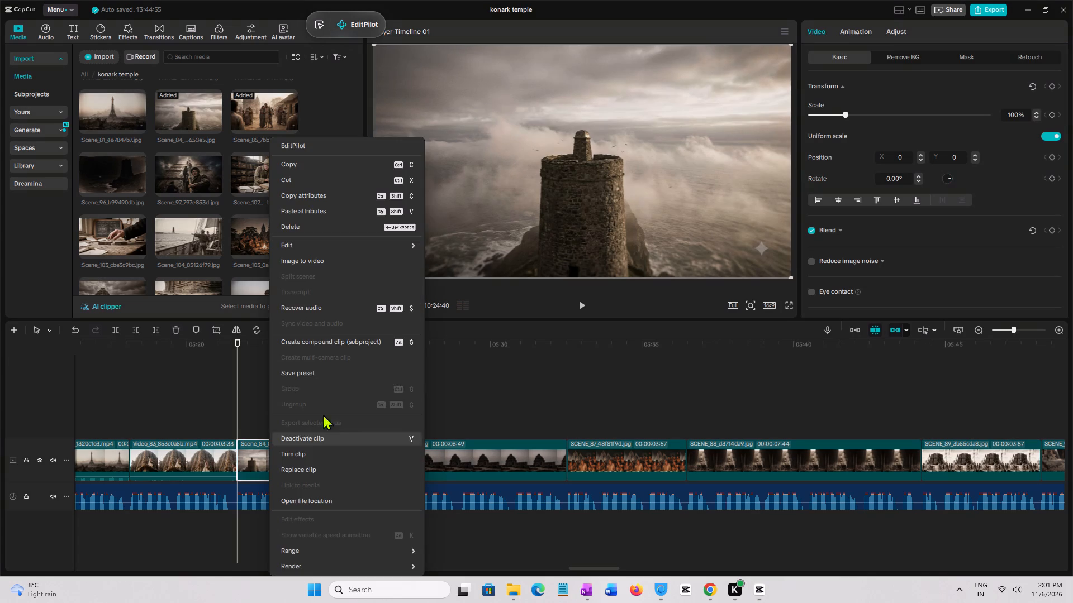
{"action": "left_click", "coordinate": [328, 212]}
{"action": "left_click", "coordinate": [498, 336]}
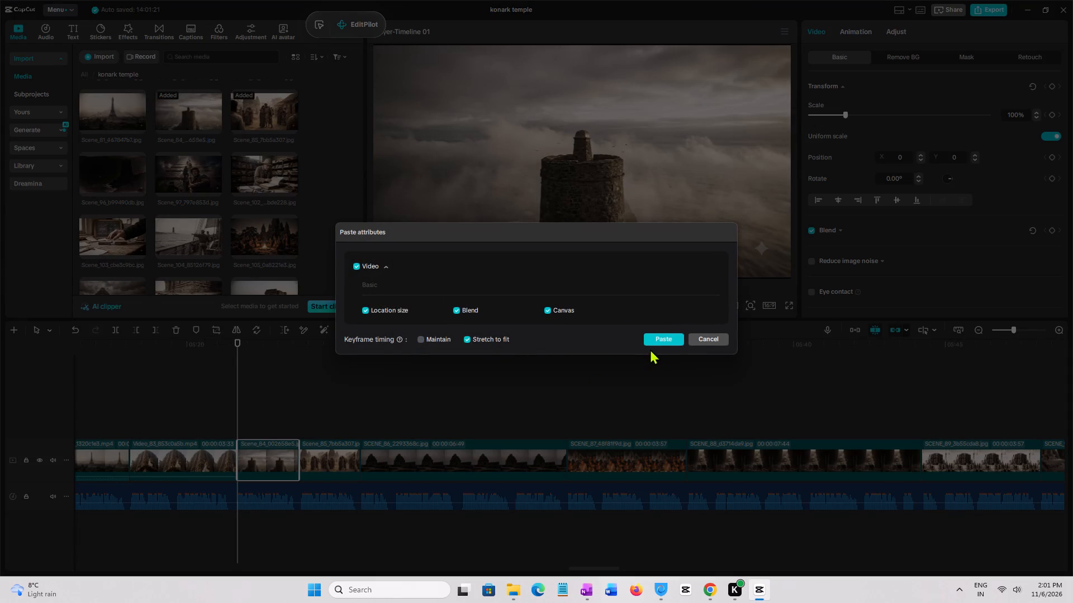
{"action": "left_click", "coordinate": [656, 344]}
Play from the end of Video_83 through Scene_84 and Scene_85 into SCENE_86 to check the animated image.
{"action": "left_click", "coordinate": [224, 406]}
{"action": "key", "text": "space"}
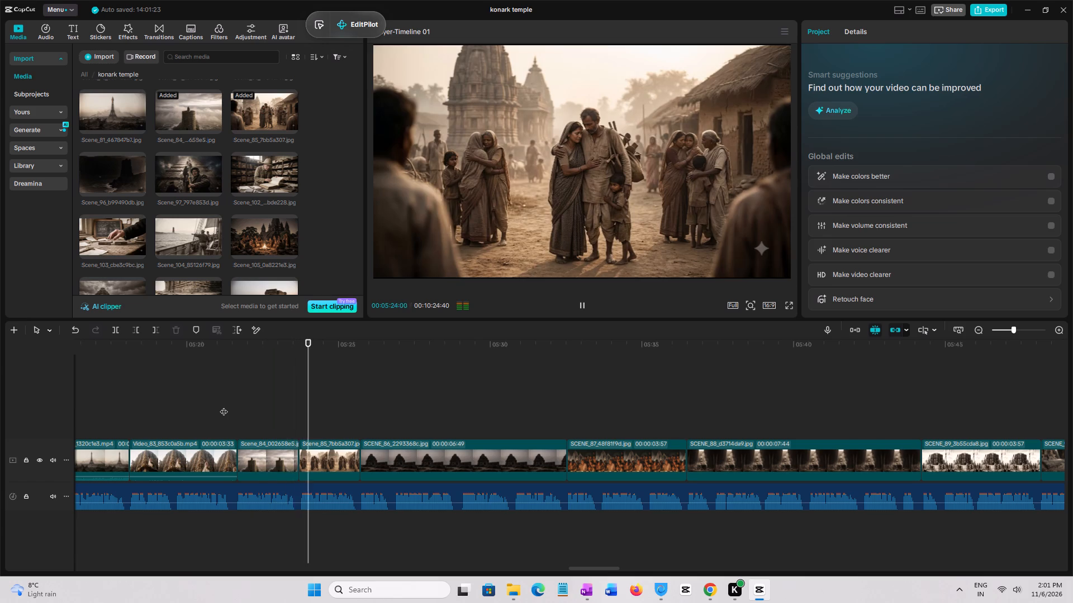
{"action": "left_click", "coordinate": [224, 406]}
{"action": "key", "text": "space"}
{"action": "key", "text": "space"}
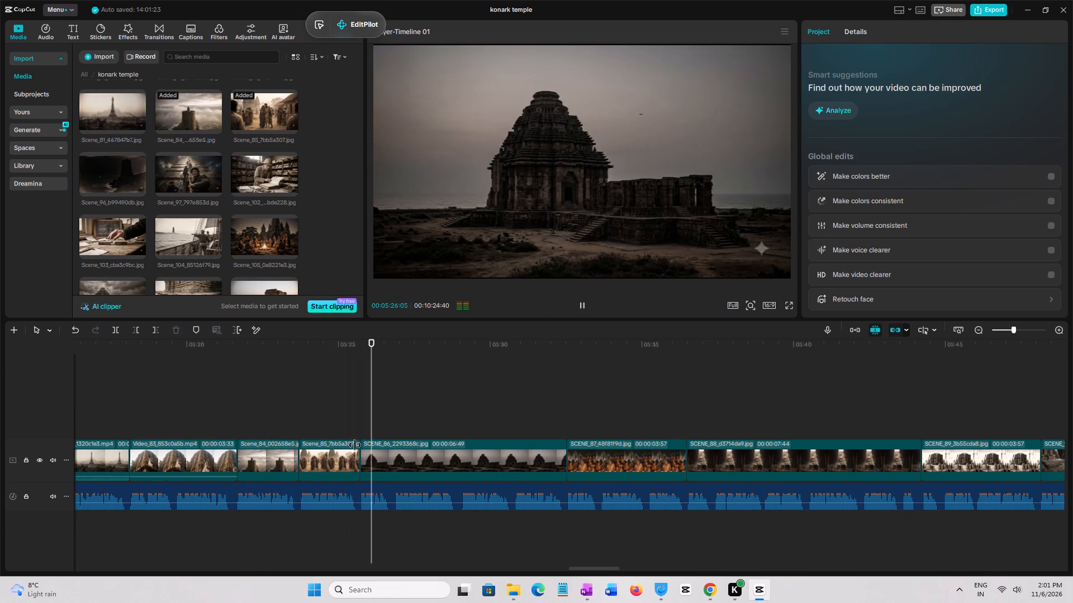
{"action": "key", "text": "space"}
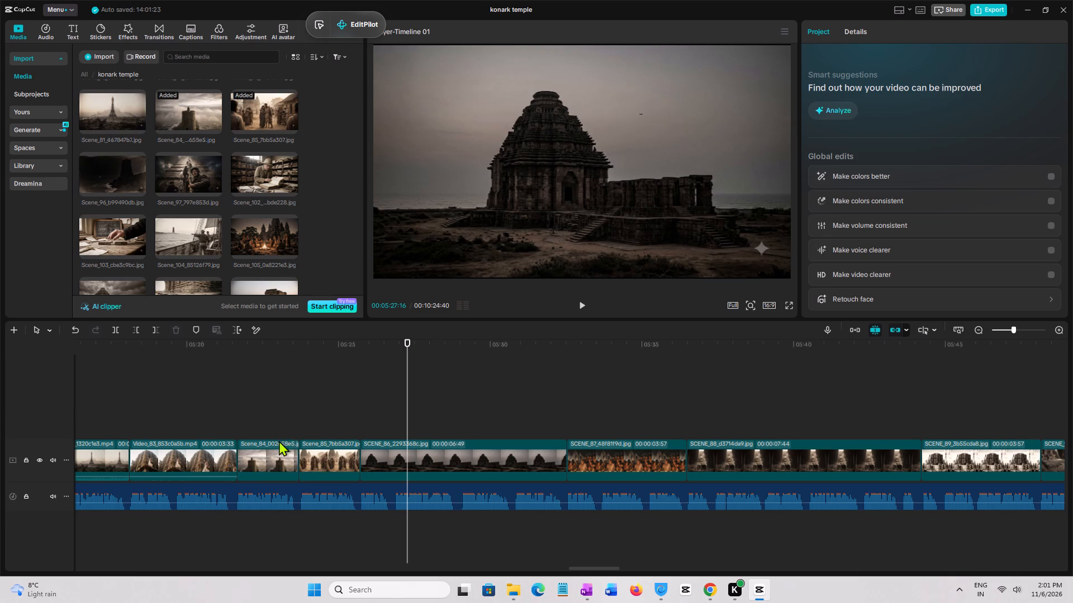
Add a marker to Scene_84 at about 00:05:22:39.
{"action": "left_click", "coordinate": [267, 430]}
{"action": "left_click", "coordinate": [270, 450]}
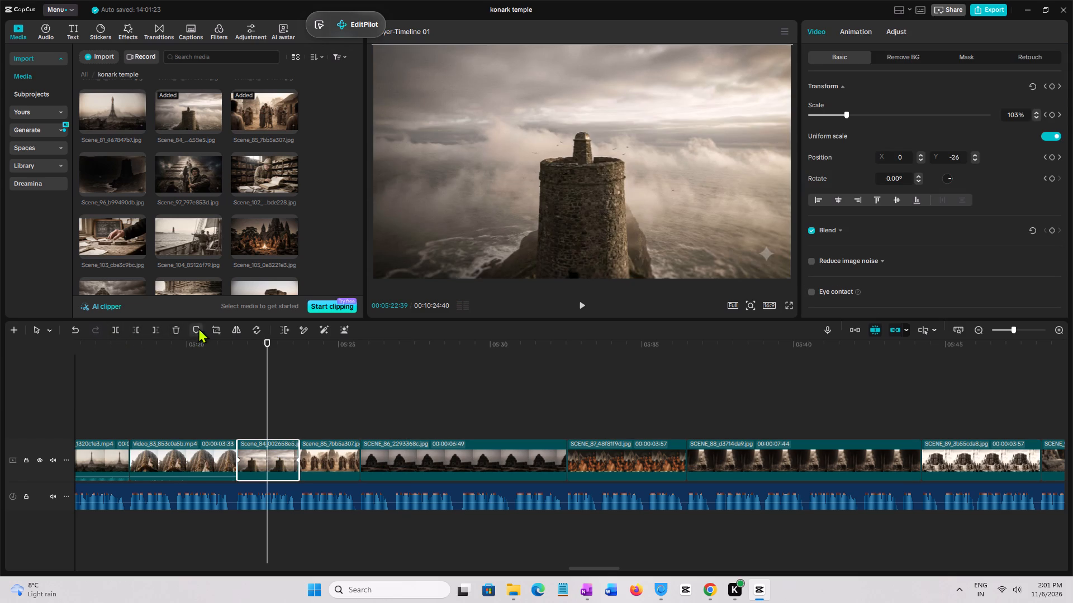
{"action": "left_click", "coordinate": [198, 328]}
Open the clip options for SCENE_86.
{"action": "left_click", "coordinate": [460, 453]}
{"action": "right_click", "coordinate": [460, 453]}
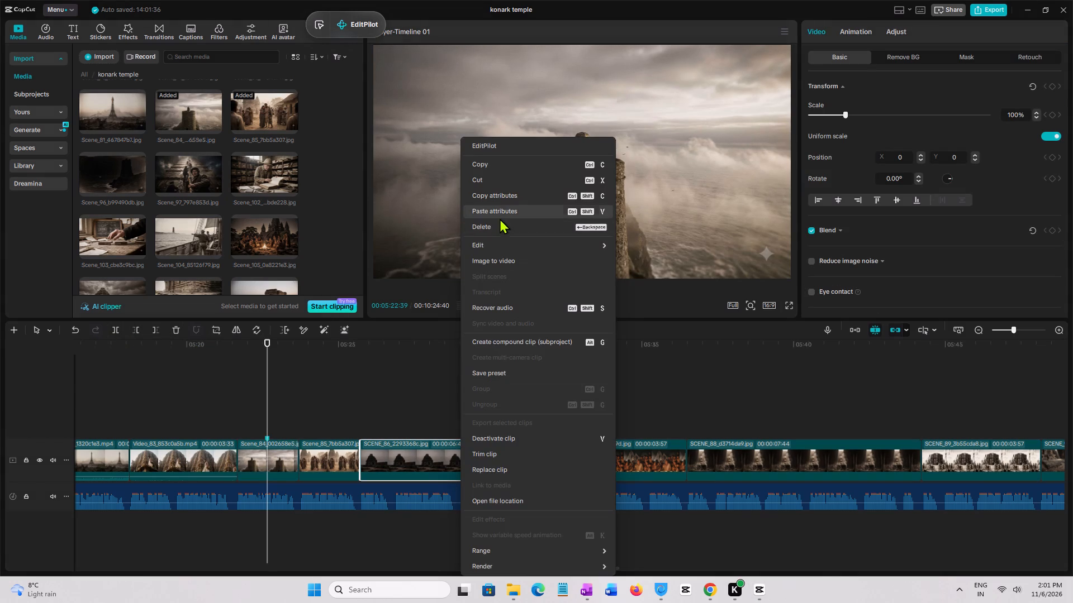
Paste the copied location size, blend and canvas attributes onto SCENE_86 with keyframe timing stretched to fit.
{"action": "left_click", "coordinate": [500, 214]}
{"action": "left_click", "coordinate": [488, 346]}
{"action": "left_click", "coordinate": [490, 341]}
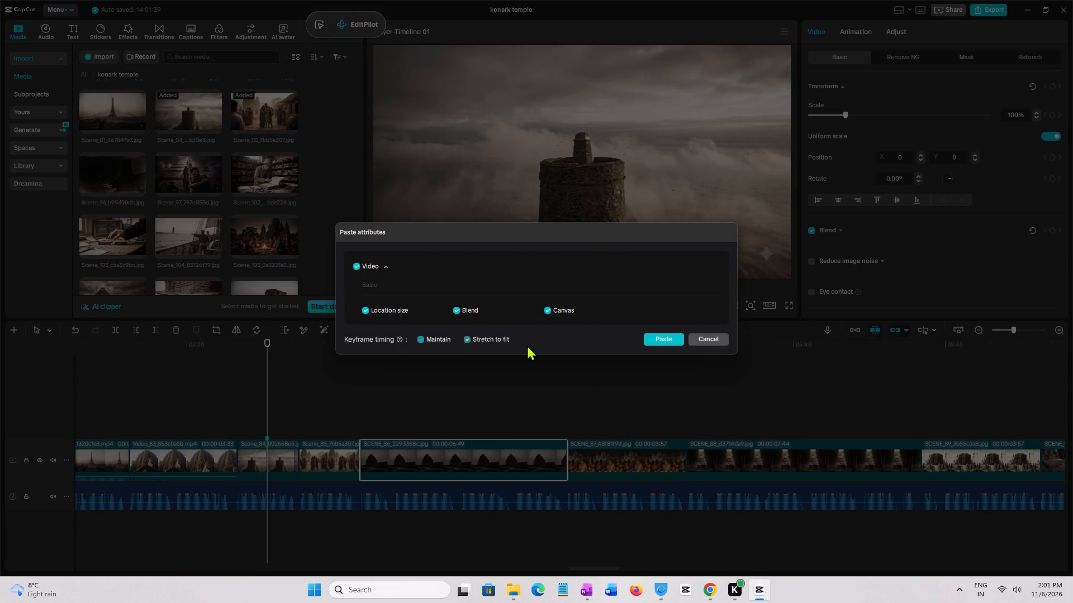
{"action": "left_click", "coordinate": [663, 336]}
Play from the end of Scene_85 into SCENE_86 to check the pasted zoom animation.
{"action": "left_click", "coordinate": [352, 406]}
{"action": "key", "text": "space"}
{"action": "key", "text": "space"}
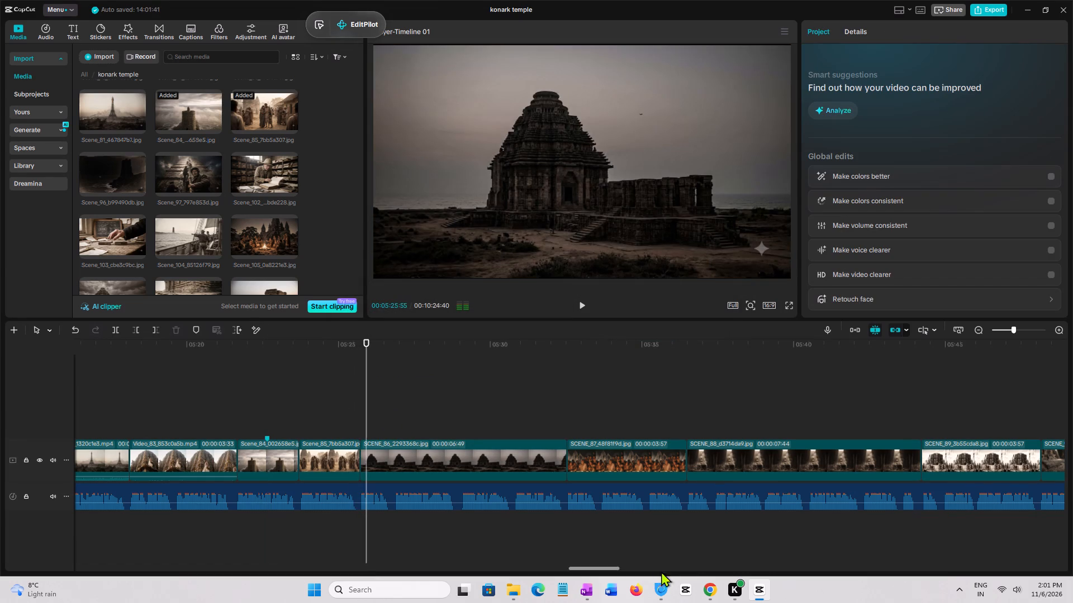
{"action": "left_click", "coordinate": [656, 586]}
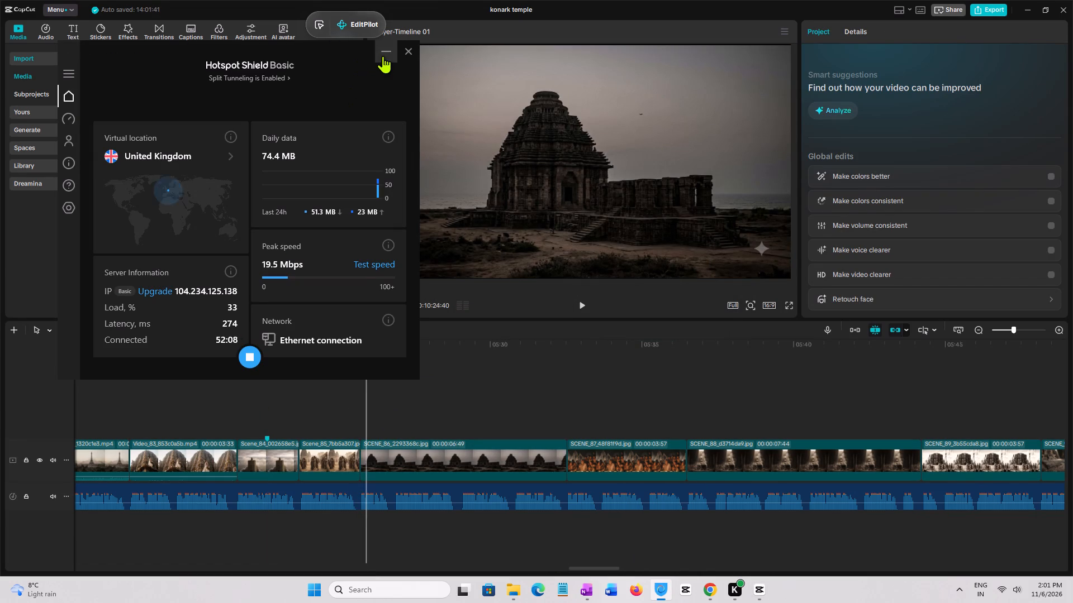
{"action": "left_click", "coordinate": [383, 56]}
{"action": "left_click", "coordinate": [347, 413]}
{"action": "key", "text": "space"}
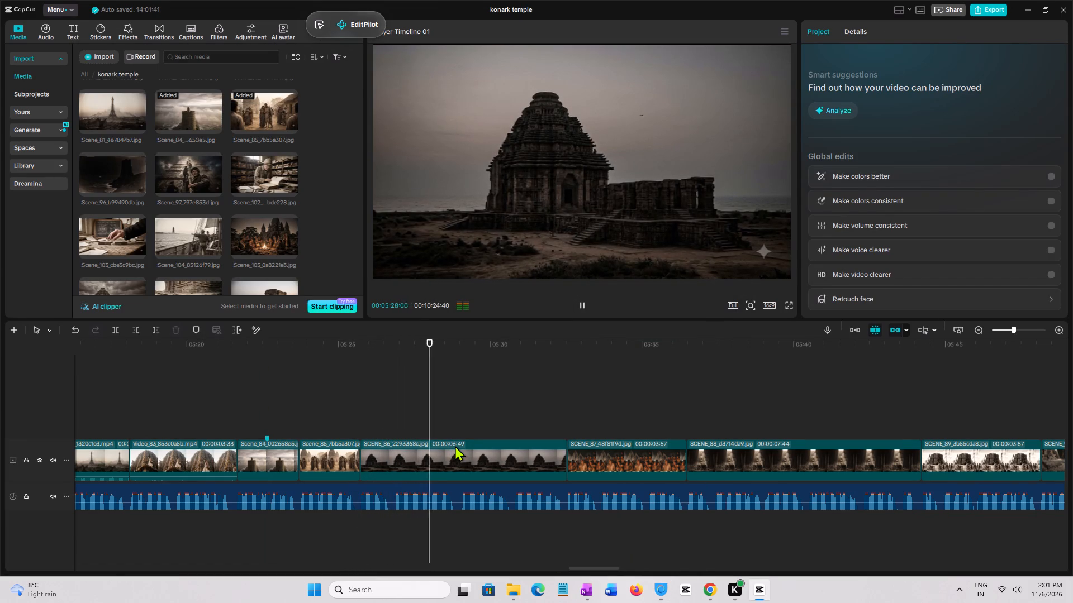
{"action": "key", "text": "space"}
Increase the scale slightly at the closing keyframe of SCENE_86.
{"action": "left_click", "coordinate": [490, 446]}
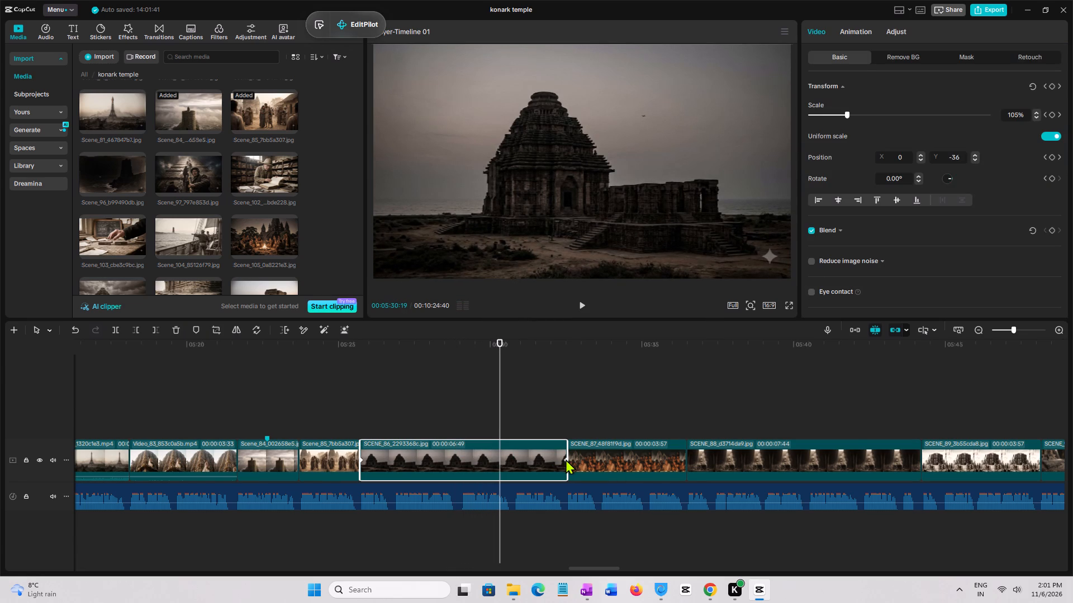
{"action": "left_click", "coordinate": [565, 459]}
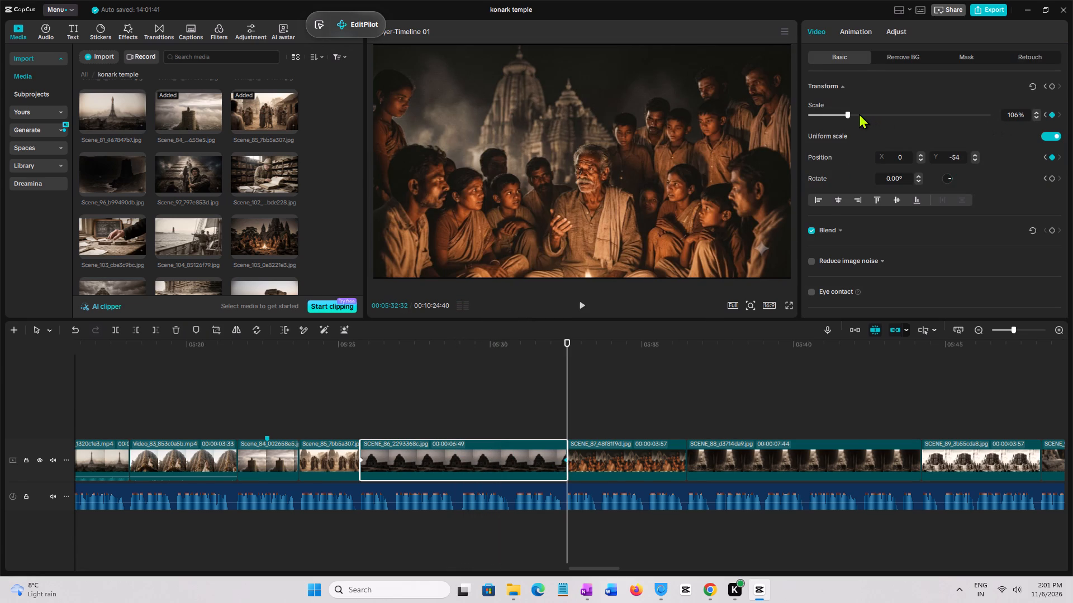
{"action": "left_click", "coordinate": [852, 113]}
Play from the start of SCENE_86 through SCENE_87 into SCENE_88 to check the motion of the images.
{"action": "left_click", "coordinate": [360, 410]}
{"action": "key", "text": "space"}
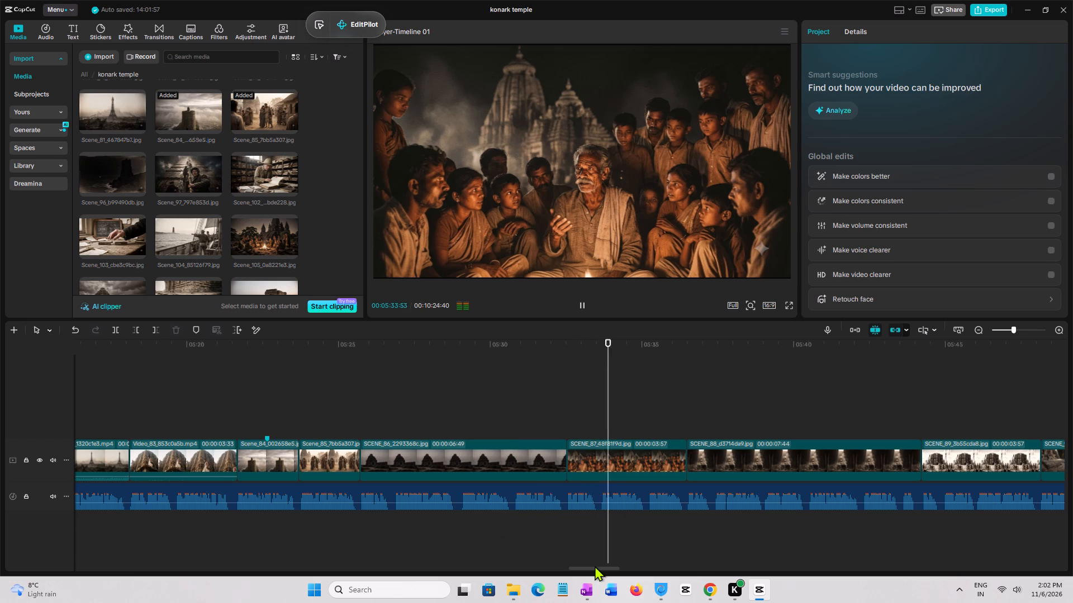
{"action": "left_click_drag", "start_coordinate": [589, 568], "coordinate": [604, 569]}
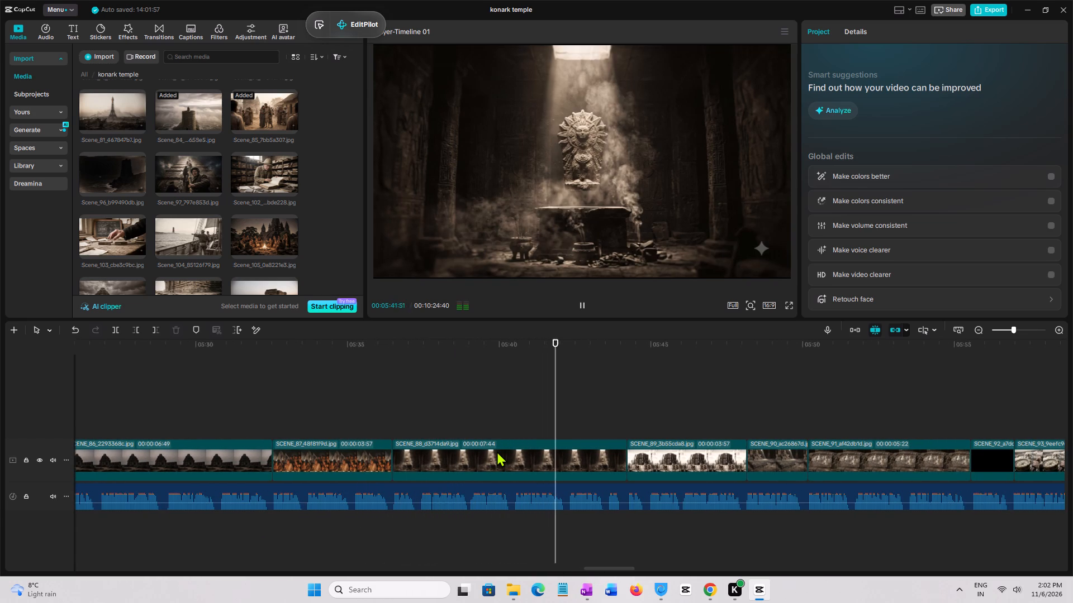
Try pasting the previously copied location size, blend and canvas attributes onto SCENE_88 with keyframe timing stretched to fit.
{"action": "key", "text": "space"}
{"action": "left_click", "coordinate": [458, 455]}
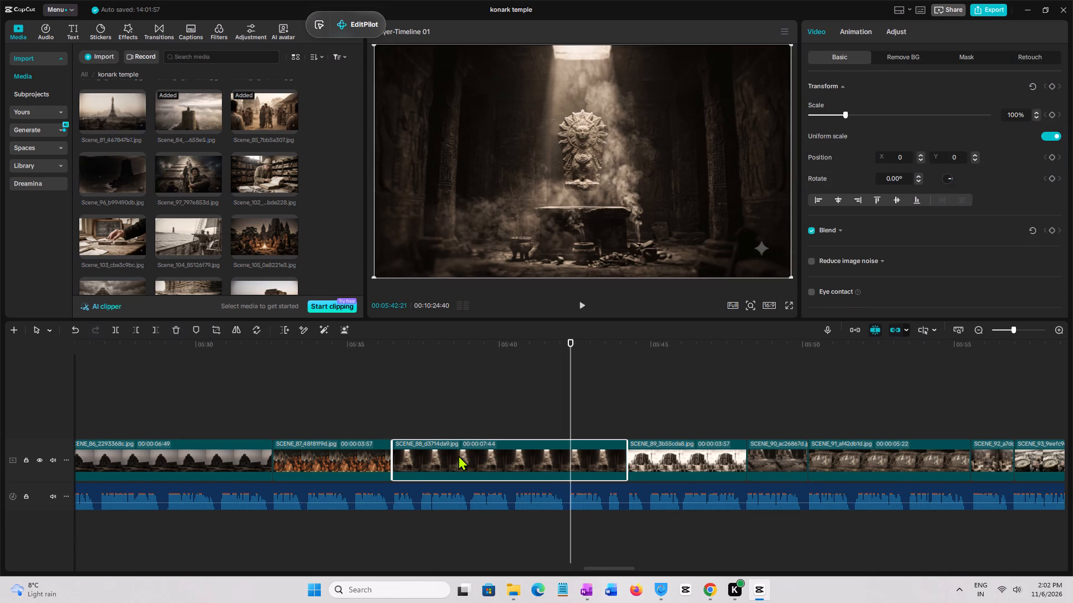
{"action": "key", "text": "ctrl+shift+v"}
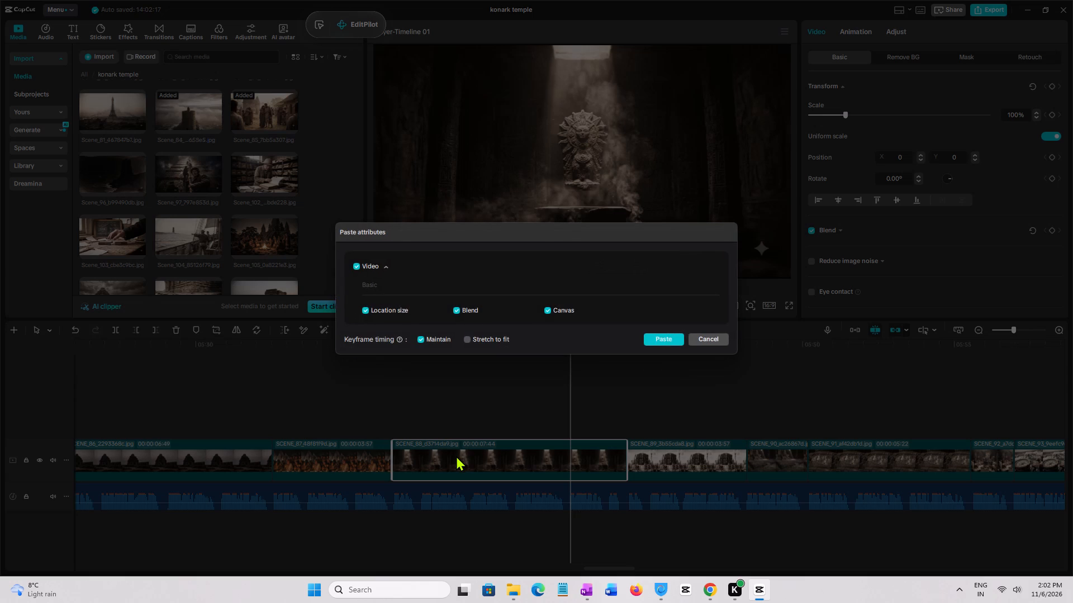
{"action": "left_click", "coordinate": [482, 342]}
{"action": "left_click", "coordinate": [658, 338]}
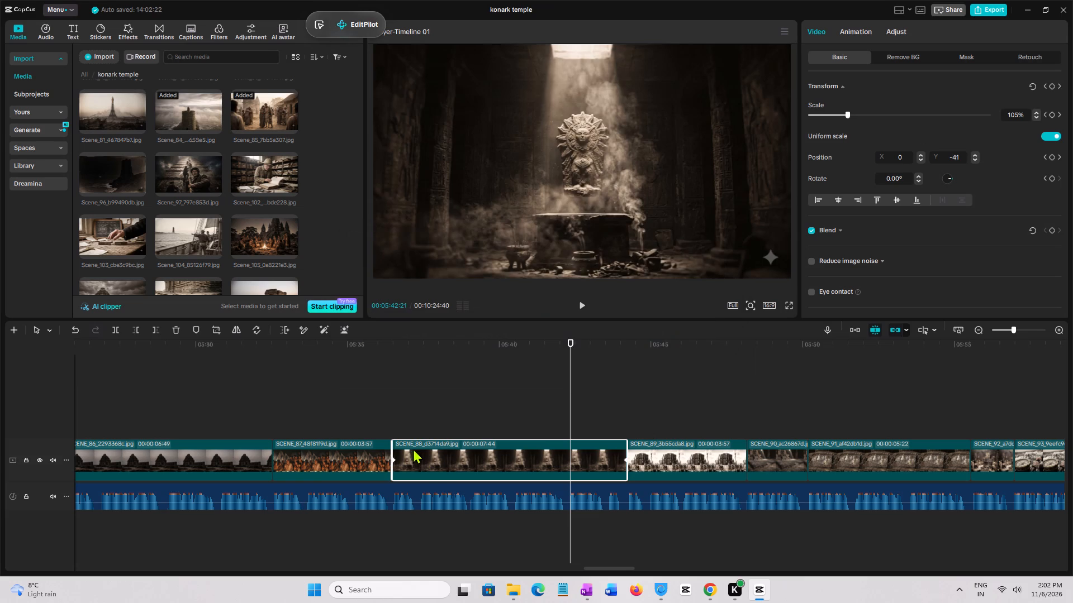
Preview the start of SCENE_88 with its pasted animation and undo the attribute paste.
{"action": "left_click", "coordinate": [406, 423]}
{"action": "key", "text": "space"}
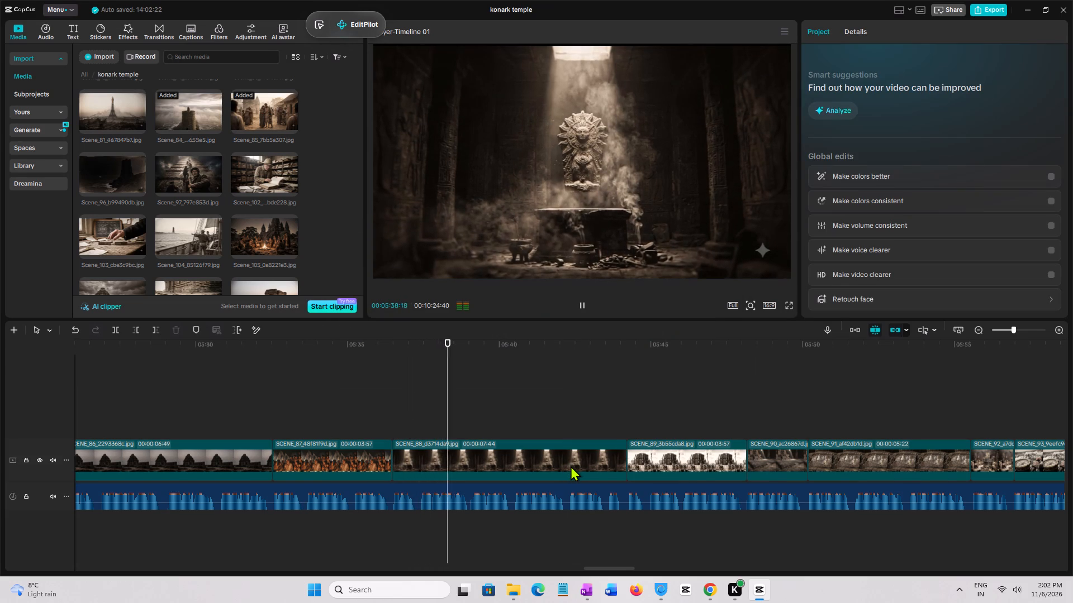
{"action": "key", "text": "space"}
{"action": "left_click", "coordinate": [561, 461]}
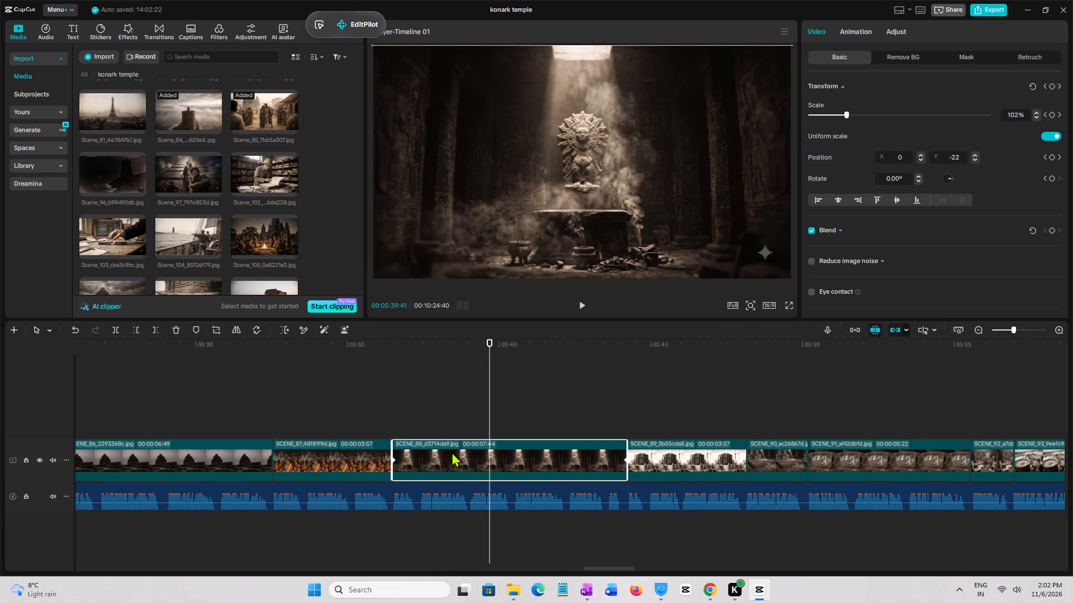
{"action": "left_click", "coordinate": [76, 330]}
Copy the attributes of SCENE_86 and paste its location size, blend and canvas onto SCENE_88 with keyframe timing stretched to fit.
{"action": "left_click", "coordinate": [179, 457]}
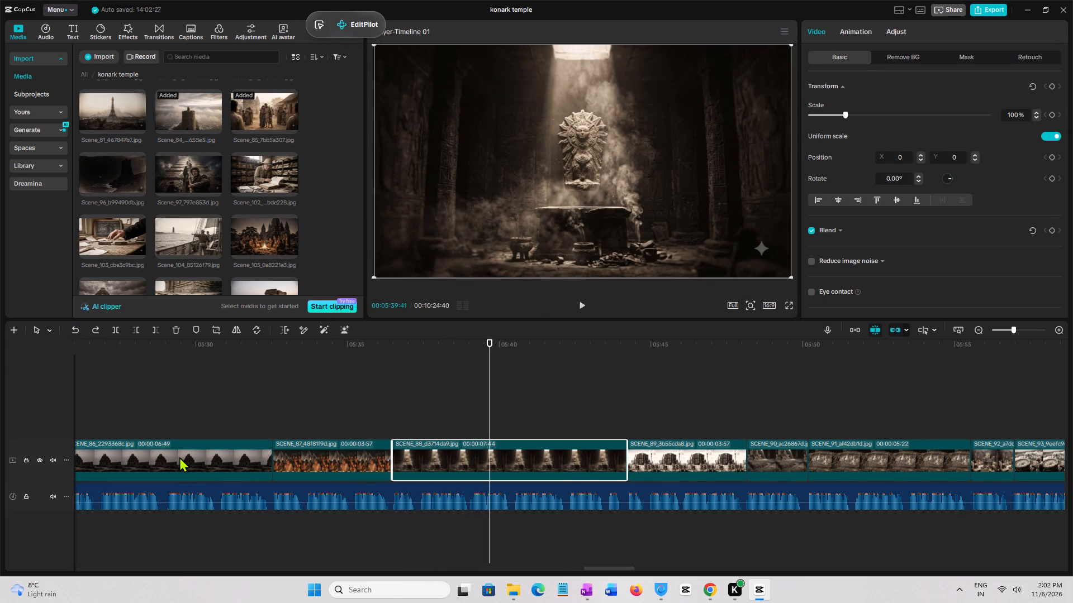
{"action": "right_click", "coordinate": [179, 457]}
{"action": "left_click", "coordinate": [220, 200]}
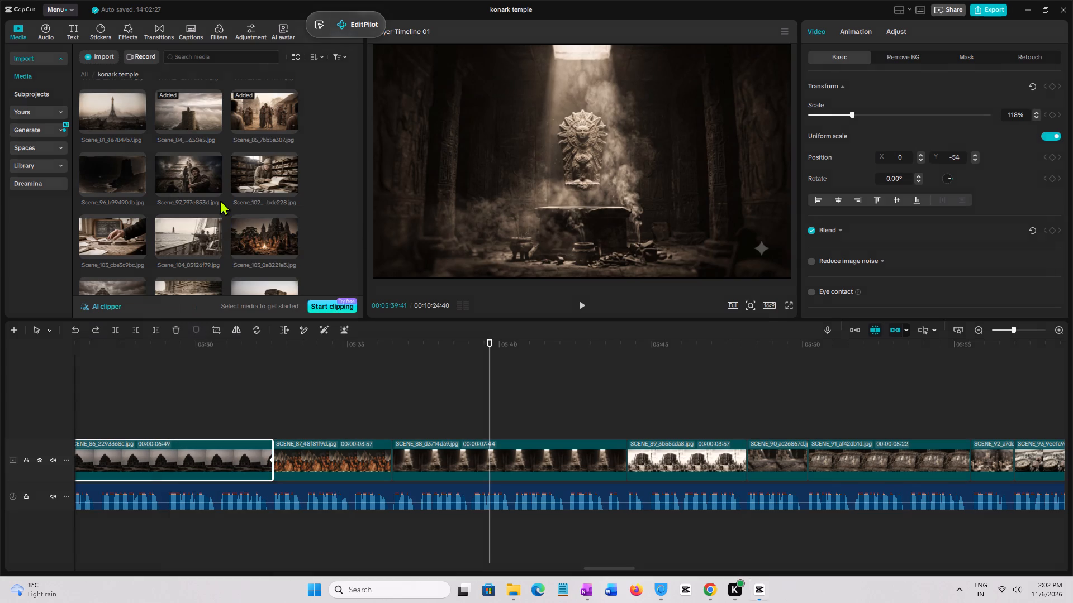
{"action": "left_click", "coordinate": [477, 464]}
{"action": "right_click", "coordinate": [477, 464]}
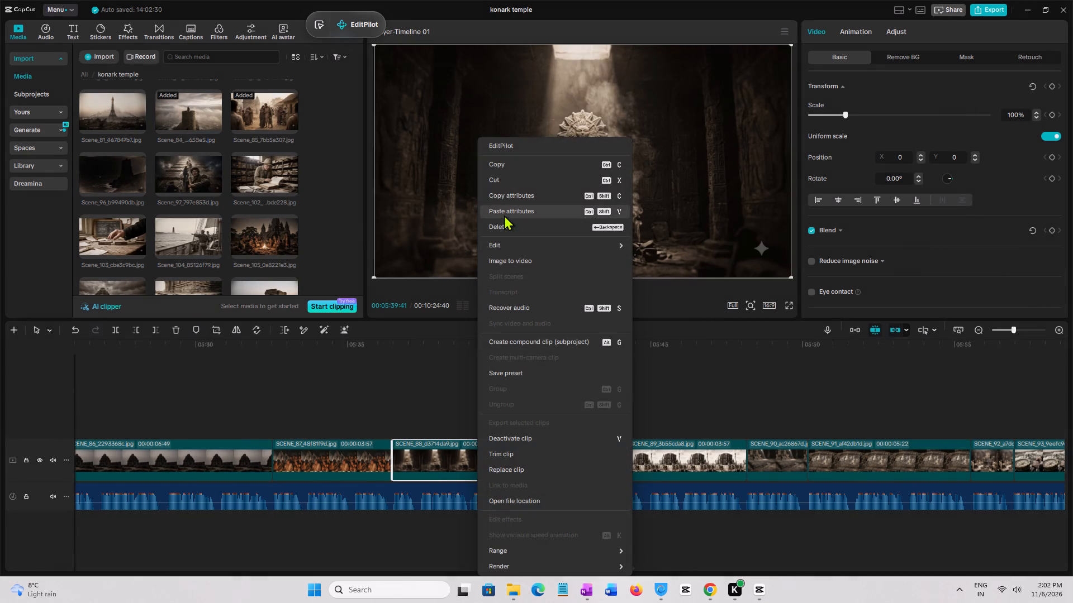
{"action": "left_click", "coordinate": [504, 215]}
{"action": "left_click", "coordinate": [486, 344]}
{"action": "left_click", "coordinate": [656, 339]}
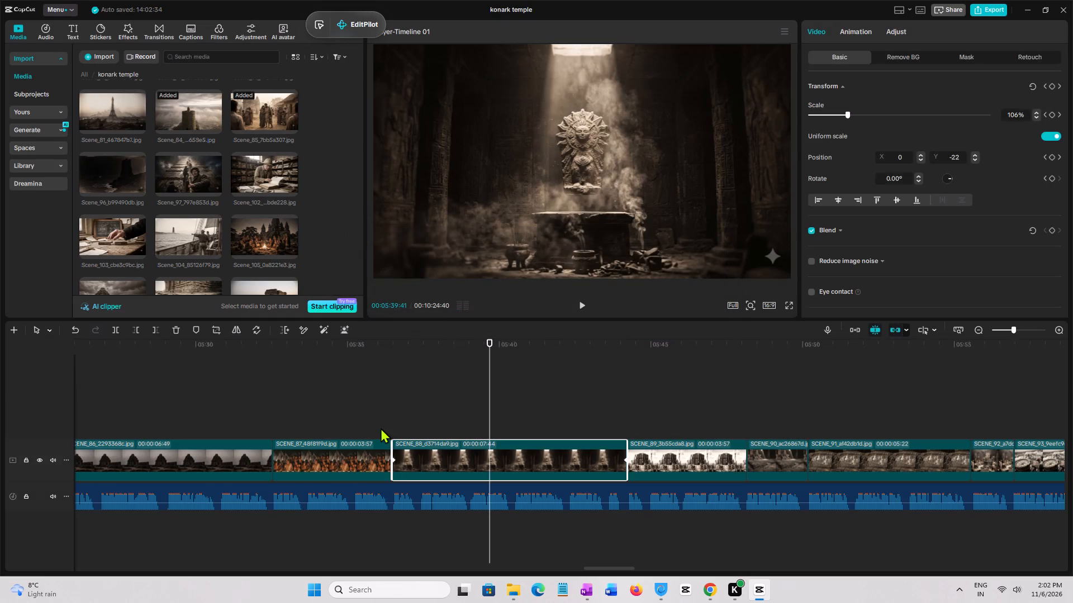
Play SCENE_88 and SCENE_89 through, and paste the copied attributes onto SCENE_90 with keyframe timing stretched to fit.
{"action": "left_click", "coordinate": [393, 423]}
{"action": "key", "text": "space"}
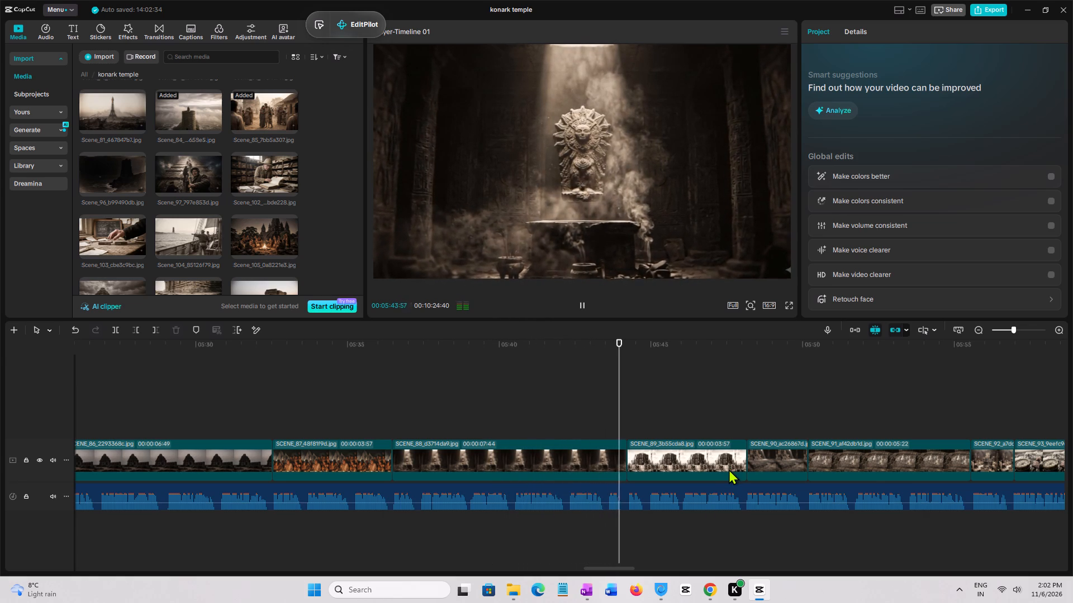
{"action": "left_click_drag", "start_coordinate": [607, 567], "coordinate": [626, 569]}
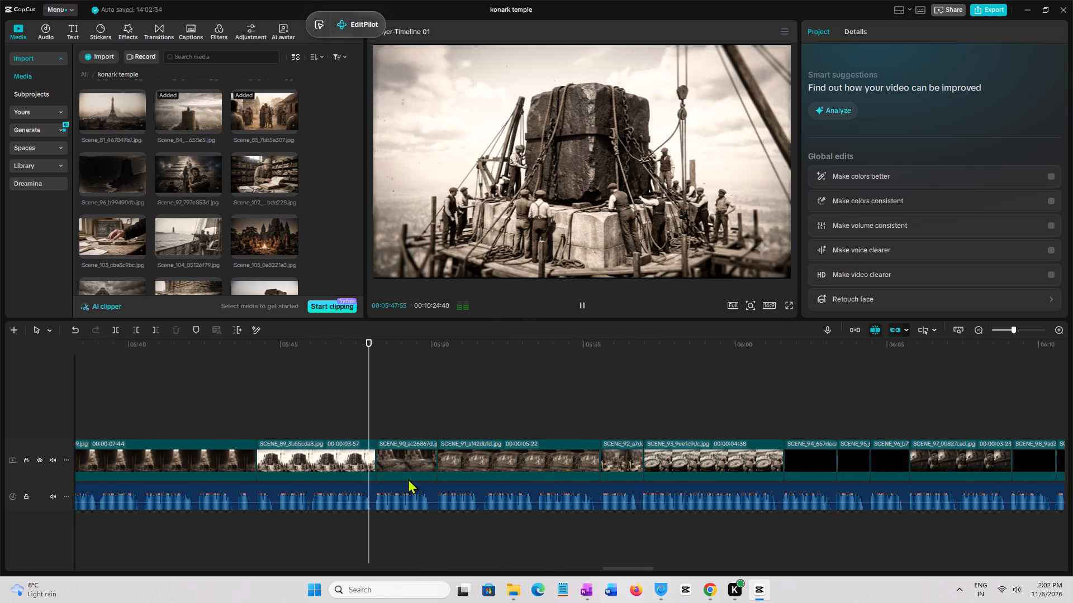
{"action": "key", "text": "space"}
{"action": "left_click", "coordinate": [398, 453]}
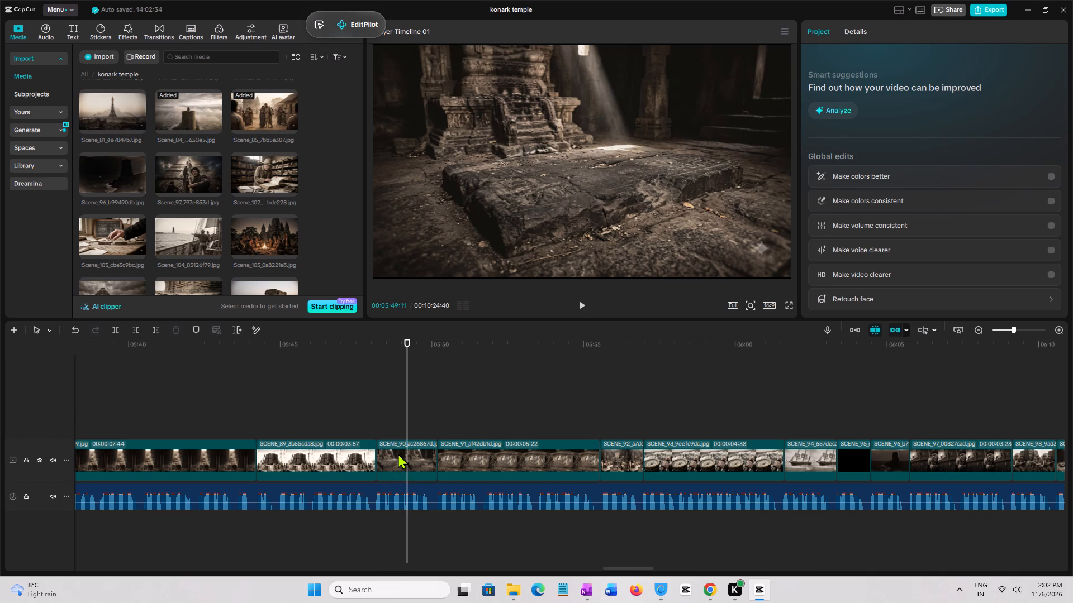
{"action": "key", "text": "ctrl+shift+v"}
{"action": "left_click", "coordinate": [507, 331]}
{"action": "left_click", "coordinate": [498, 338]}
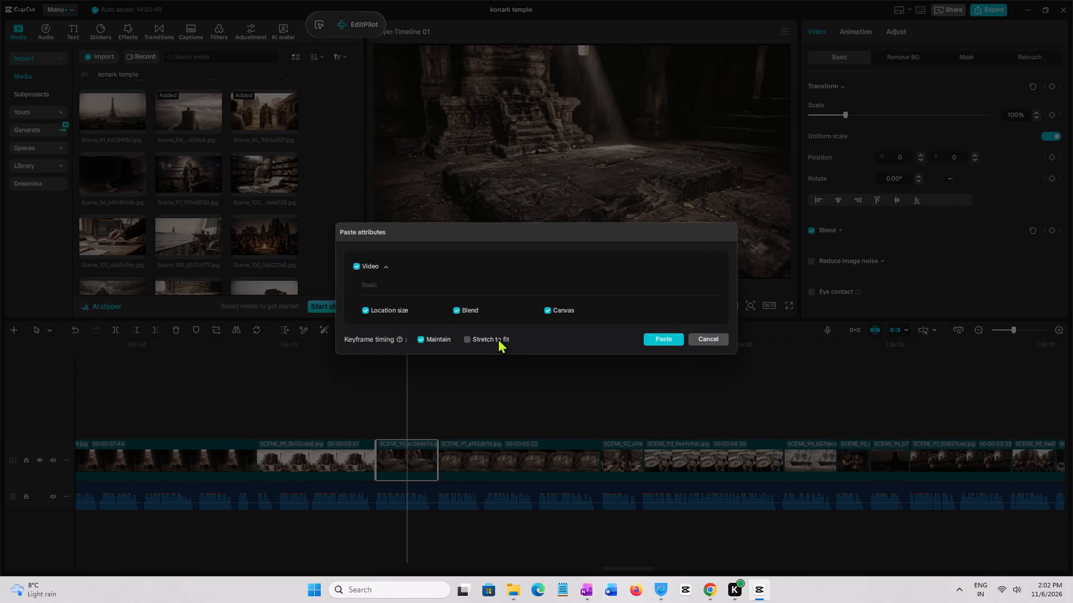
{"action": "left_click", "coordinate": [658, 344]}
Paste the copied attributes onto SCENE_92 with keyframe timing stretched to fit, and play the clip back to check its motion.
{"action": "left_click", "coordinate": [374, 410]}
{"action": "key", "text": "space"}
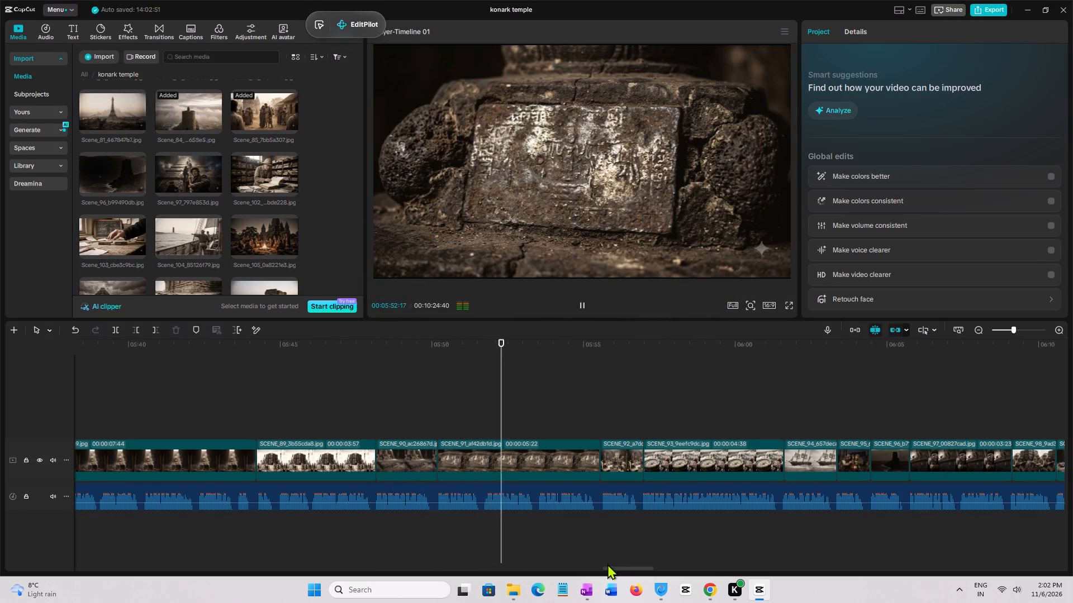
{"action": "left_click_drag", "start_coordinate": [615, 568], "coordinate": [626, 568]}
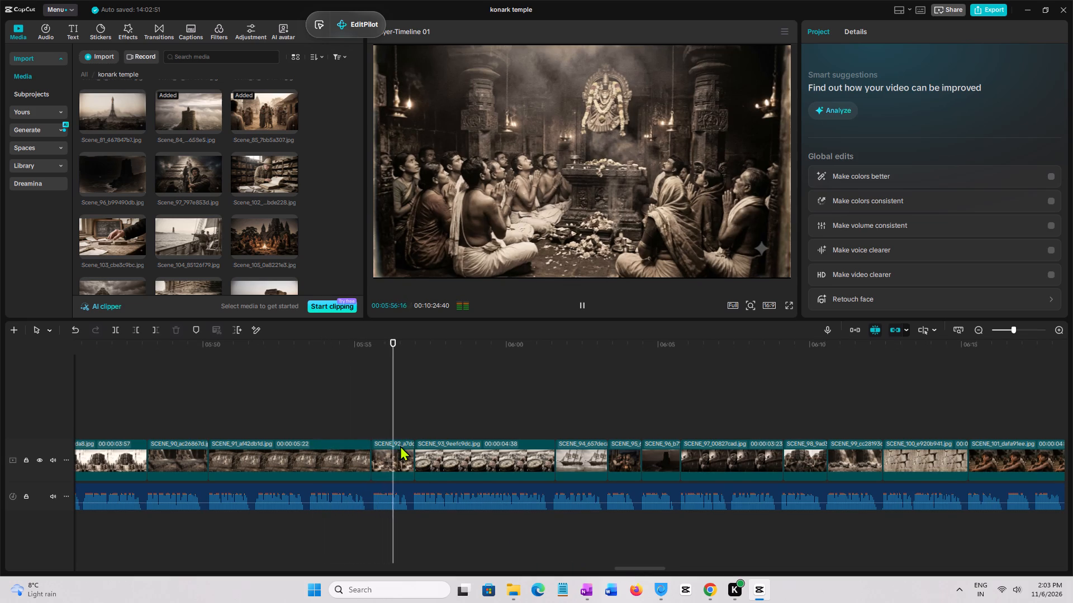
{"action": "key", "text": "space"}
{"action": "left_click", "coordinate": [396, 447]}
{"action": "key", "text": "ctrl+shift+v"}
{"action": "left_click", "coordinate": [479, 338]}
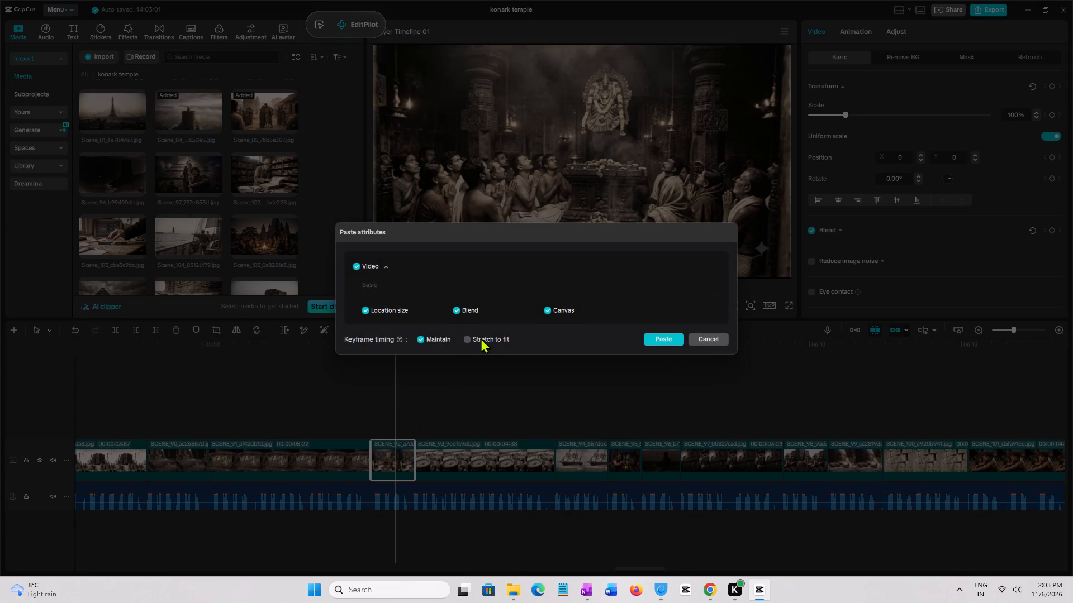
{"action": "left_click", "coordinate": [653, 344]}
{"action": "key", "text": "space"}
{"action": "left_click", "coordinate": [368, 415]}
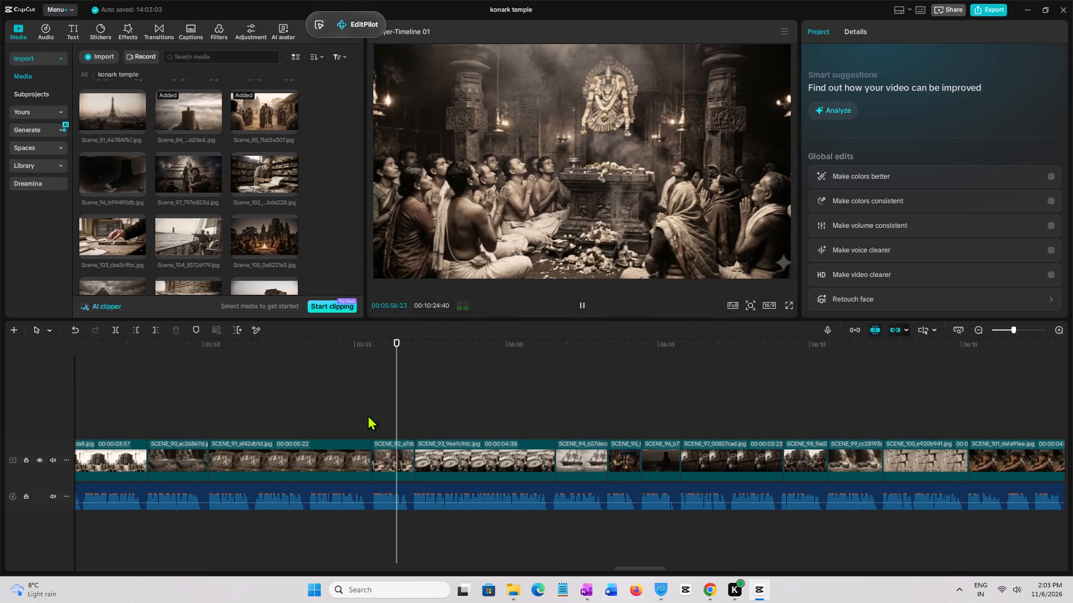
{"action": "key", "text": "space"}
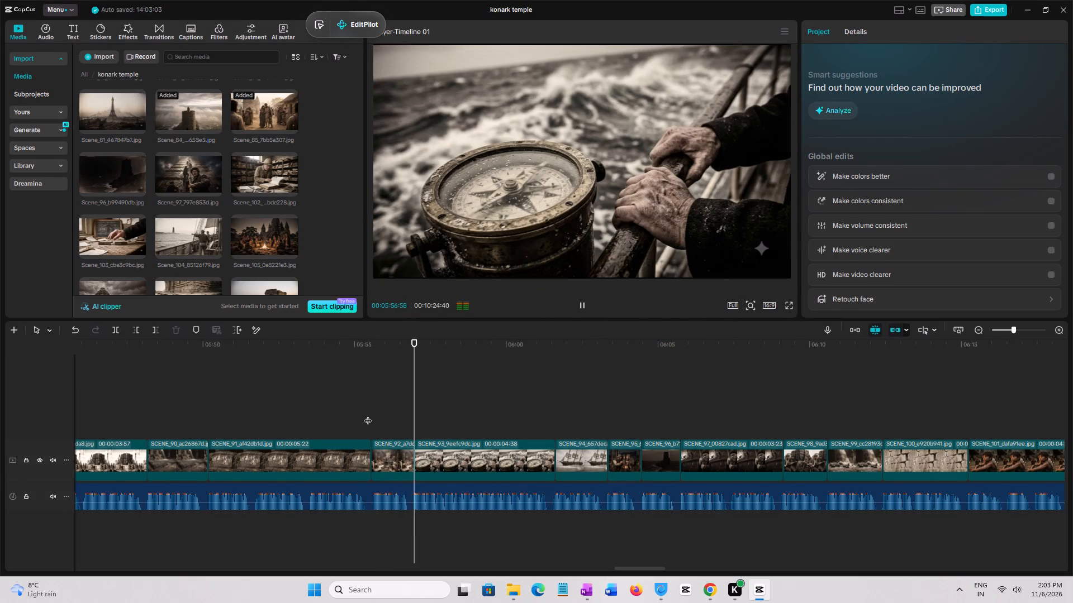
{"action": "key", "text": "space"}
{"action": "left_click", "coordinate": [373, 427]}
{"action": "key", "text": "space"}
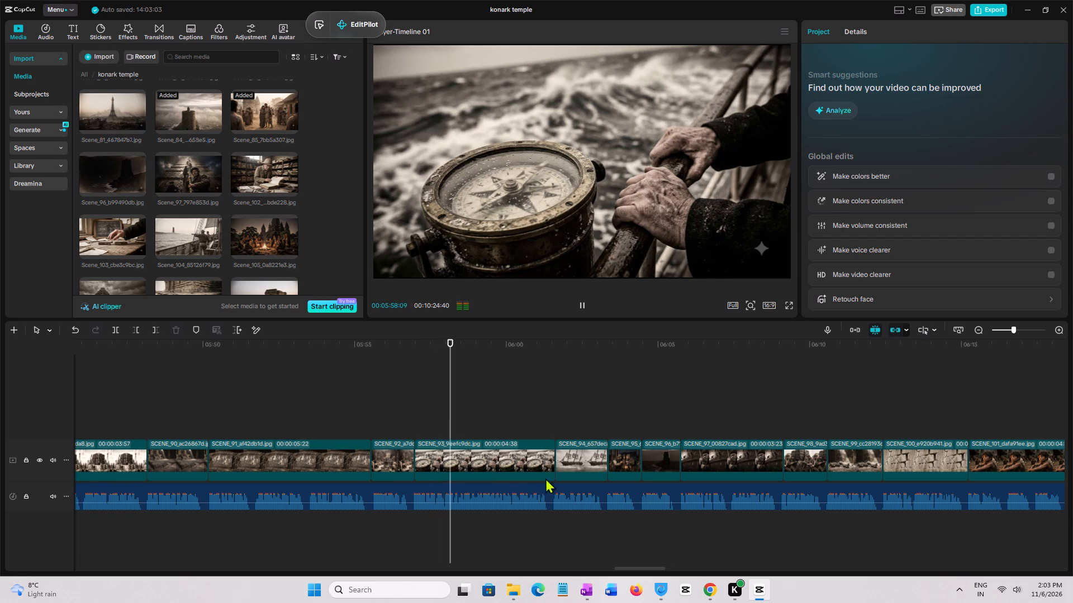
Paste the copied location size, blend and canvas attributes onto SCENE_94 with keyframe timing stretched to fit.
{"action": "left_click", "coordinate": [563, 428]}
{"action": "left_click", "coordinate": [575, 451]}
{"action": "key", "text": "ctrl+shift+v"}
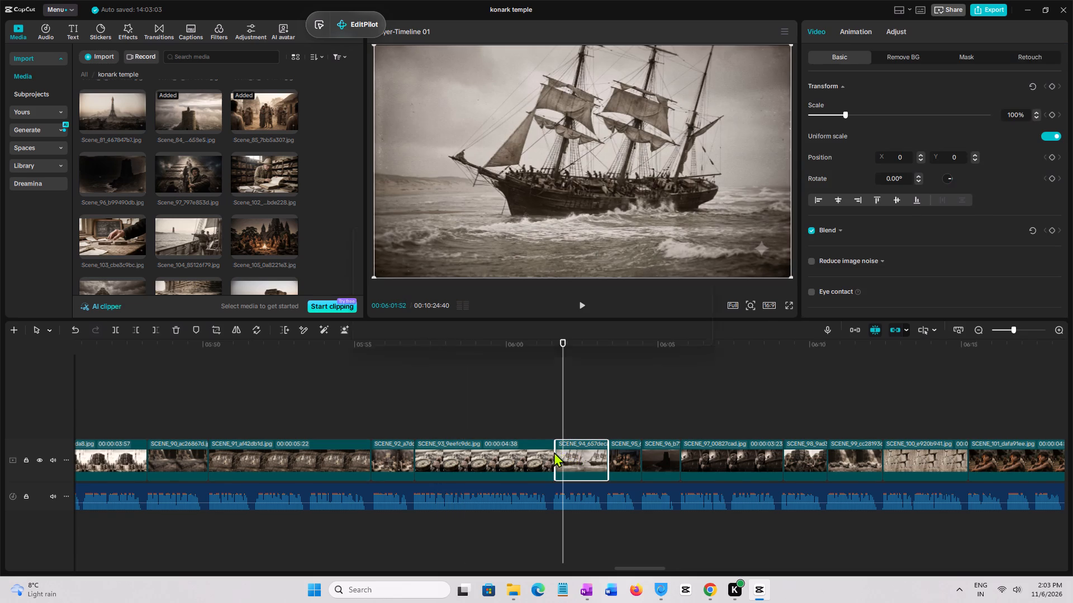
{"action": "left_click", "coordinate": [486, 336]}
{"action": "left_click", "coordinate": [652, 339]}
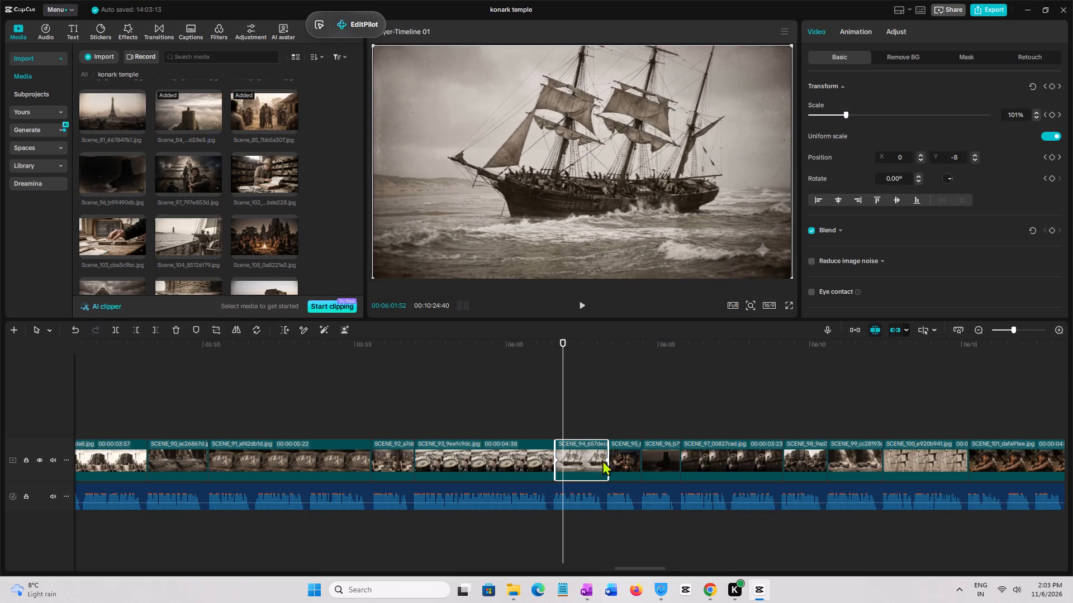
Reduce the scale at SCENE_94's end keyframe to 110% and play the clip to check the slower zoom.
{"action": "left_click", "coordinate": [606, 461]}
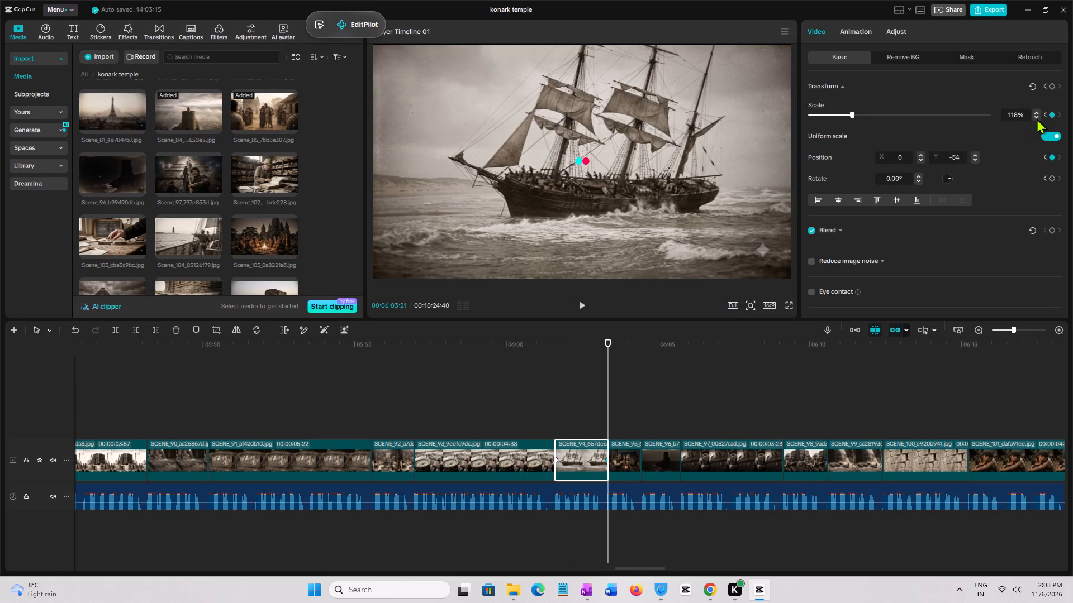
{"action": "triple_click", "coordinate": [1037, 118]}
{"action": "double_click", "coordinate": [1037, 118]}
{"action": "left_click", "coordinate": [1037, 118]}
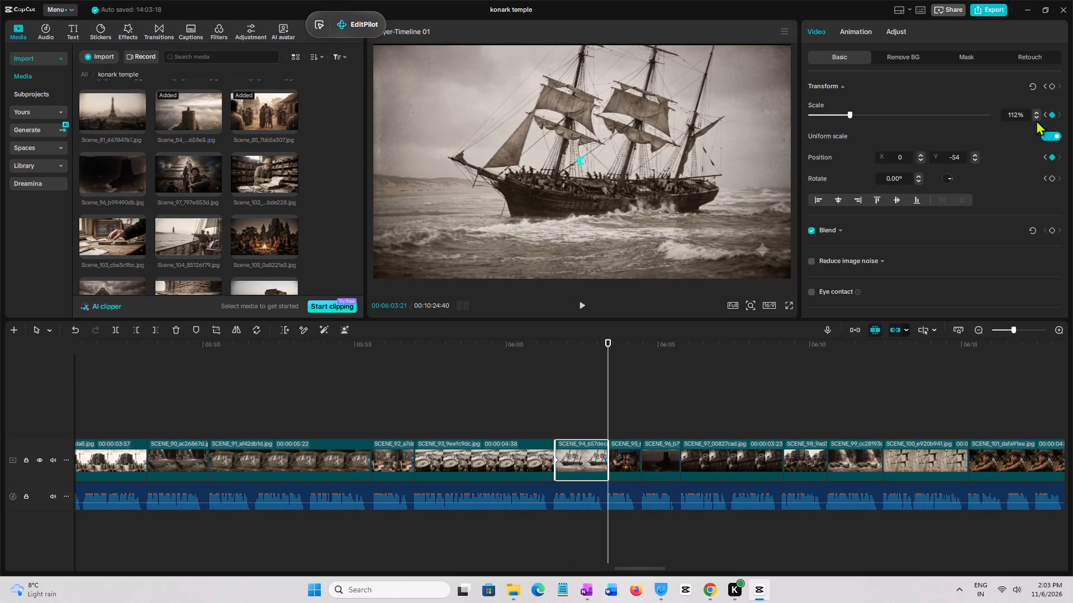
{"action": "double_click", "coordinate": [1035, 118]}
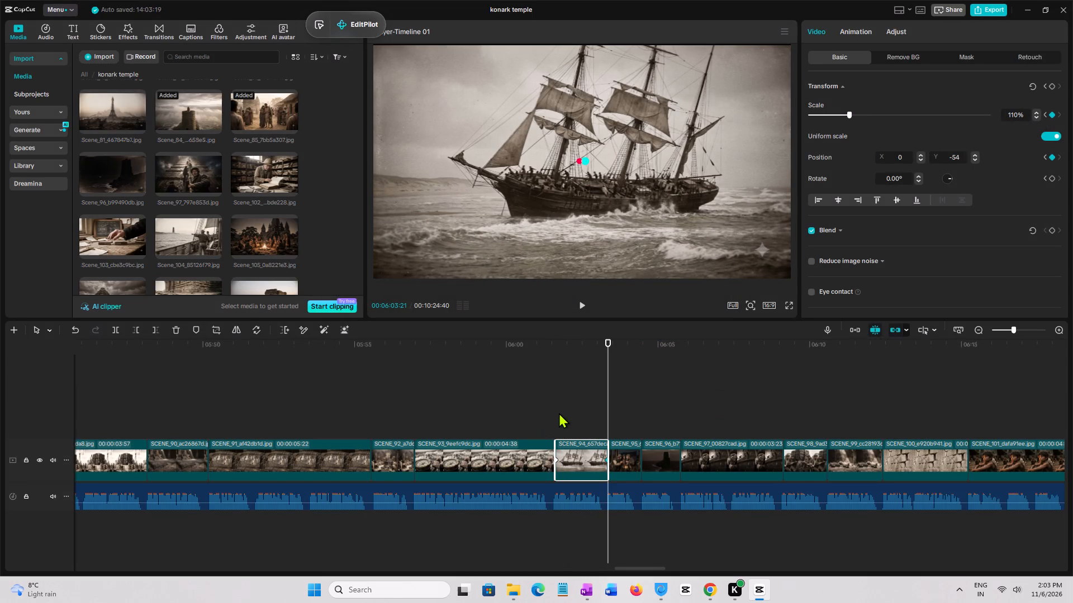
{"action": "left_click", "coordinate": [559, 413]}
{"action": "key", "text": "space"}
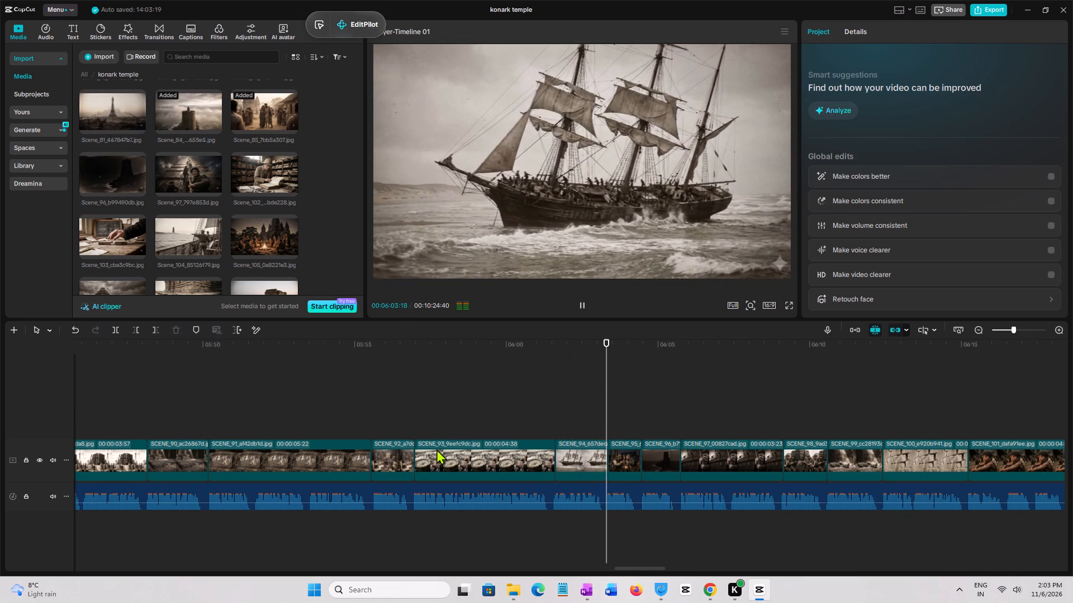
Replay SCENE_92 and reduce the scale at its end keyframe to 112%.
{"action": "left_click", "coordinate": [365, 416]}
{"action": "key", "text": "space"}
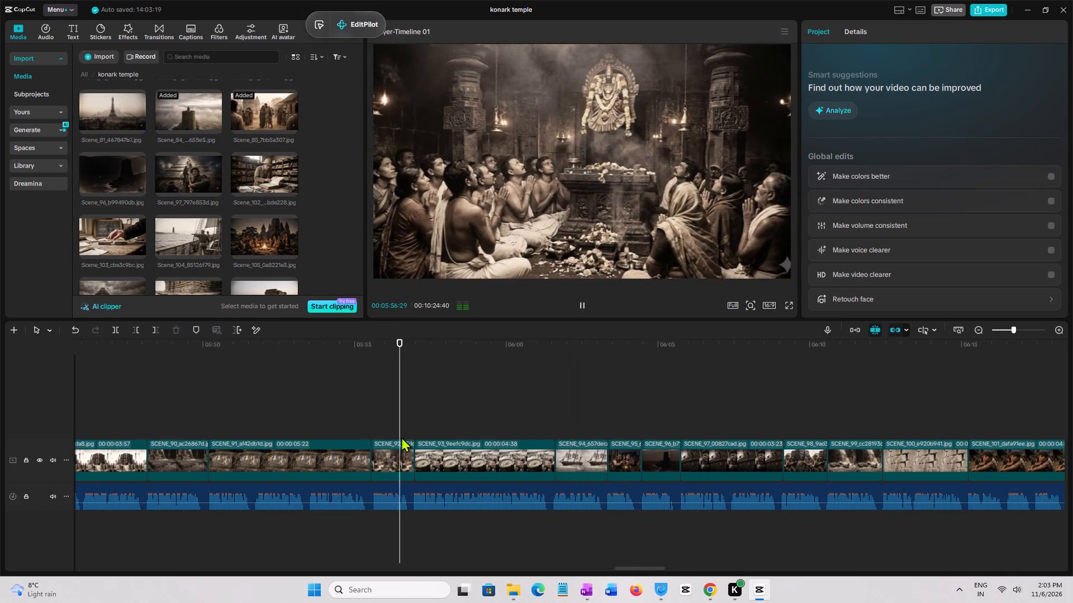
{"action": "left_click", "coordinate": [363, 417]}
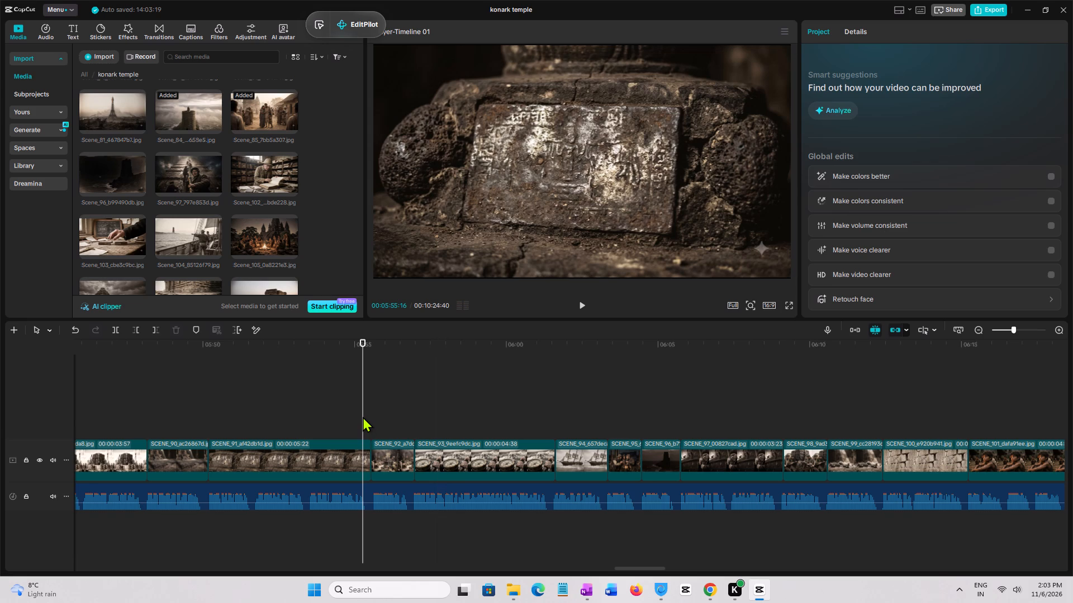
{"action": "left_click", "coordinate": [392, 463]}
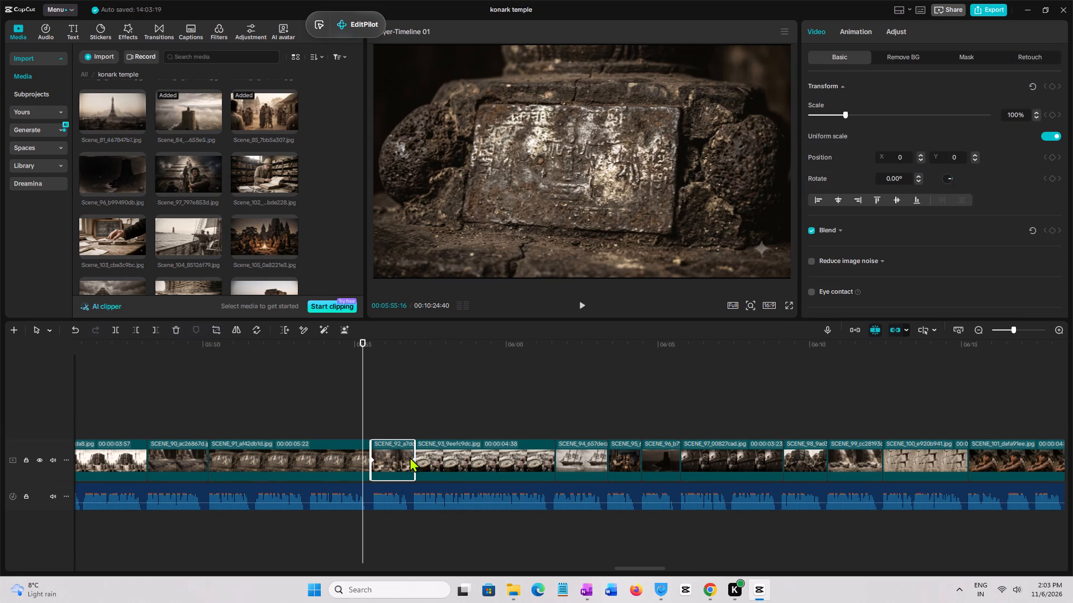
{"action": "left_click", "coordinate": [412, 458]}
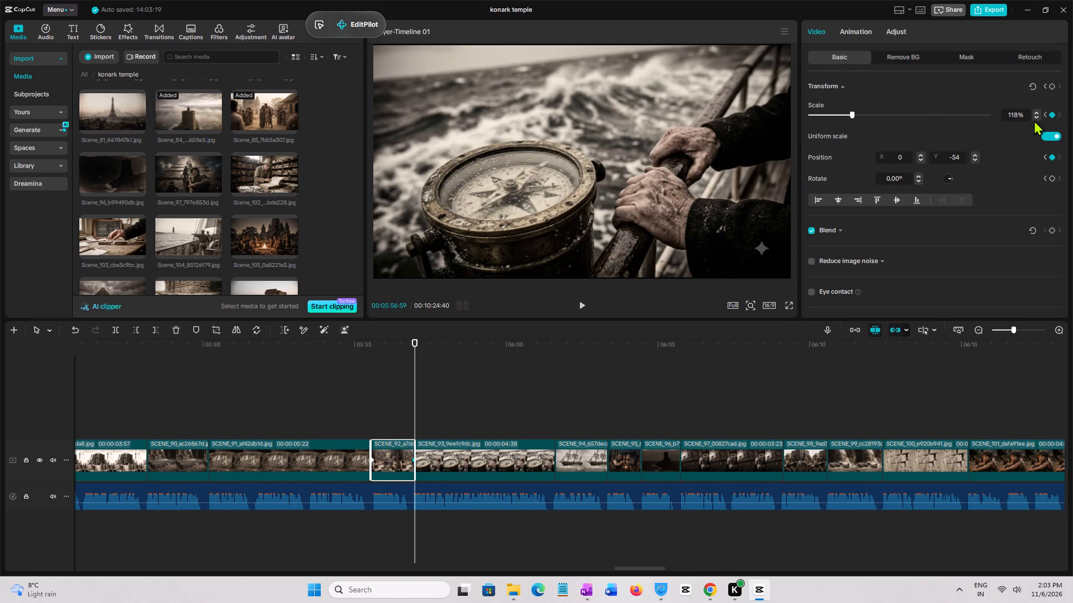
{"action": "double_click", "coordinate": [1034, 118]}
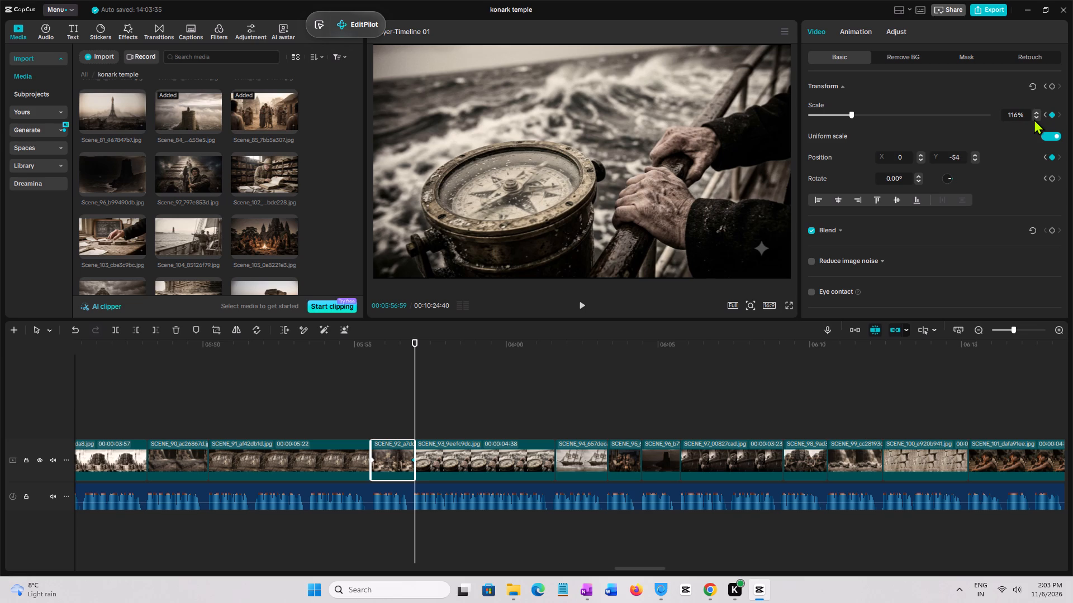
{"action": "left_click", "coordinate": [1034, 119]}
{"action": "double_click", "coordinate": [1034, 119]}
{"action": "left_click", "coordinate": [1034, 119]}
Play from the start of SCENE_92 into SCENE_97 to review the animated clips, replaying SCENE_96 from its beginning.
{"action": "left_click", "coordinate": [369, 422]}
{"action": "key", "text": "space"}
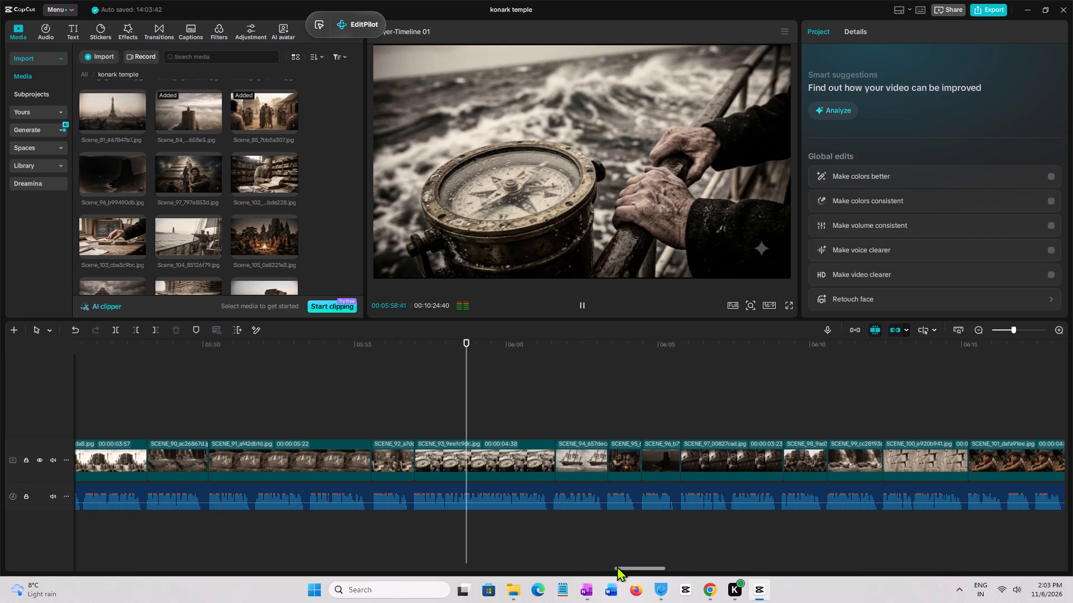
{"action": "left_click_drag", "start_coordinate": [617, 566], "coordinate": [633, 566]}
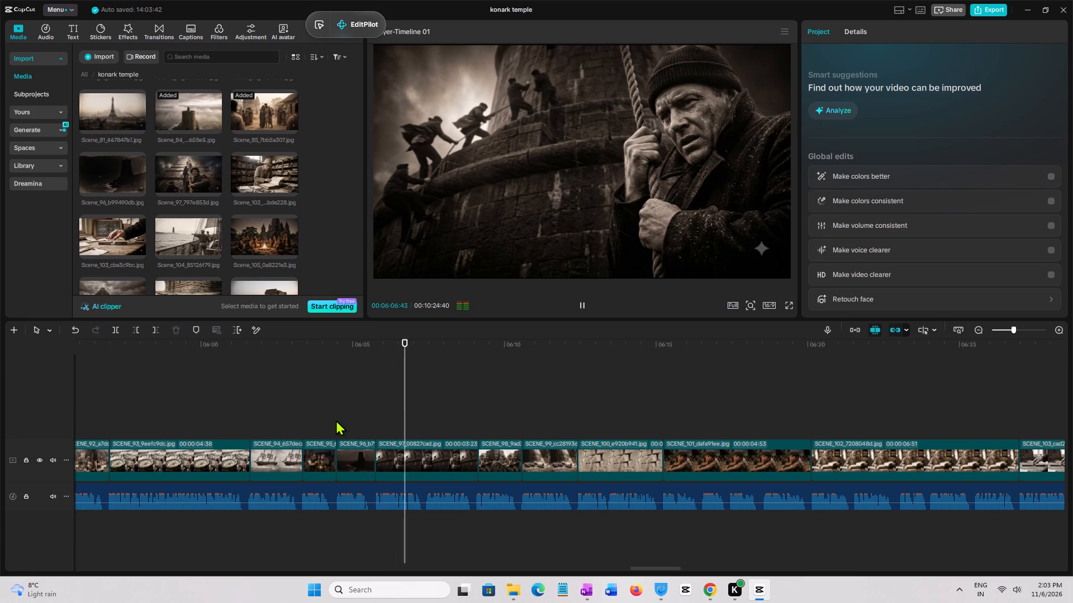
{"action": "left_click", "coordinate": [336, 420]}
{"action": "key", "text": "space"}
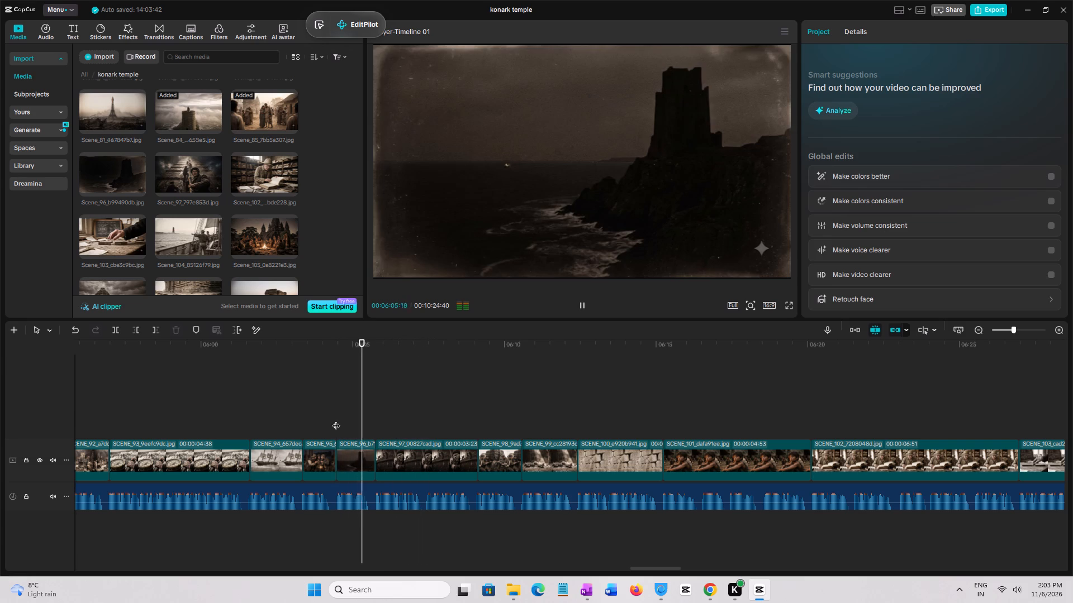
{"action": "left_click", "coordinate": [336, 420]}
{"action": "key", "text": "space"}
{"action": "left_click", "coordinate": [336, 420]}
{"action": "key", "text": "space"}
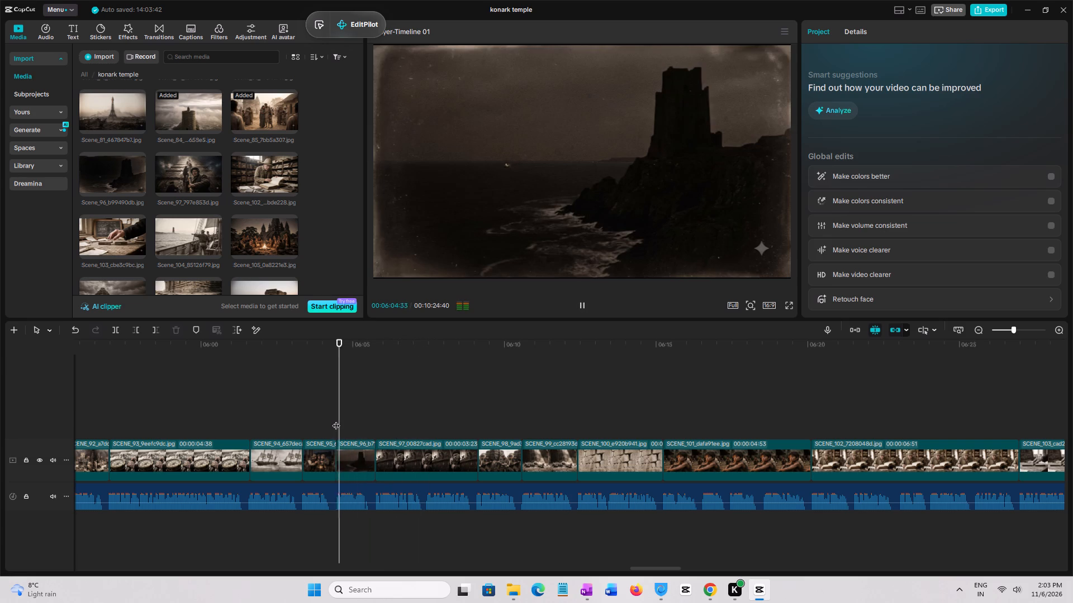
Add a Transform keyframe at the start of SCENE_96.
{"action": "left_click", "coordinate": [336, 420]}
{"action": "key", "text": "space"}
{"action": "left_click", "coordinate": [336, 420]}
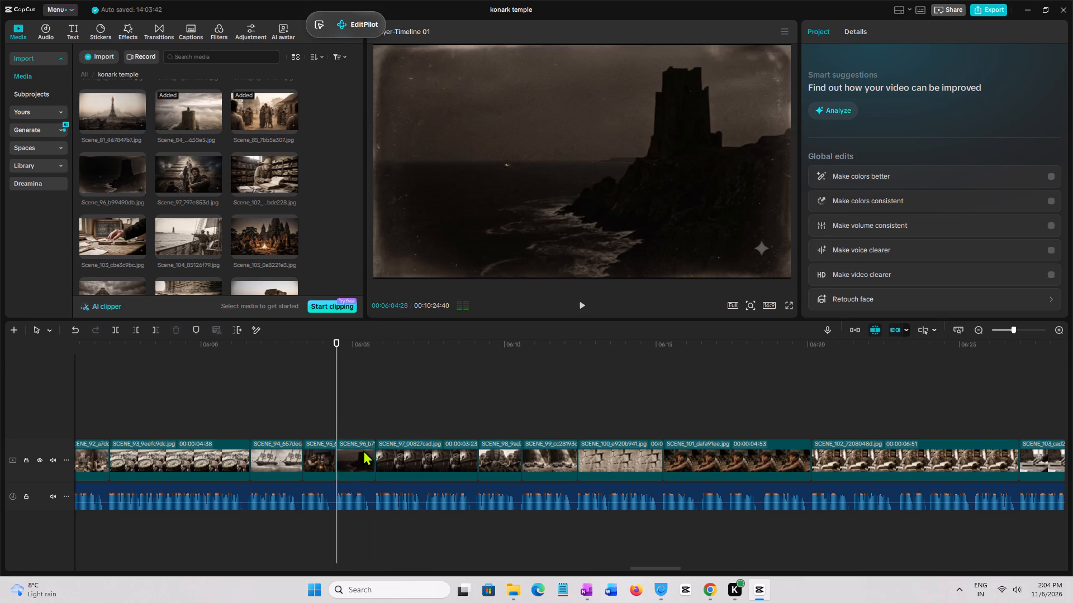
{"action": "left_click", "coordinate": [363, 450]}
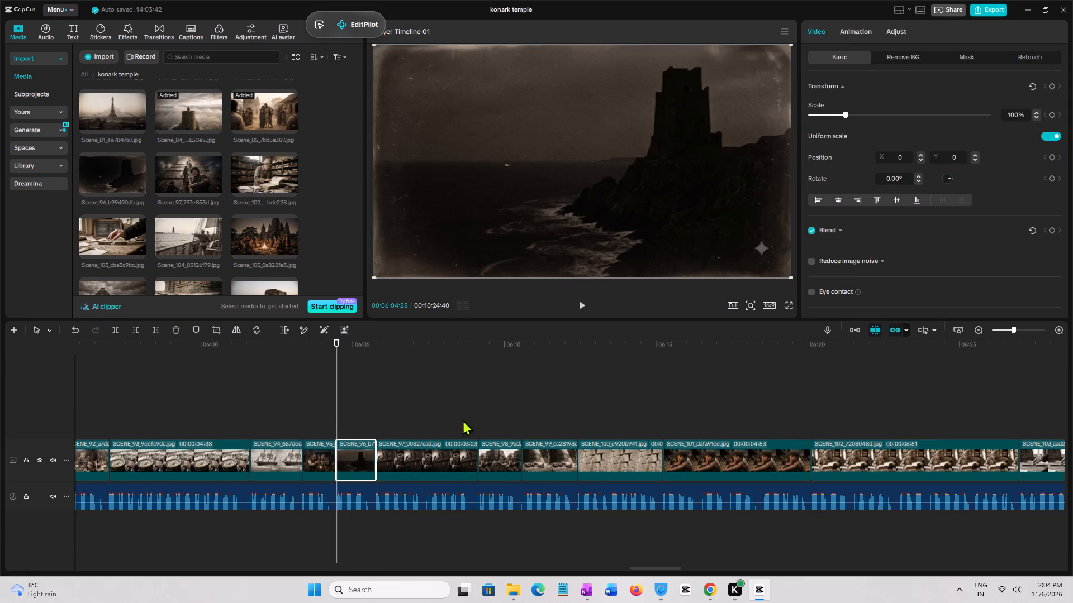
{"action": "left_click", "coordinate": [1053, 86]}
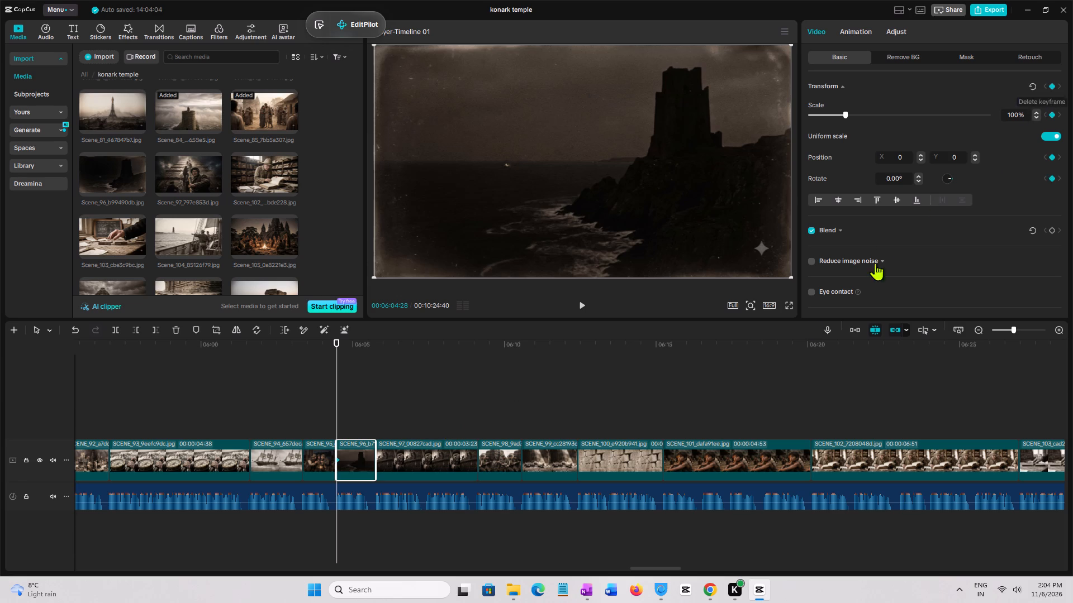
Raise SCENE_96's scale to 106% near its end, move that keyframe to the clip's end, and play the clip to check.
{"action": "left_click_drag", "start_coordinate": [337, 391], "coordinate": [369, 394]}
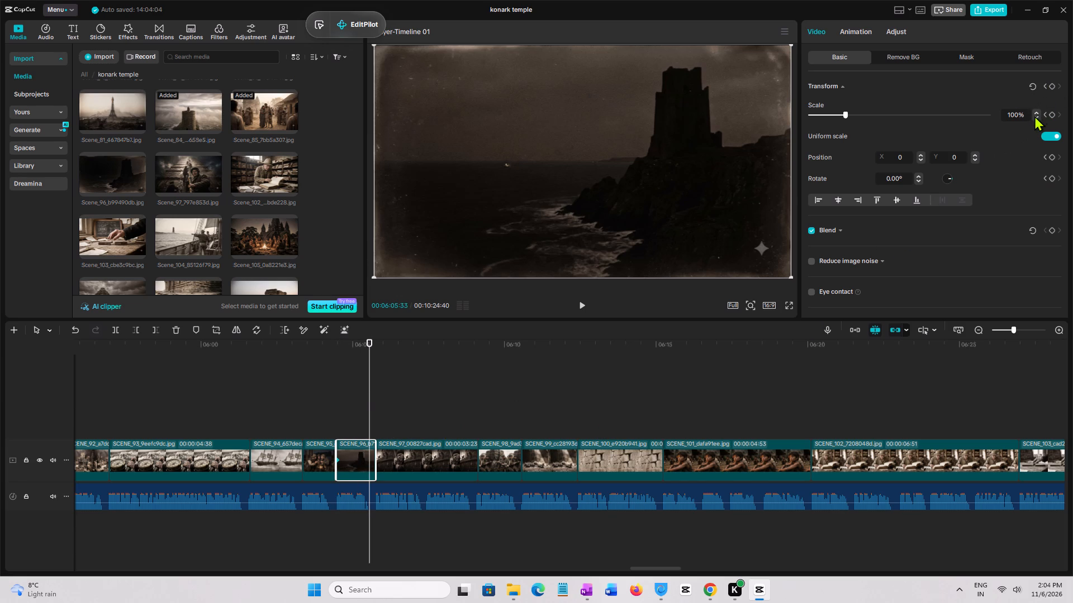
{"action": "left_click", "coordinate": [1037, 112]}
{"action": "double_click", "coordinate": [1037, 112]}
{"action": "left_click", "coordinate": [1037, 112]}
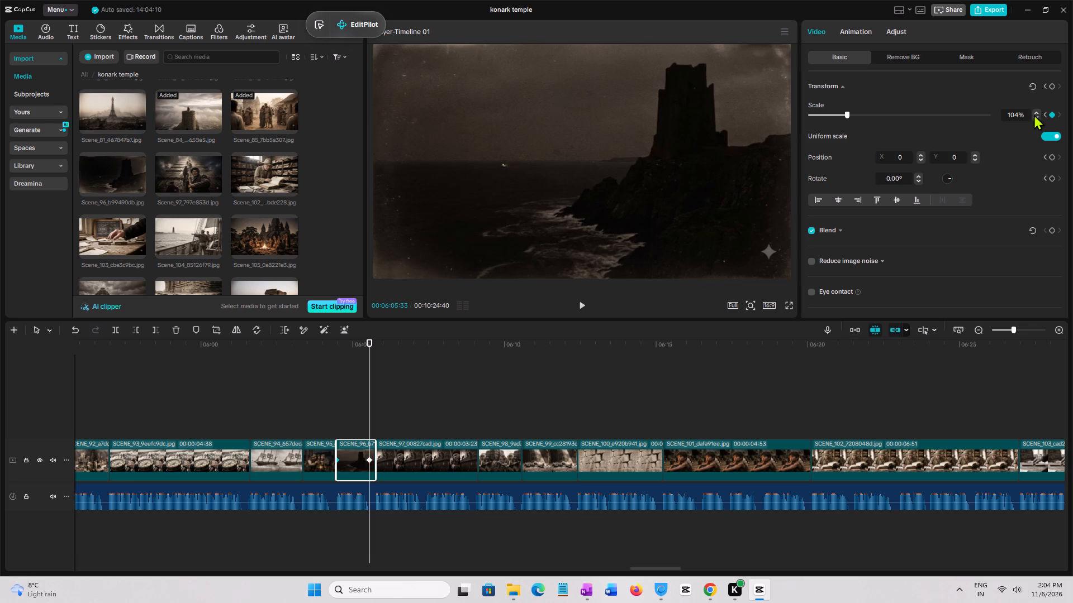
{"action": "double_click", "coordinate": [1035, 112]}
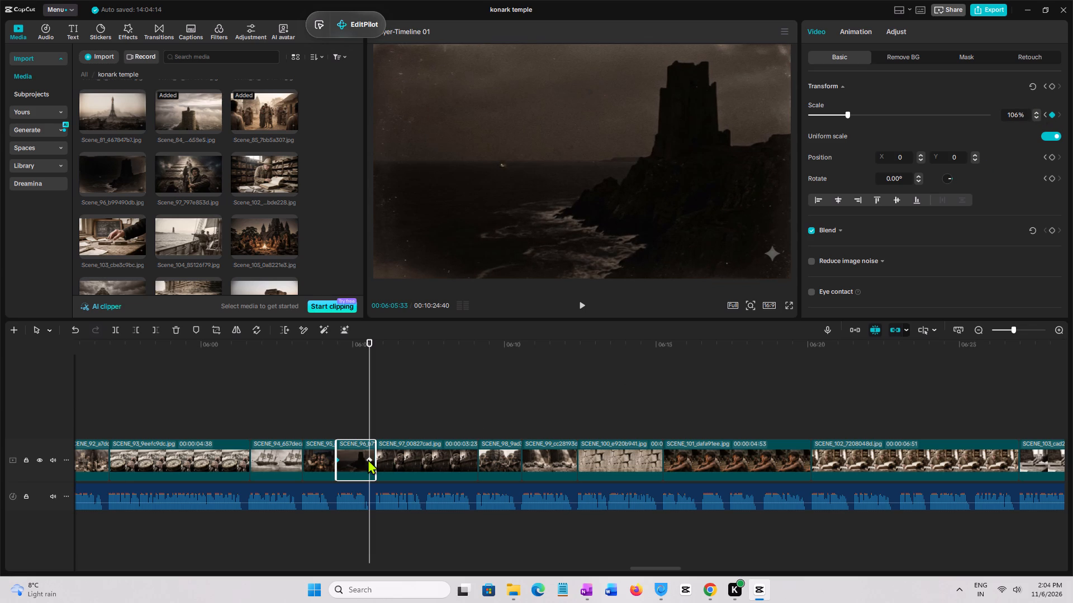
{"action": "left_click_drag", "start_coordinate": [368, 459], "coordinate": [415, 463]}
{"action": "left_click", "coordinate": [334, 420]}
{"action": "key", "text": "space"}
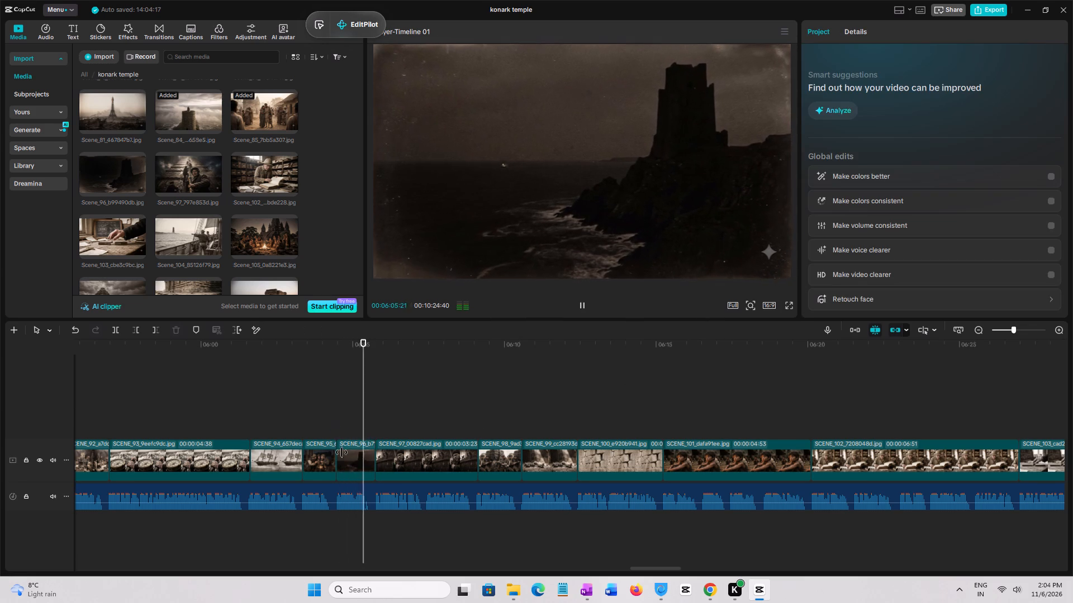
{"action": "key", "text": "space"}
Show SCENE_96's variable speed animation graph and open the preset curves for its scale segment.
{"action": "left_click", "coordinate": [344, 461]}
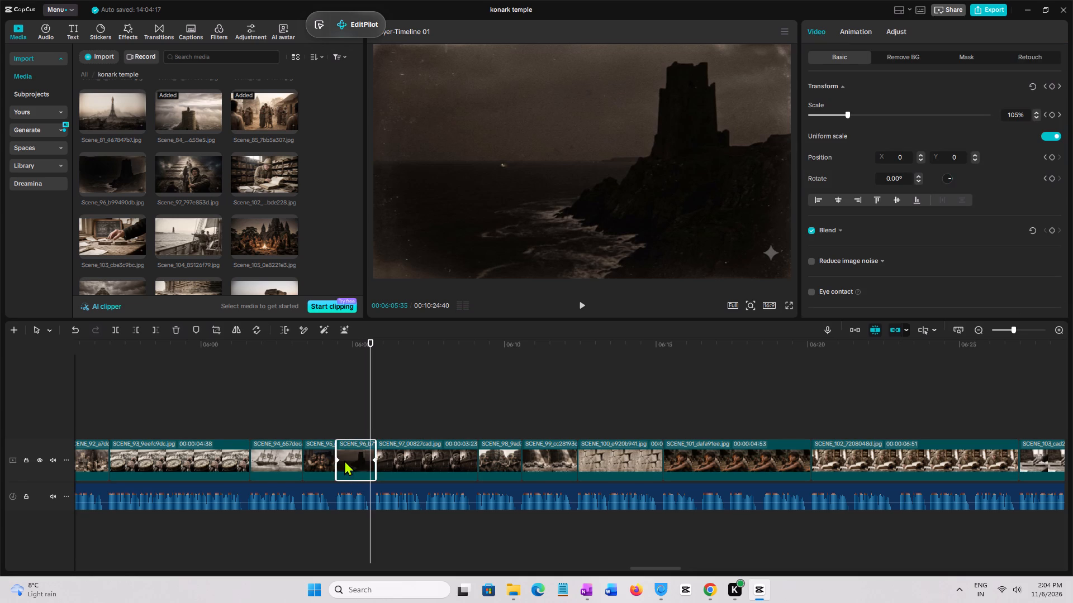
{"action": "scroll", "coordinate": [393, 406], "scroll_direction": "up", "scroll_amount": 5, "text": "ctrl"}
{"action": "left_click", "coordinate": [345, 457], "text": "ctrl"}
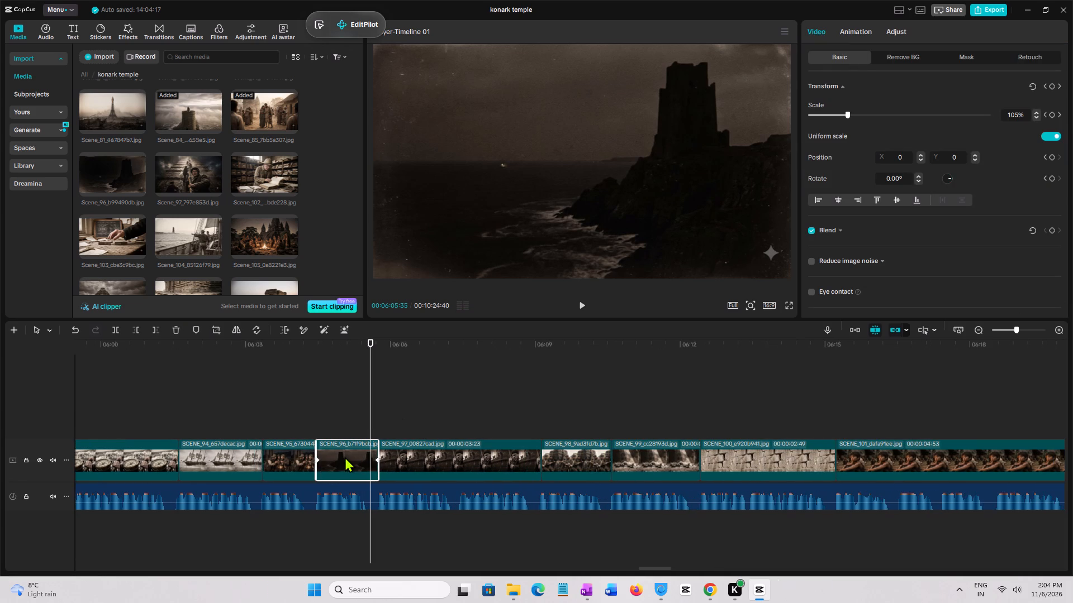
{"action": "right_click", "coordinate": [345, 457]}
{"action": "left_click", "coordinate": [401, 534]}
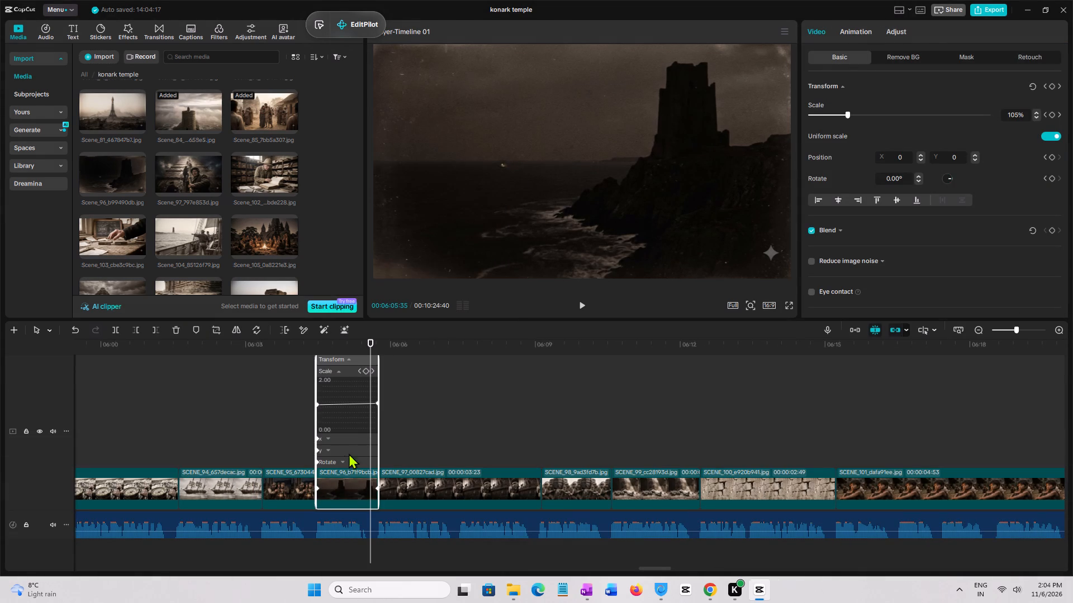
{"action": "scroll", "coordinate": [398, 442], "scroll_direction": "up", "scroll_amount": 7, "text": "ctrl"}
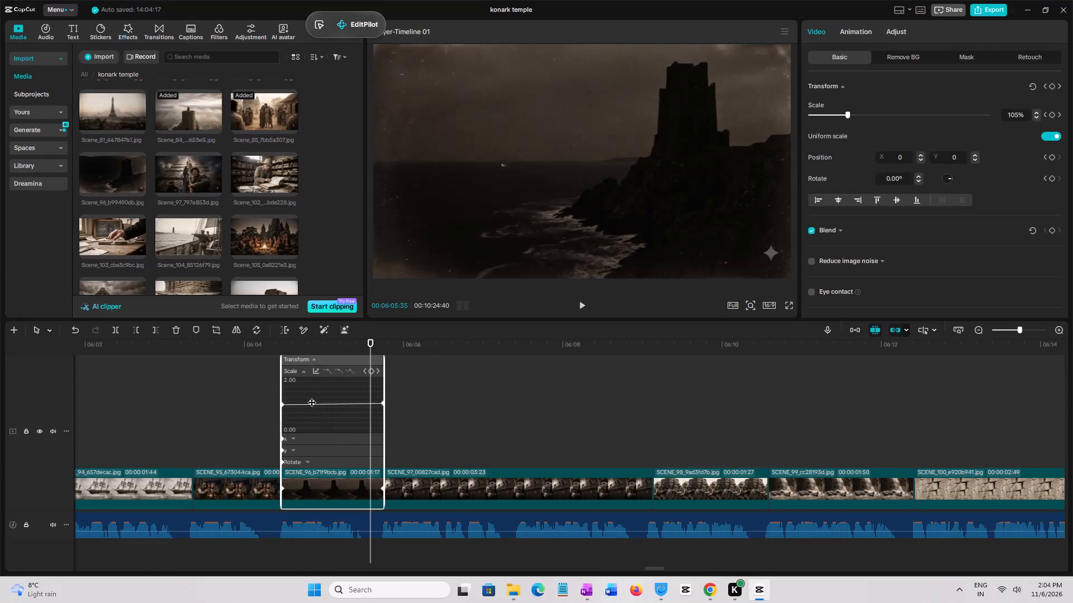
{"action": "left_click", "coordinate": [312, 403], "text": "ctrl"}
{"action": "left_click", "coordinate": [316, 370]}
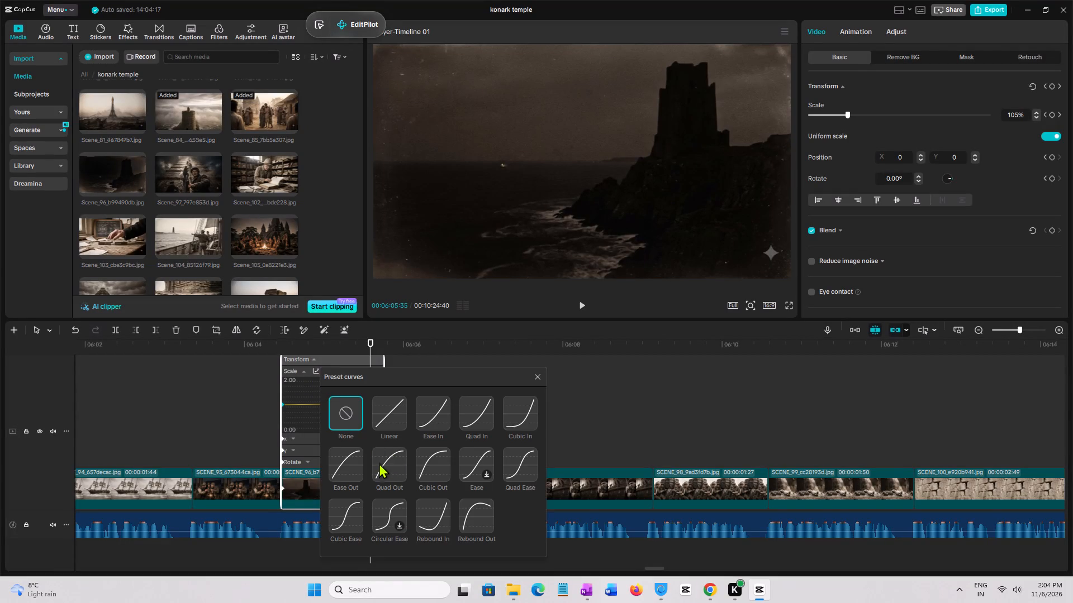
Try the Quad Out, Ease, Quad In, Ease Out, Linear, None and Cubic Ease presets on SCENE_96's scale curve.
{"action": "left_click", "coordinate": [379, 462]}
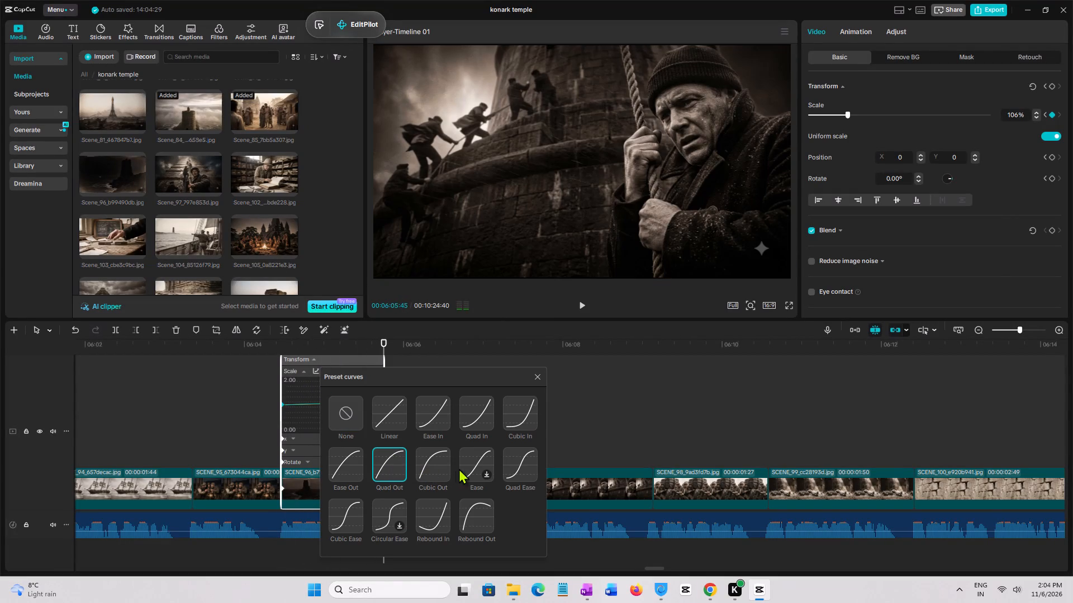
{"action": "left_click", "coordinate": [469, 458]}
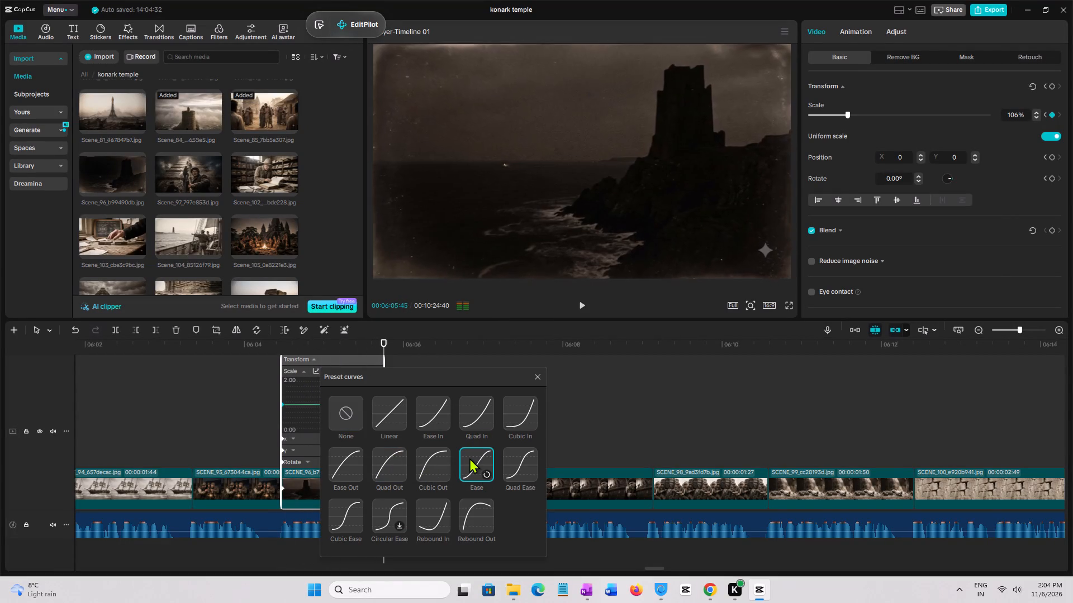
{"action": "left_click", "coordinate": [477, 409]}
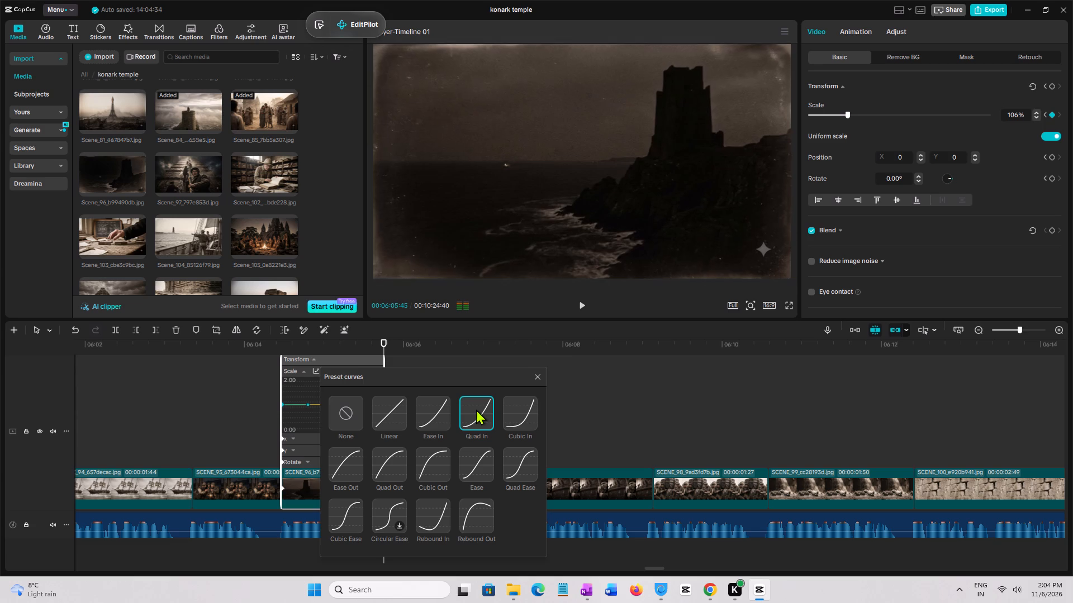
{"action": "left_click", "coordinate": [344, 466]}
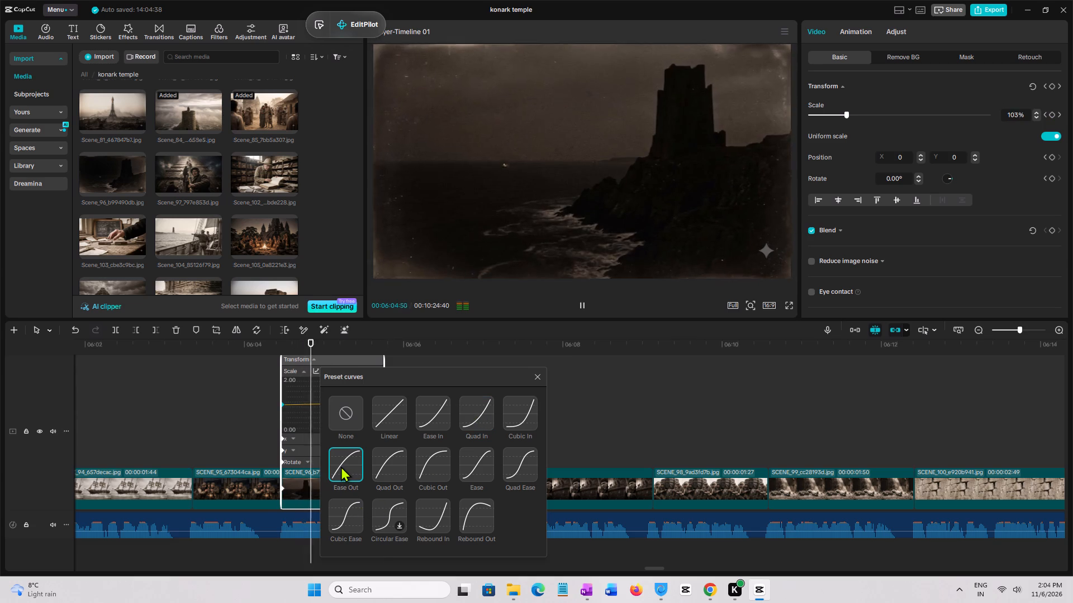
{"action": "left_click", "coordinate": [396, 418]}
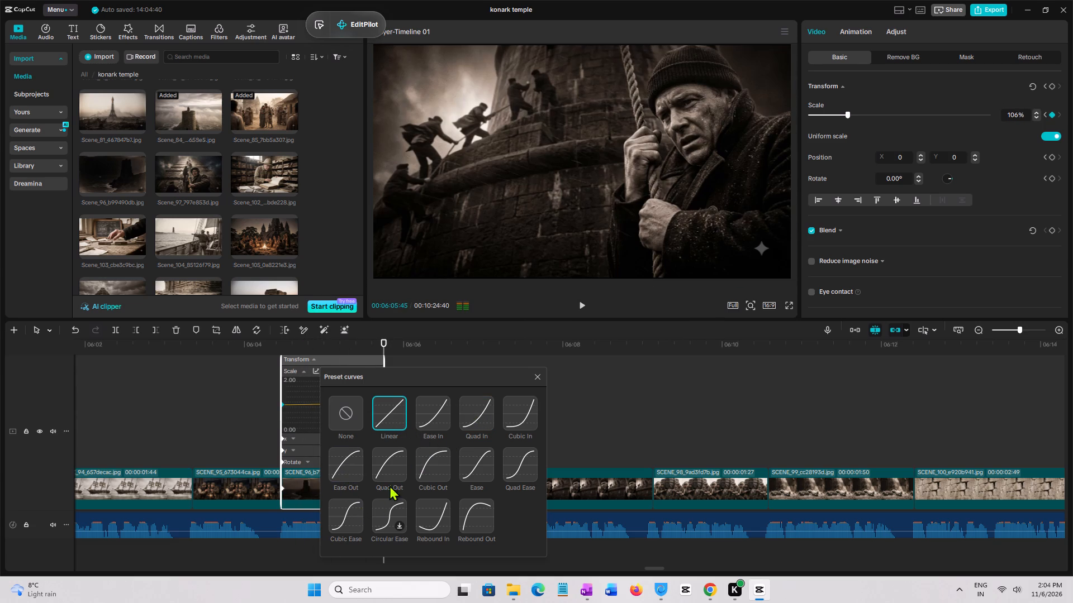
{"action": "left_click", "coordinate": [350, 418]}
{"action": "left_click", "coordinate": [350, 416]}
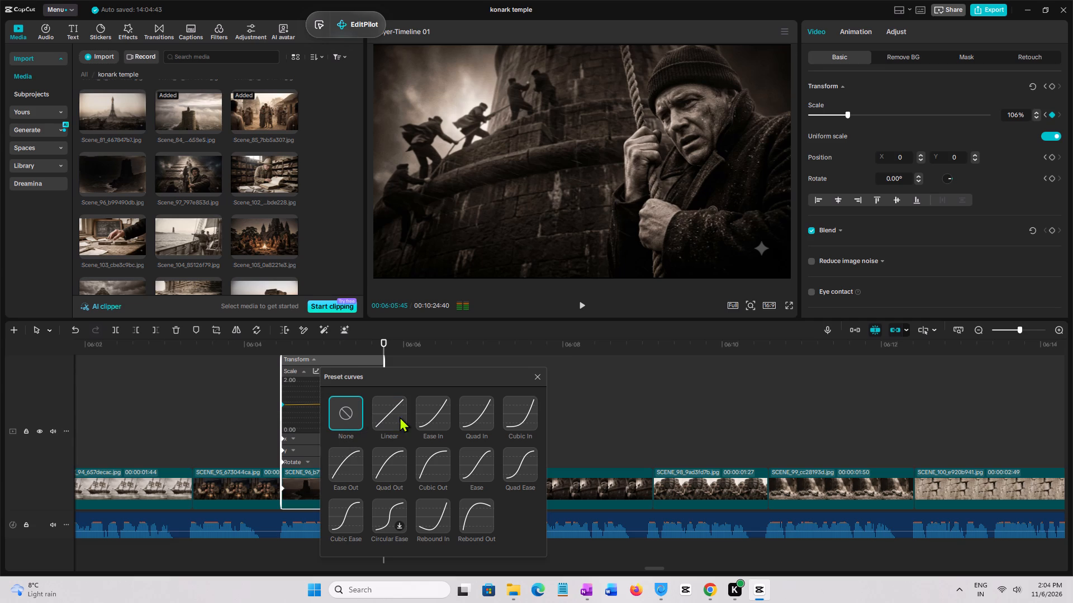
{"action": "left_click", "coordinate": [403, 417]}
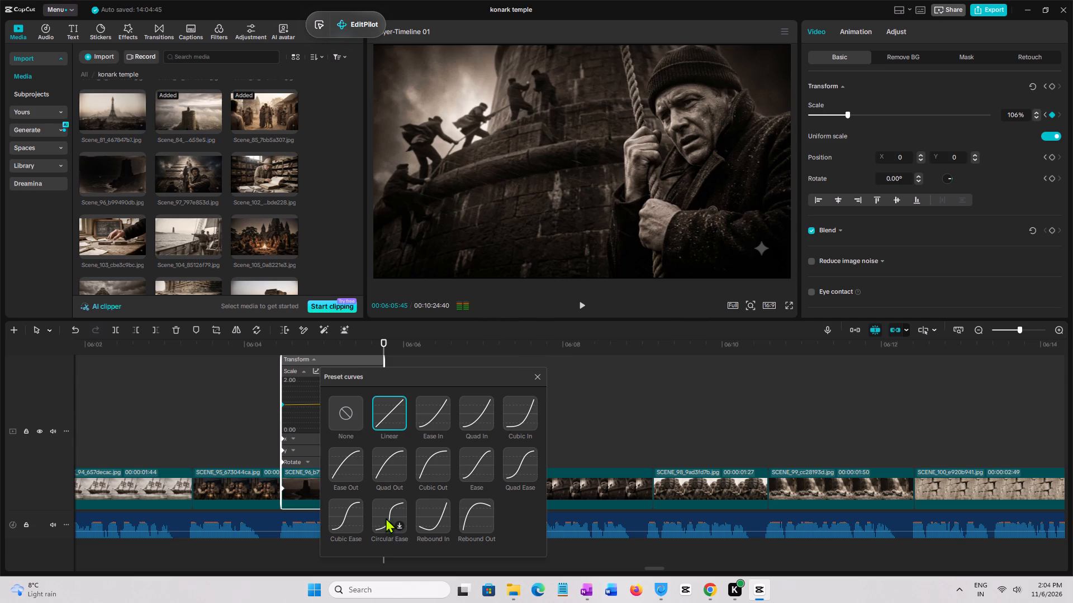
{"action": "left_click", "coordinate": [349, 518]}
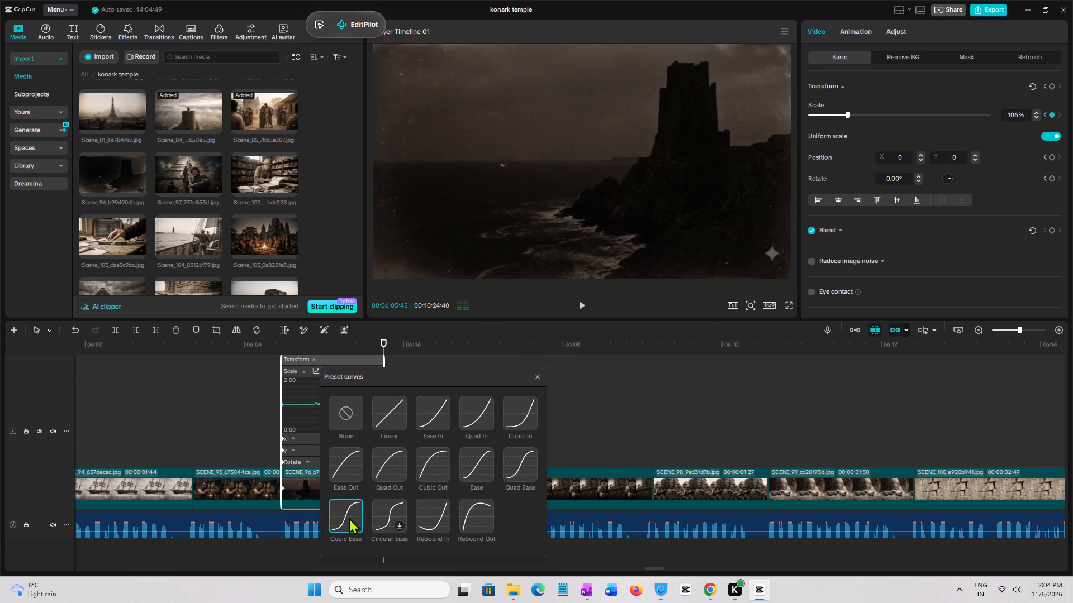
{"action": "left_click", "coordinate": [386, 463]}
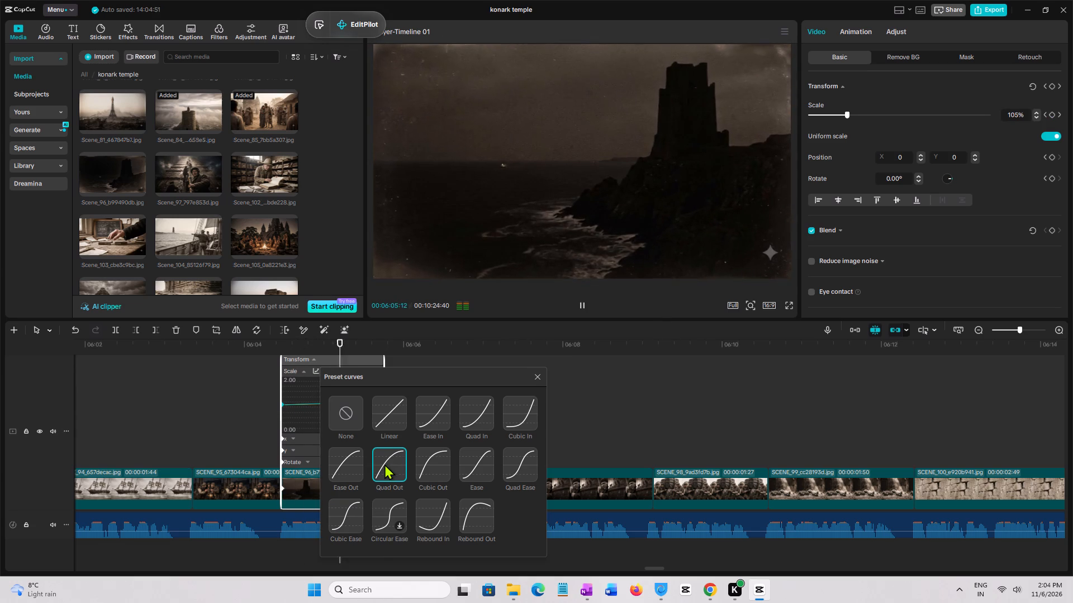
Apply the Quad In preset curve to SCENE_96's scale animation and hide its variable speed animation graph.
{"action": "left_click", "coordinate": [476, 413]}
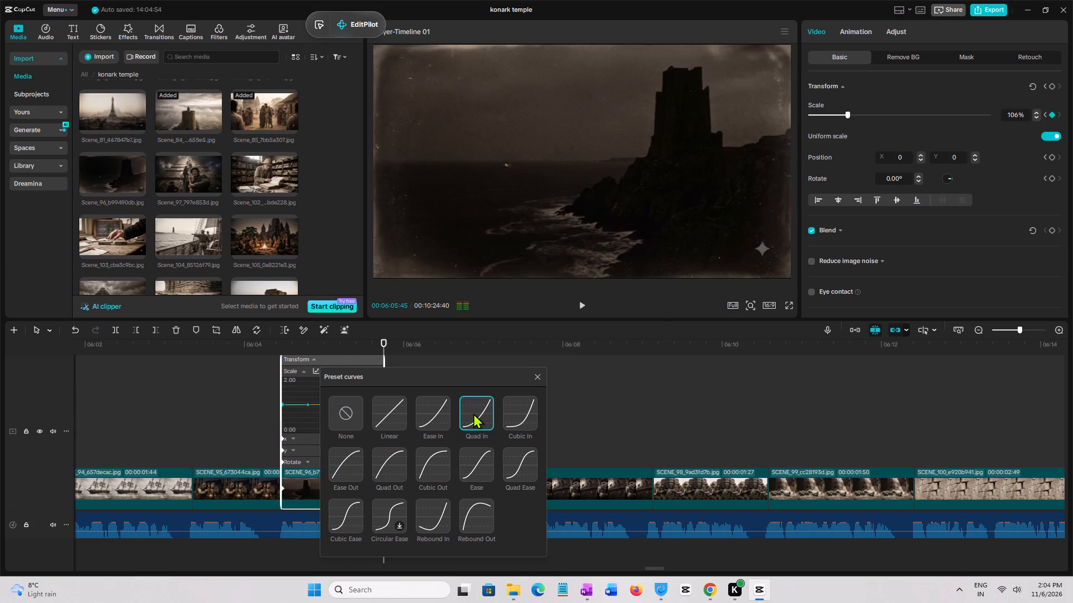
{"action": "left_click", "coordinate": [534, 376]}
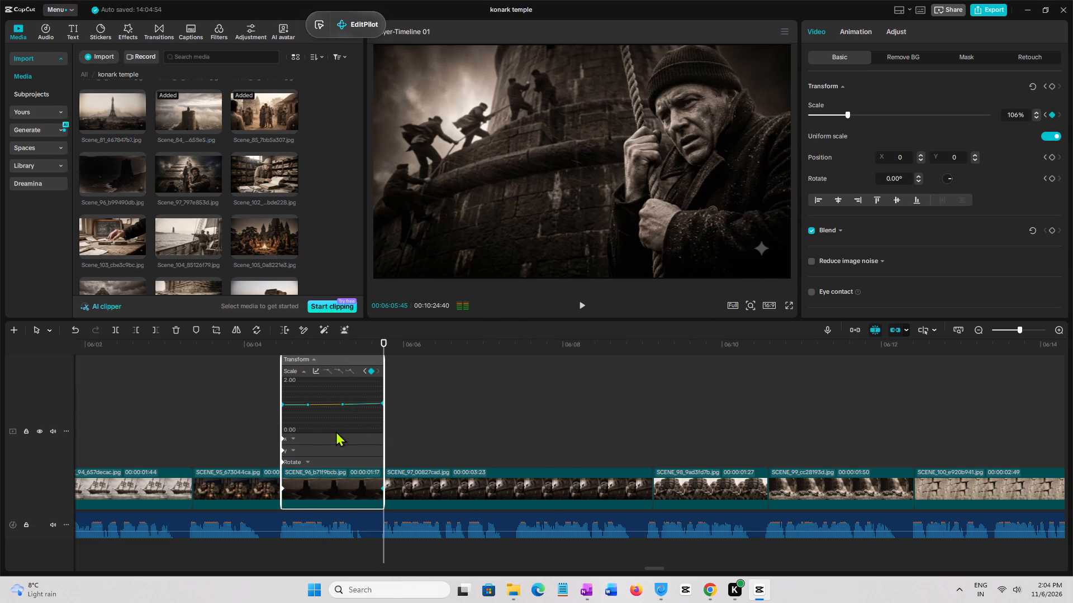
{"action": "left_click", "coordinate": [315, 413]}
{"action": "right_click", "coordinate": [315, 413]}
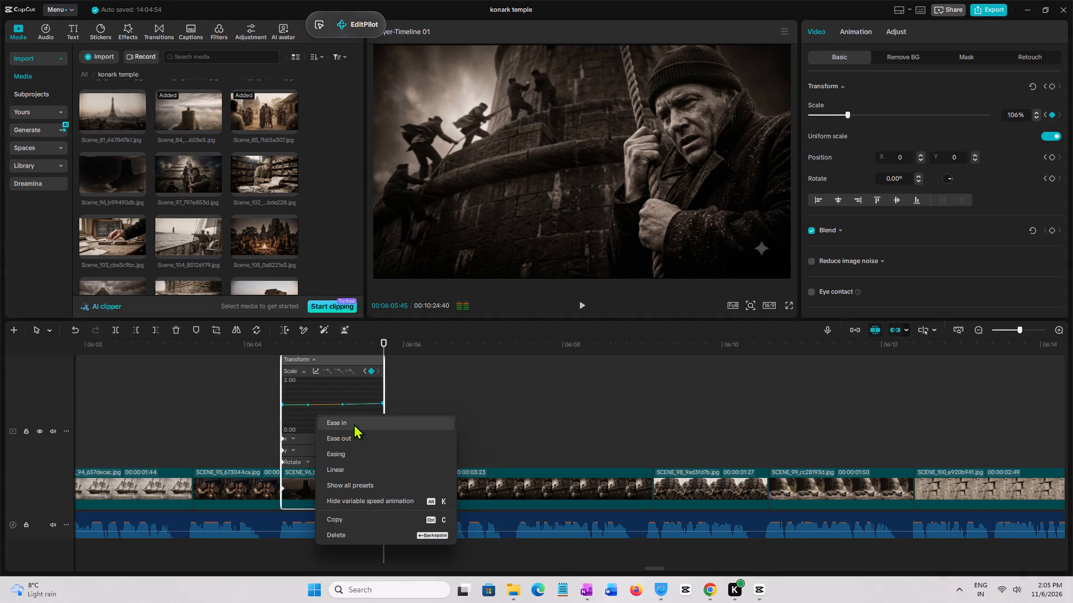
{"action": "left_click", "coordinate": [354, 499]}
Play from the start of SCENE_96 into SCENE_99 to review the eased zoom and the clips that follow.
{"action": "double_click", "coordinate": [286, 411]}
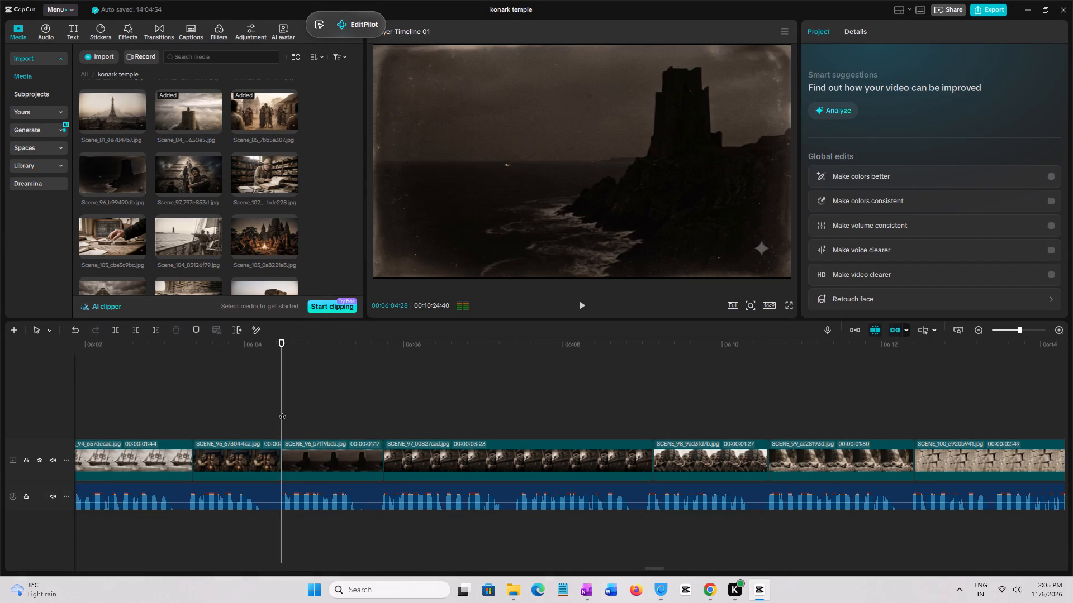
{"action": "key", "text": "space"}
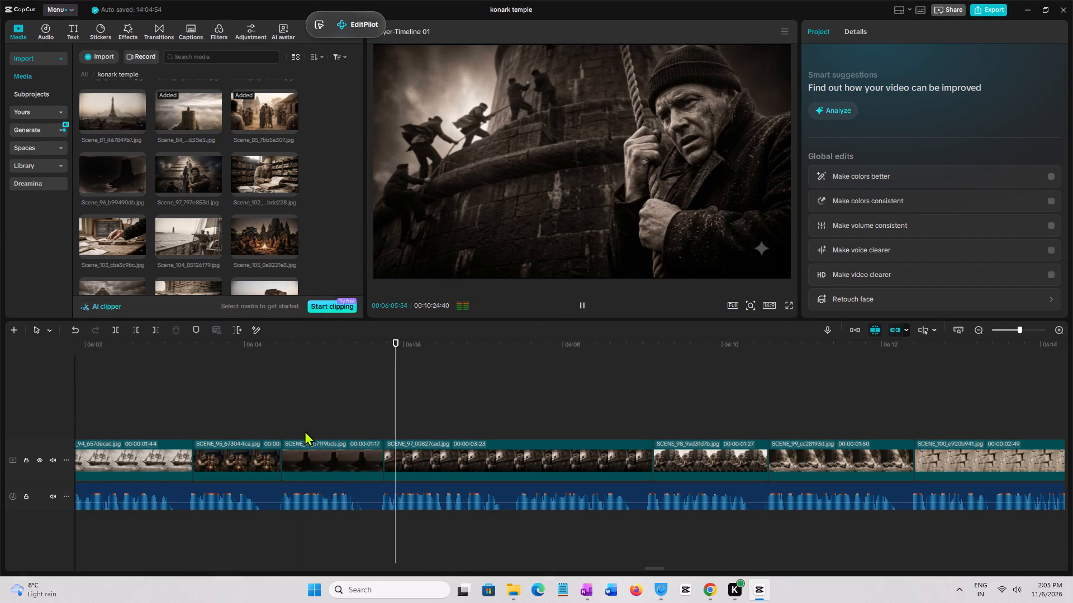
{"action": "scroll", "coordinate": [559, 415], "scroll_direction": "down", "scroll_amount": 4, "text": "ctrl"}
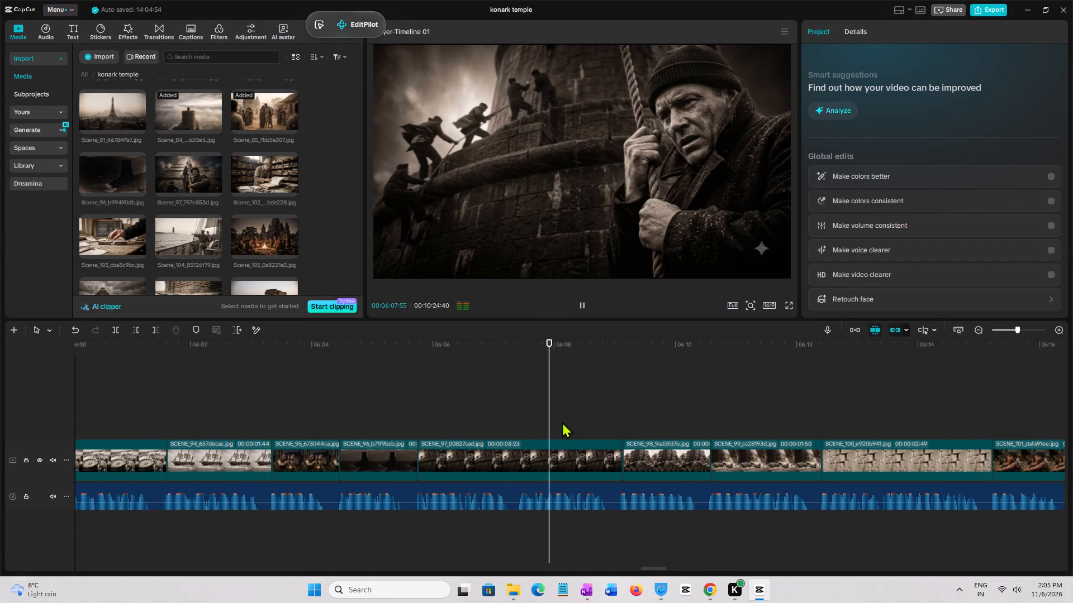
{"action": "scroll", "coordinate": [564, 427], "scroll_direction": "down", "scroll_amount": 1, "text": "ctrl"}
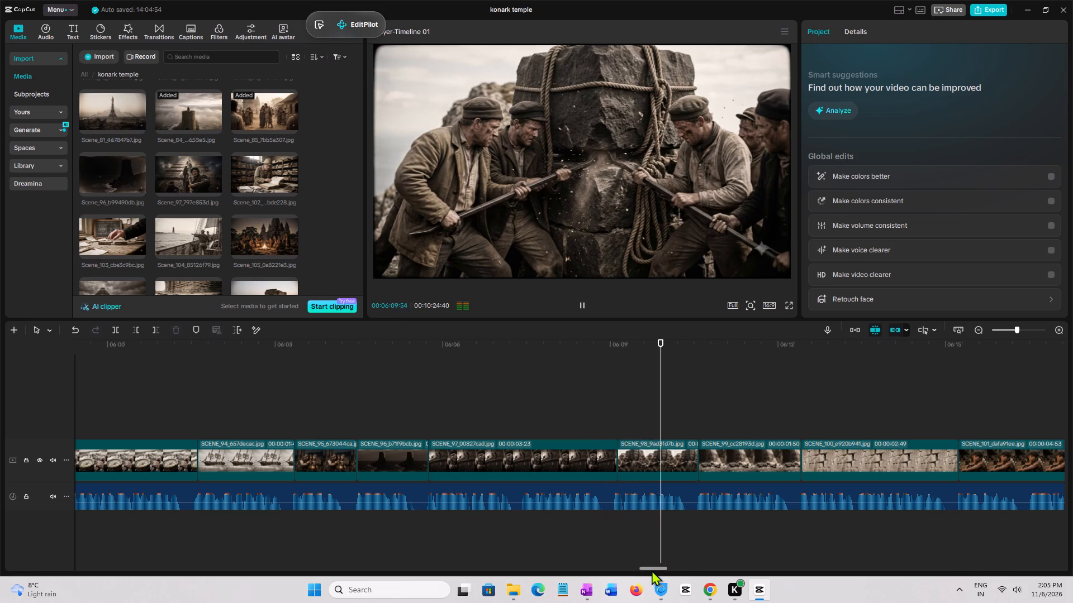
{"action": "key", "text": "ctrl+space"}
{"action": "left_click_drag", "start_coordinate": [647, 568], "coordinate": [658, 567]}
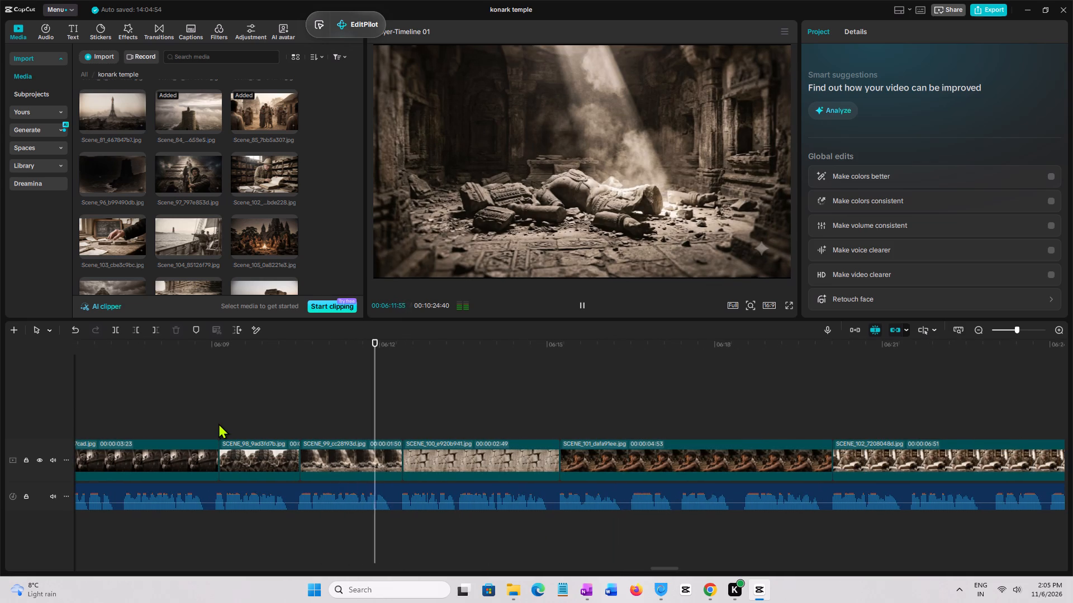
Paste the copied location size, blend and canvas attributes onto SCENE_98 with keyframe timing stretched to fit, and play it to check.
{"action": "left_click", "coordinate": [219, 423]}
{"action": "key", "text": "space"}
{"action": "left_click", "coordinate": [219, 423]}
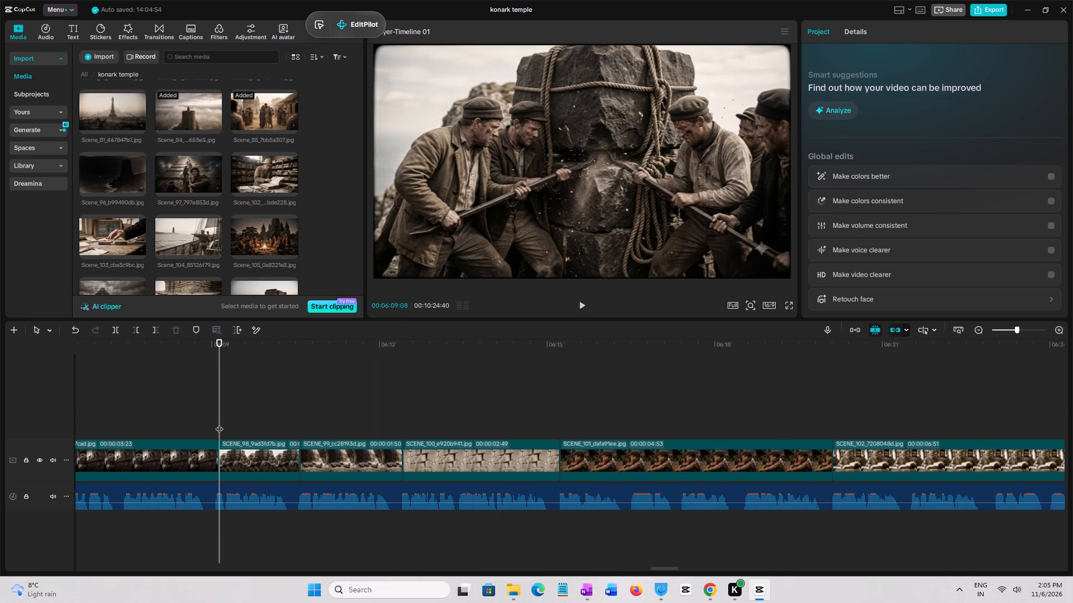
{"action": "left_click", "coordinate": [264, 460]}
{"action": "right_click", "coordinate": [264, 460]}
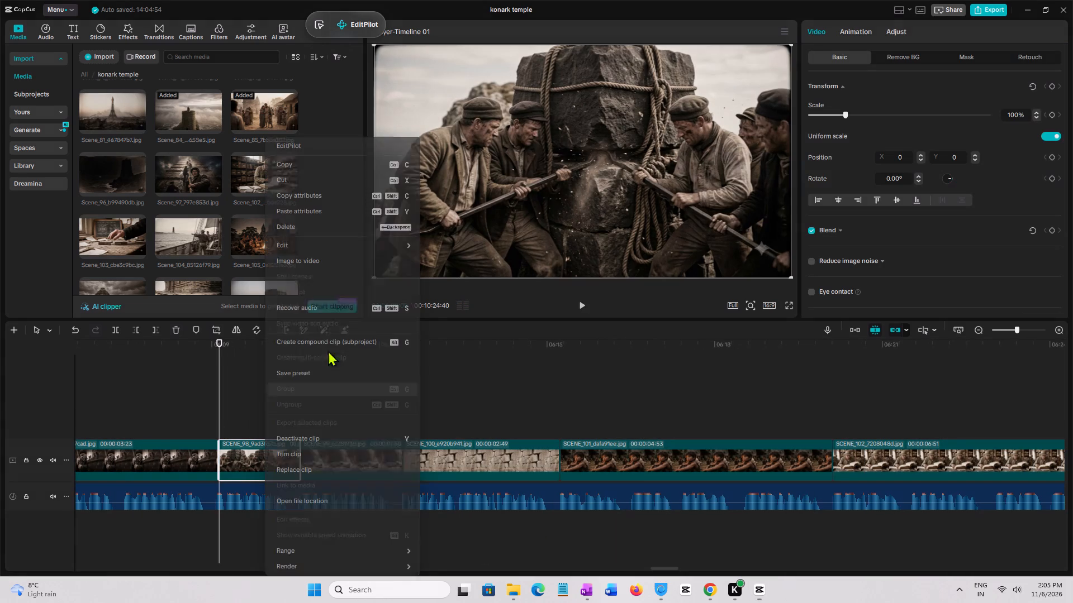
{"action": "left_click", "coordinate": [301, 212]}
{"action": "left_click", "coordinate": [471, 336]}
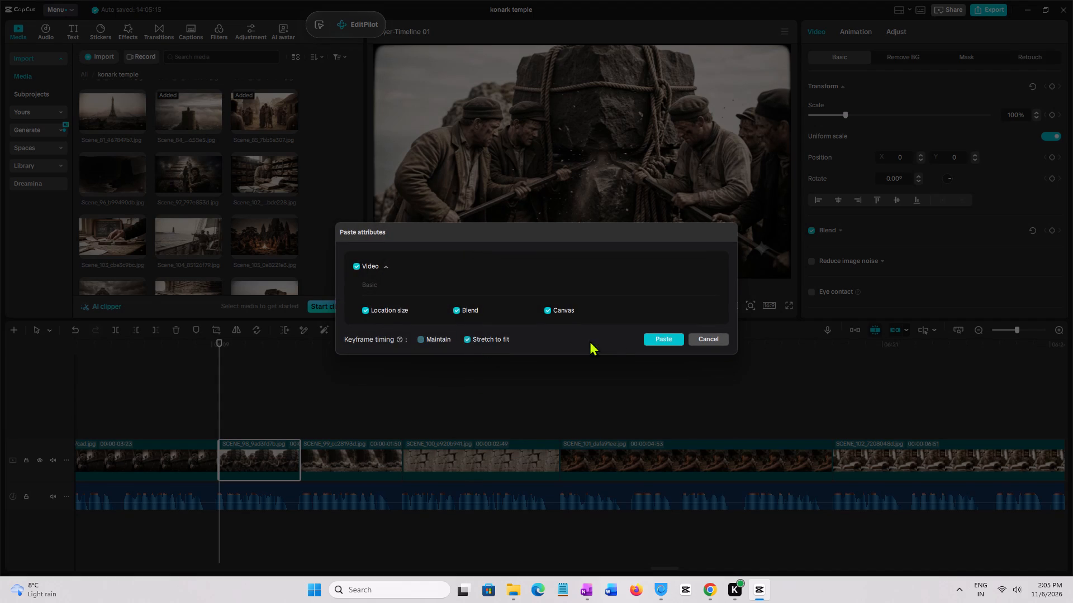
{"action": "left_click", "coordinate": [658, 338]}
{"action": "left_click", "coordinate": [211, 413]}
{"action": "key", "text": "space"}
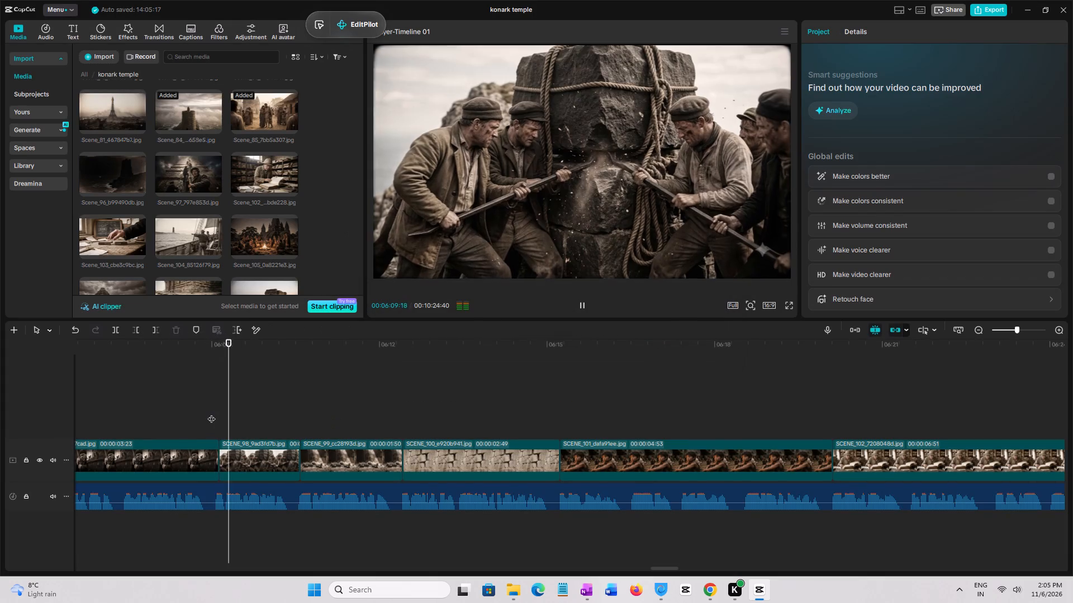
{"action": "left_click", "coordinate": [225, 418]}
{"action": "left_click", "coordinate": [215, 416]}
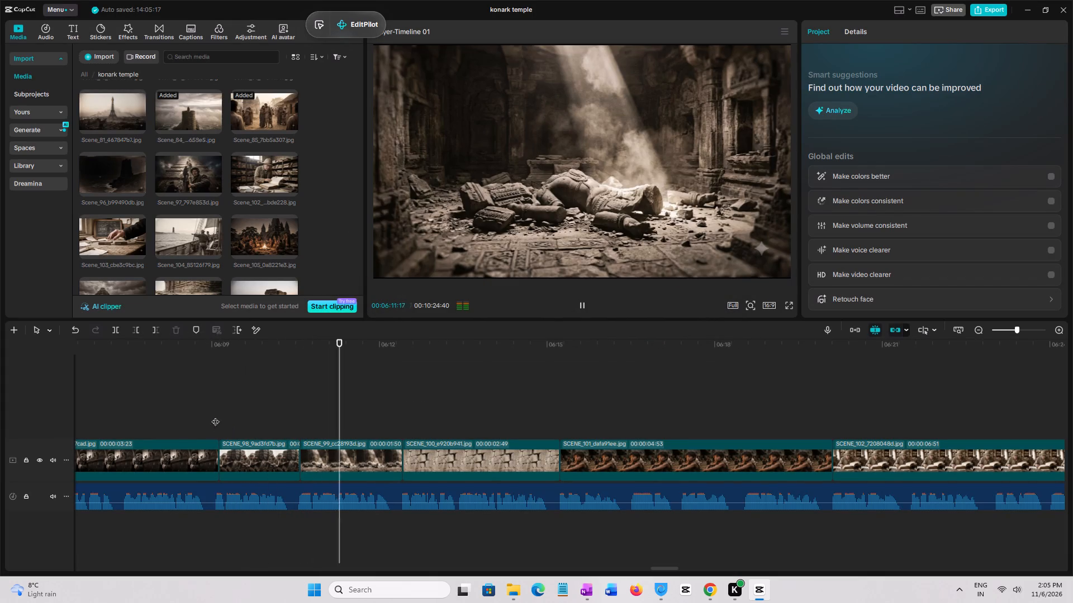
Lower the scale at SCENE_98's end keyframe to 108% and replay the clip from its start.
{"action": "left_click", "coordinate": [252, 447]}
{"action": "left_click", "coordinate": [296, 461]}
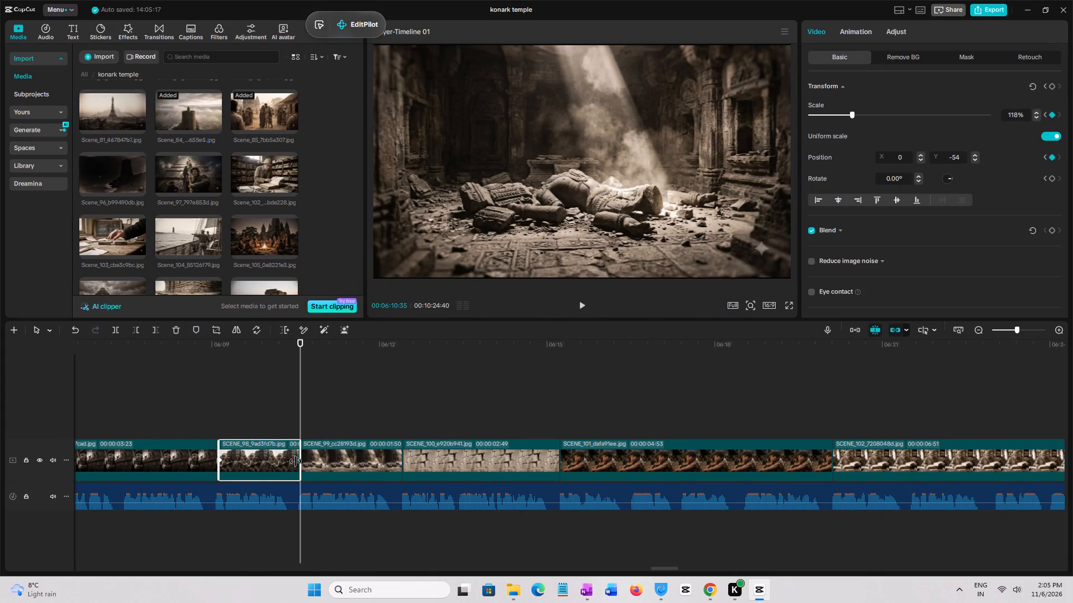
{"action": "left_click", "coordinate": [1041, 117]}
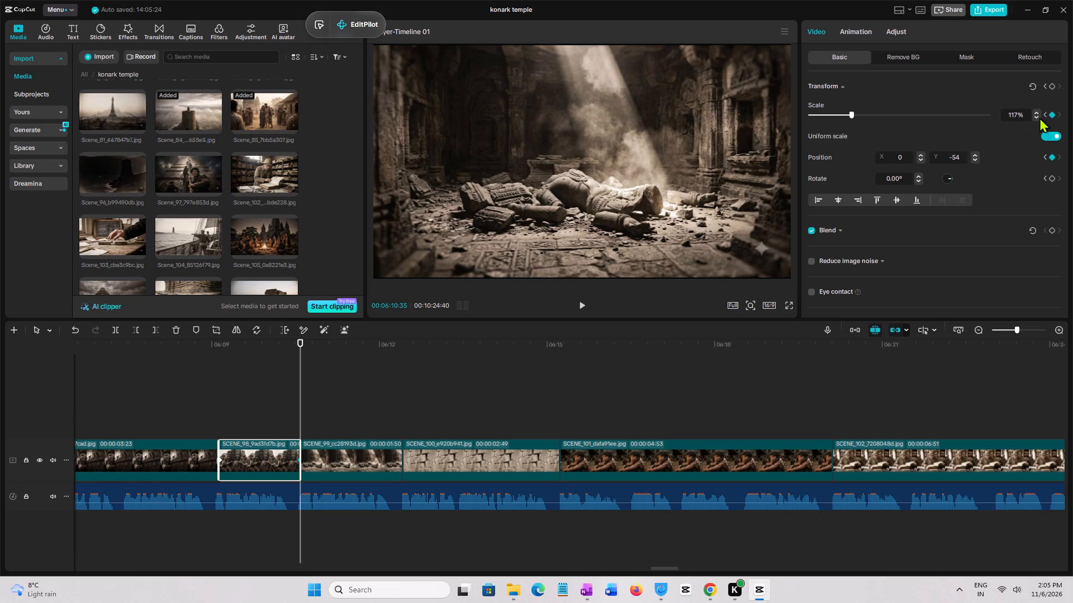
{"action": "triple_click", "coordinate": [1039, 117]}
{"action": "triple_click", "coordinate": [1039, 117]}
{"action": "triple_click", "coordinate": [1039, 117]}
{"action": "left_click", "coordinate": [205, 419]}
{"action": "key", "text": "space"}
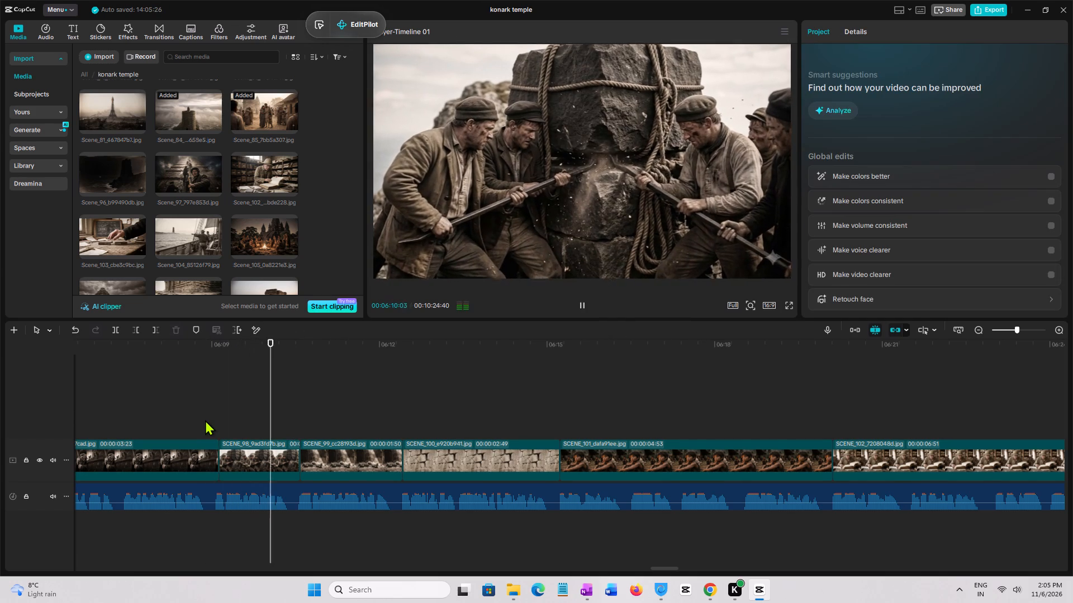
{"action": "left_click", "coordinate": [221, 424]}
{"action": "key", "text": "space"}
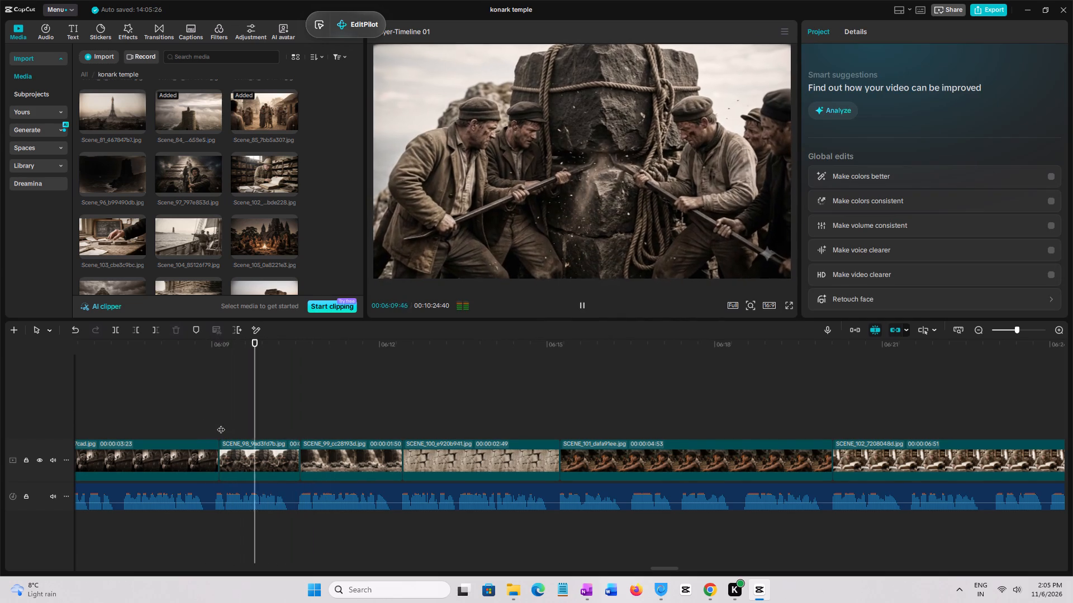
{"action": "left_click", "coordinate": [221, 424]}
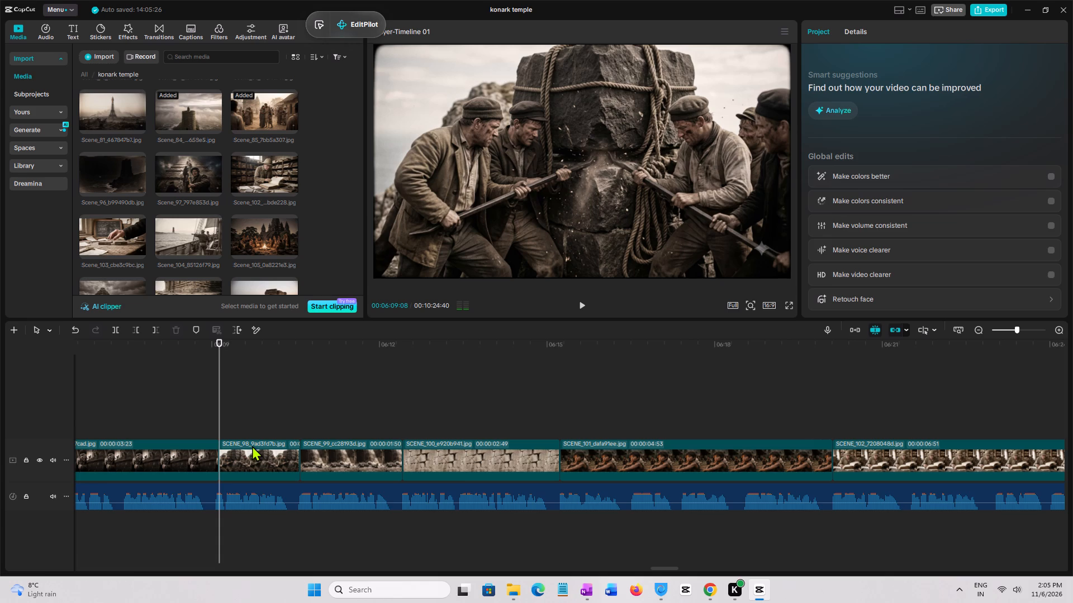
Set the scale at SCENE_98's end keyframe to 106% and play from the clip's start into SCENE_100.
{"action": "left_click", "coordinate": [254, 451]}
{"action": "left_click", "coordinate": [298, 458]}
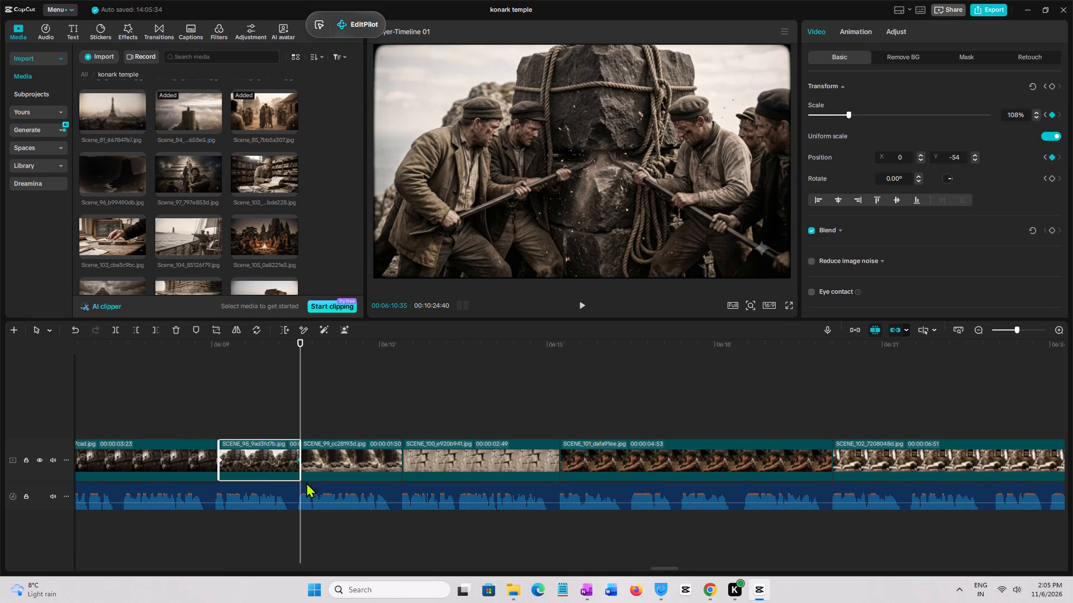
{"action": "double_click", "coordinate": [1037, 117]}
{"action": "left_click", "coordinate": [216, 409]}
{"action": "key", "text": "space"}
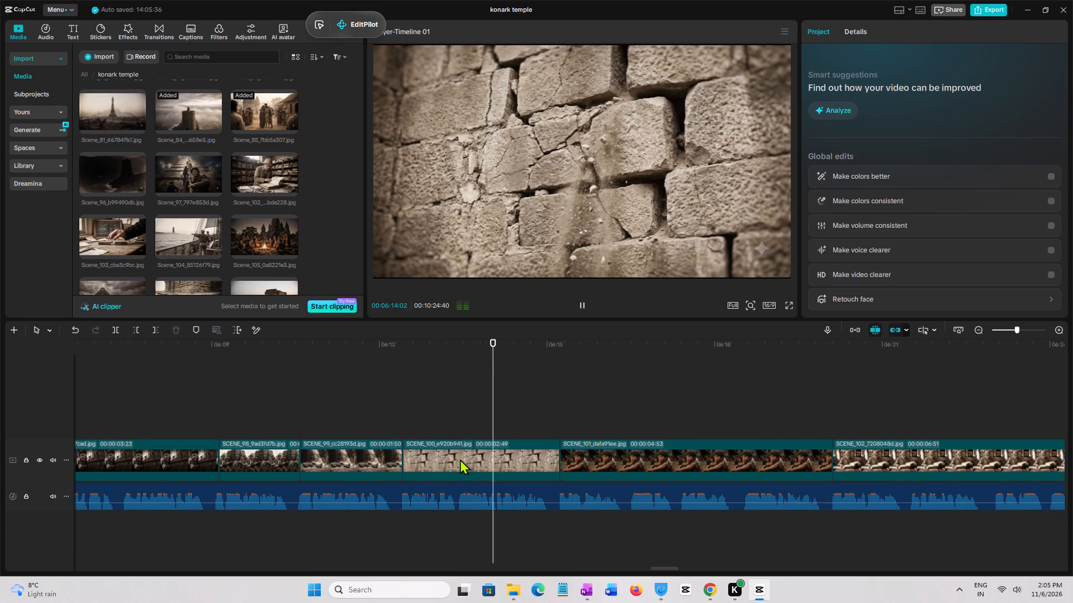
{"action": "key", "text": "space"}
Paste the copied location size, blend and canvas attributes onto SCENE_100 with keyframe timing stretched to fit, and play it.
{"action": "left_click", "coordinate": [460, 459]}
{"action": "right_click", "coordinate": [460, 459]}
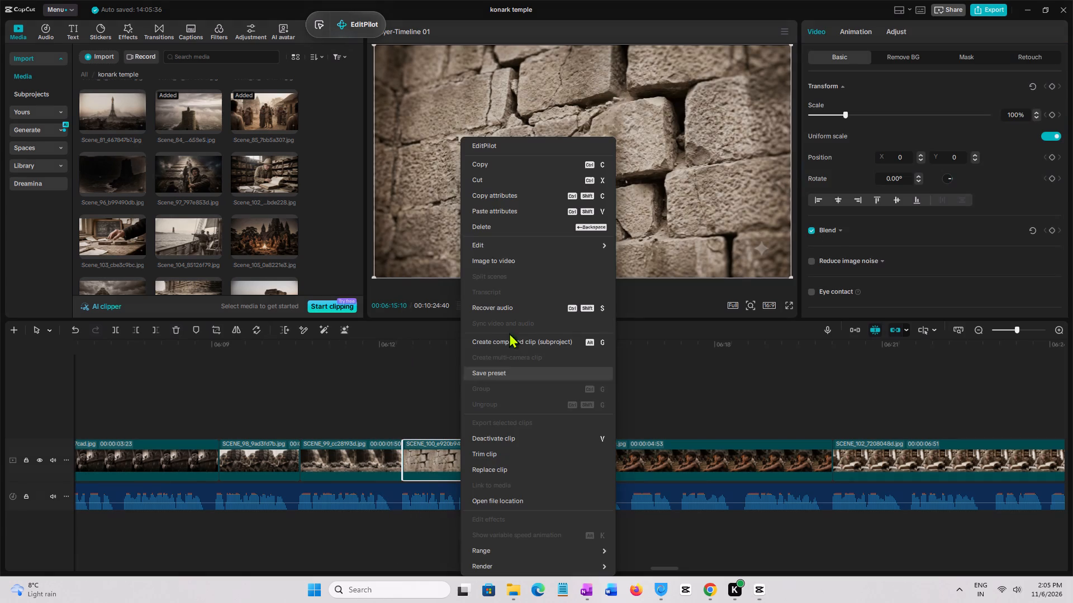
{"action": "left_click", "coordinate": [495, 210]}
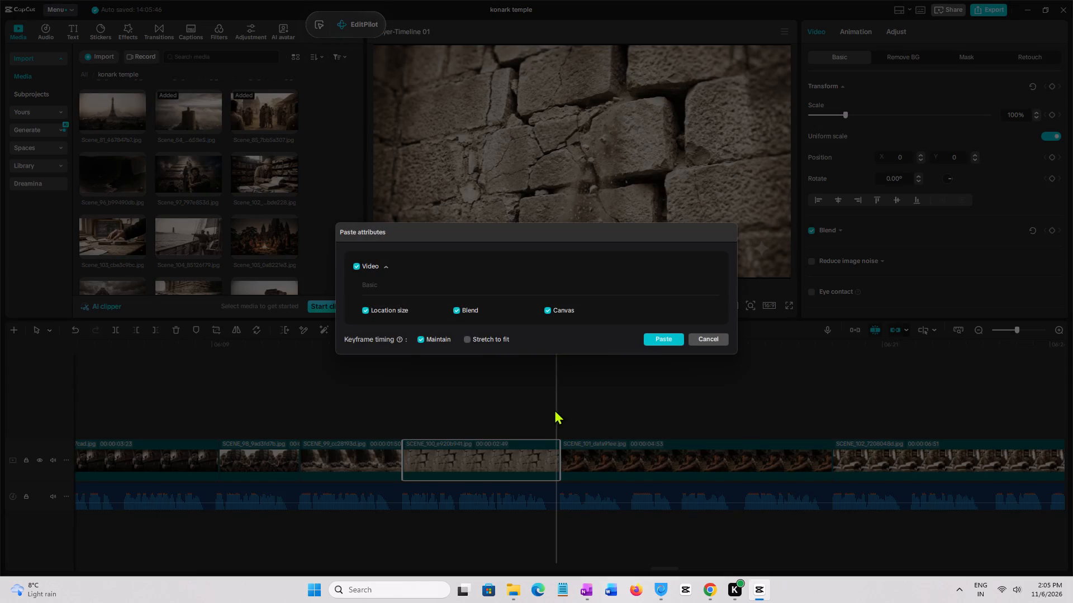
{"action": "left_click", "coordinate": [478, 340]}
{"action": "left_click", "coordinate": [667, 342]}
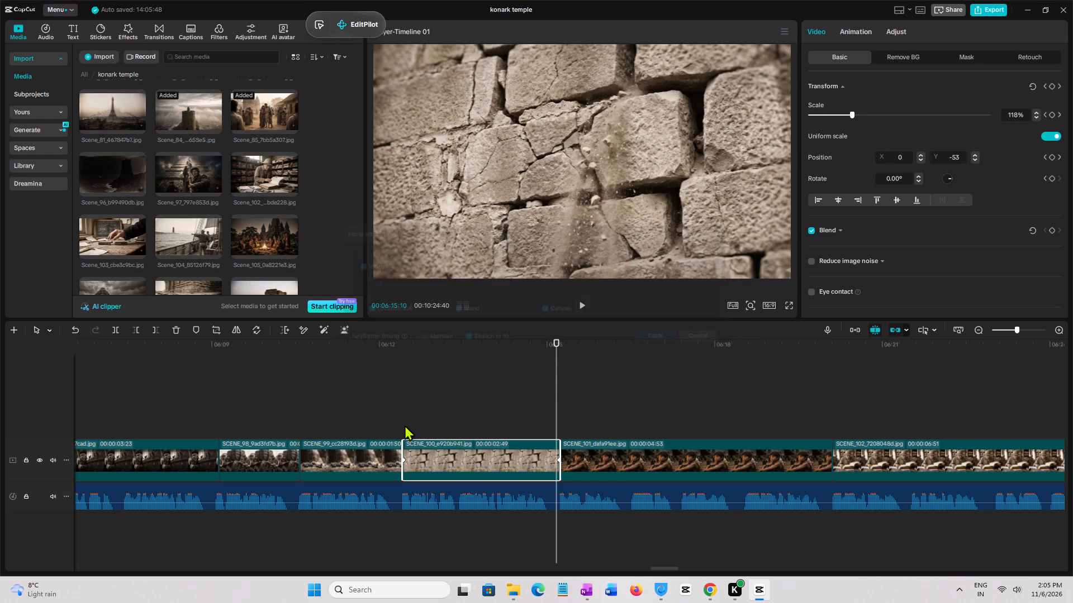
{"action": "left_click", "coordinate": [401, 422]}
{"action": "key", "text": "space"}
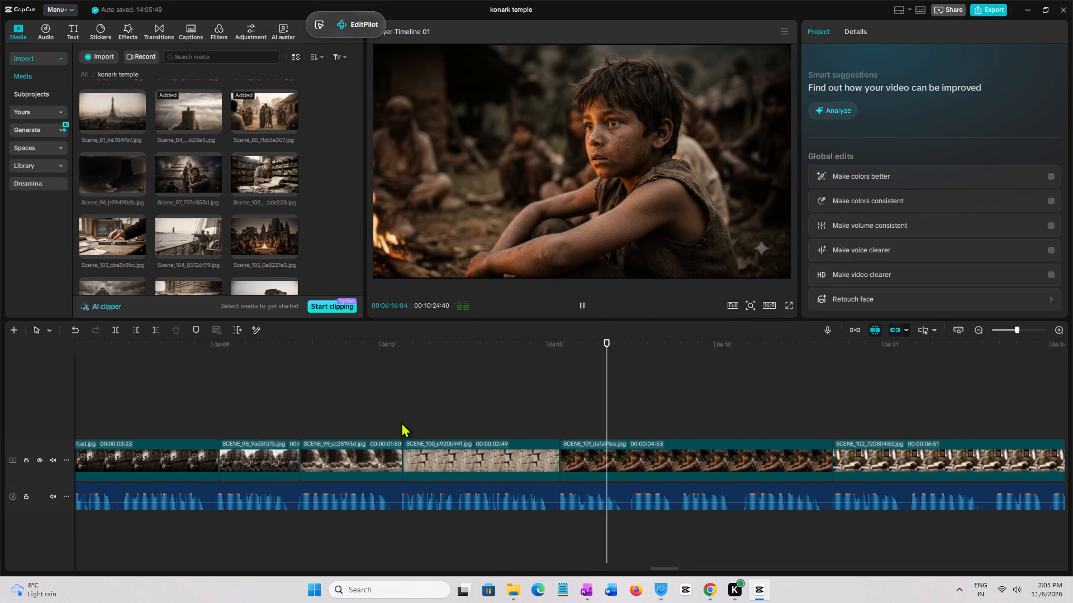
Paste the copied location size, blend and canvas attributes onto SCENE_102 with keyframe timing stretched to fit, and play it from its start.
{"action": "scroll", "coordinate": [467, 423], "scroll_direction": "down", "scroll_amount": 2, "text": "ctrl"}
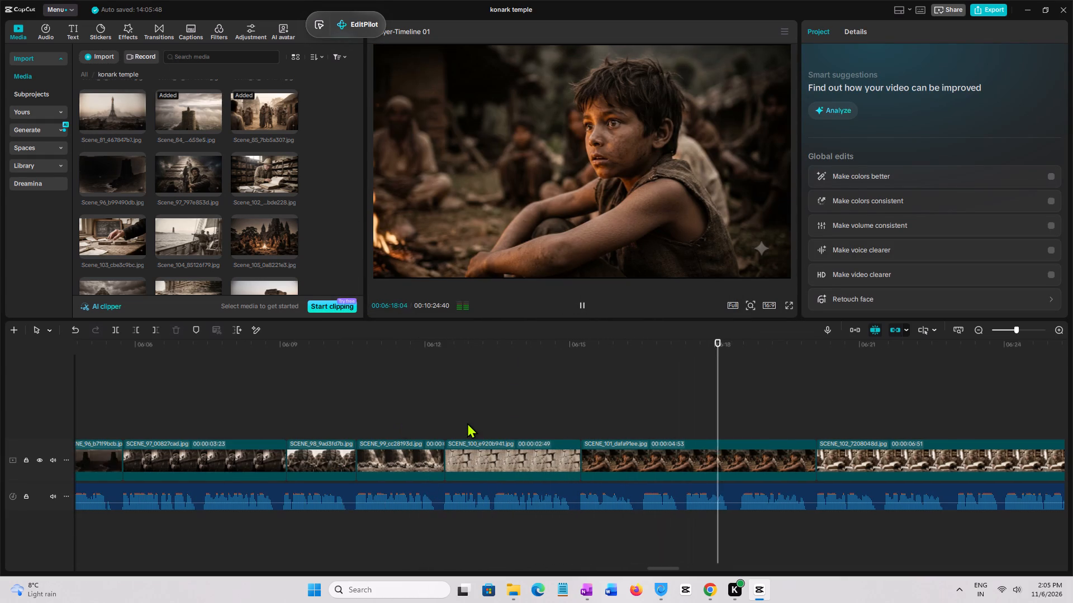
{"action": "left_click_drag", "start_coordinate": [651, 567], "coordinate": [665, 568], "text": "ctrl"}
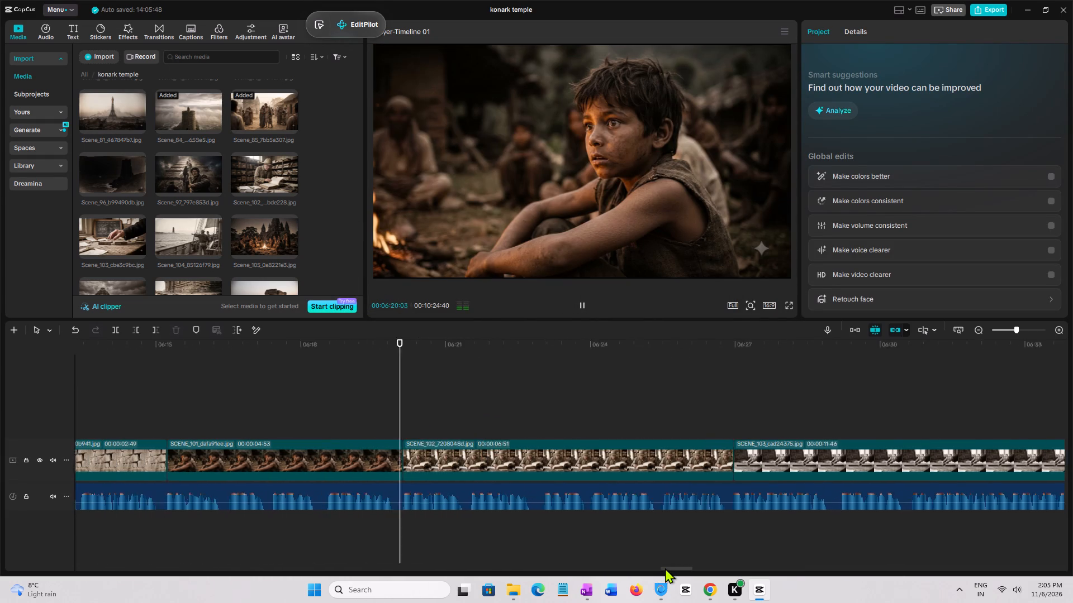
{"action": "left_click_drag", "start_coordinate": [665, 568], "coordinate": [666, 568], "text": "ctrl"}
{"action": "left_click", "coordinate": [349, 423]}
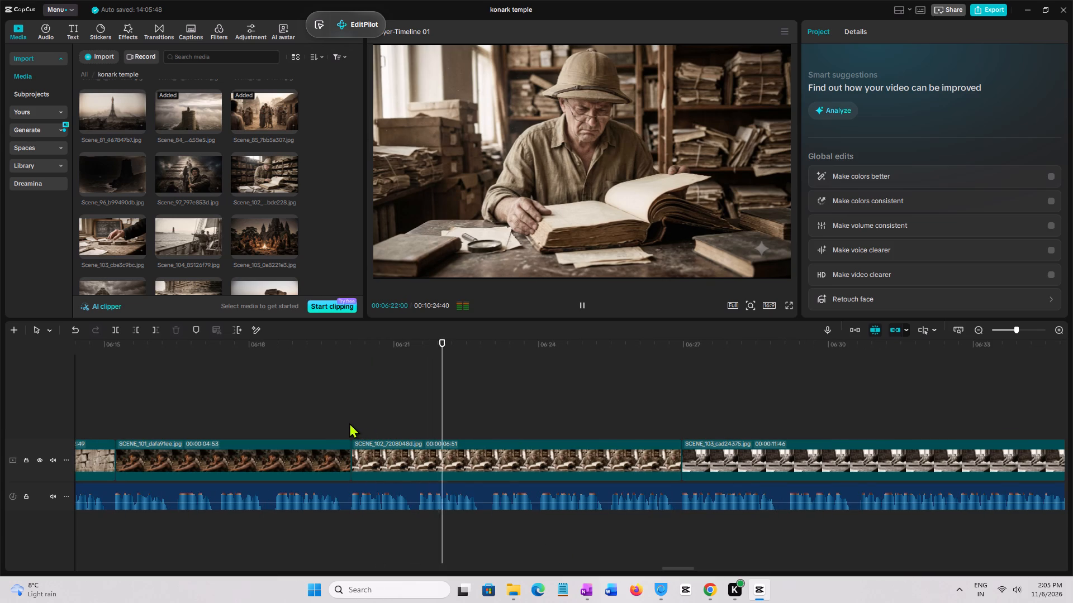
{"action": "left_click", "coordinate": [419, 452]}
{"action": "right_click", "coordinate": [419, 452]}
{"action": "left_click", "coordinate": [461, 204]}
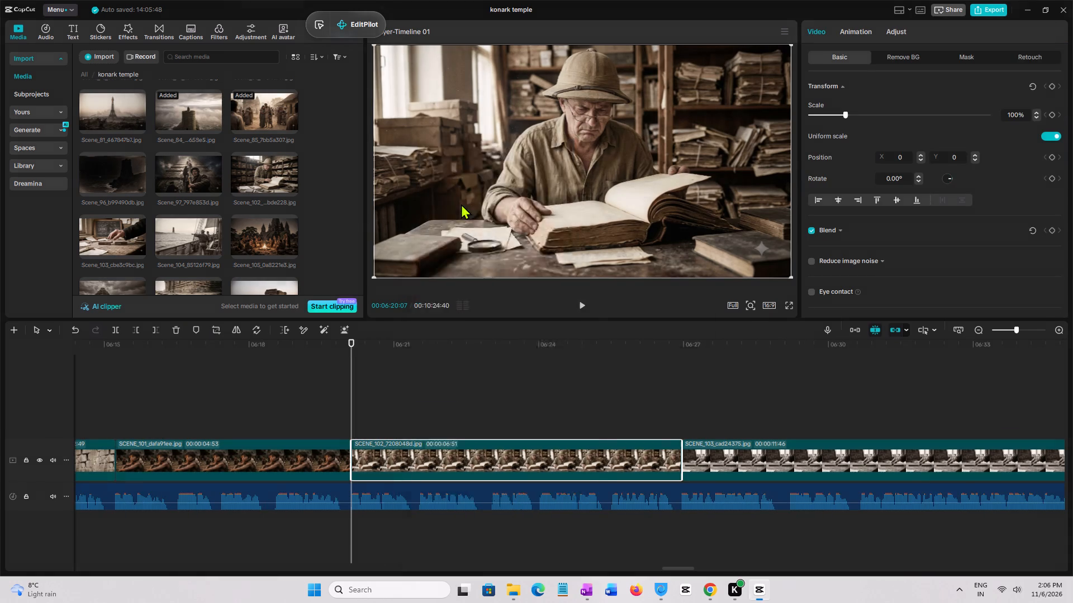
{"action": "left_click_drag", "start_coordinate": [498, 329], "coordinate": [493, 333]}
{"action": "left_click", "coordinate": [488, 338]}
{"action": "left_click", "coordinate": [661, 338]}
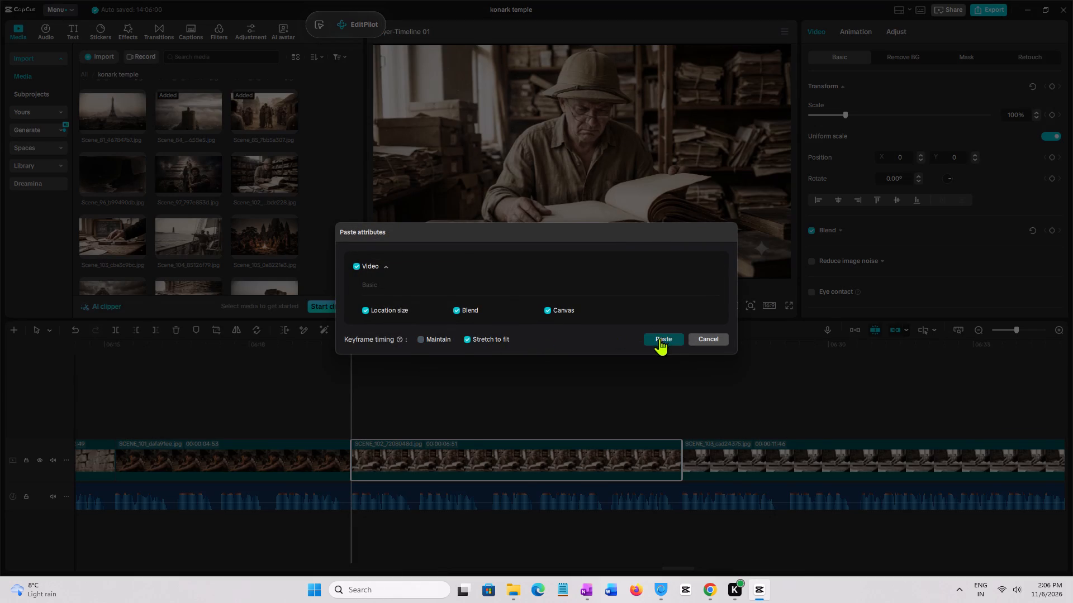
{"action": "left_click", "coordinate": [344, 419]}
{"action": "key", "text": "space"}
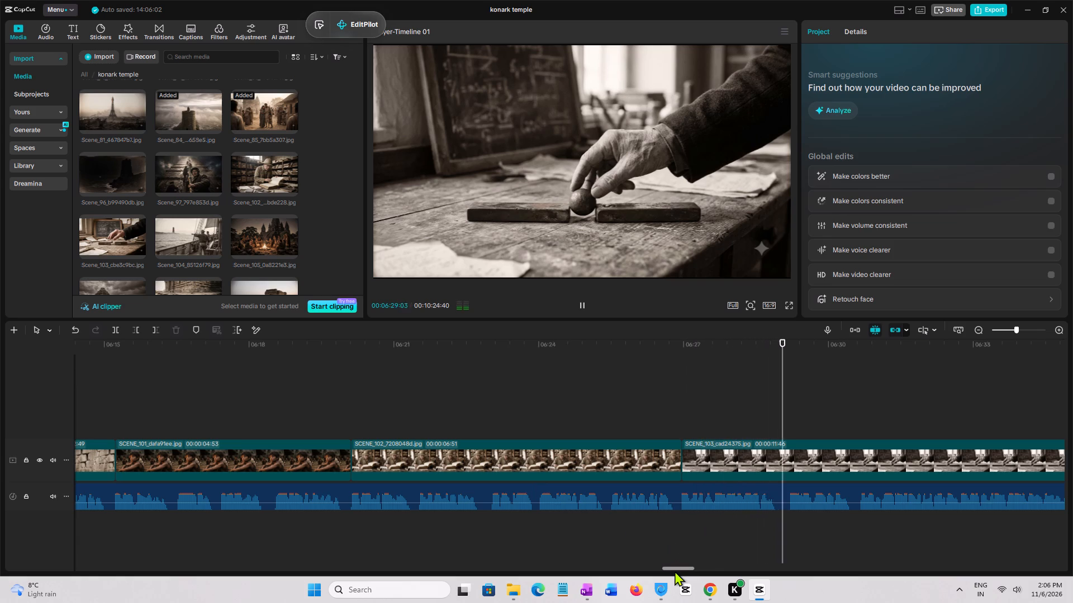
Paste the copied location size, blend and canvas attributes onto SCENE_104 with keyframe timing stretched to fit, and play it.
{"action": "left_click_drag", "start_coordinate": [675, 571], "coordinate": [695, 569]}
{"action": "scroll", "coordinate": [620, 448], "scroll_direction": "down", "scroll_amount": 2, "text": "ctrl"}
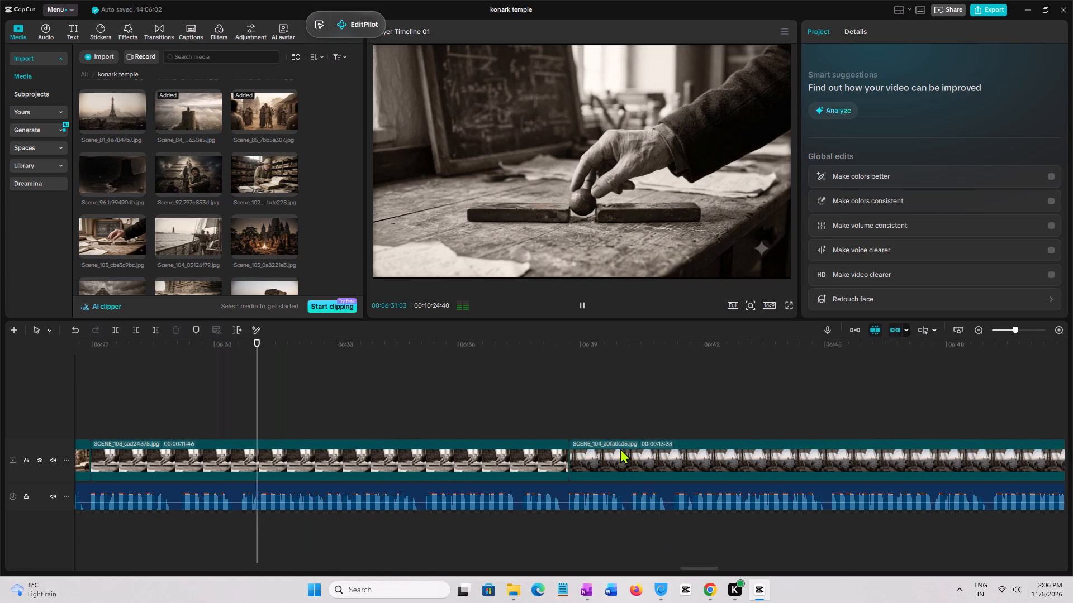
{"action": "scroll", "coordinate": [620, 450], "scroll_direction": "down", "scroll_amount": 6, "text": "ctrl"}
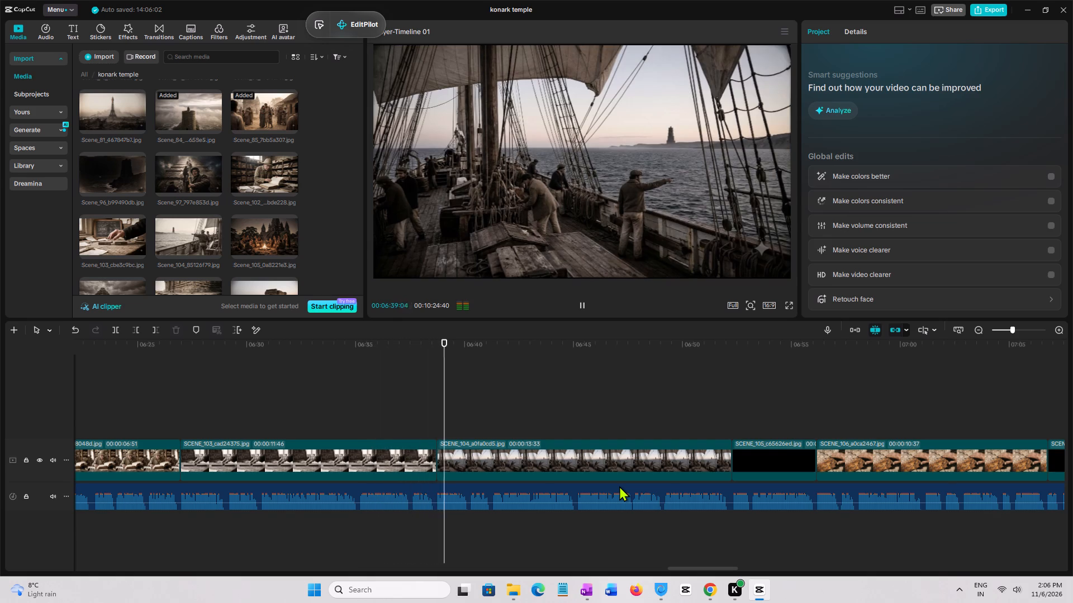
{"action": "key", "text": "ctrl+space"}
{"action": "left_click", "coordinate": [529, 458]}
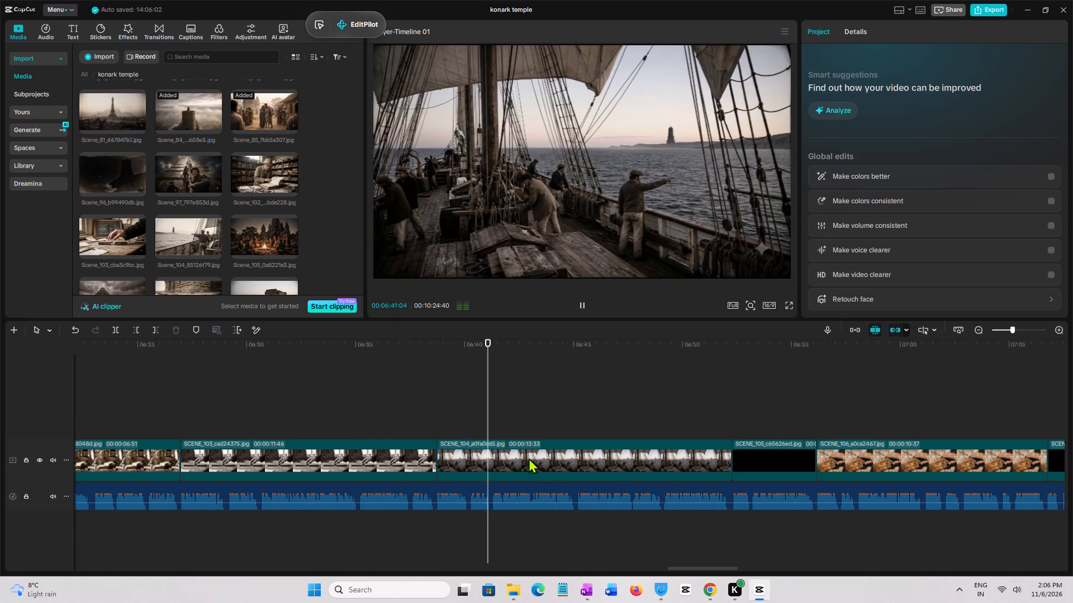
{"action": "left_click", "coordinate": [490, 421]}
{"action": "left_click", "coordinate": [491, 455]}
{"action": "right_click", "coordinate": [492, 455]}
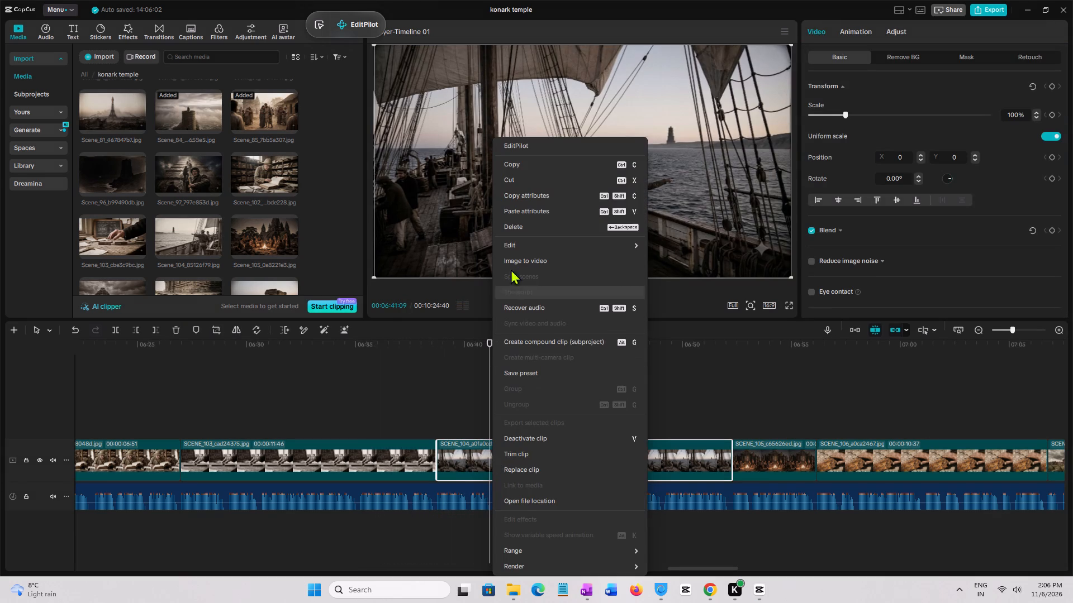
{"action": "left_click", "coordinate": [523, 212]}
{"action": "left_click", "coordinate": [486, 339]}
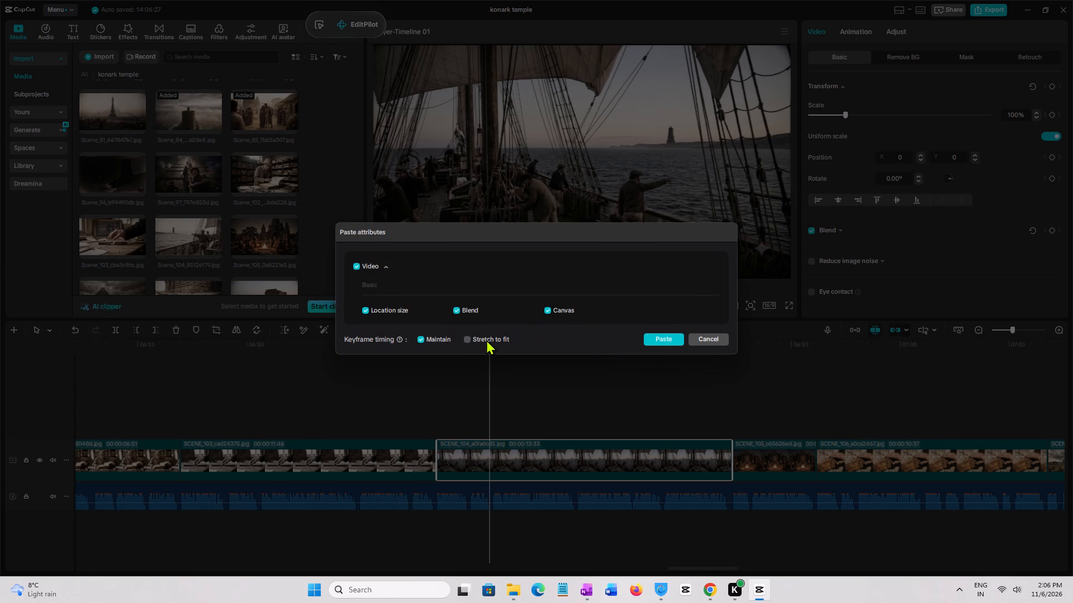
{"action": "left_click", "coordinate": [663, 339]}
{"action": "left_click", "coordinate": [426, 414]}
{"action": "key", "text": "space"}
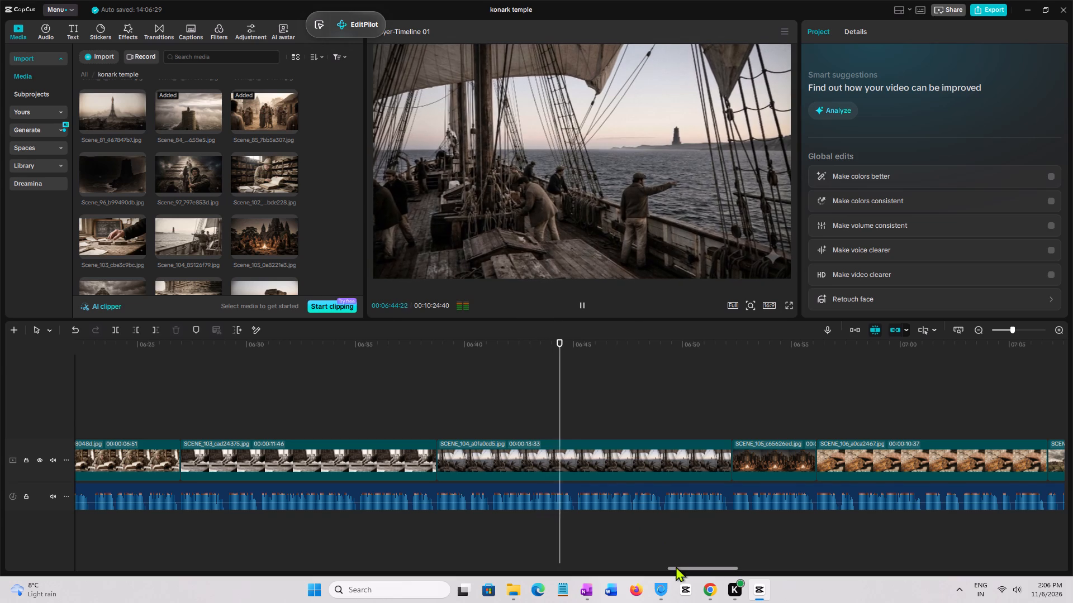
Replay SCENE_104's opening, move its end keyframe earlier to about 06:45, and play the clip from its start.
{"action": "left_click_drag", "start_coordinate": [680, 567], "coordinate": [694, 567]}
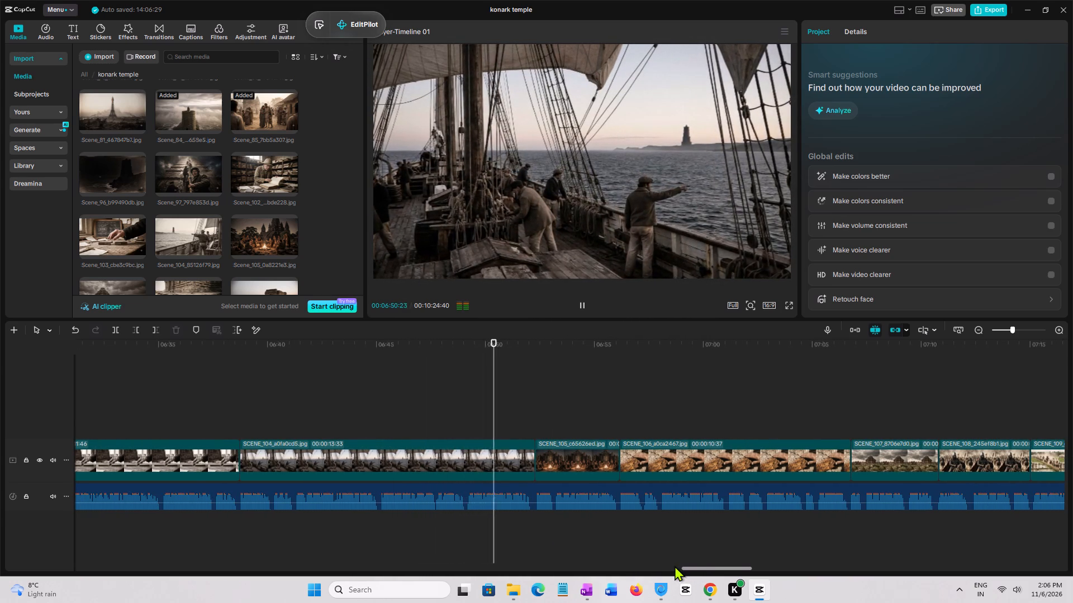
{"action": "left_click", "coordinate": [242, 423]}
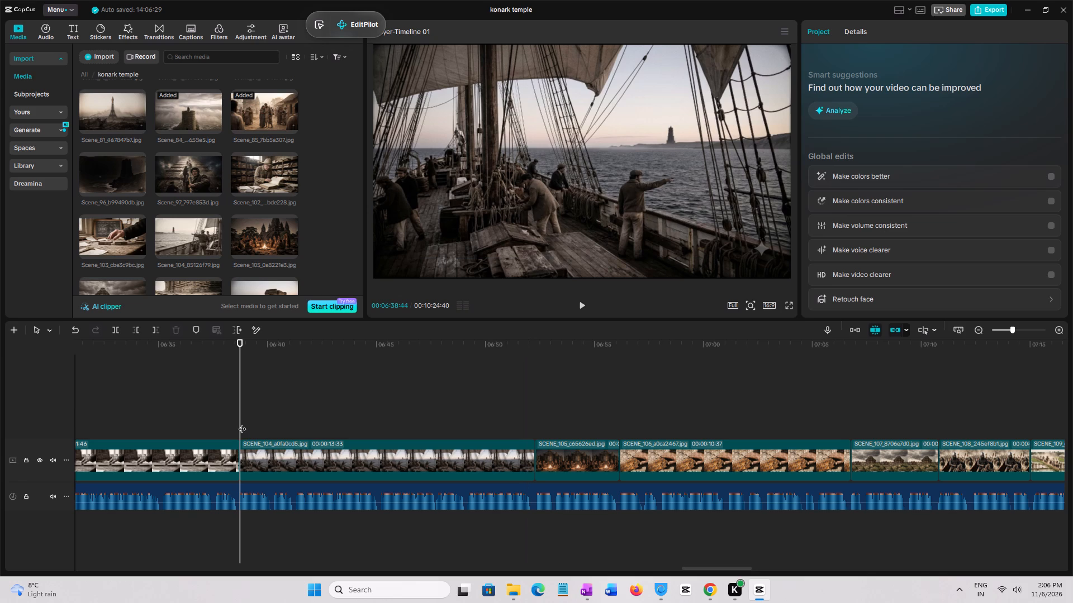
{"action": "key", "text": "space"}
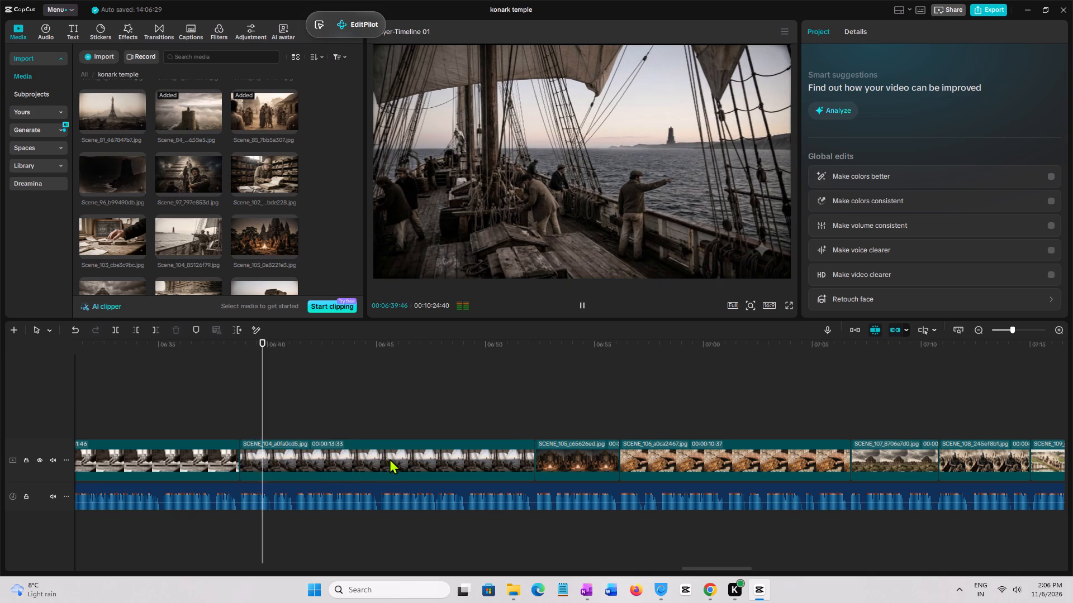
{"action": "key", "text": "space"}
{"action": "left_click", "coordinate": [392, 458]}
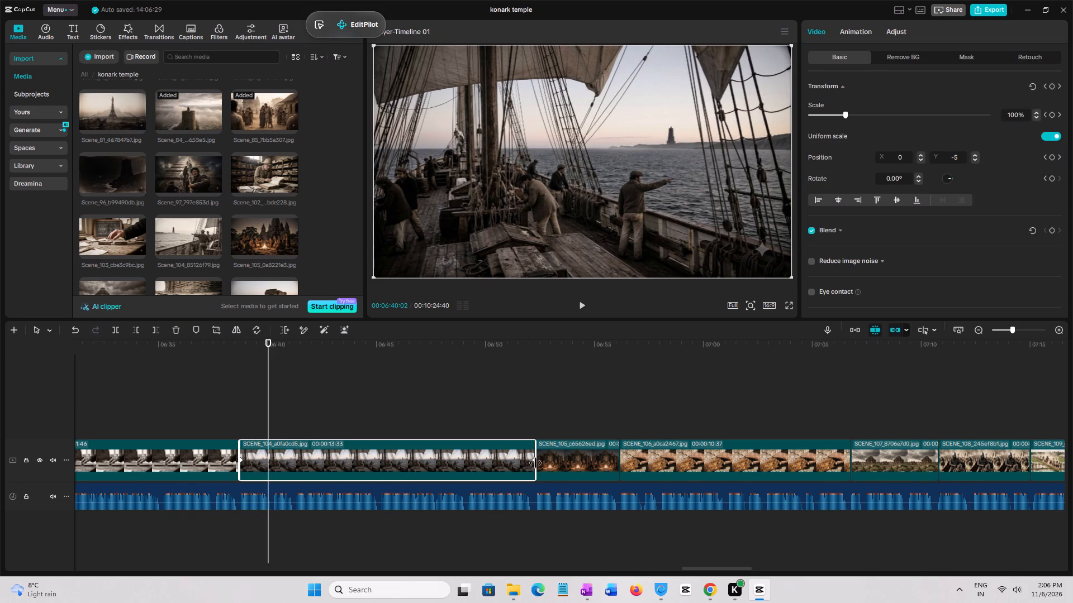
{"action": "left_click_drag", "start_coordinate": [534, 460], "coordinate": [395, 487]}
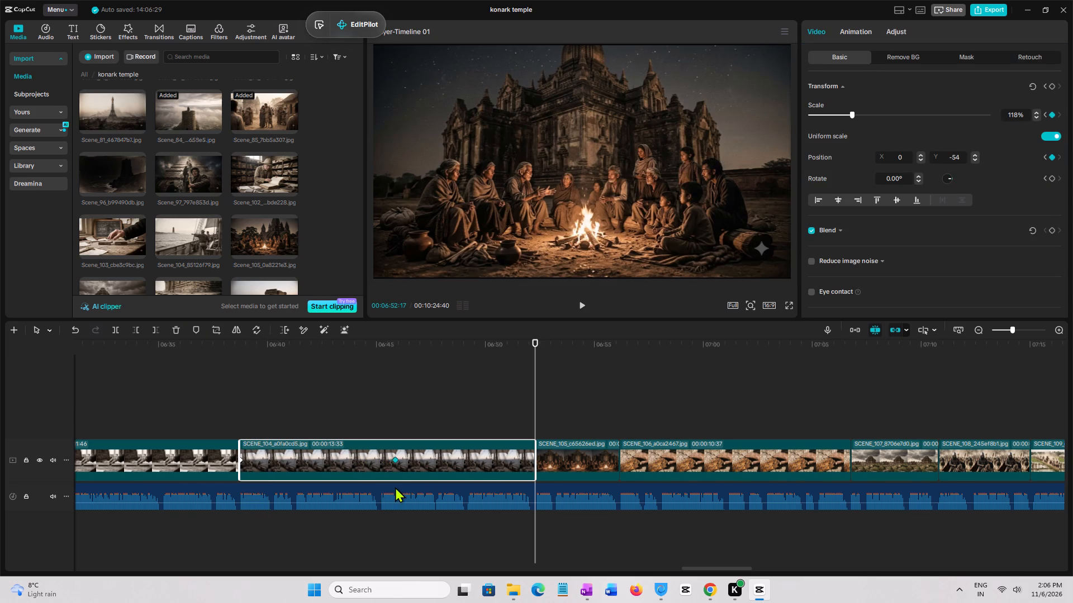
{"action": "left_click_drag", "start_coordinate": [395, 487], "coordinate": [381, 487]}
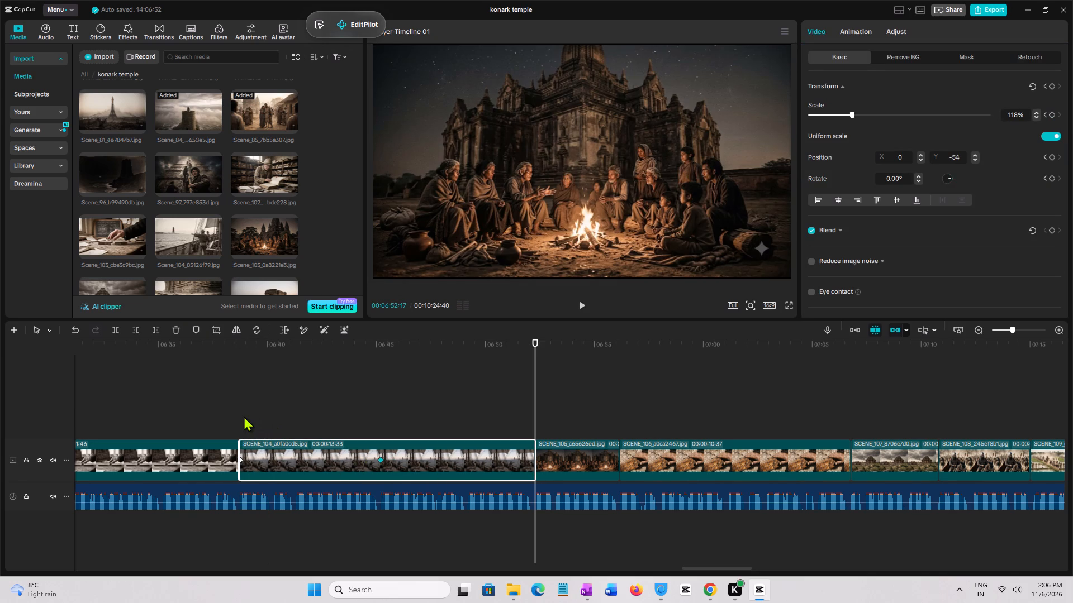
{"action": "left_click", "coordinate": [237, 416]}
{"action": "key", "text": "space"}
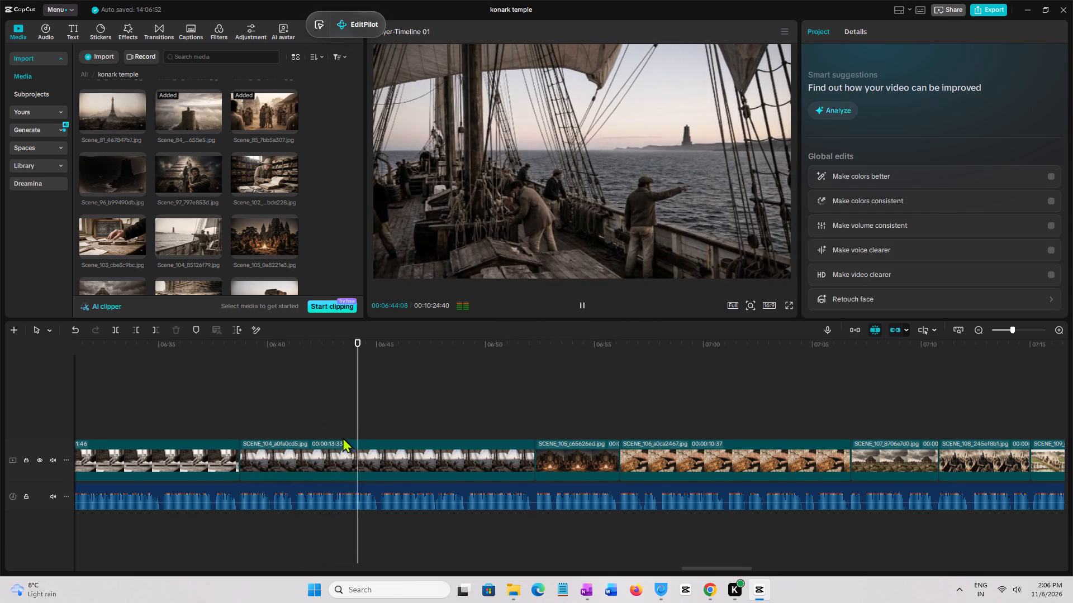
{"action": "key", "text": "space"}
Apply the Quad In preset curve to SCENE_104's scale animation leading up to the 06:45 keyframe, and hide the speed graph.
{"action": "left_click", "coordinate": [369, 460]}
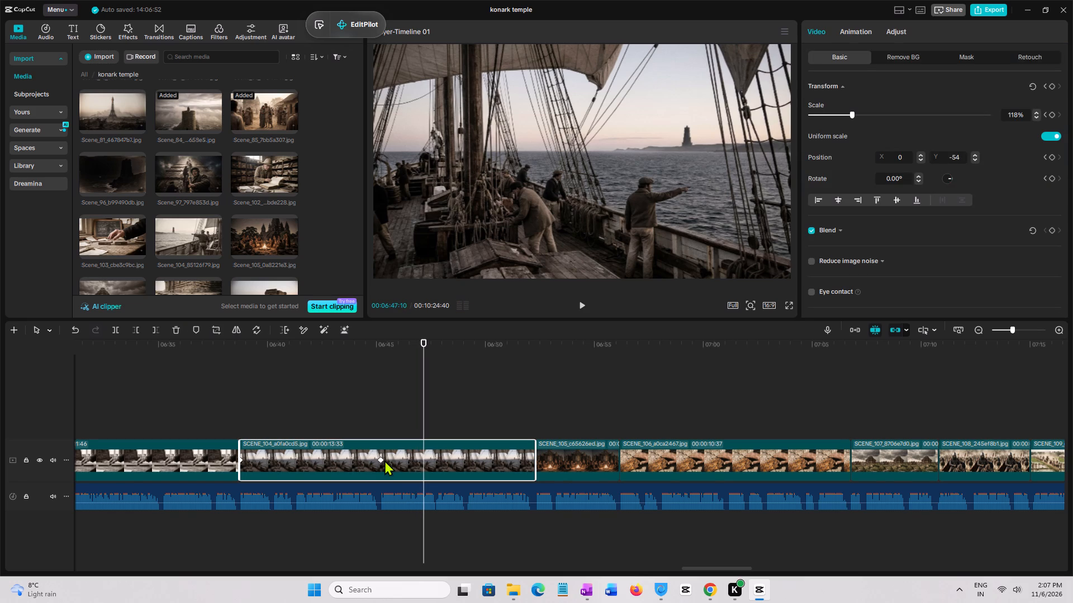
{"action": "left_click", "coordinate": [379, 458]}
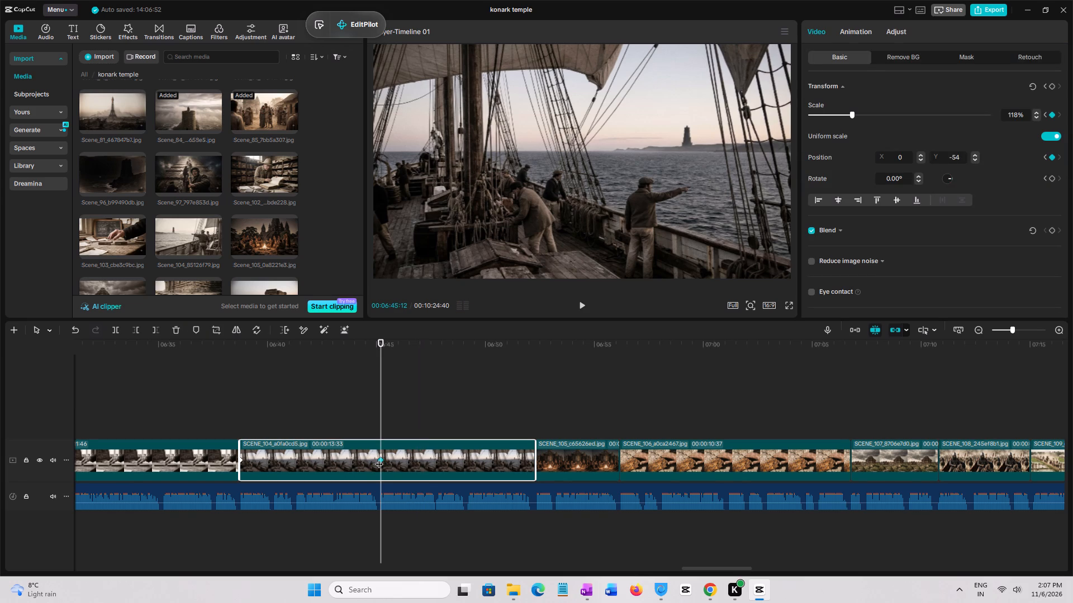
{"action": "left_click", "coordinate": [379, 457]}
{"action": "right_click", "coordinate": [379, 457]}
{"action": "left_click", "coordinate": [433, 533]}
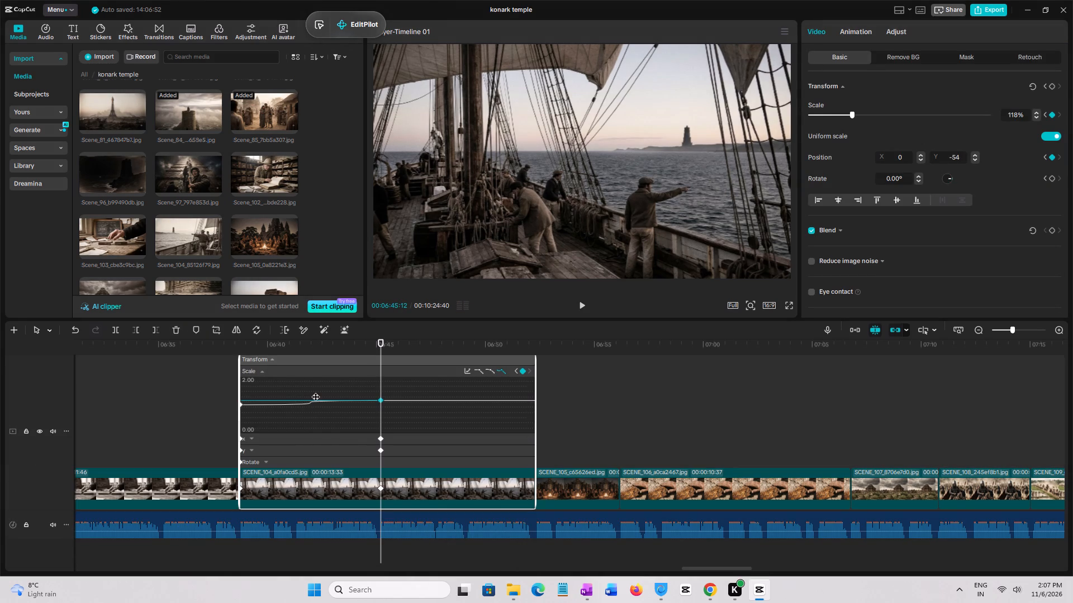
{"action": "scroll", "coordinate": [403, 408], "scroll_direction": "up", "scroll_amount": 1}
{"action": "left_click", "coordinate": [327, 416]}
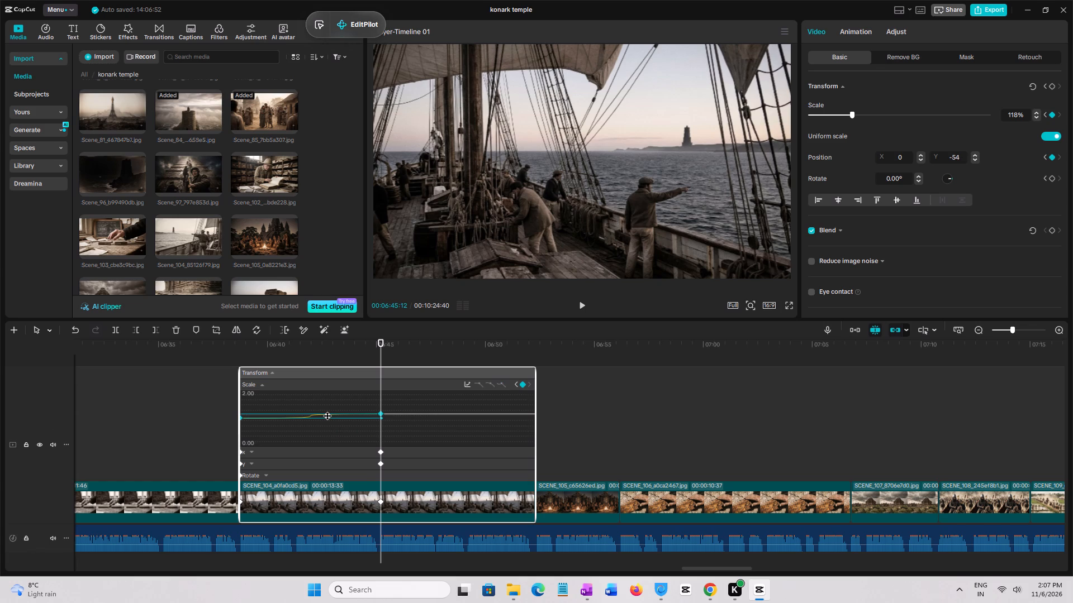
{"action": "scroll", "coordinate": [327, 416], "scroll_direction": "up", "scroll_amount": 1}
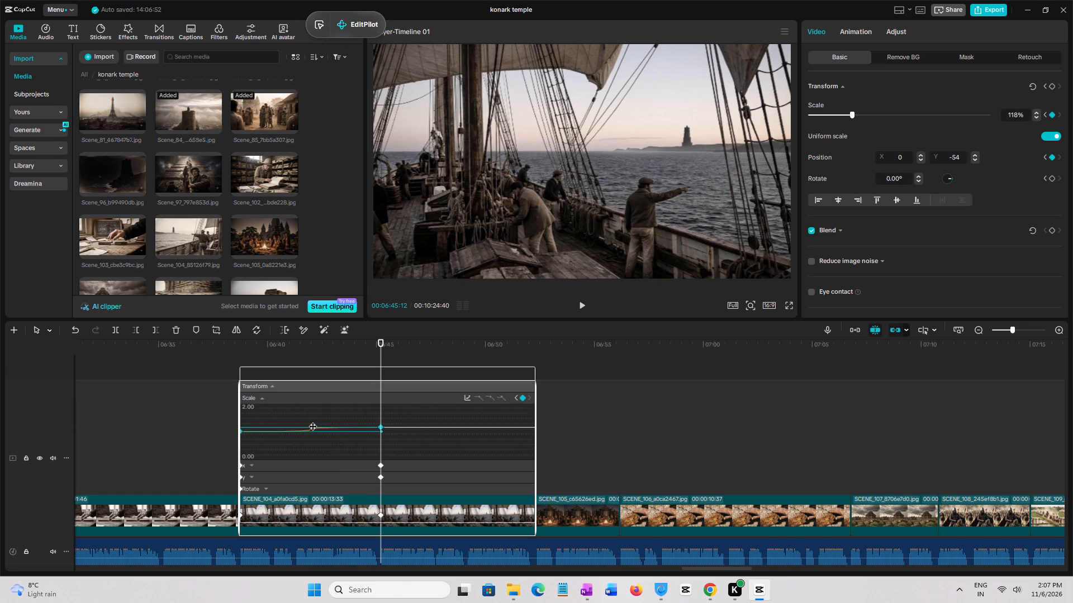
{"action": "left_click", "coordinate": [313, 427]}
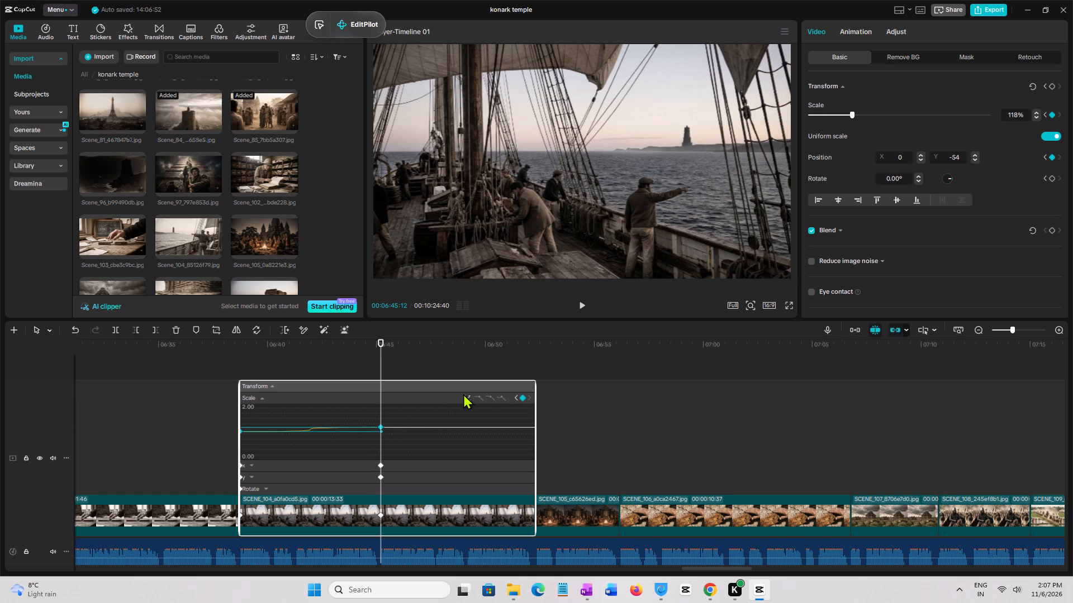
{"action": "left_click", "coordinate": [468, 396]}
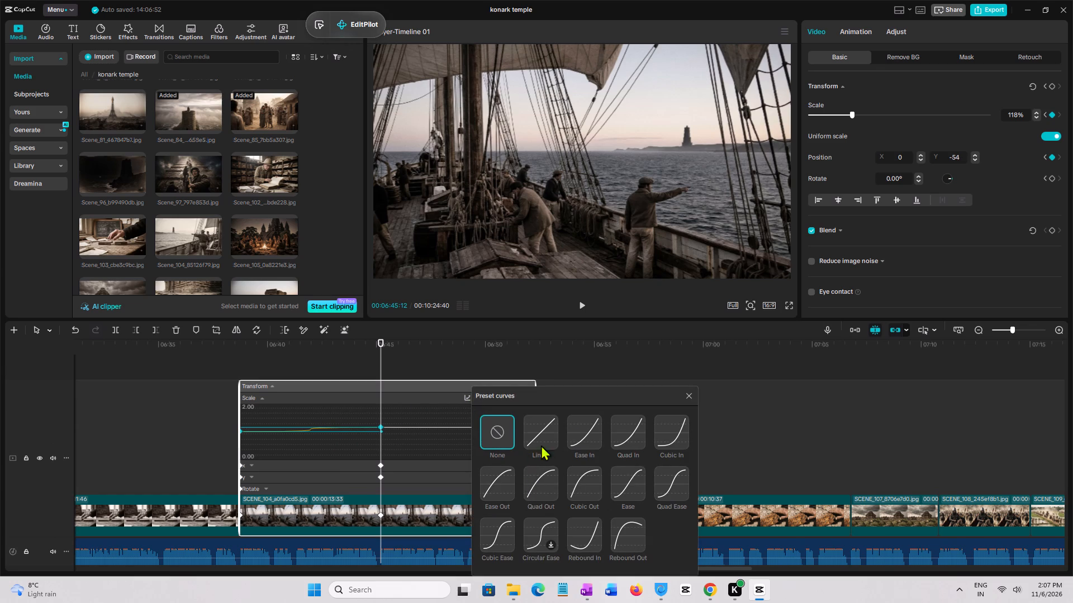
{"action": "left_click", "coordinate": [621, 435]}
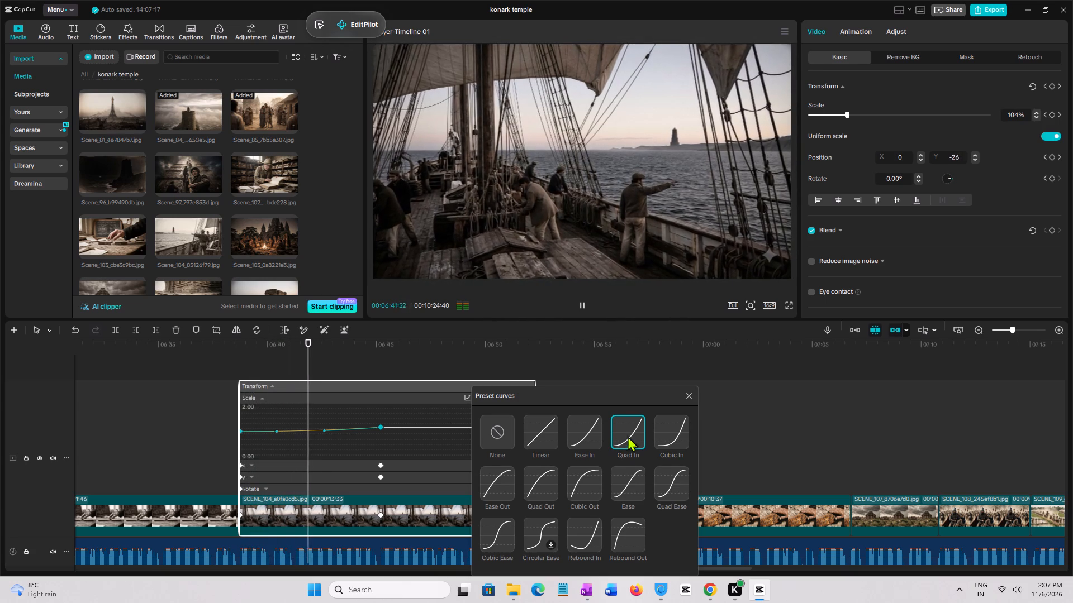
{"action": "left_click", "coordinate": [684, 398]}
{"action": "right_click", "coordinate": [384, 405]}
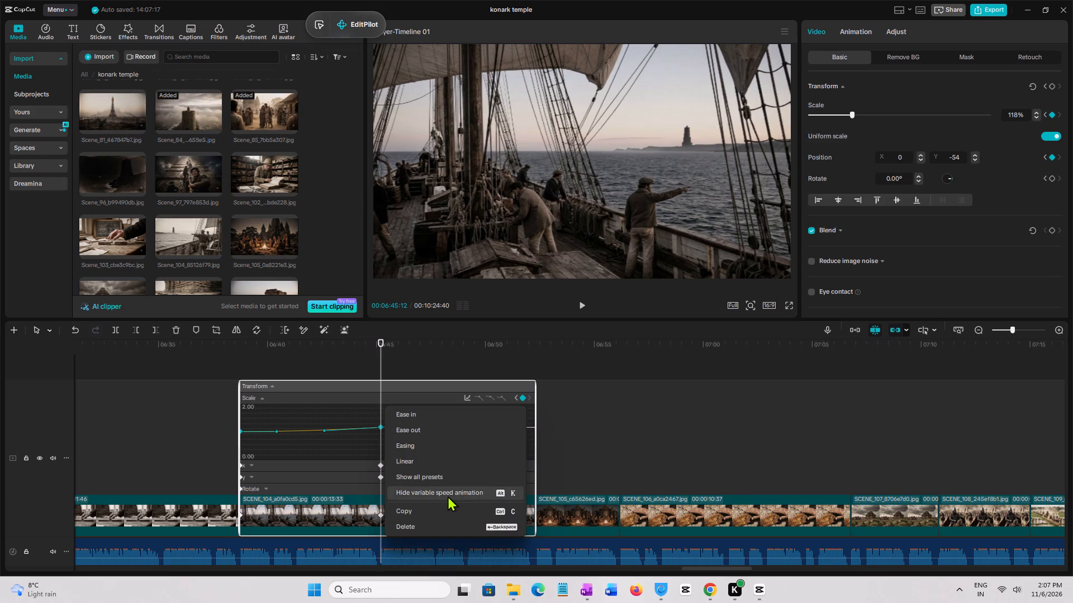
{"action": "left_click", "coordinate": [448, 496]}
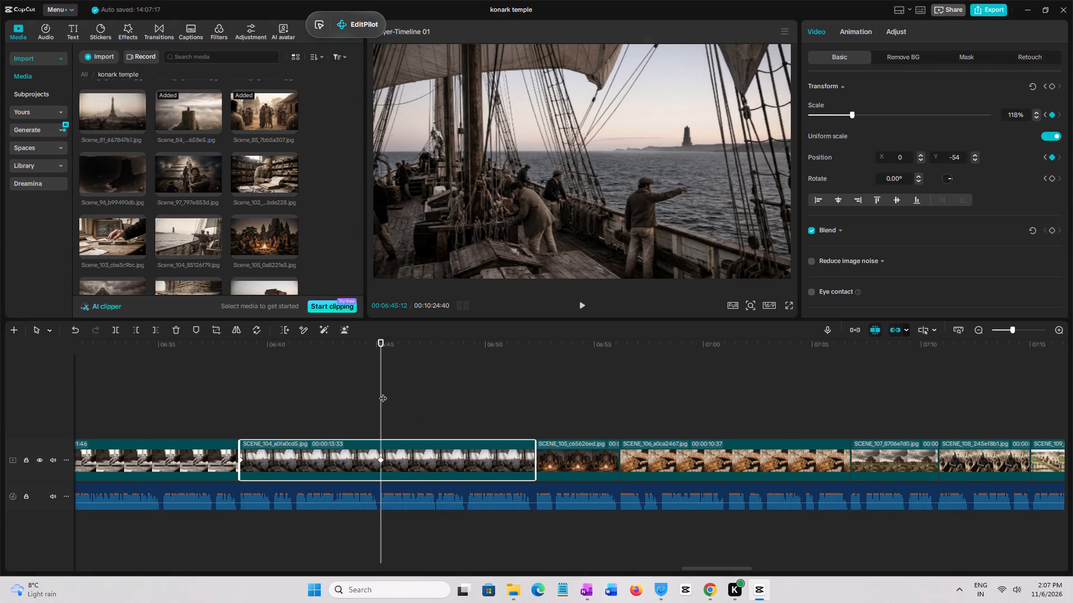
Add a 110% scale keyframe at SCENE_104's end, and play the clip from its start and from around 06:45.
{"action": "left_click_drag", "start_coordinate": [383, 393], "coordinate": [530, 429]}
{"action": "left_click", "coordinate": [513, 463]}
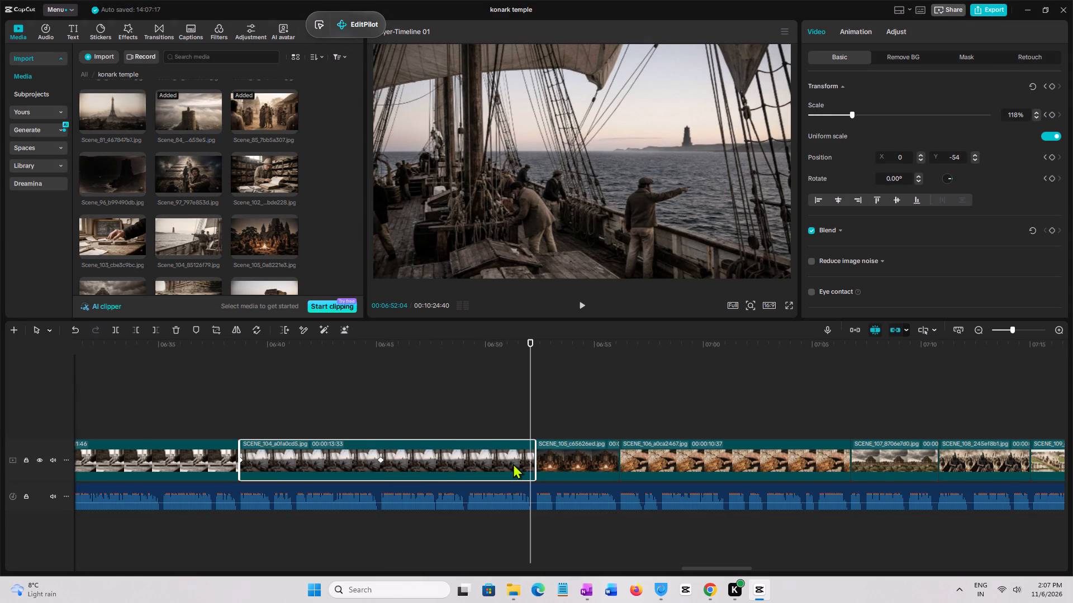
{"action": "left_click", "coordinate": [1038, 117]}
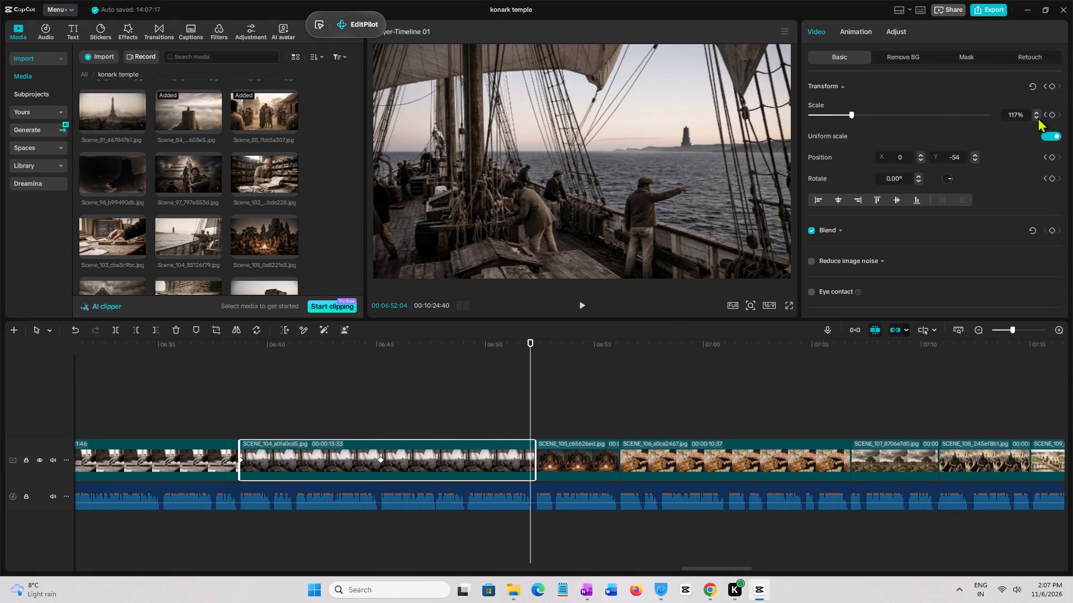
{"action": "left_click", "coordinate": [1038, 117]}
{"action": "double_click", "coordinate": [1038, 117]}
{"action": "left_click", "coordinate": [1038, 117]}
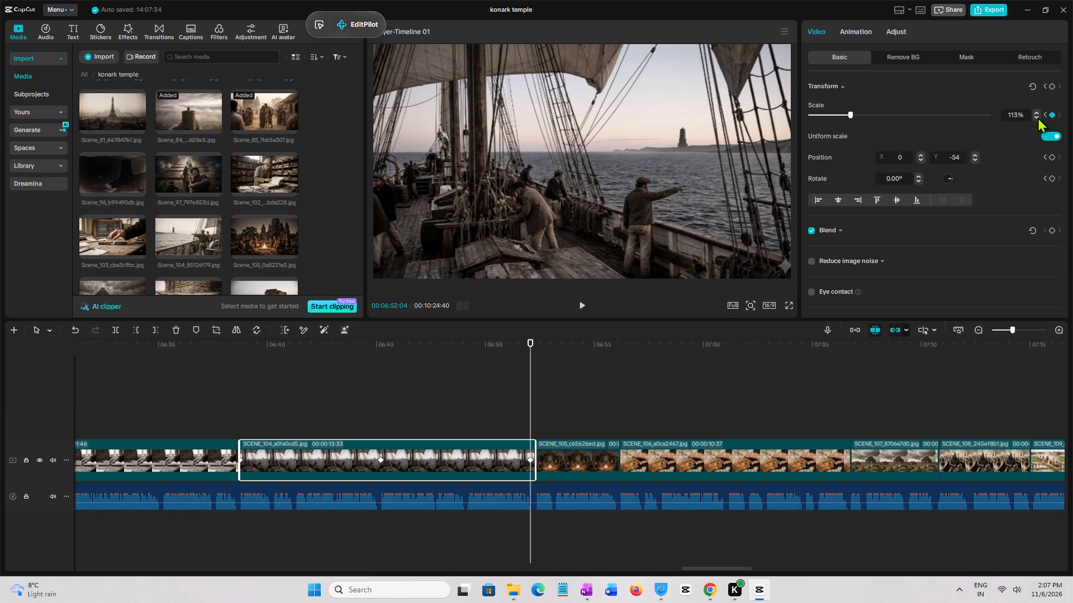
{"action": "double_click", "coordinate": [1038, 117]}
{"action": "left_click", "coordinate": [1038, 117]}
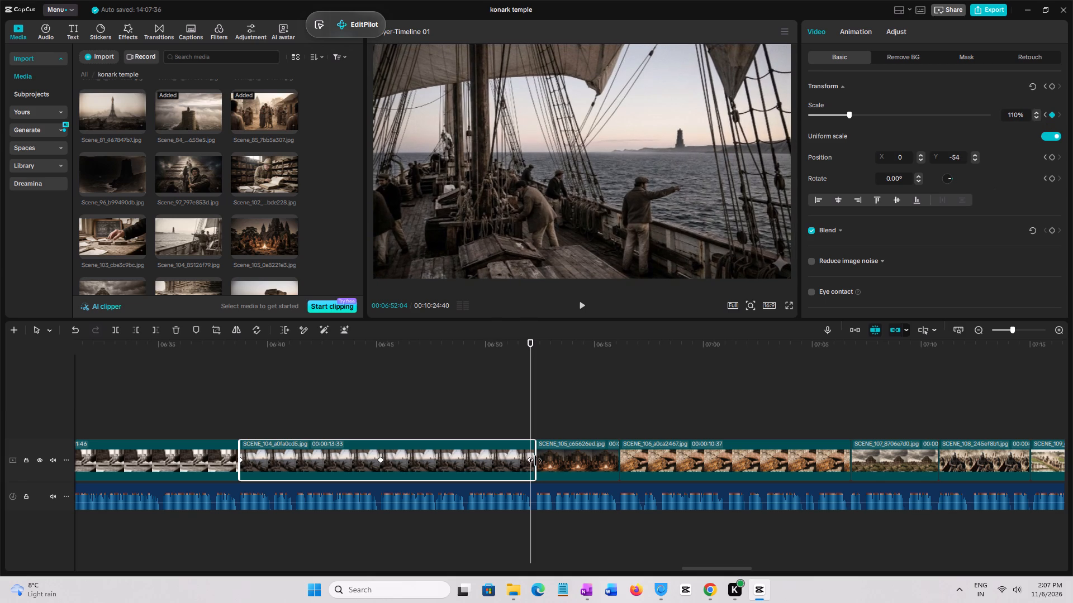
{"action": "left_click_drag", "start_coordinate": [528, 462], "coordinate": [542, 462]}
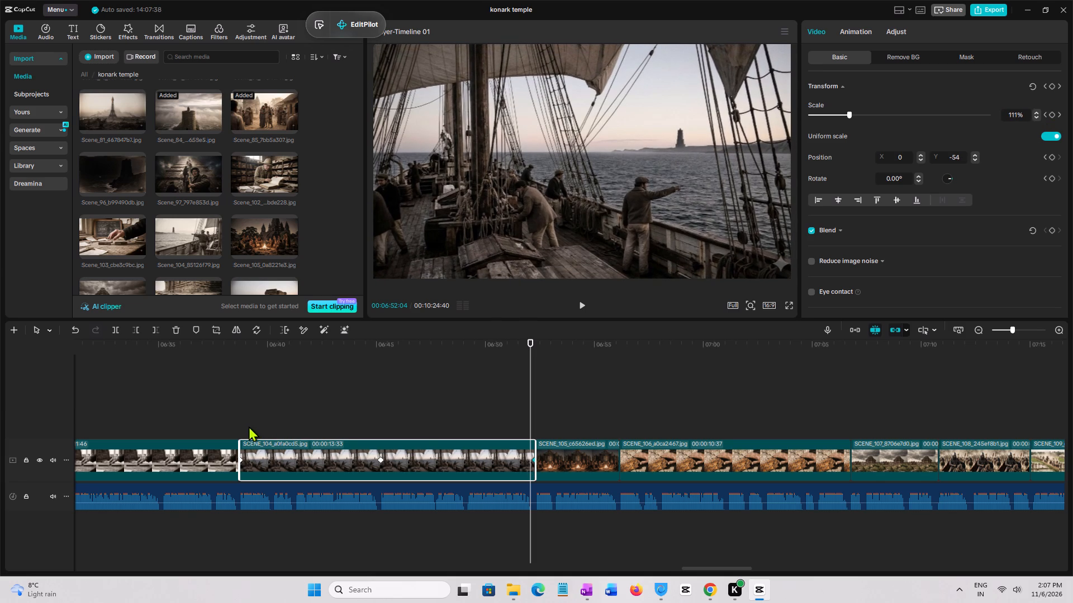
{"action": "left_click", "coordinate": [243, 426]}
{"action": "key", "text": "space"}
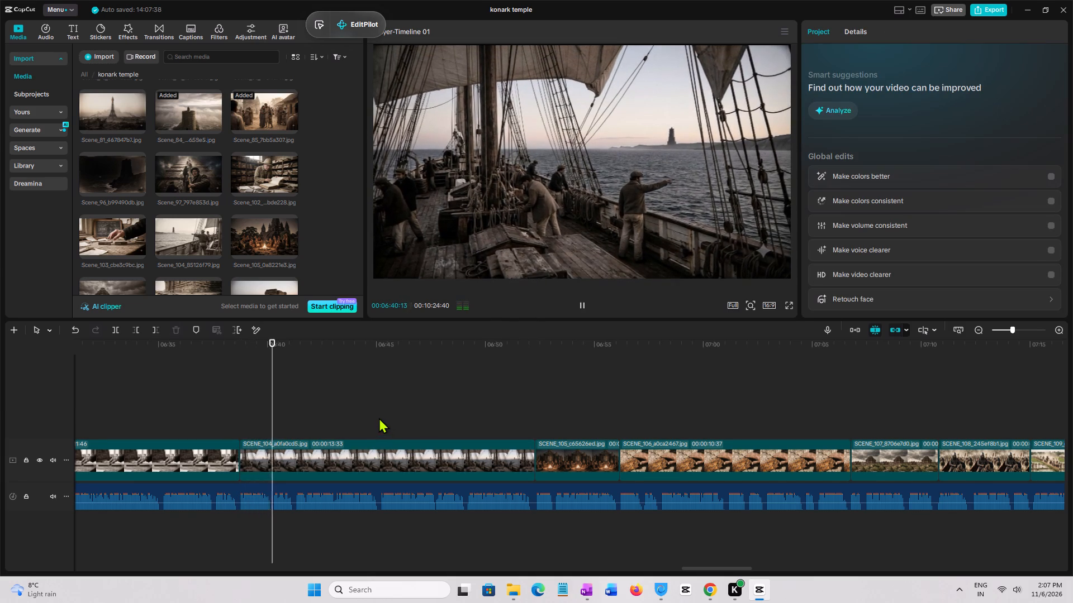
{"action": "left_click", "coordinate": [379, 418]}
{"action": "key", "text": "space"}
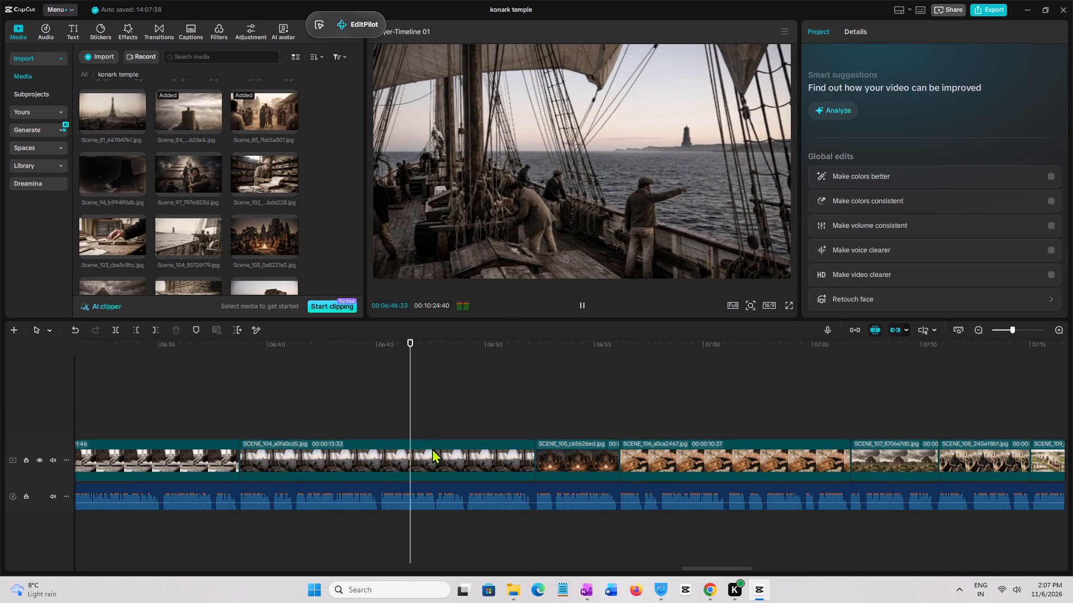
{"action": "key", "text": "space"}
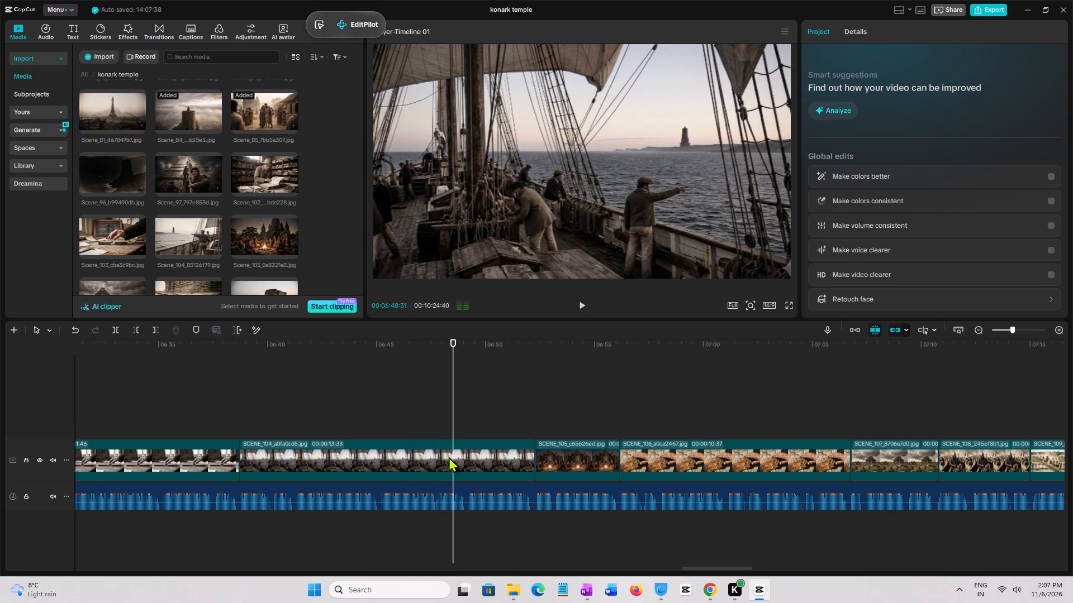
Apply the Quad Out preset curve to SCENE_104's scale animation between the 06:45 keyframe and the clip's end.
{"action": "left_click", "coordinate": [449, 457]}
{"action": "right_click", "coordinate": [449, 457]}
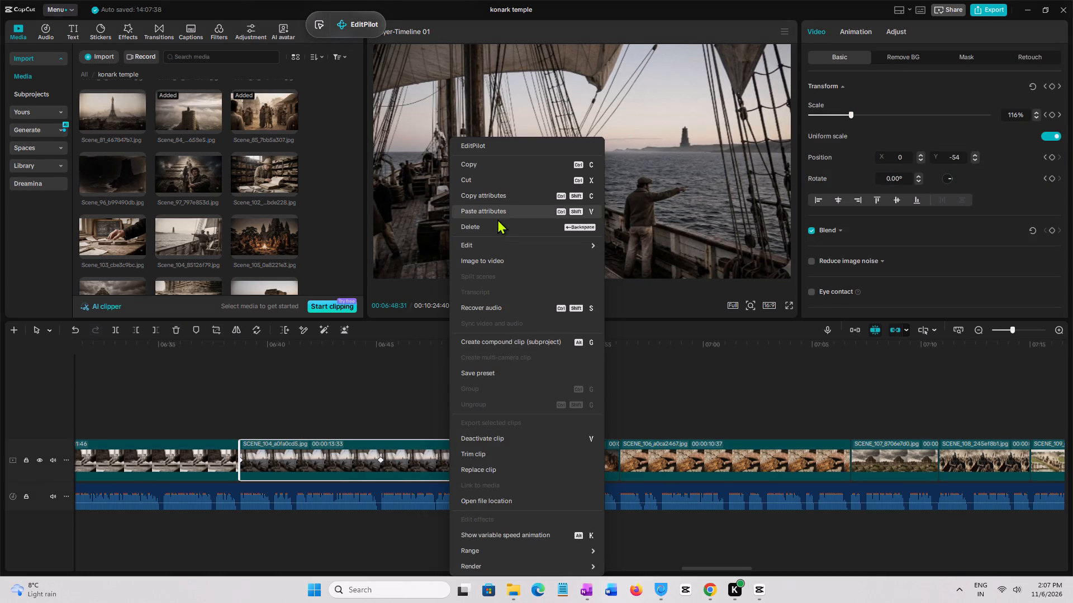
{"action": "left_click", "coordinate": [502, 532]}
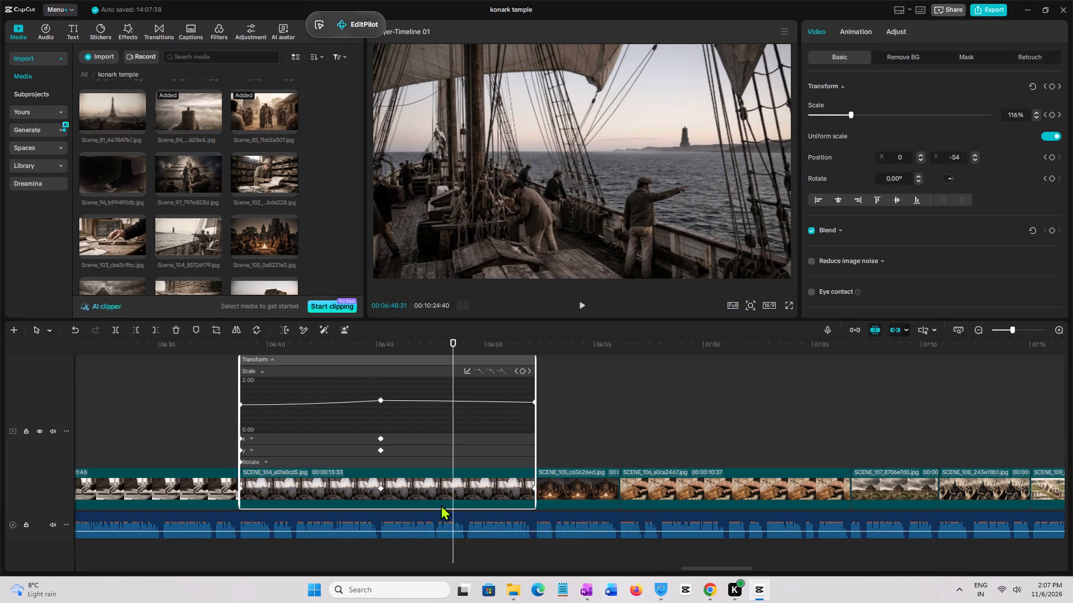
{"action": "left_click", "coordinate": [418, 401]}
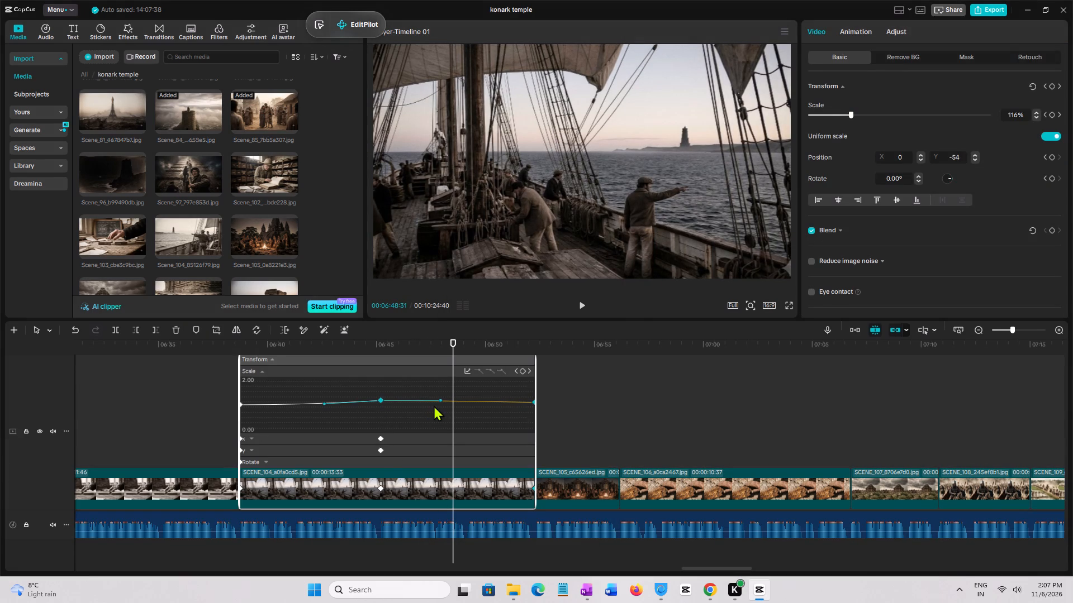
{"action": "left_click", "coordinate": [460, 403]}
{"action": "left_click", "coordinate": [303, 405]}
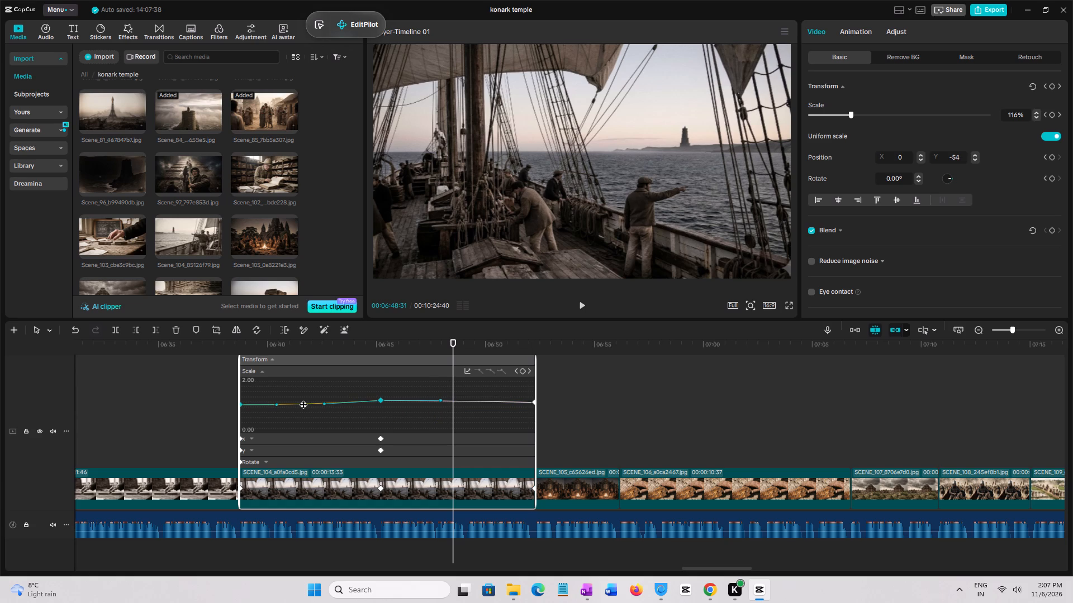
{"action": "left_click", "coordinate": [468, 401]}
{"action": "left_click", "coordinate": [564, 411]}
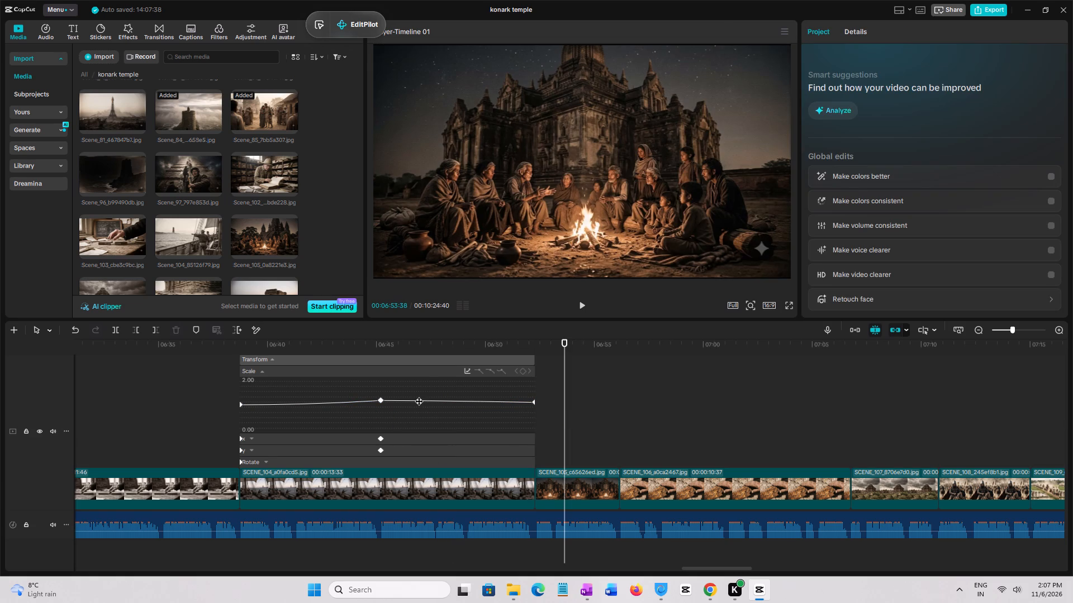
{"action": "left_click", "coordinate": [419, 401]}
{"action": "left_click", "coordinate": [465, 373]}
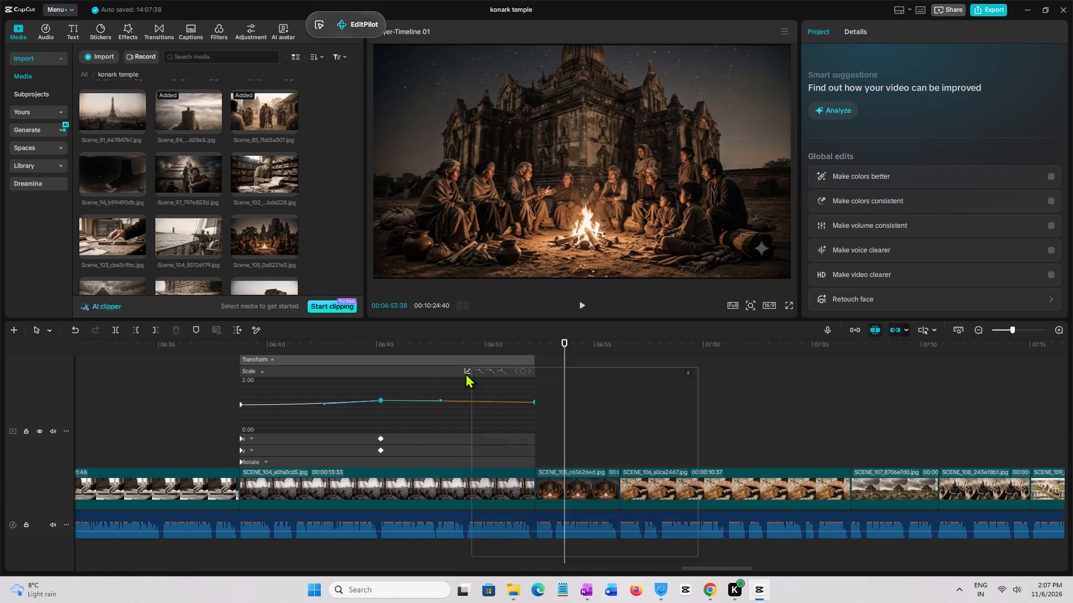
{"action": "left_click", "coordinate": [539, 462]}
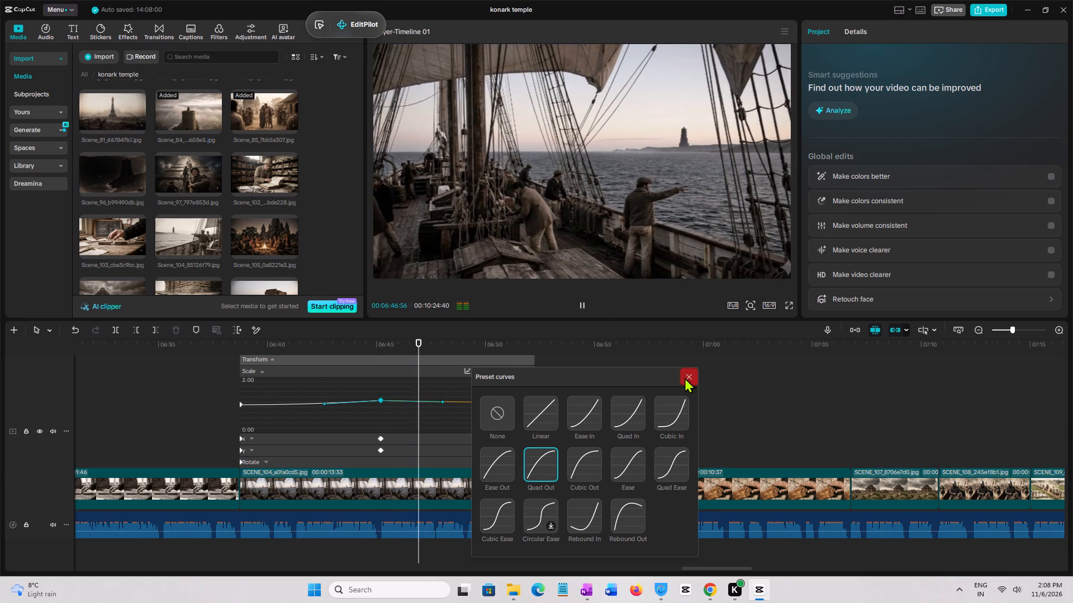
{"action": "left_click", "coordinate": [685, 377]}
Hide SCENE_104's variable speed animation graph, and play from the clip's start on into SCENE_106.
{"action": "left_click", "coordinate": [426, 417]}
{"action": "right_click", "coordinate": [426, 416]}
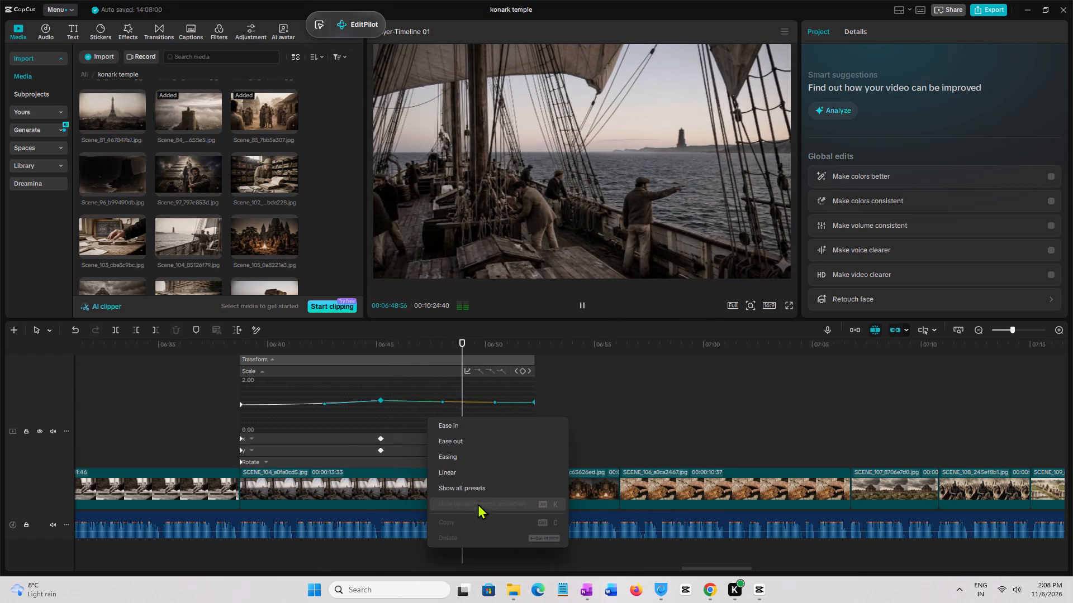
{"action": "right_click", "coordinate": [347, 384]}
{"action": "right_click", "coordinate": [359, 395]}
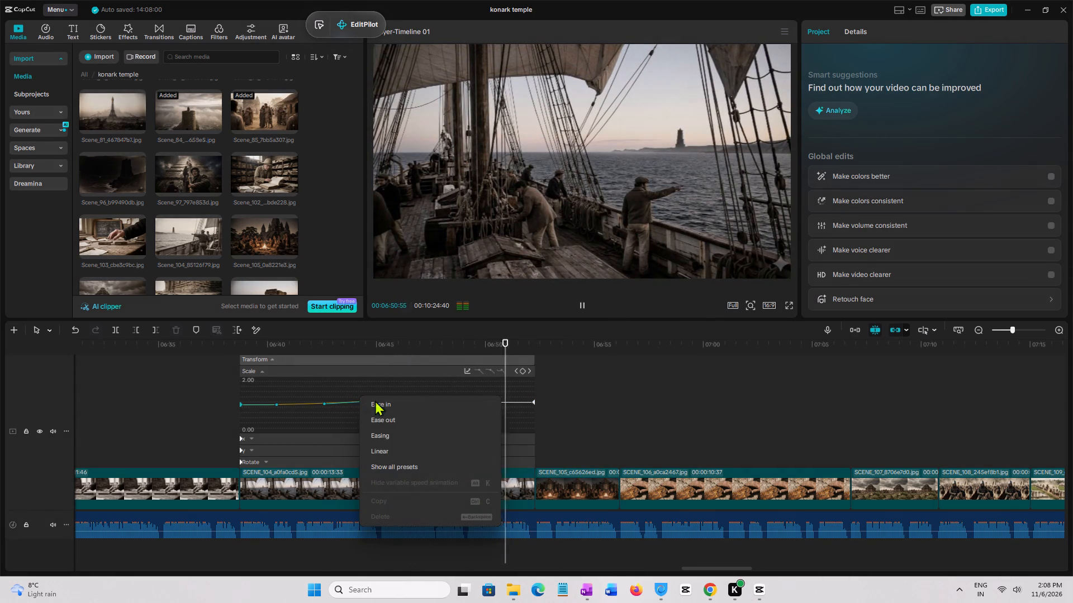
{"action": "left_click", "coordinate": [596, 409]}
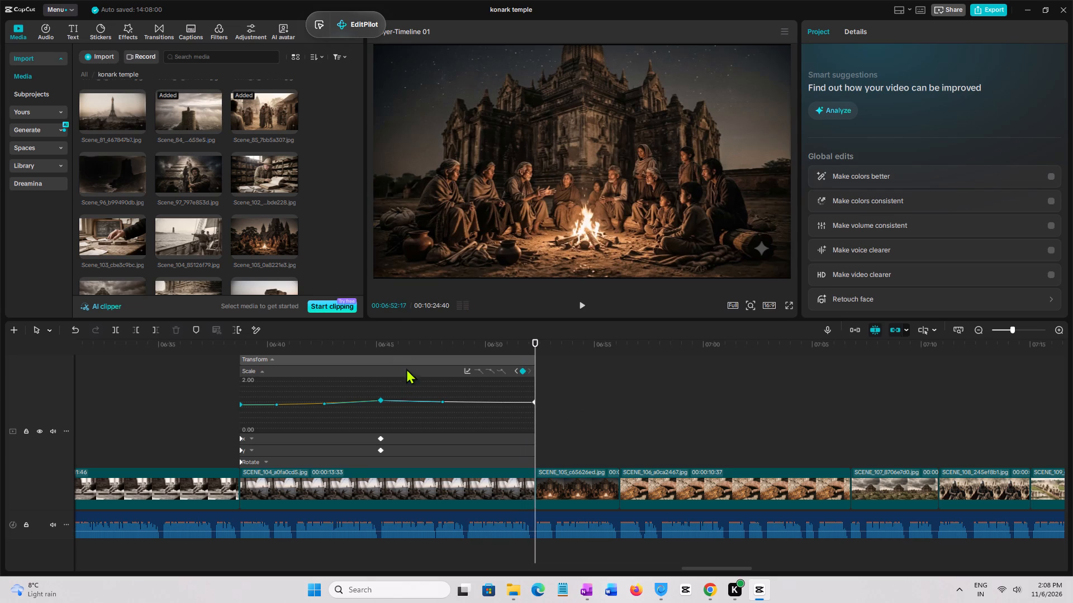
{"action": "right_click", "coordinate": [436, 417]}
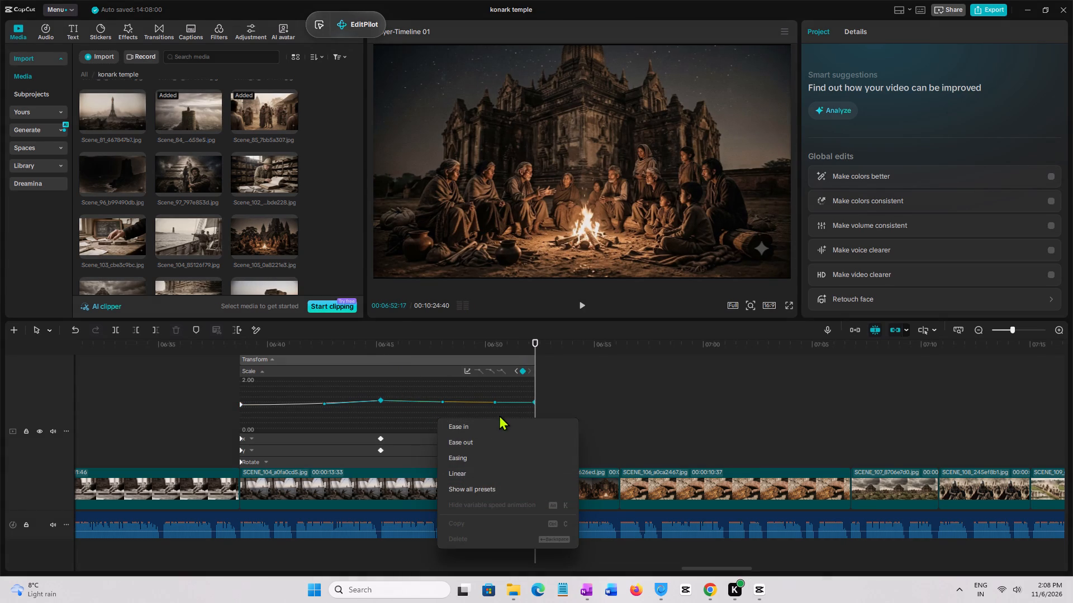
{"action": "left_click", "coordinate": [509, 403]}
{"action": "right_click", "coordinate": [504, 411]}
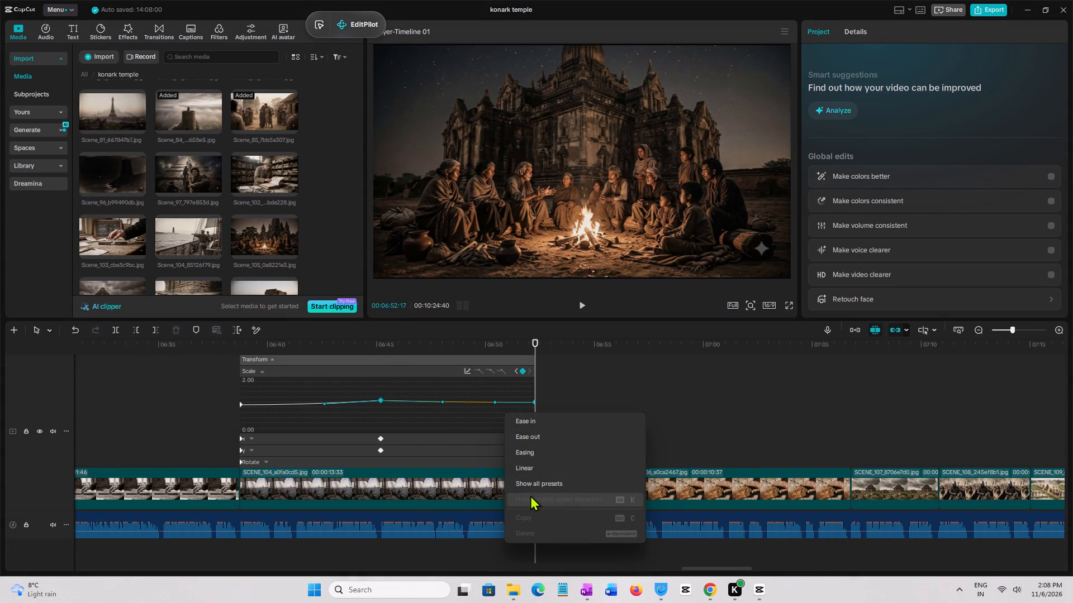
{"action": "left_click", "coordinate": [343, 361]}
{"action": "right_click", "coordinate": [343, 361]}
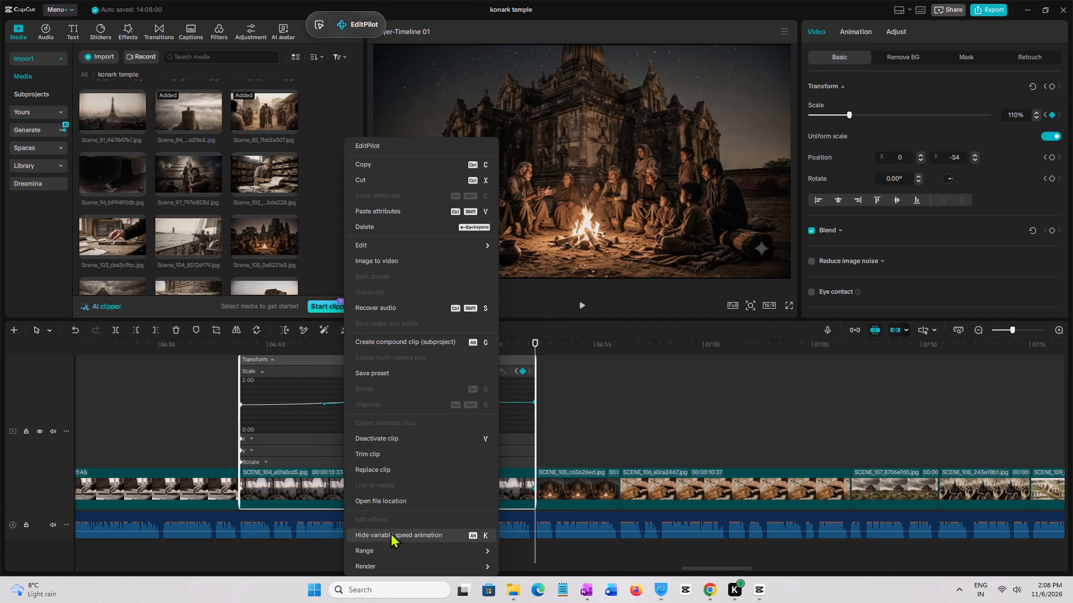
{"action": "left_click", "coordinate": [391, 537]}
{"action": "left_click", "coordinate": [237, 419]}
{"action": "key", "text": "space"}
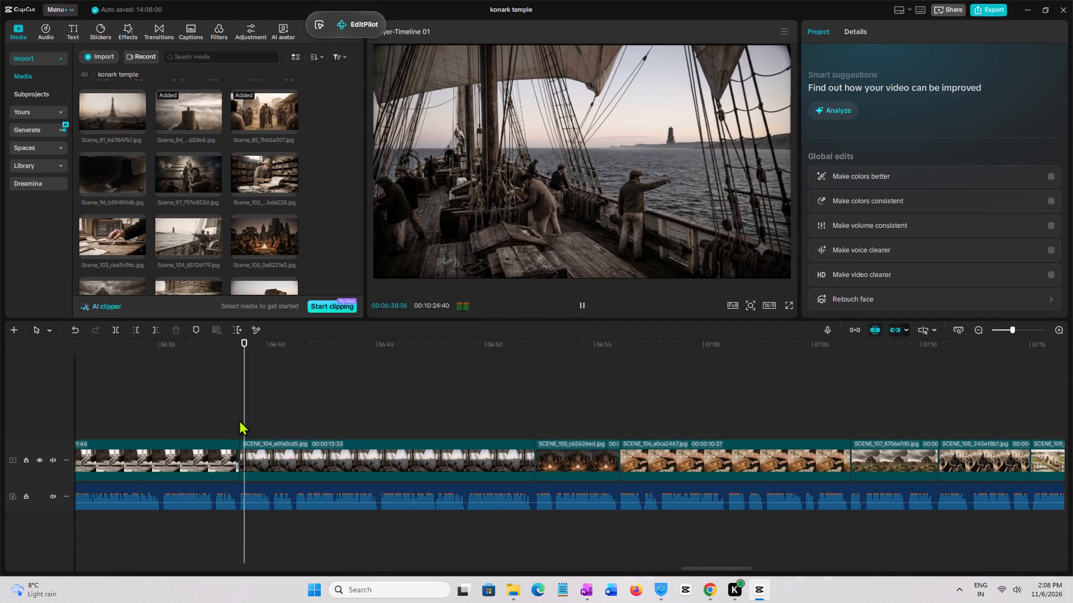
{"action": "scroll", "coordinate": [486, 410], "scroll_direction": "down", "scroll_amount": 3, "text": "ctrl"}
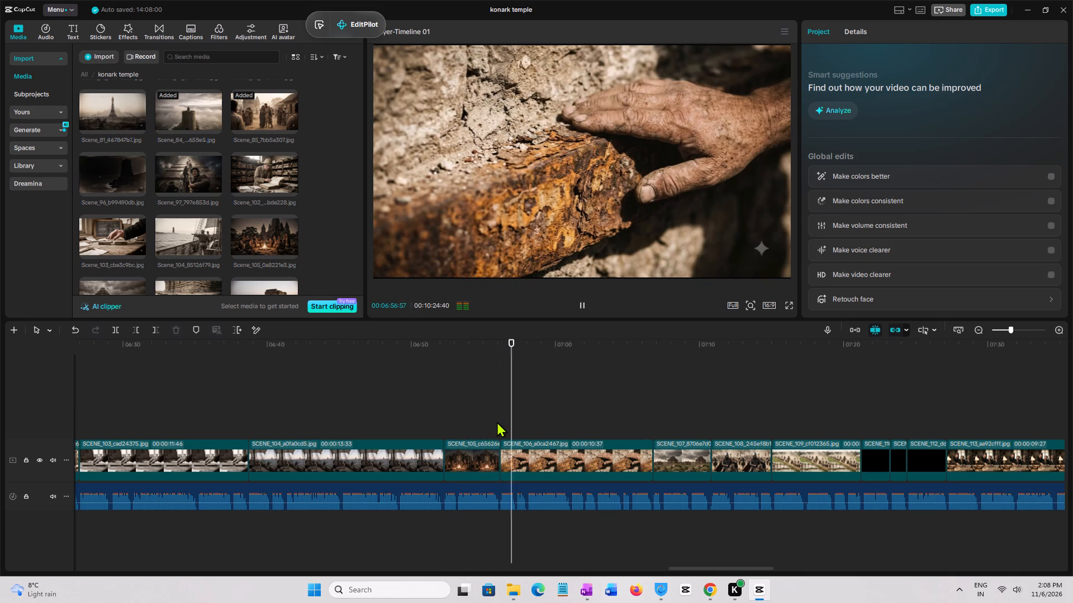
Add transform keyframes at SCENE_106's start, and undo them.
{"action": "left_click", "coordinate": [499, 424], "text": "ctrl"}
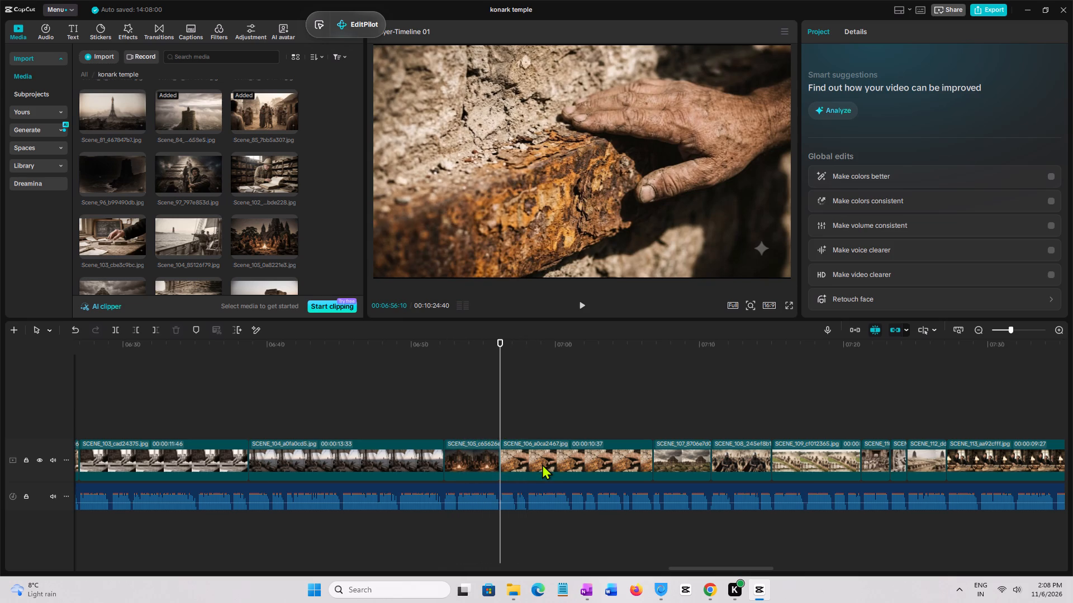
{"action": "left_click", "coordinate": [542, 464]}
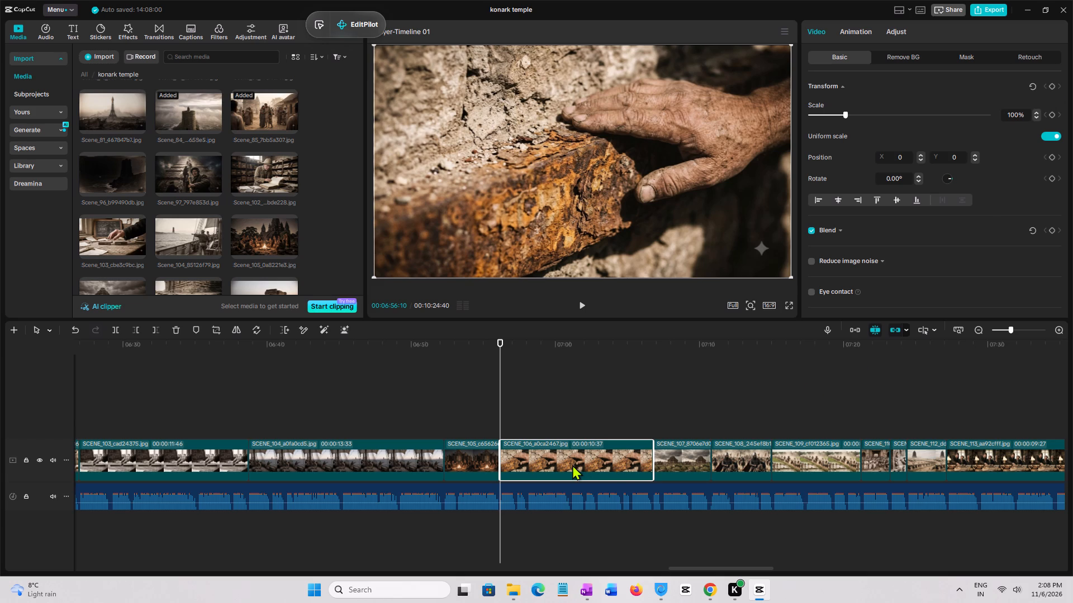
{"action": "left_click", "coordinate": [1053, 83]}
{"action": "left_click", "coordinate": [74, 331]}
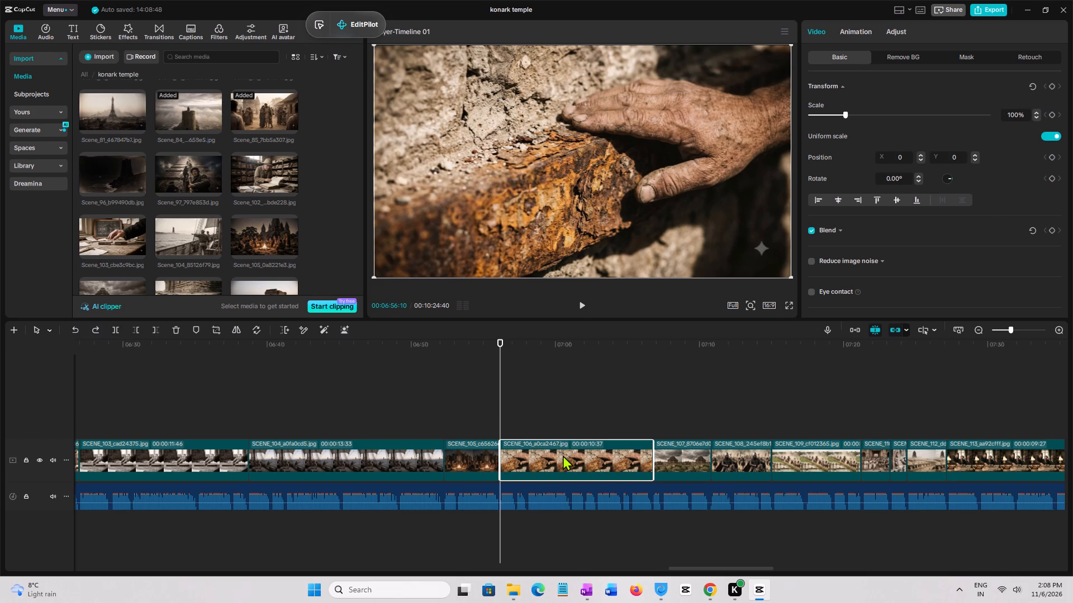
Paste the copied attributes onto SCENE_106 with keyframe timing set to Stretch to fit.
{"action": "left_click", "coordinate": [564, 455]}
{"action": "right_click", "coordinate": [564, 454]}
{"action": "left_click", "coordinate": [587, 215]}
{"action": "left_click", "coordinate": [478, 339]}
{"action": "left_click", "coordinate": [670, 340]}
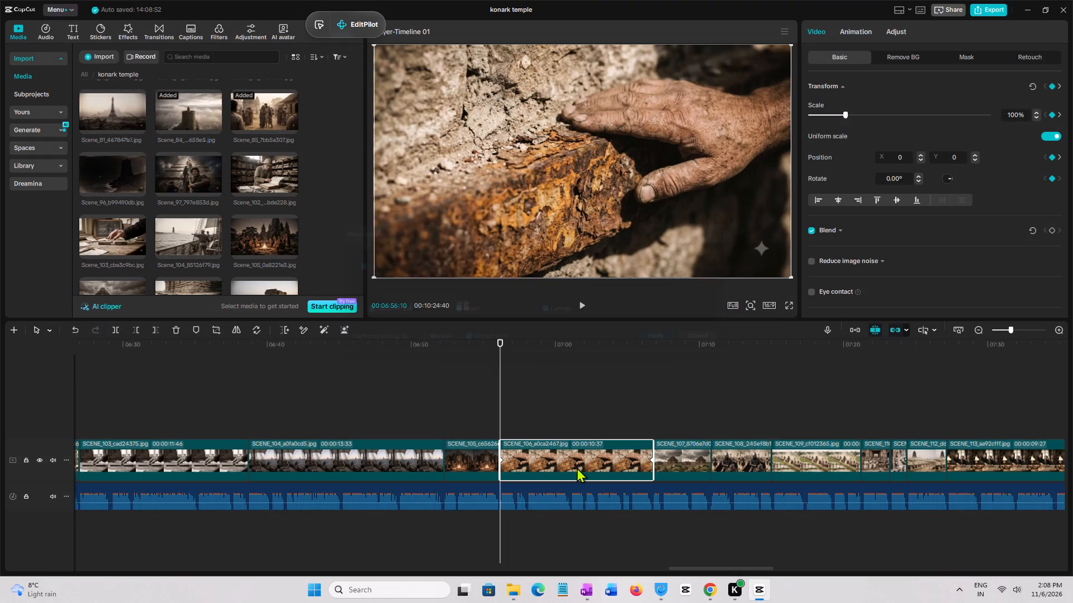
Apply the Ease Out preset curve to SCENE_106's scale animation between its start and the 07:02 keyframe, and hide the speed graph.
{"action": "left_click", "coordinate": [569, 463]}
{"action": "right_click", "coordinate": [569, 462]}
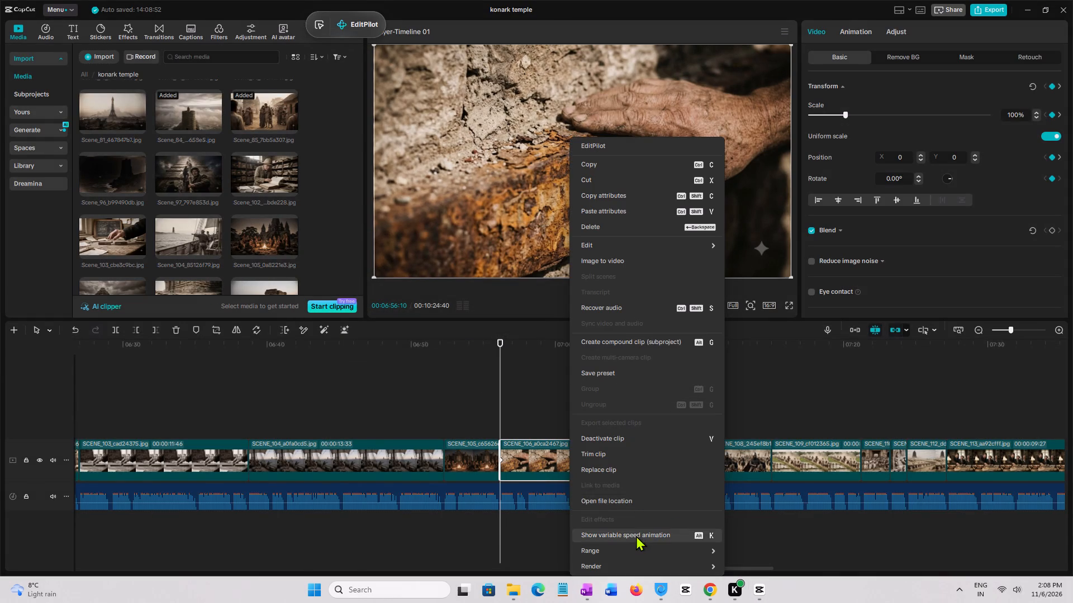
{"action": "left_click", "coordinate": [636, 535]}
{"action": "left_click", "coordinate": [535, 403]}
{"action": "left_click", "coordinate": [584, 371]}
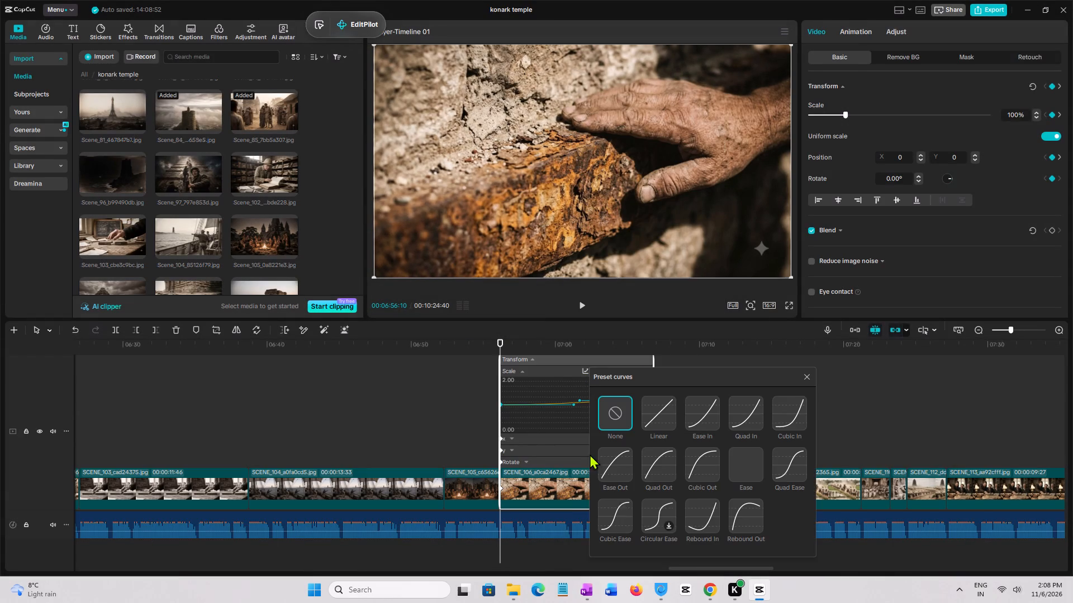
{"action": "left_click", "coordinate": [621, 467]}
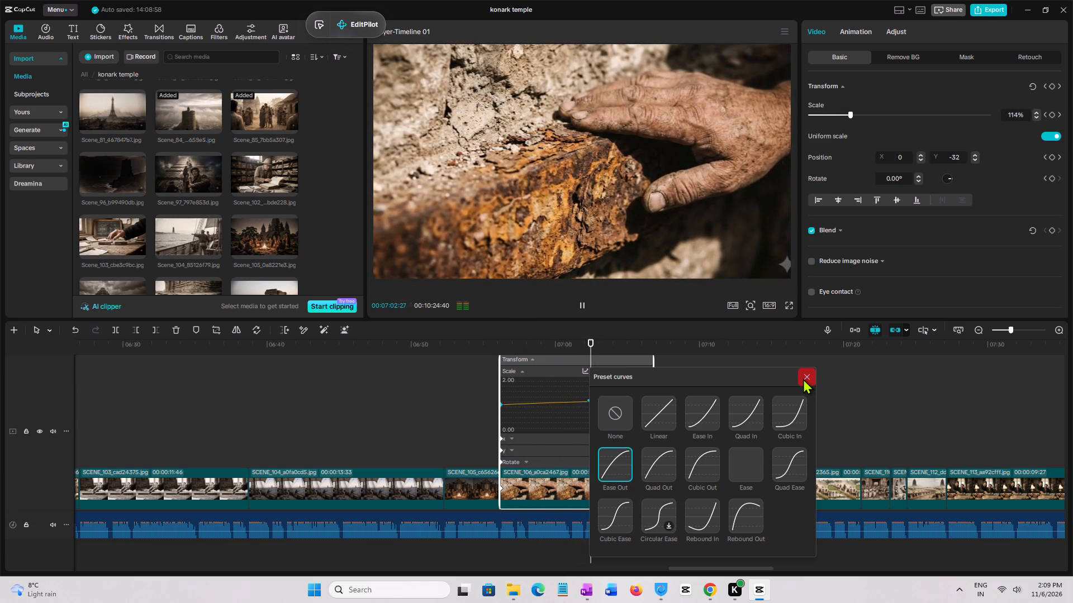
{"action": "left_click", "coordinate": [803, 379]}
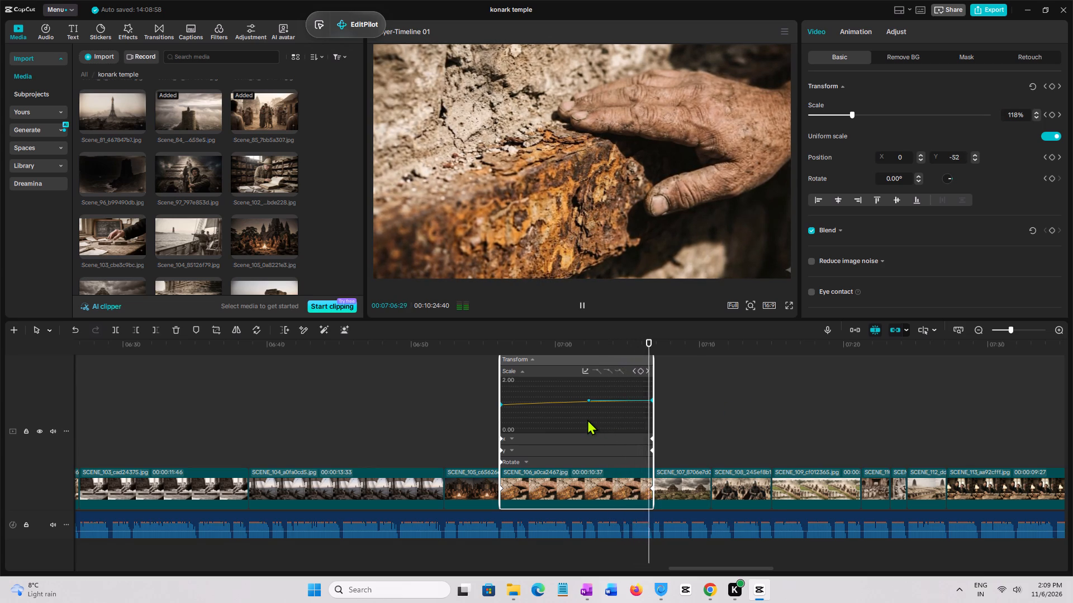
{"action": "right_click", "coordinate": [587, 419]}
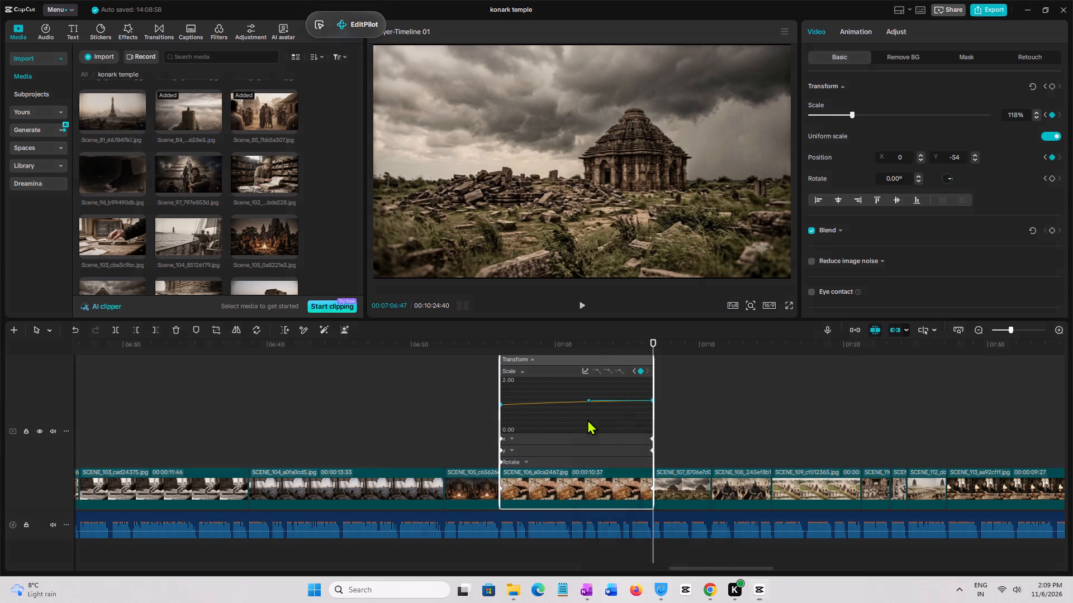
{"action": "left_click", "coordinate": [639, 506]}
Play from the end of SCENE_105 into SCENE_106, and copy SCENE_106's attributes.
{"action": "left_click", "coordinate": [488, 426]}
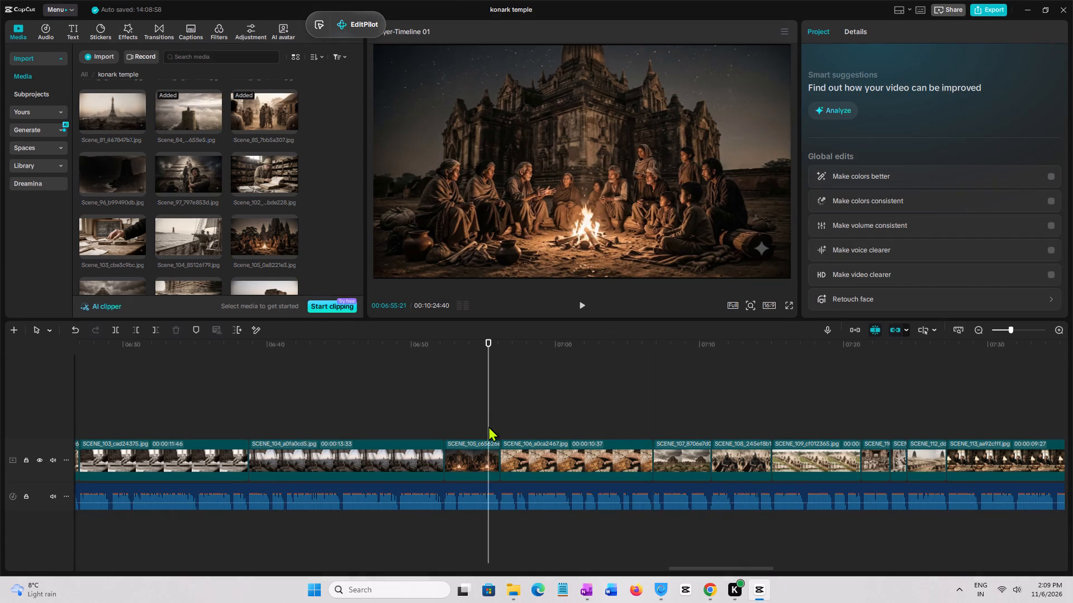
{"action": "key", "text": "space"}
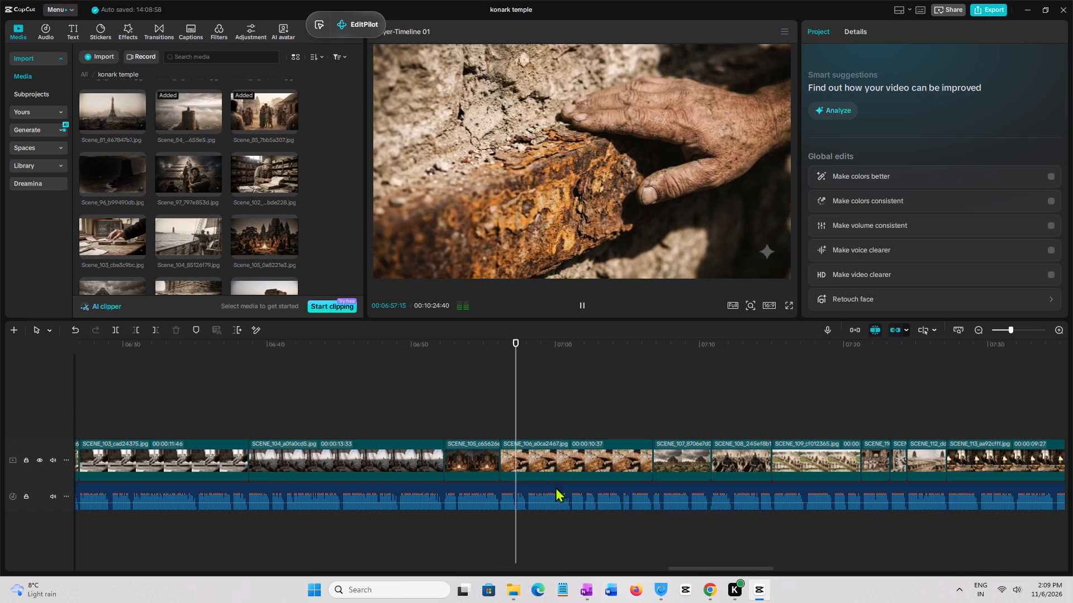
{"action": "left_click_drag", "start_coordinate": [680, 566], "coordinate": [693, 566]}
{"action": "left_click", "coordinate": [457, 460]}
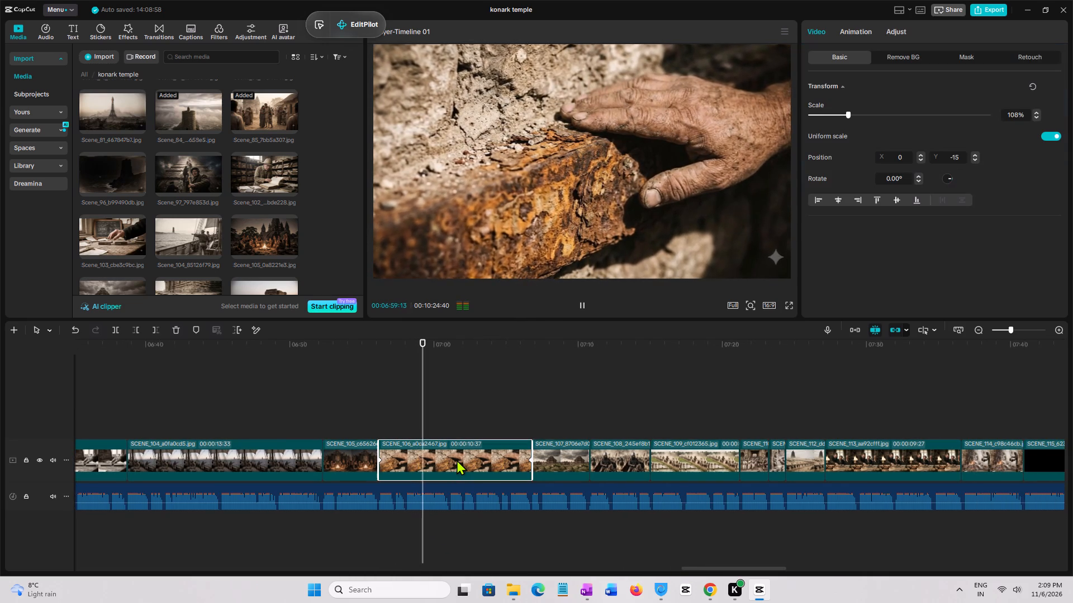
{"action": "right_click", "coordinate": [457, 460]}
{"action": "left_click", "coordinate": [495, 200]}
Play from the starts of SCENE_107 and SCENE_108, and paste the copied attributes onto SCENE_108 with Stretch to fit keyframe timing.
{"action": "key", "text": "space"}
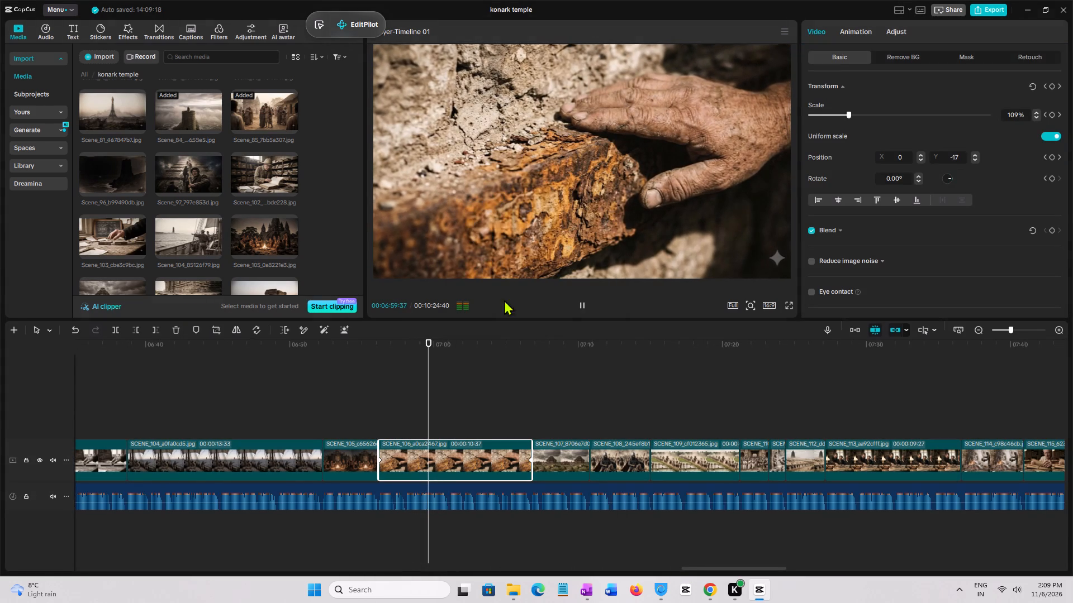
{"action": "left_click", "coordinate": [535, 416]}
{"action": "key", "text": "space"}
{"action": "left_click", "coordinate": [596, 427]}
{"action": "key", "text": "space"}
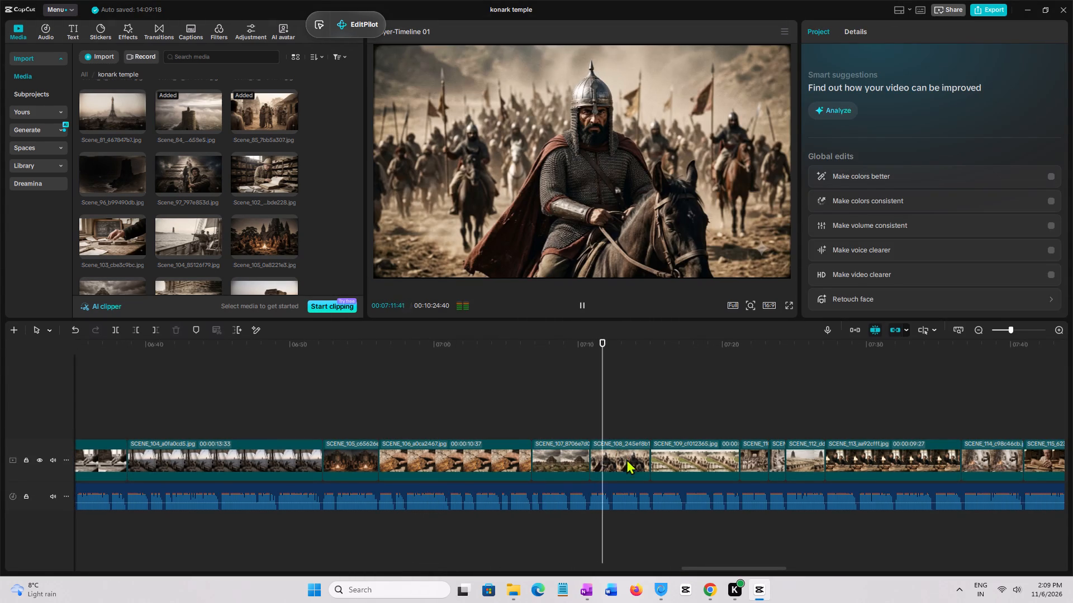
{"action": "key", "text": "space"}
{"action": "left_click", "coordinate": [618, 460]}
{"action": "right_click", "coordinate": [618, 460]}
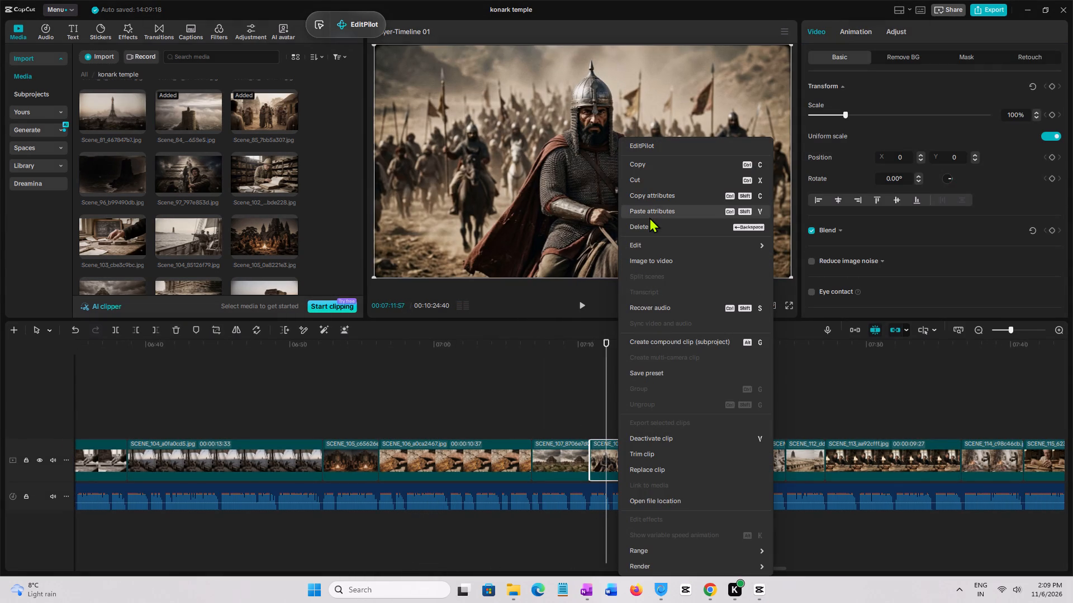
{"action": "left_click", "coordinate": [649, 217]}
{"action": "left_click", "coordinate": [490, 341]}
{"action": "left_click", "coordinate": [677, 340]}
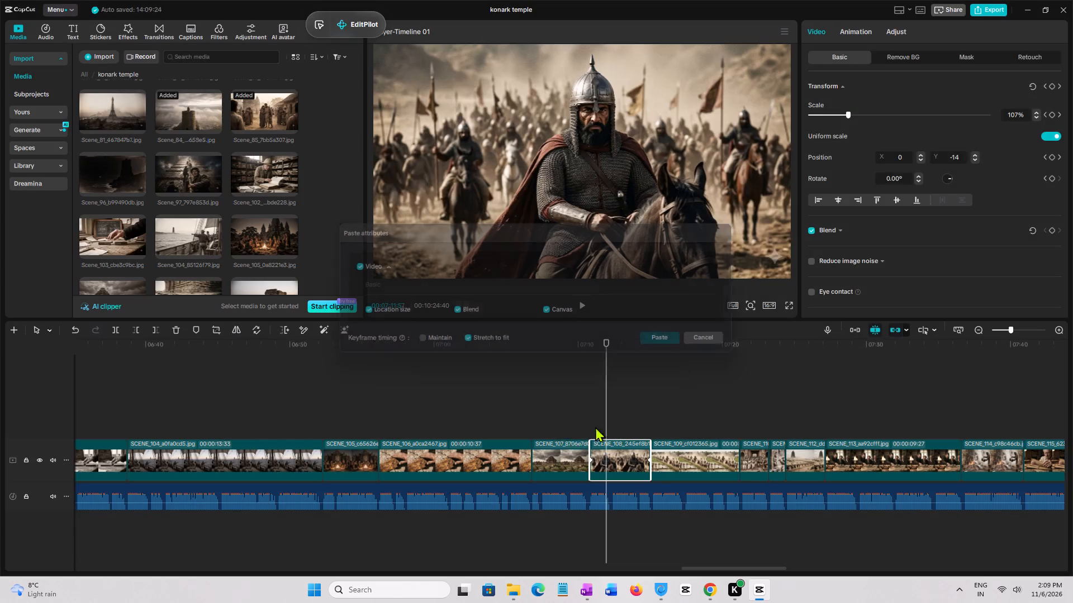
Play from SCENE_107's end through SCENE_108 into SCENE_109, and from the start of the clip following SCENE_109.
{"action": "left_click", "coordinate": [576, 430]}
{"action": "left_click", "coordinate": [581, 430]}
{"action": "key", "text": "space"}
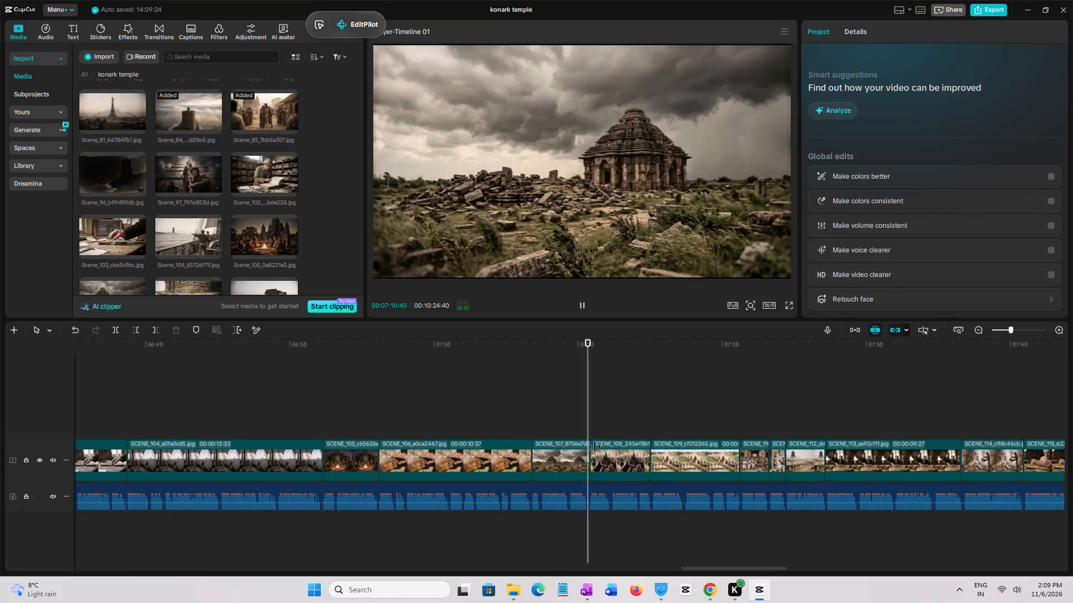
{"action": "left_click_drag", "start_coordinate": [692, 568], "coordinate": [700, 568]}
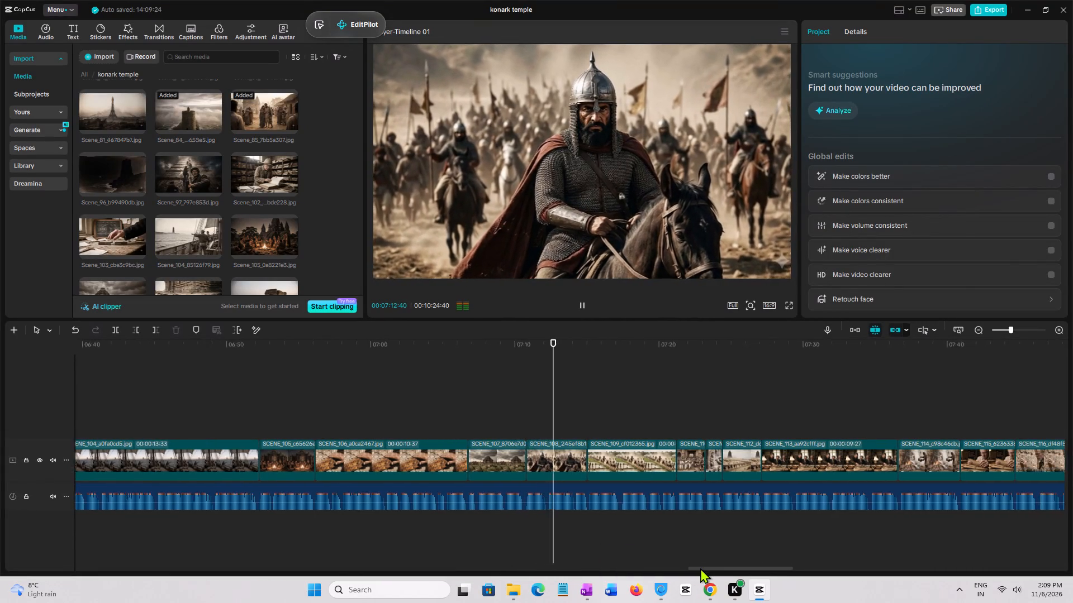
{"action": "left_click_drag", "start_coordinate": [700, 568], "coordinate": [708, 568]}
{"action": "left_click", "coordinate": [589, 429]}
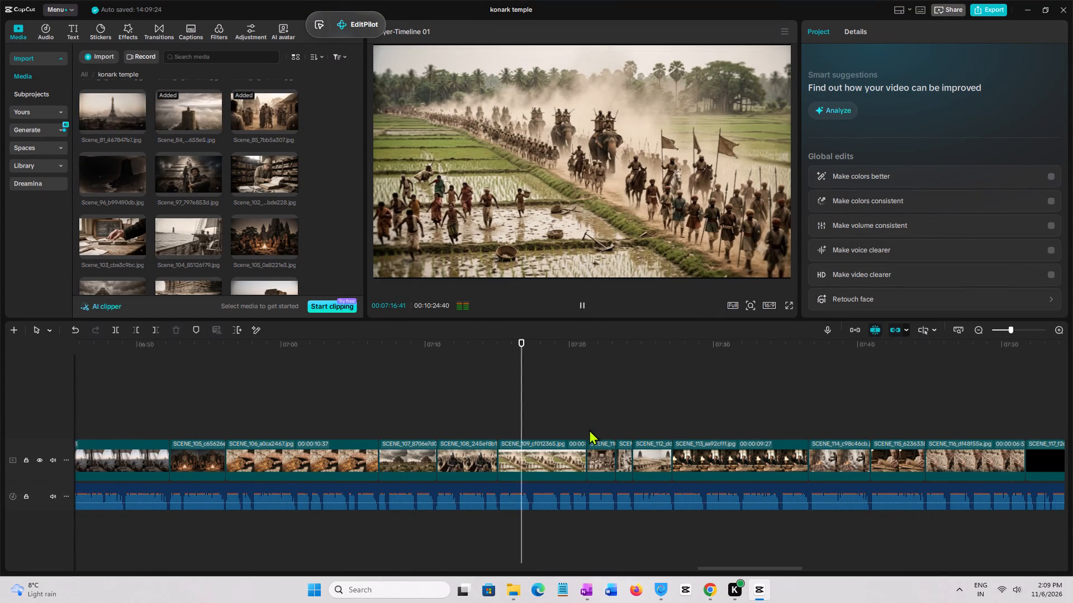
{"action": "key", "text": "space"}
{"action": "key", "text": "space"}
Paste the copied attributes onto the clip right after SCENE_109 with keyframe timing set to Stretch to fit.
{"action": "left_click", "coordinate": [605, 466]}
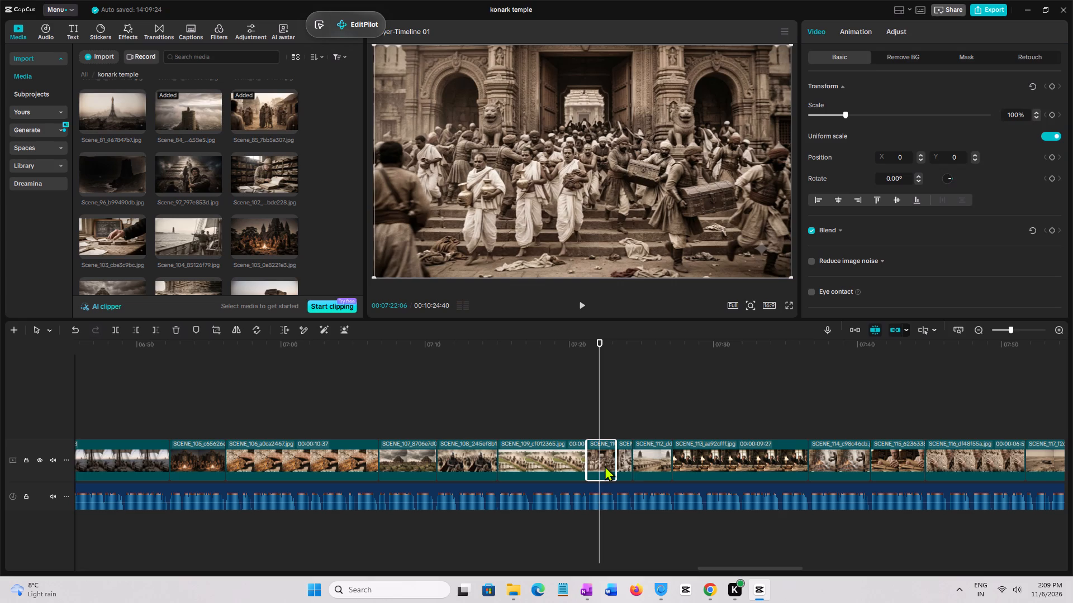
{"action": "key", "text": "ctrl+shift+v"}
{"action": "left_click", "coordinate": [478, 331]}
{"action": "left_click", "coordinate": [474, 332]}
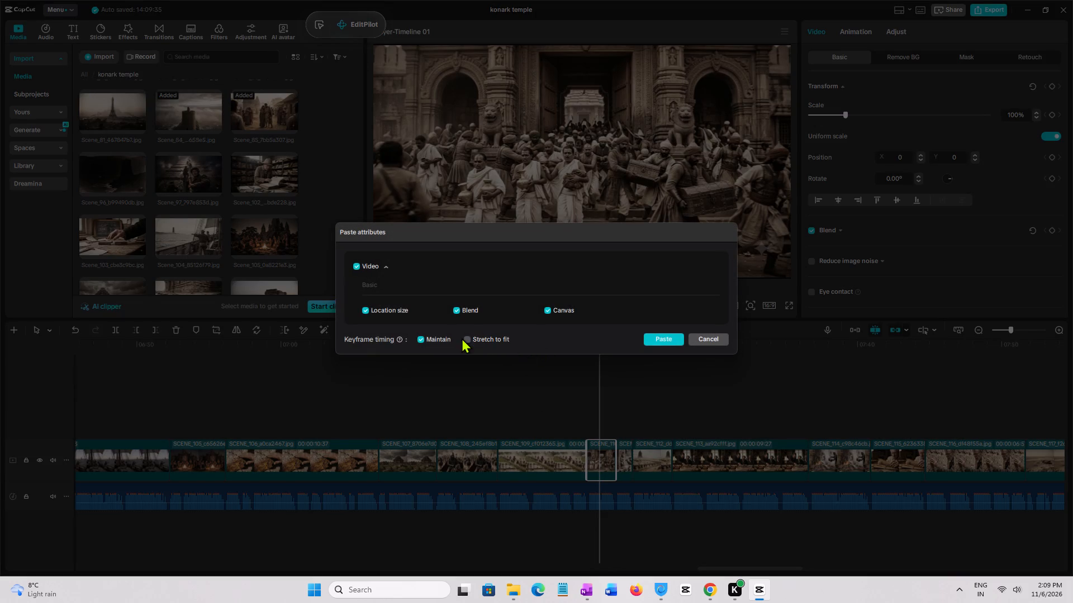
{"action": "left_click", "coordinate": [462, 338]}
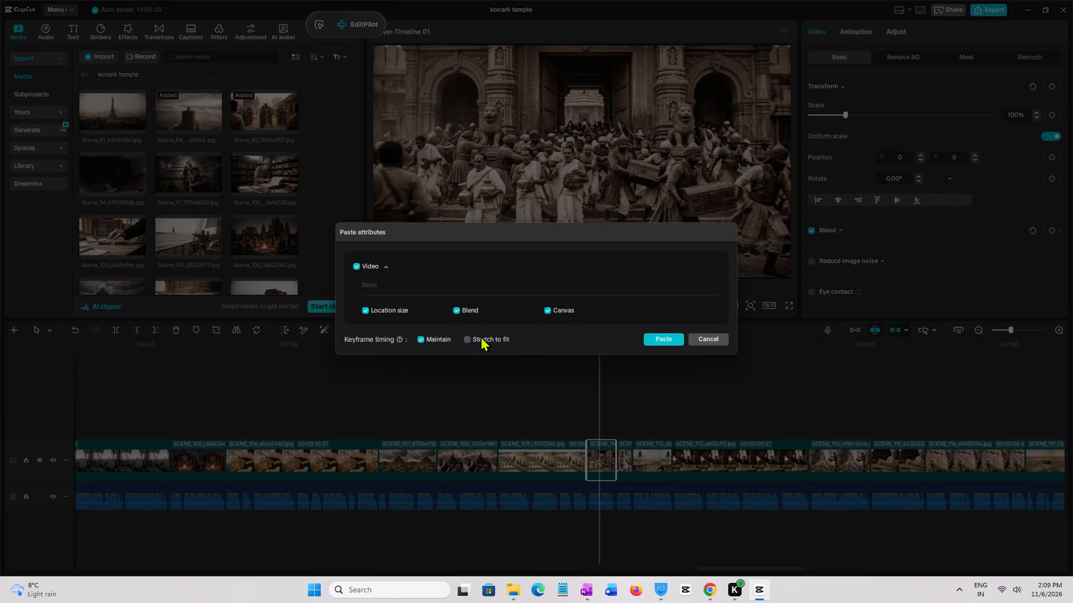
{"action": "left_click", "coordinate": [479, 336]}
{"action": "left_click", "coordinate": [662, 341]}
Play on into SCENE_112, and paste the copied attributes onto that clip with Stretch to fit keyframe timing.
{"action": "key", "text": "space"}
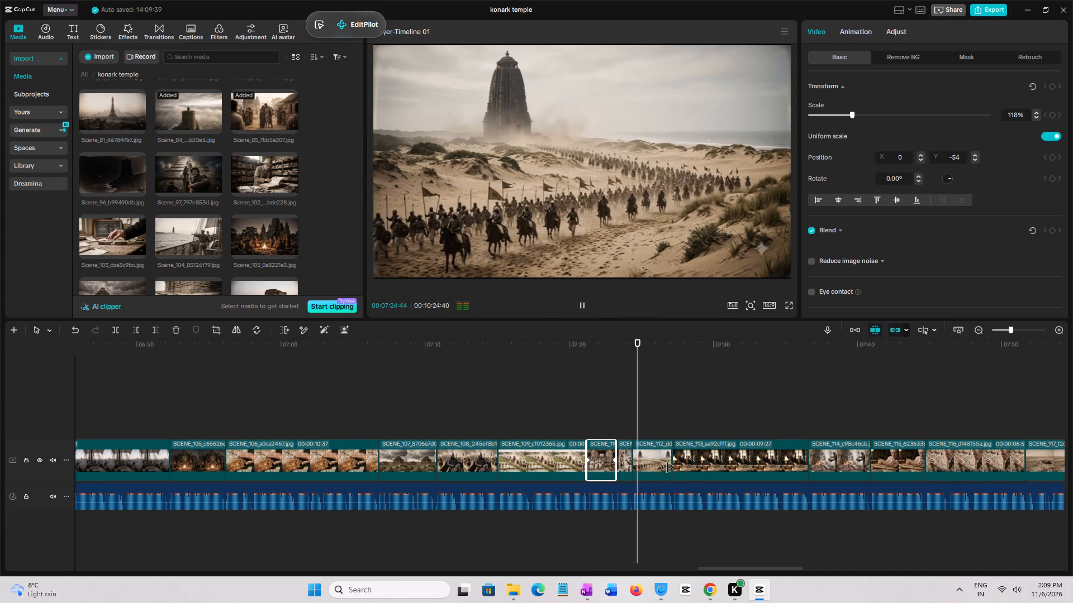
{"action": "key", "text": "space"}
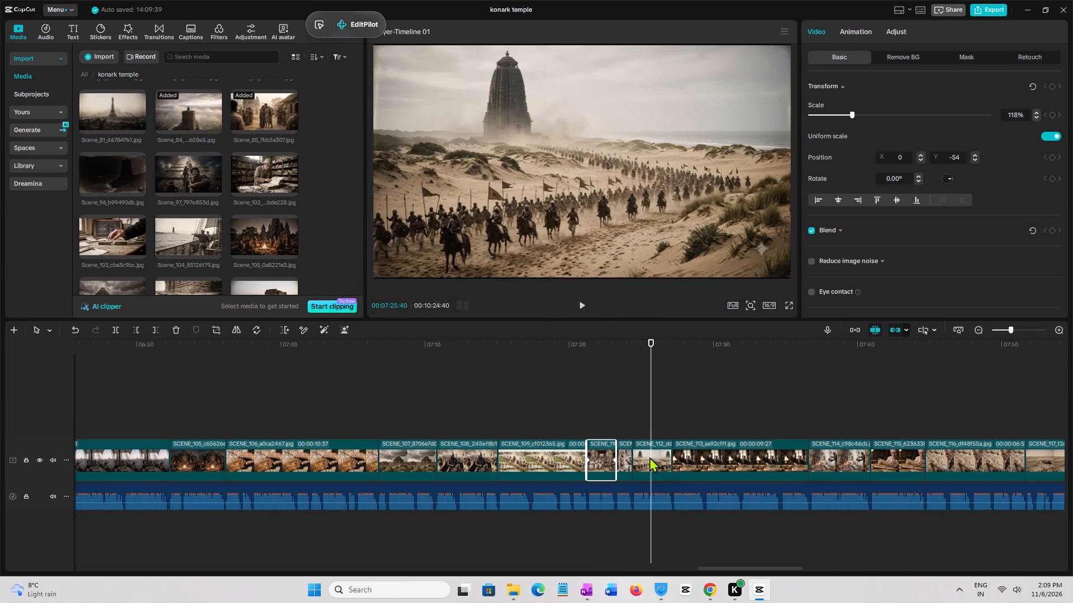
{"action": "left_click", "coordinate": [649, 456]}
{"action": "key", "text": "ctrl+shift+v"}
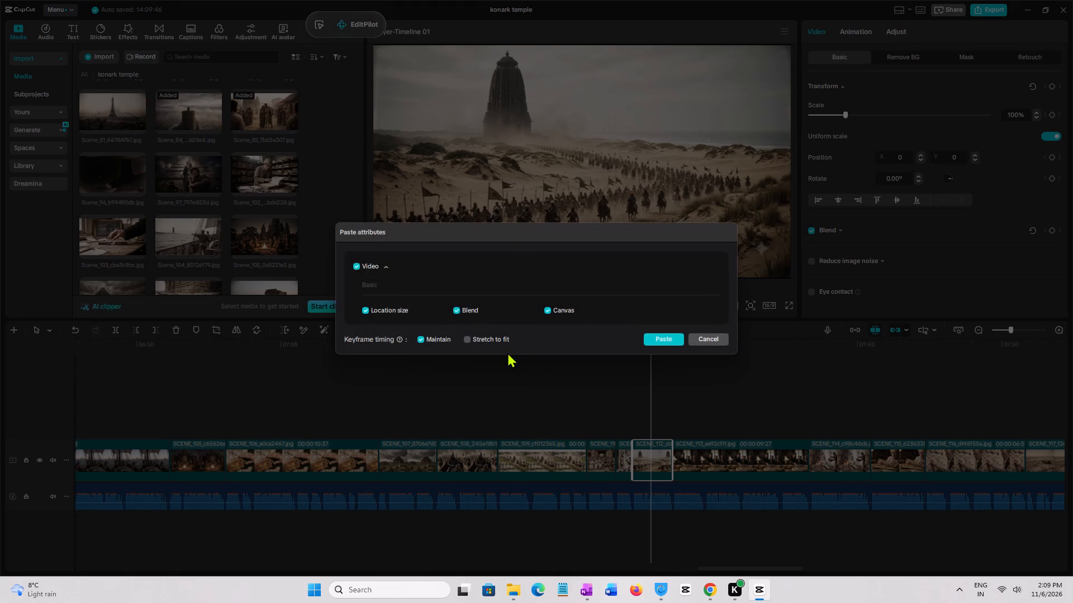
{"action": "left_click", "coordinate": [494, 341]}
{"action": "left_click", "coordinate": [657, 342]}
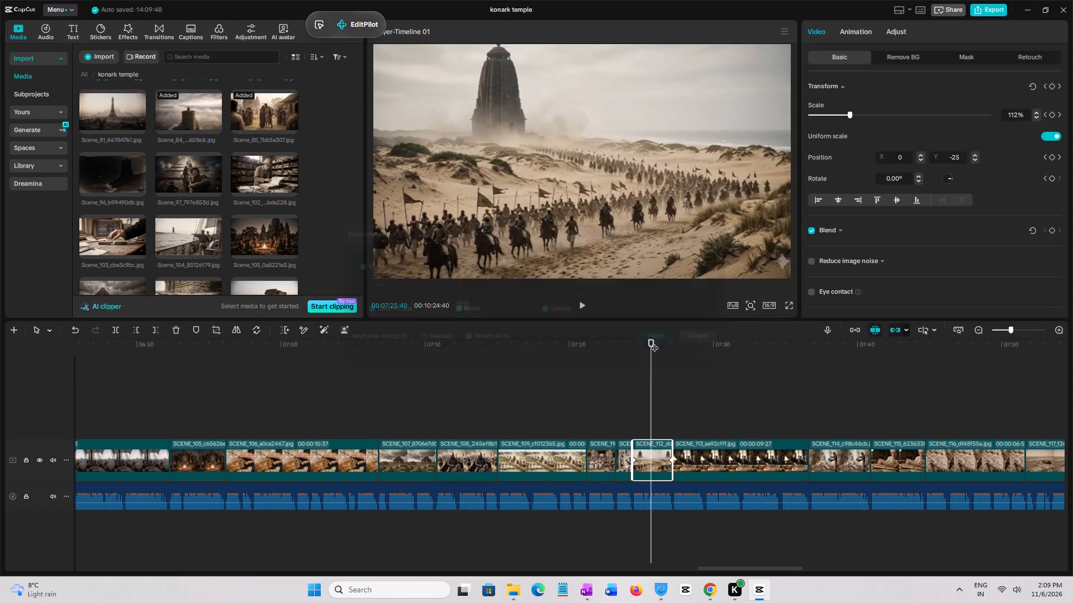
Play SCENE_112 from just before its start, and set the scale of its end keyframe to 109%.
{"action": "key", "text": "space"}
{"action": "left_click", "coordinate": [630, 411]}
{"action": "key", "text": "space"}
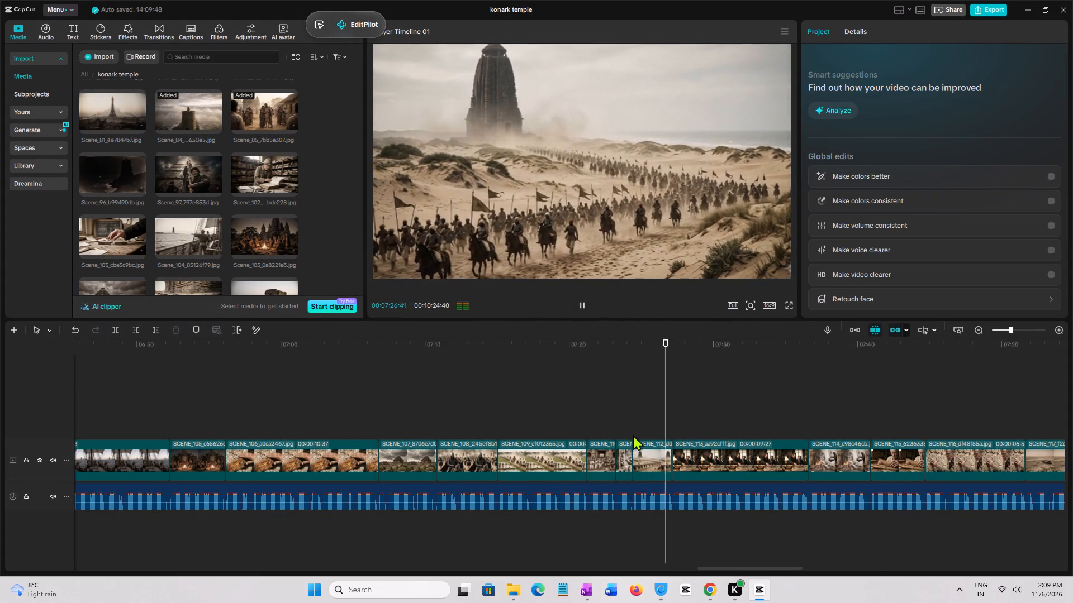
{"action": "left_click", "coordinate": [633, 435]}
{"action": "left_click", "coordinate": [651, 458]}
{"action": "left_click", "coordinate": [672, 459]}
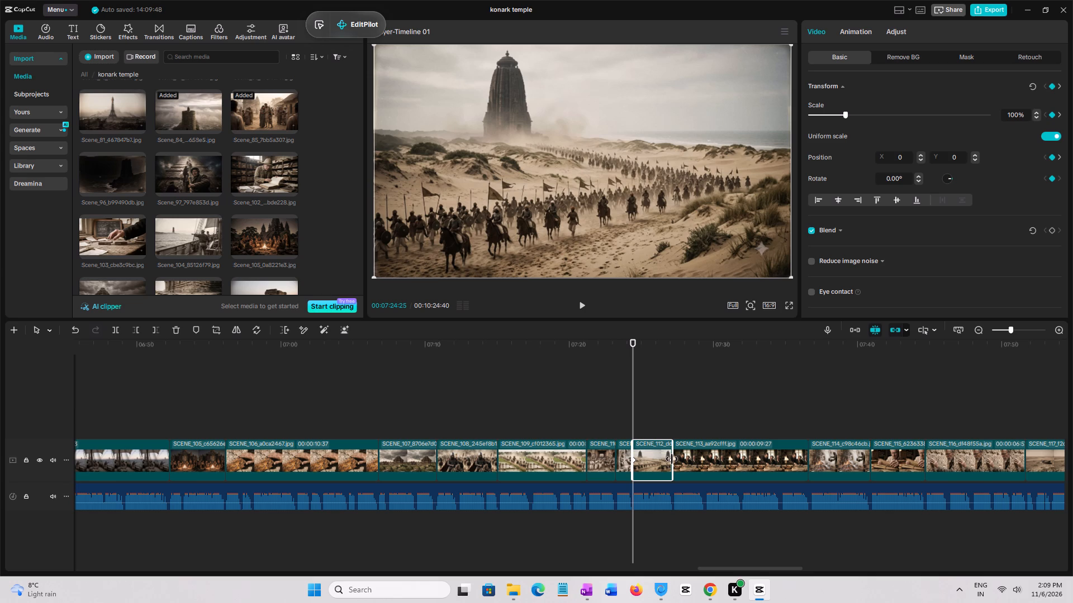
{"action": "left_click", "coordinate": [670, 461]}
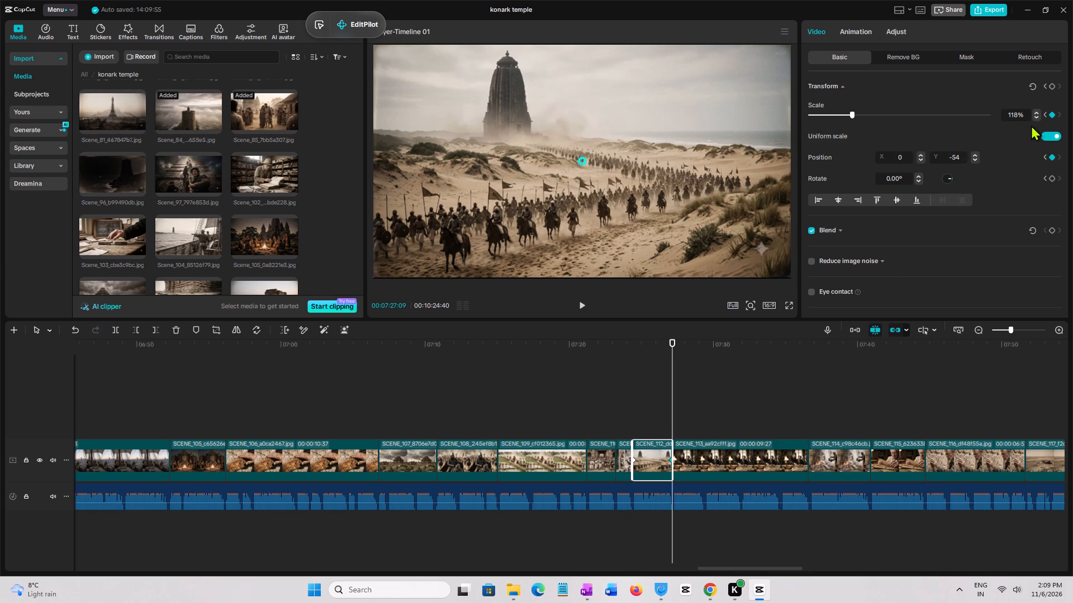
{"action": "triple_click", "coordinate": [1037, 118]}
{"action": "double_click", "coordinate": [1036, 118]}
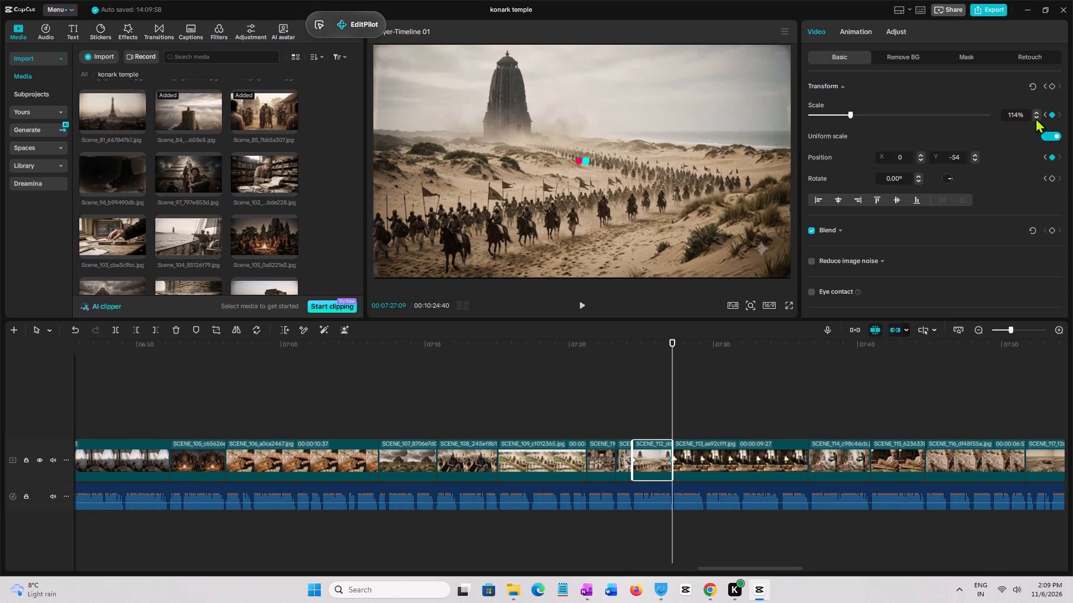
{"action": "triple_click", "coordinate": [1036, 118]}
{"action": "double_click", "coordinate": [1036, 118]}
Play from just before SCENE_112 through the clip and on into SCENE_113.
{"action": "left_click", "coordinate": [619, 410]}
{"action": "key", "text": "space"}
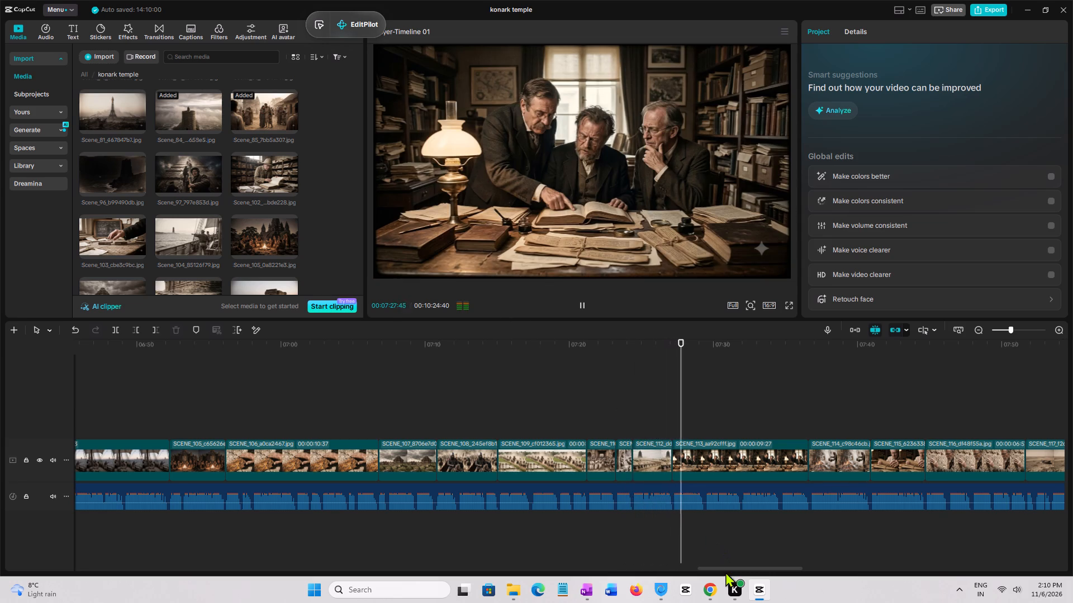
{"action": "left_click_drag", "start_coordinate": [703, 569], "coordinate": [731, 567]}
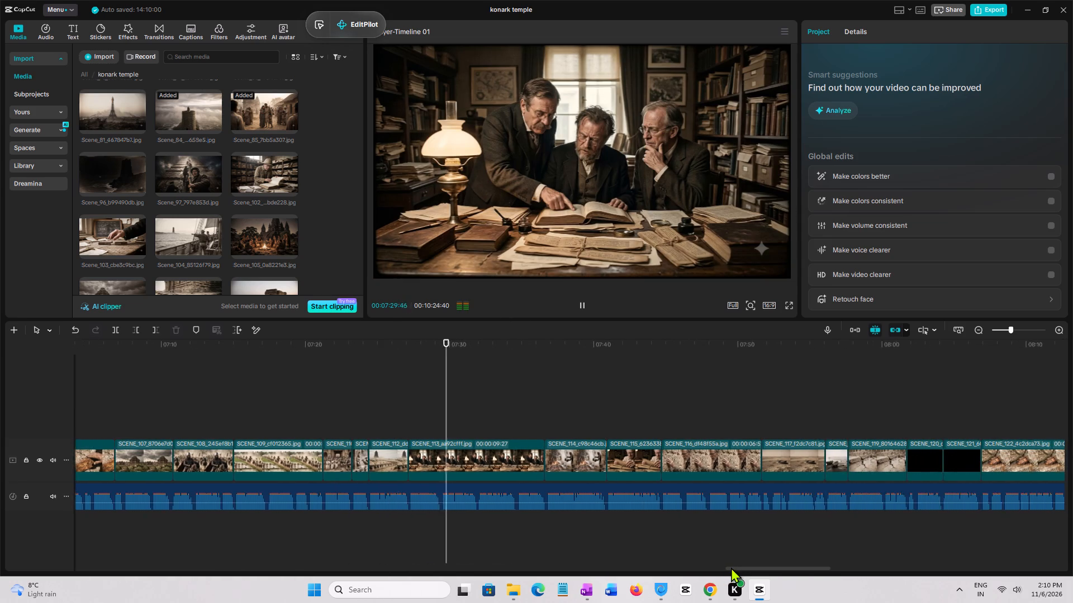
Paste the copied attributes onto SCENE_114 with Stretch to fit keyframe timing, and play from just before its start.
{"action": "left_click_drag", "start_coordinate": [731, 567], "coordinate": [738, 567]}
{"action": "left_click", "coordinate": [483, 422]}
{"action": "left_click", "coordinate": [510, 458]}
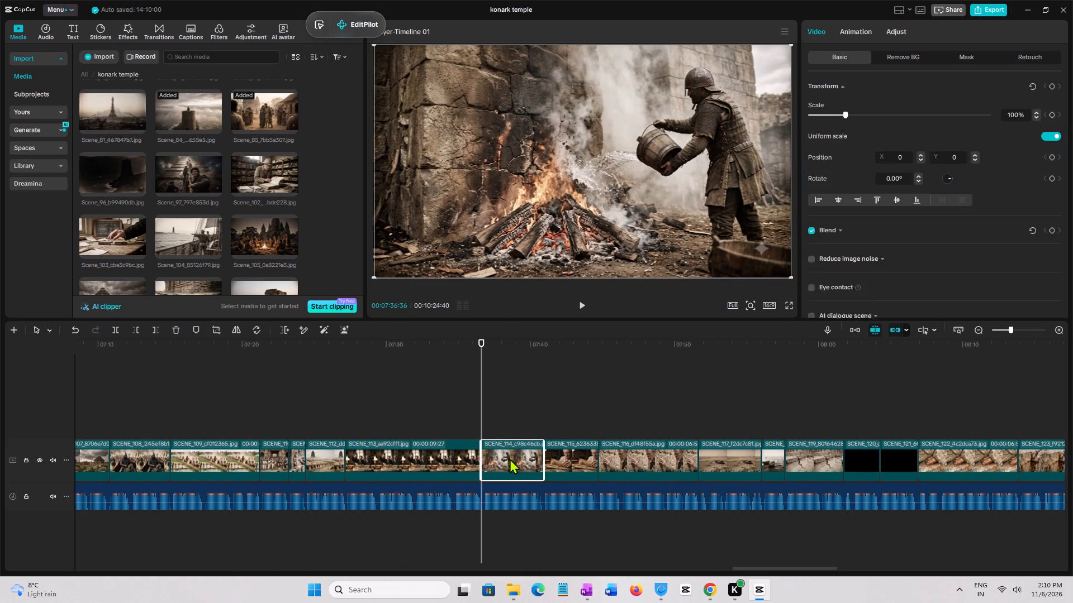
{"action": "key", "text": "ctrl+shift+v"}
{"action": "left_click", "coordinate": [476, 334]}
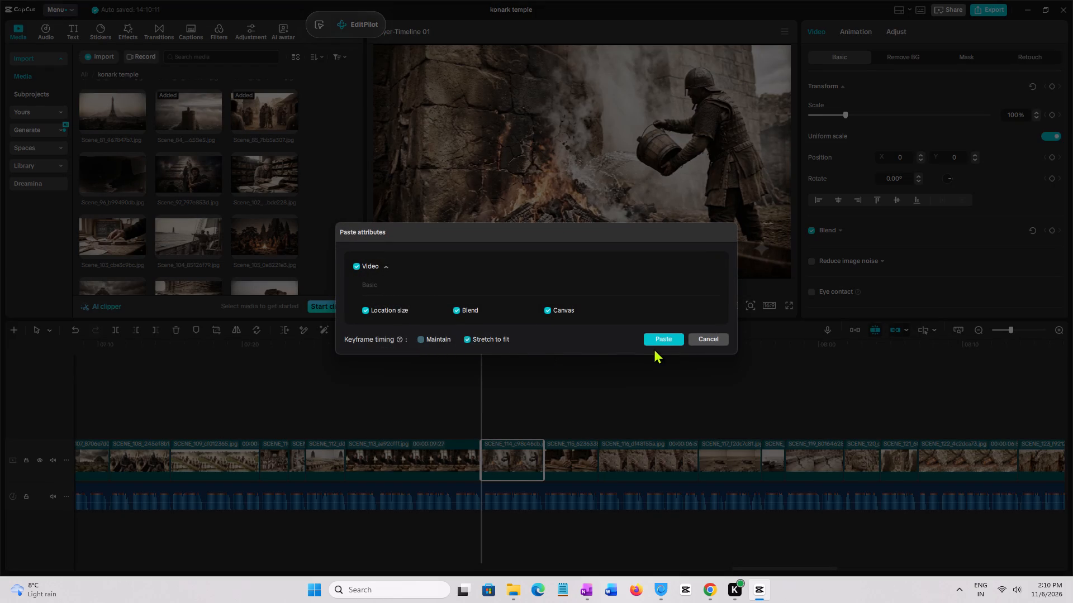
{"action": "left_click", "coordinate": [658, 339]}
{"action": "left_click", "coordinate": [477, 420]}
{"action": "key", "text": "space"}
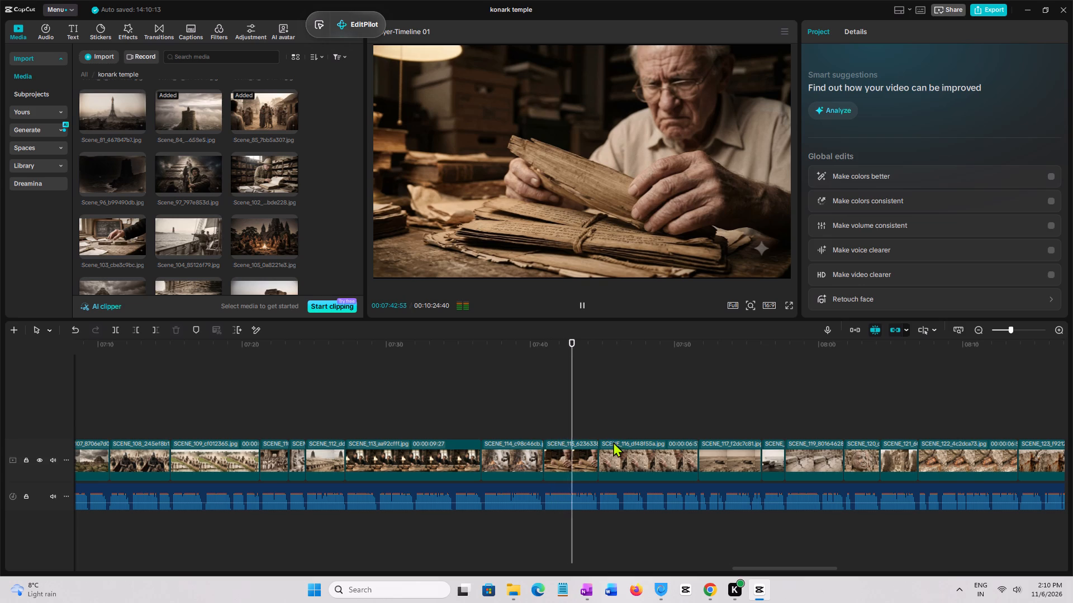
Paste the copied attributes onto SCENE_116 with keyframe timing set to Stretch to fit, and play the clip.
{"action": "left_click", "coordinate": [617, 433]}
{"action": "left_click", "coordinate": [630, 452]}
{"action": "key", "text": "ctrl+shift+v"}
{"action": "left_click", "coordinate": [487, 332]}
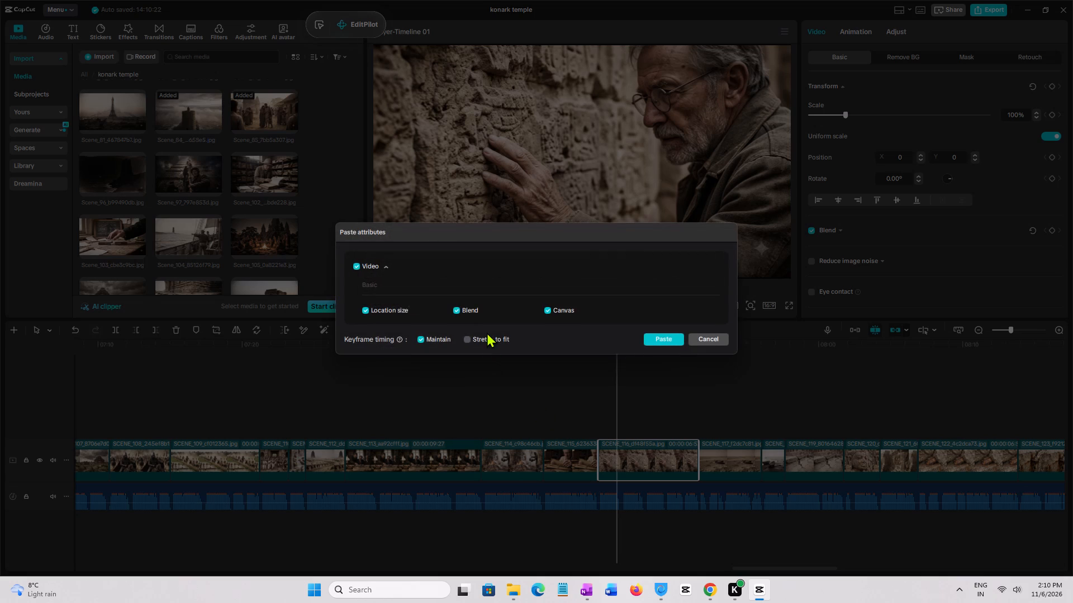
{"action": "left_click", "coordinate": [475, 338]}
{"action": "left_click", "coordinate": [657, 338]}
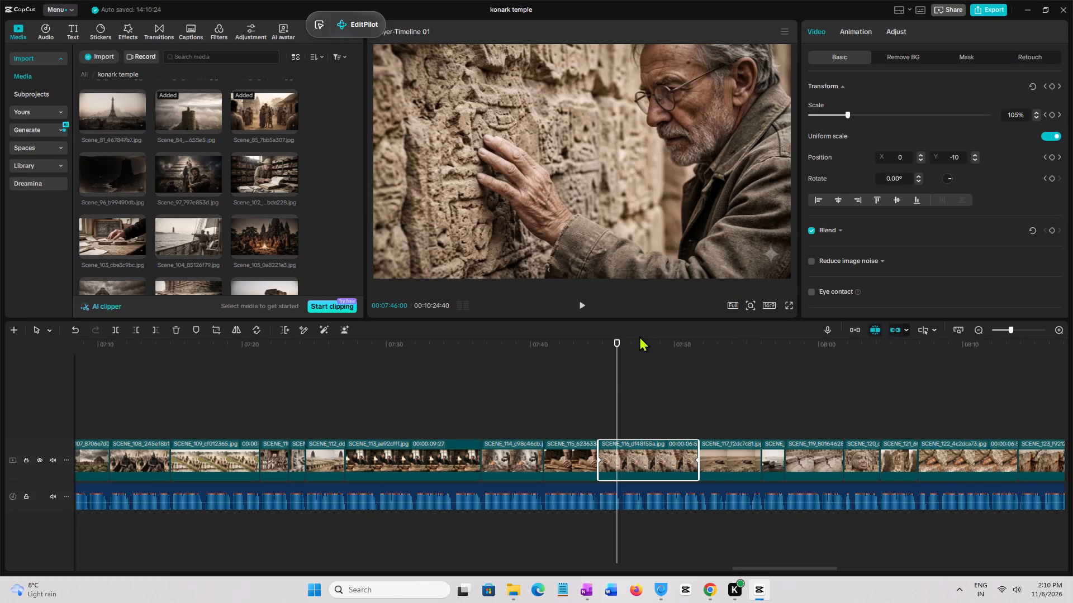
{"action": "key", "text": "space"}
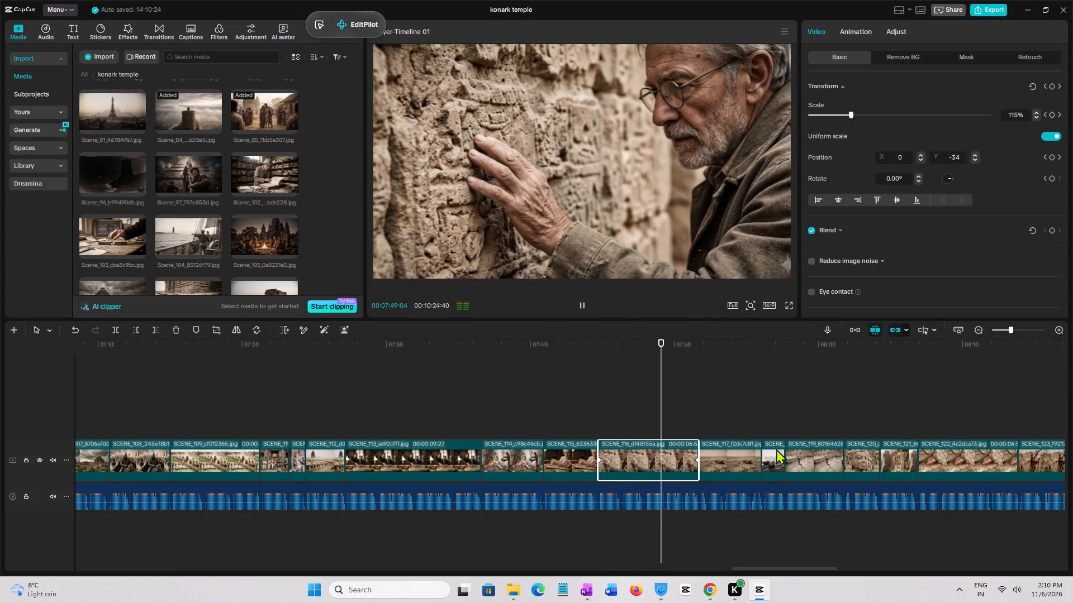
Play from SCENE_117 into the short clip before SCENE_119, and paste the copied attributes onto that short clip with Stretch to fit keyframe timing.
{"action": "left_click_drag", "start_coordinate": [755, 568], "coordinate": [771, 568]}
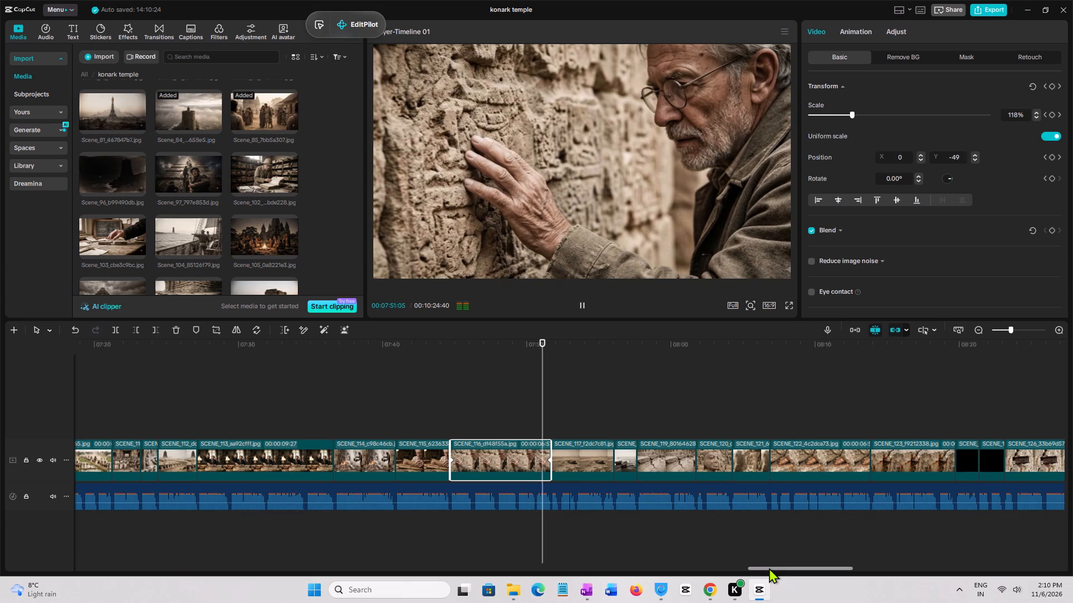
{"action": "left_click", "coordinate": [607, 432]}
{"action": "key", "text": "space"}
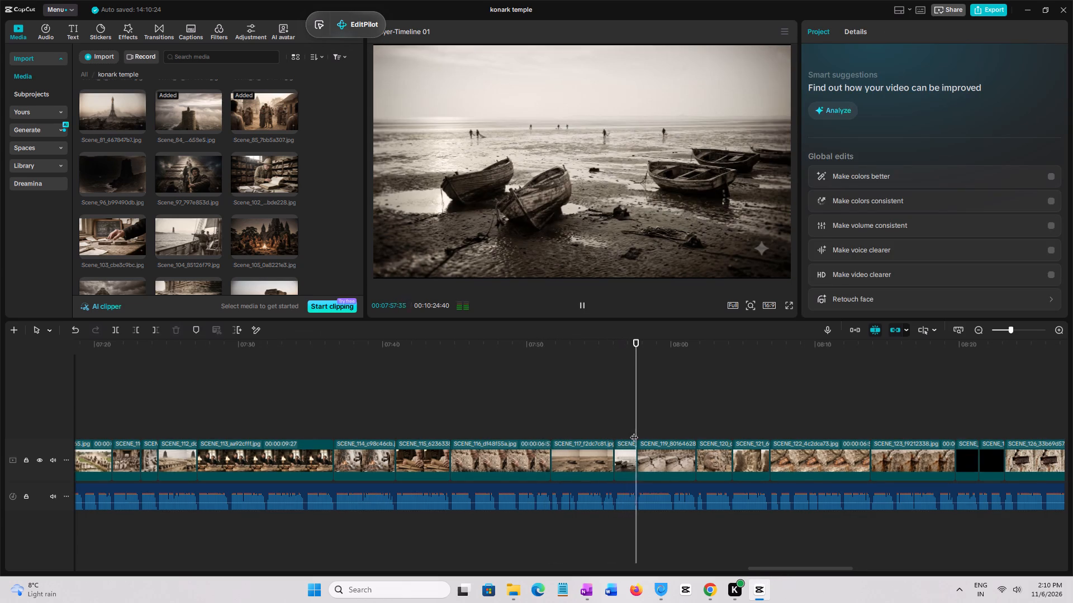
{"action": "left_click", "coordinate": [623, 429]}
{"action": "left_click", "coordinate": [637, 453]}
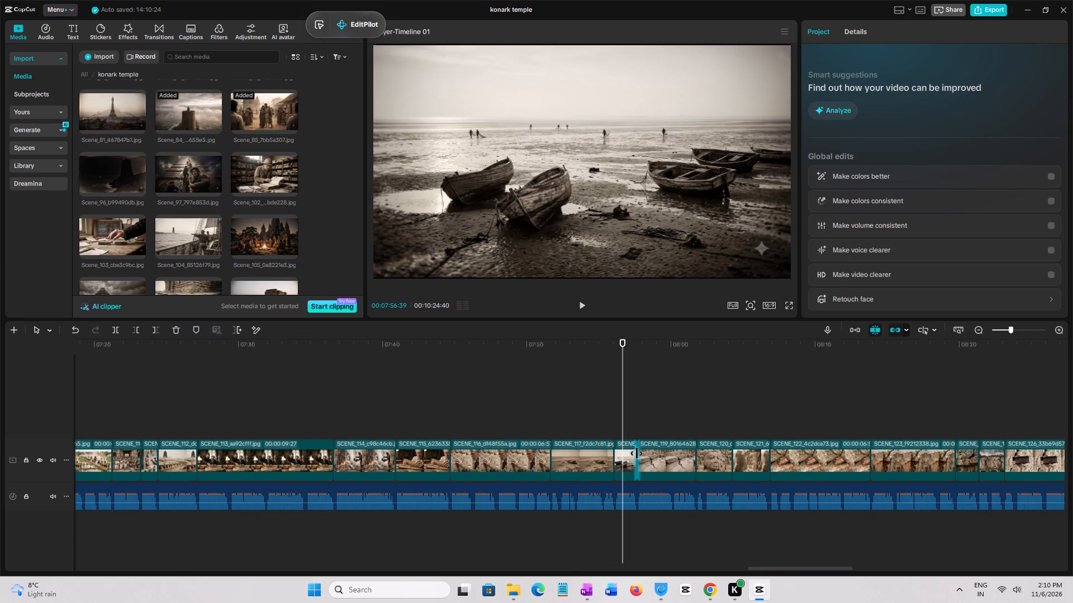
{"action": "left_click", "coordinate": [625, 455], "text": "ctrl"}
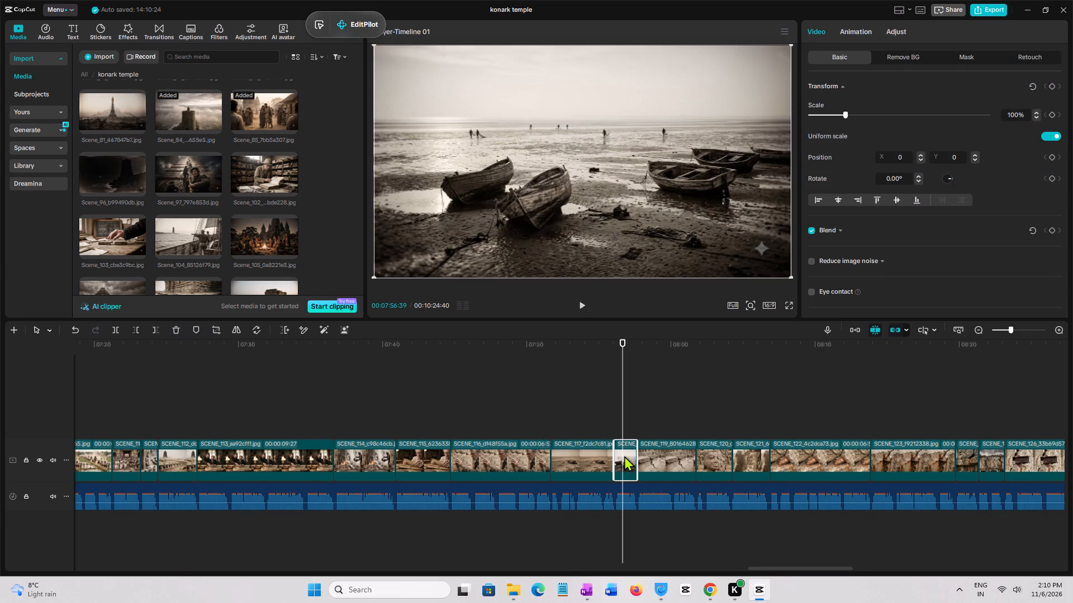
{"action": "key", "text": "ctrl+shift+v"}
{"action": "left_click", "coordinate": [467, 346]}
{"action": "left_click", "coordinate": [470, 341]}
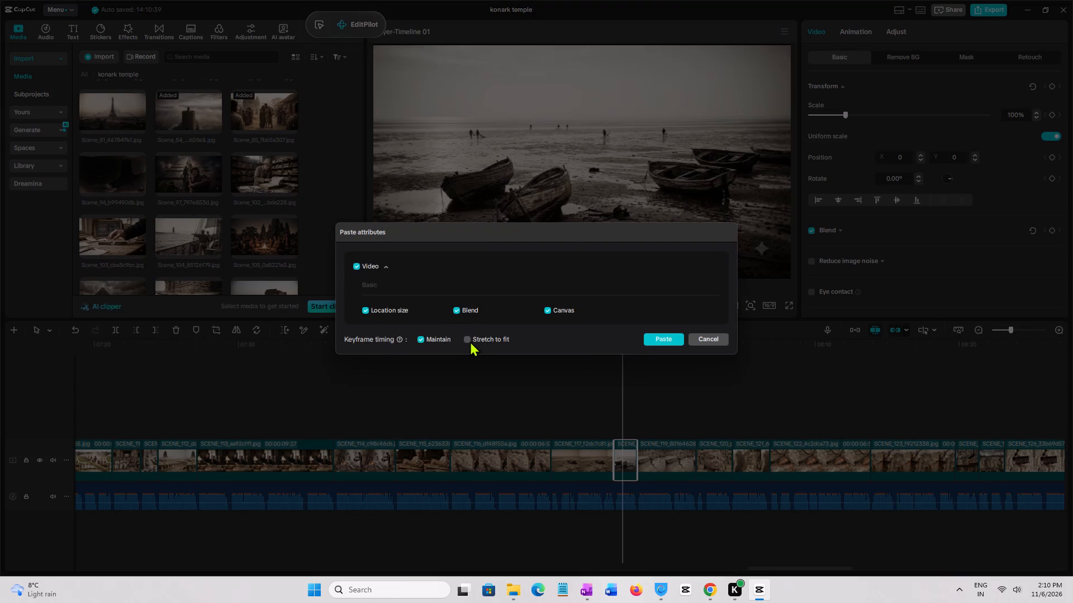
{"action": "left_click", "coordinate": [657, 341]}
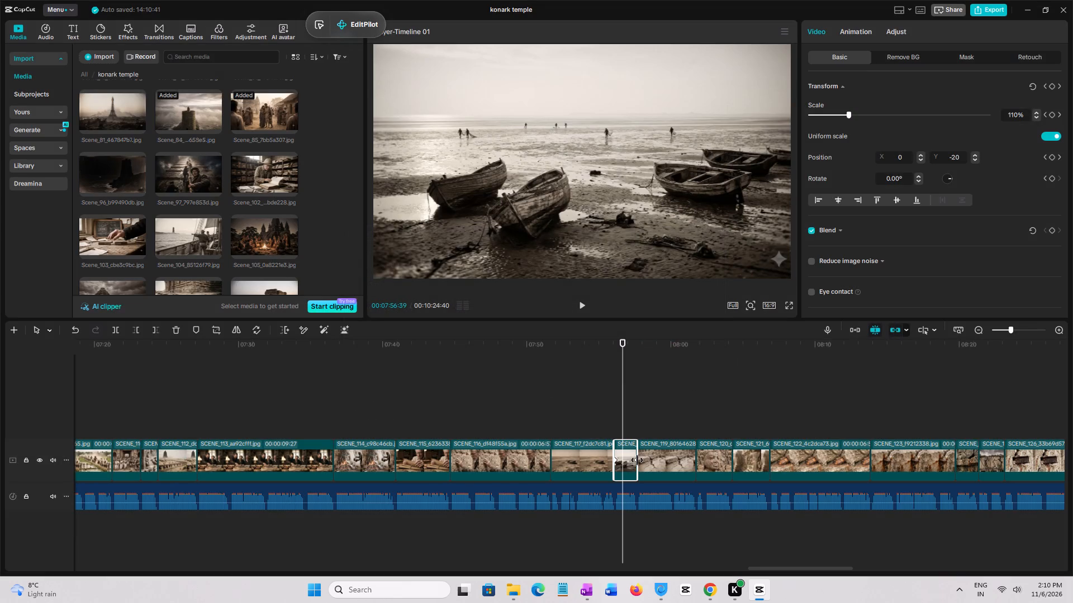
Set the scale of the end keyframe to 106% on the short clip before SCENE_119, and play from just before that clip.
{"action": "left_click", "coordinate": [637, 460]}
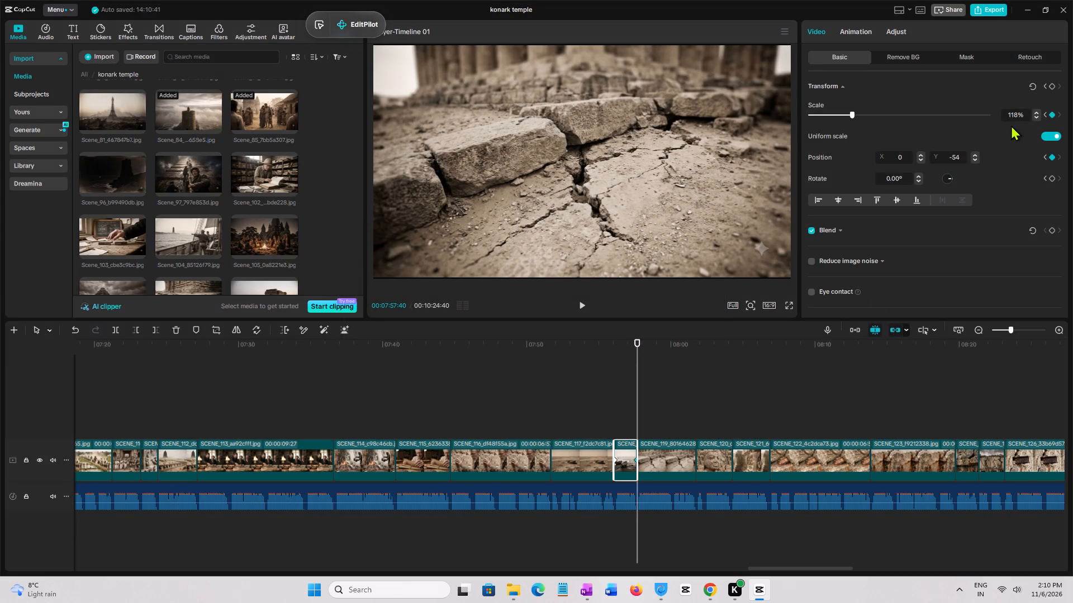
{"action": "left_click", "coordinate": [843, 113]}
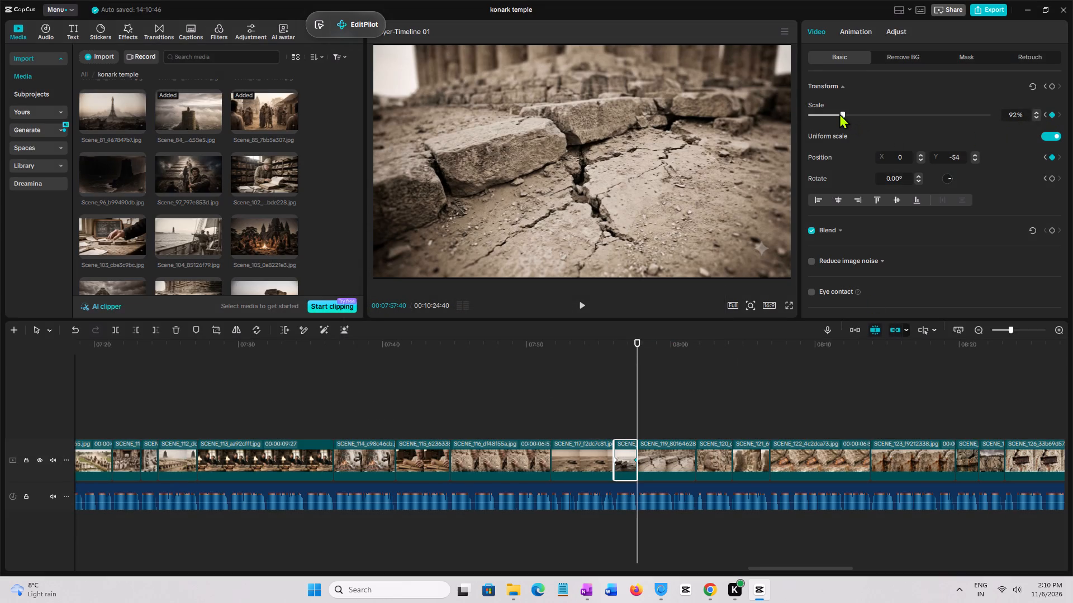
{"action": "left_click", "coordinate": [845, 113]}
{"action": "double_click", "coordinate": [845, 113]}
{"action": "left_click", "coordinate": [605, 422]}
{"action": "key", "text": "space"}
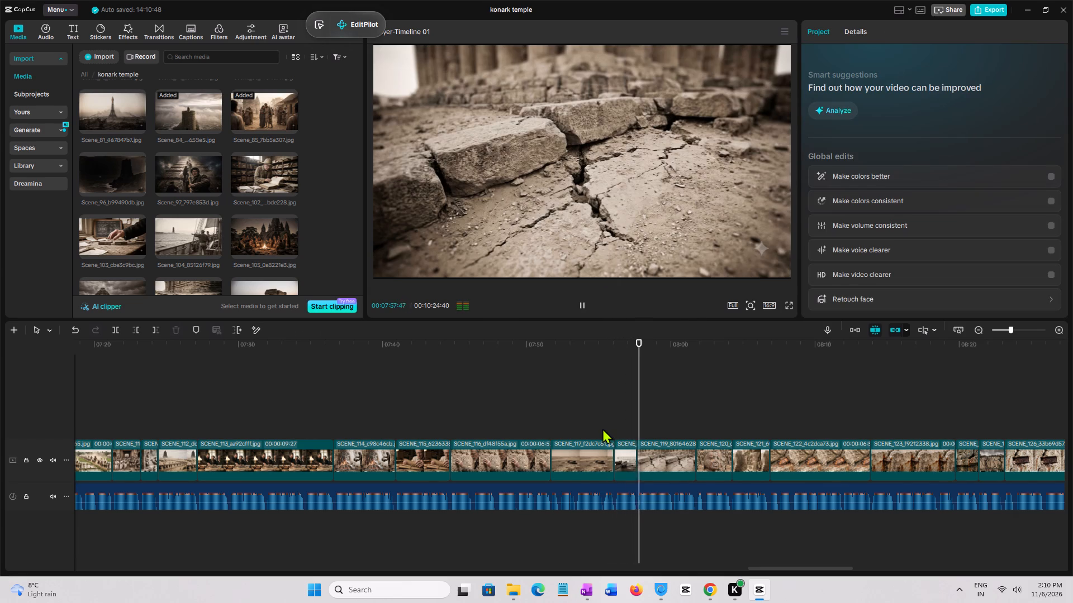
Paste the copied attributes onto SCENE_120 with Stretch to fit keyframe timing, and play from just before its start.
{"action": "left_click", "coordinate": [713, 458]}
{"action": "key", "text": "space"}
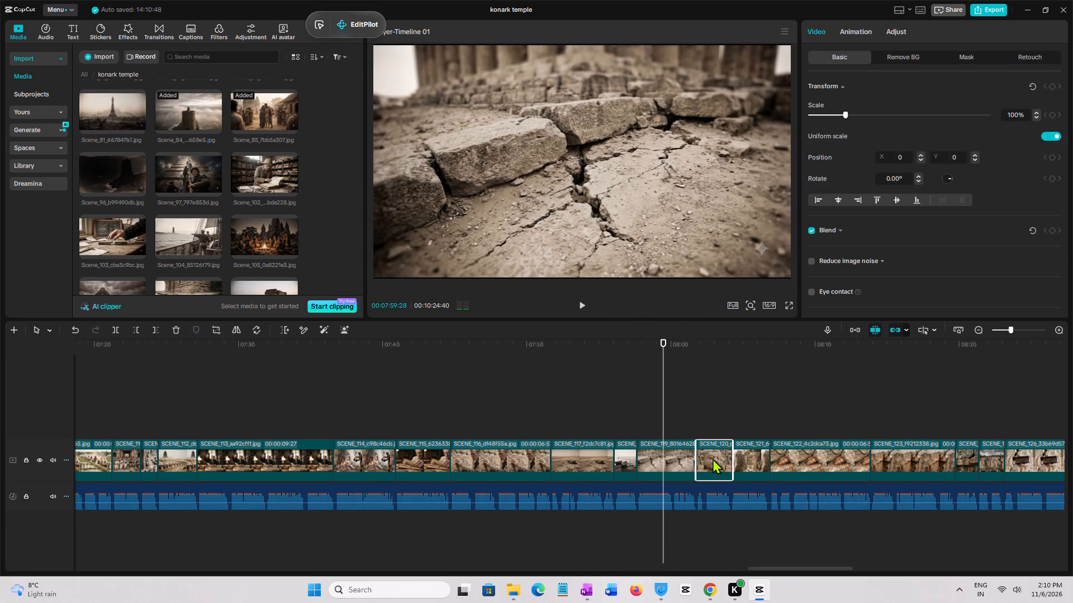
{"action": "key", "text": "ctrl+shift+v"}
{"action": "left_click", "coordinate": [489, 329]}
{"action": "left_click", "coordinate": [489, 337]}
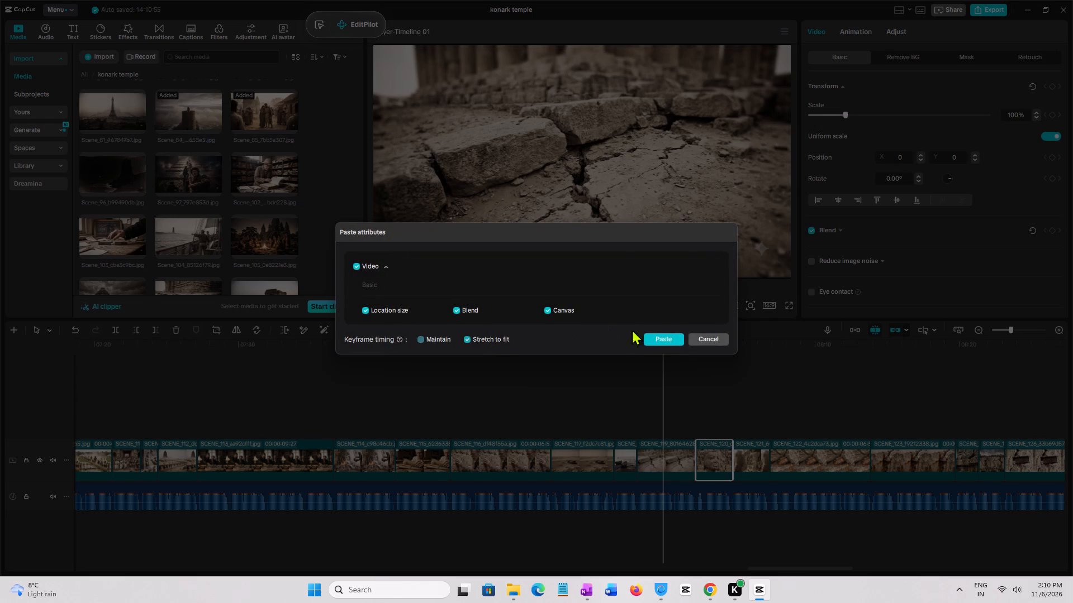
{"action": "left_click", "coordinate": [656, 342]}
{"action": "left_click", "coordinate": [690, 417]}
{"action": "key", "text": "space"}
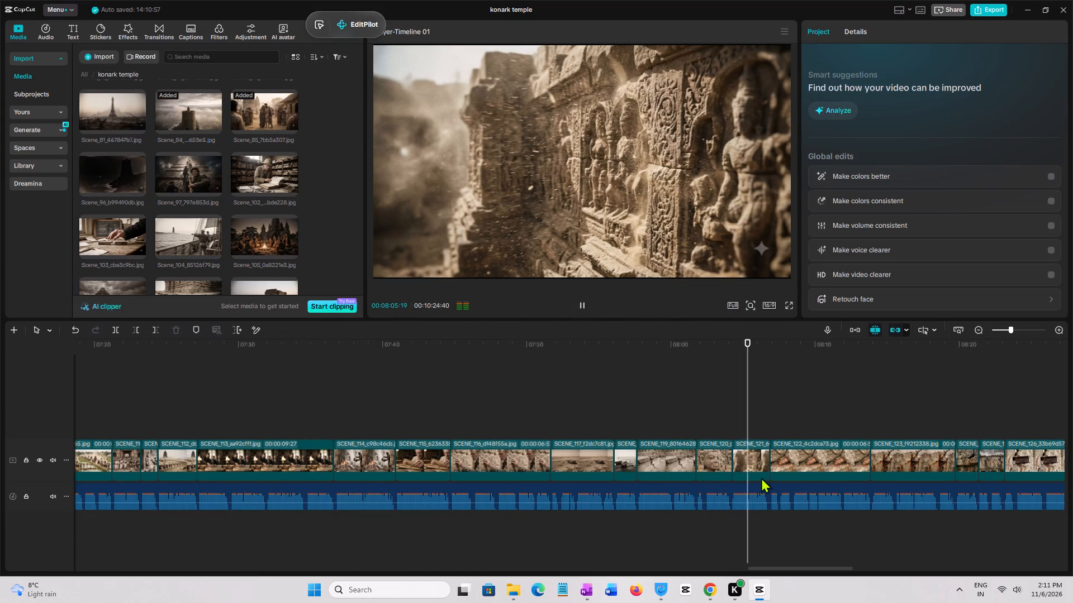
Replay from the start of SCENE_120 into SCENE_122, and paste the copied attributes onto SCENE_122 with Stretch to fit keyframe timing.
{"action": "left_click", "coordinate": [784, 430]}
{"action": "left_click", "coordinate": [792, 451]}
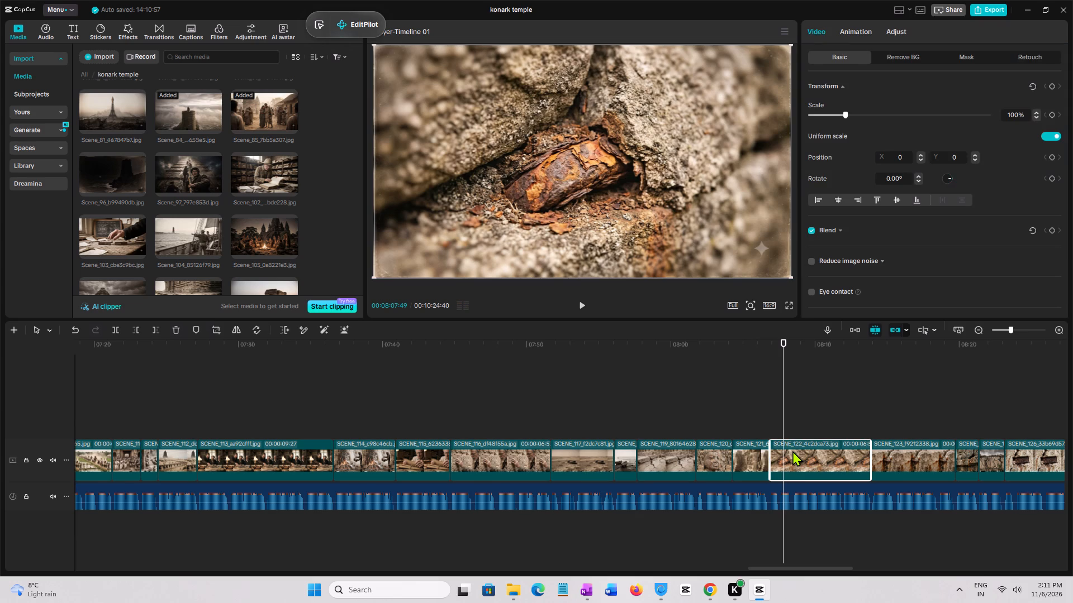
{"action": "left_click", "coordinate": [715, 427], "text": "ctrl"}
{"action": "left_click", "coordinate": [695, 423]}
{"action": "key", "text": "space"}
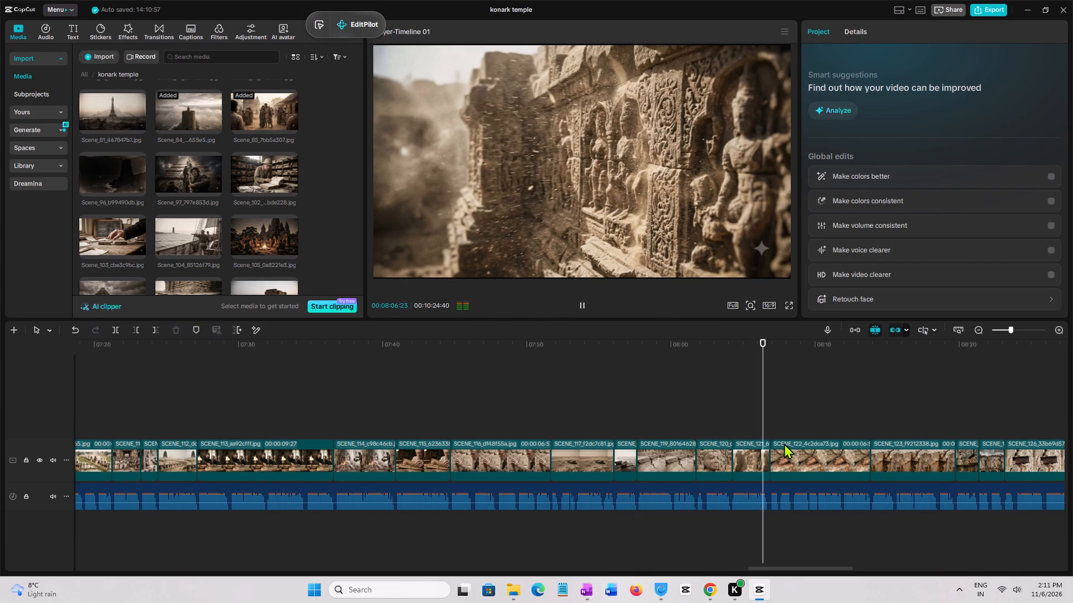
{"action": "key", "text": "space"}
{"action": "left_click", "coordinate": [805, 458]}
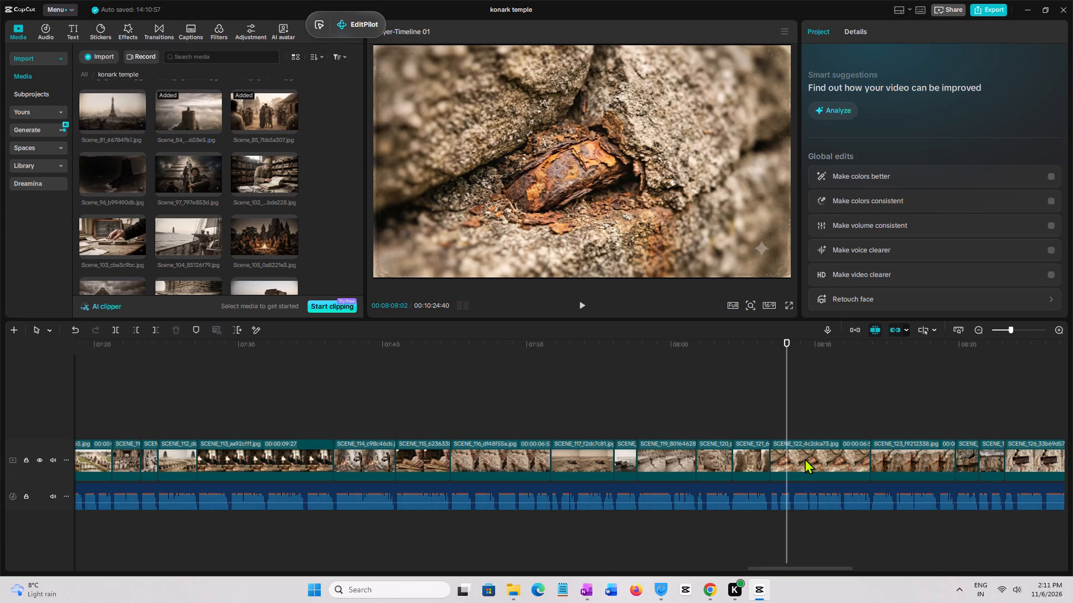
{"action": "key", "text": "ctrl+shift+v"}
{"action": "left_click", "coordinate": [505, 337]}
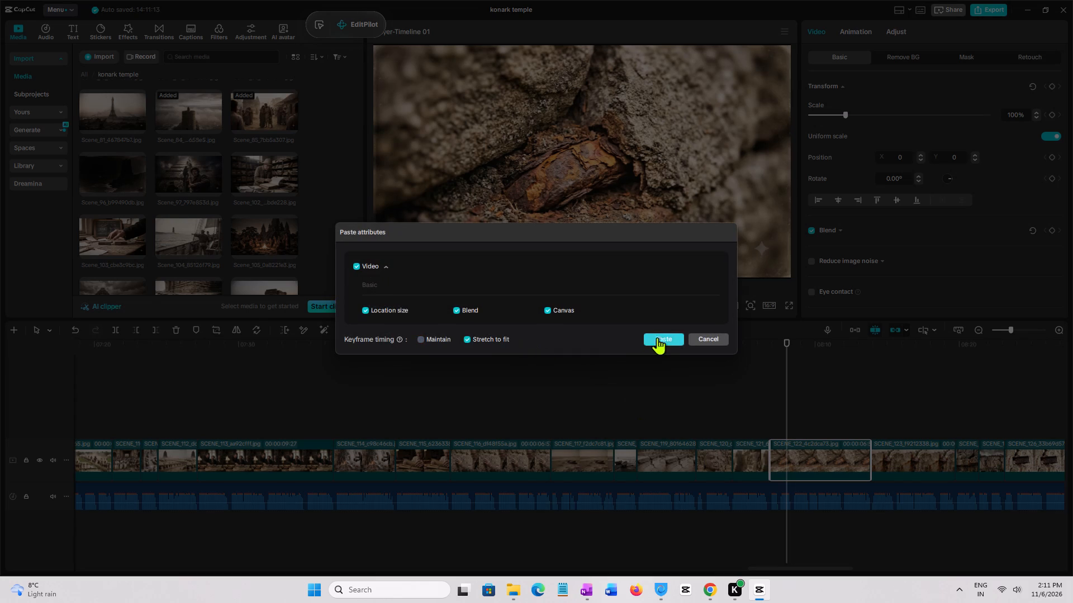
{"action": "left_click", "coordinate": [667, 338]}
{"action": "left_click", "coordinate": [772, 422]}
{"action": "key", "text": "space"}
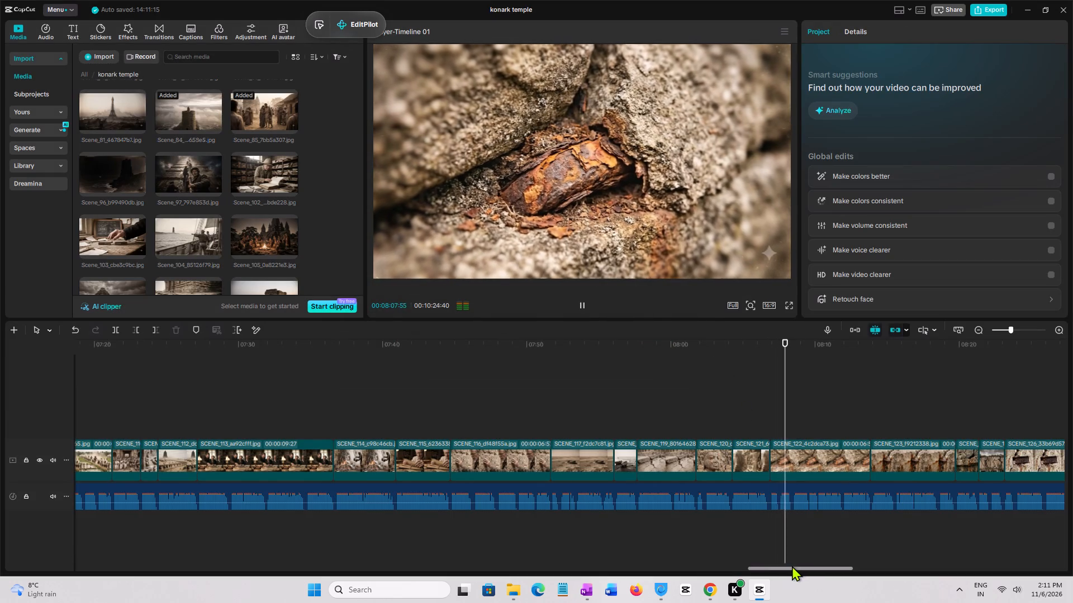
Play on through SCENE_123, and paste the copied attributes onto the short clip right after it with Stretch to fit keyframe timing.
{"action": "left_click_drag", "start_coordinate": [791, 566], "coordinate": [833, 562]}
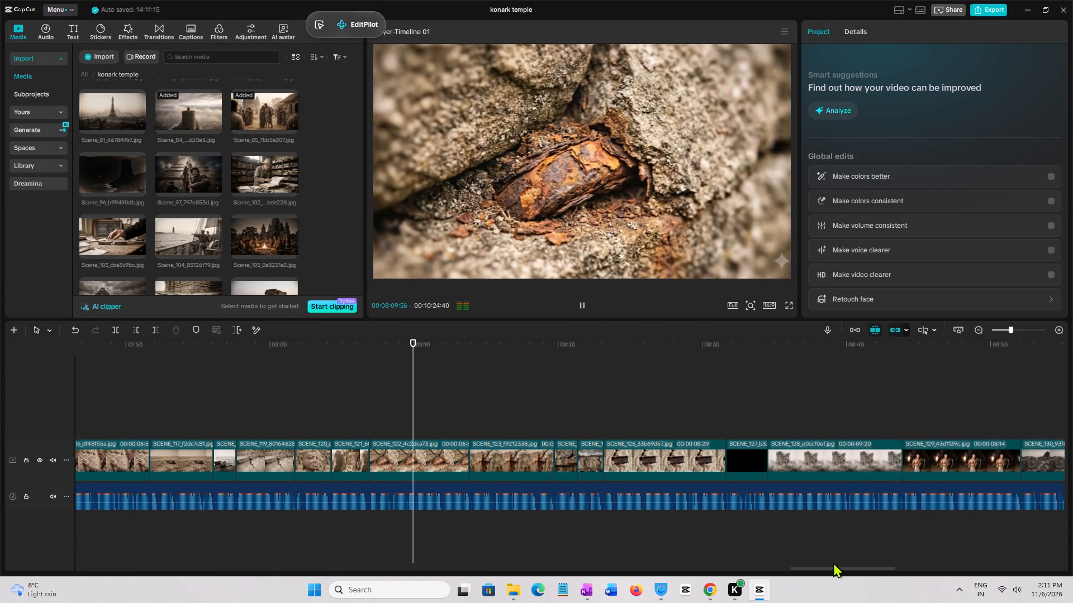
{"action": "left_click_drag", "start_coordinate": [833, 562], "coordinate": [846, 561]}
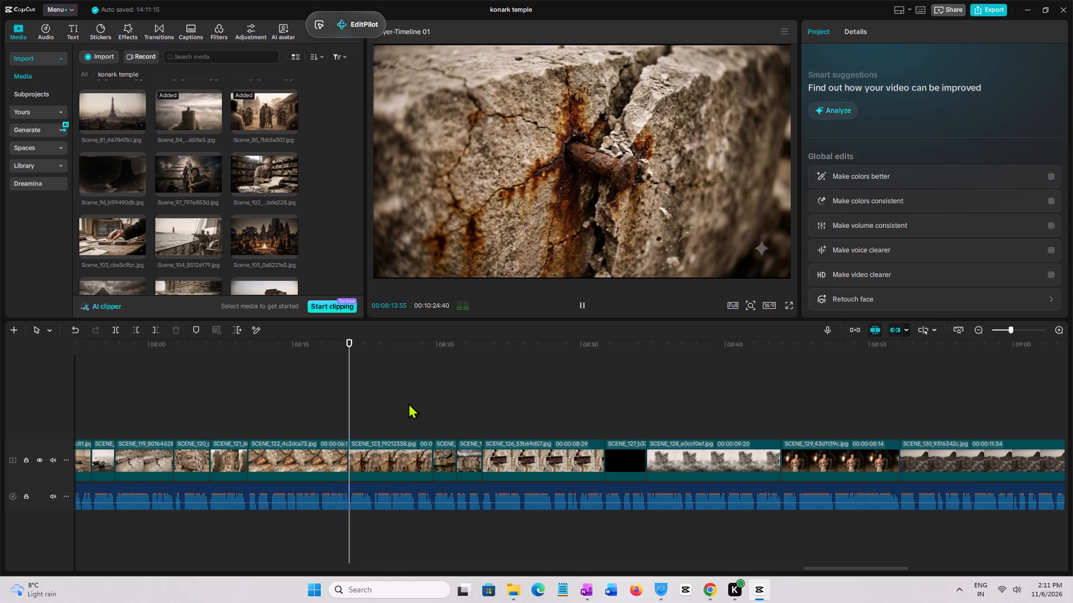
{"action": "left_click", "coordinate": [444, 433]}
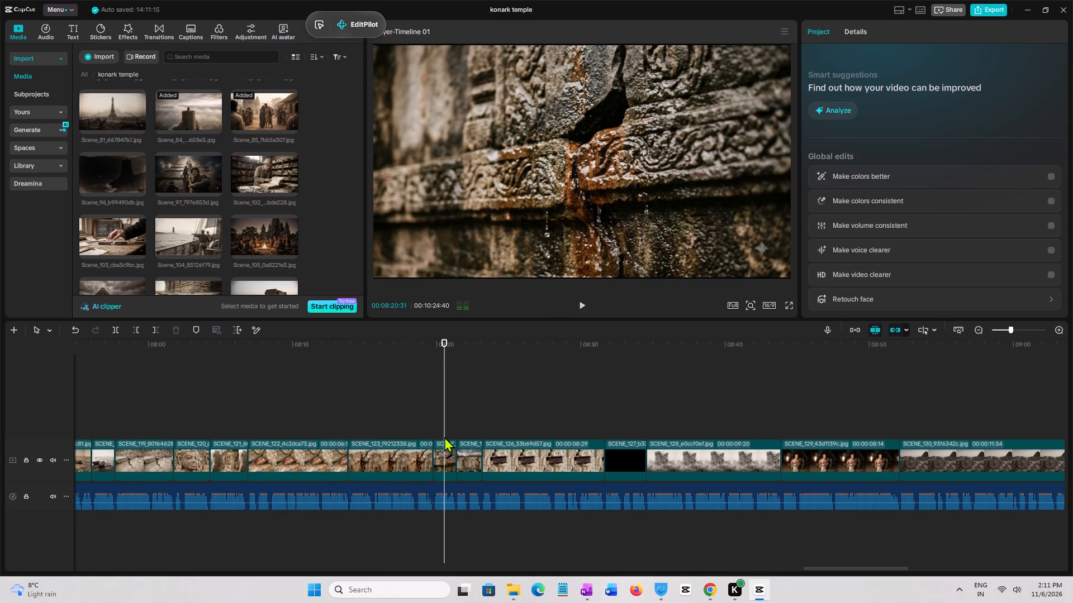
{"action": "key", "text": "space"}
{"action": "left_click", "coordinate": [433, 422]}
{"action": "key", "text": "space"}
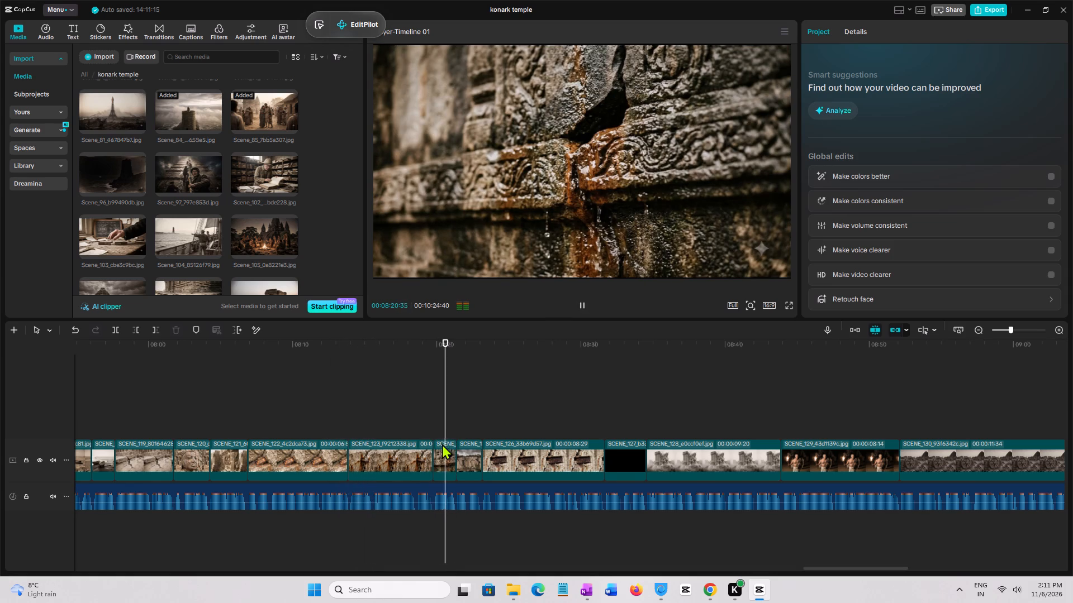
{"action": "key", "text": "space"}
{"action": "left_click", "coordinate": [442, 444]}
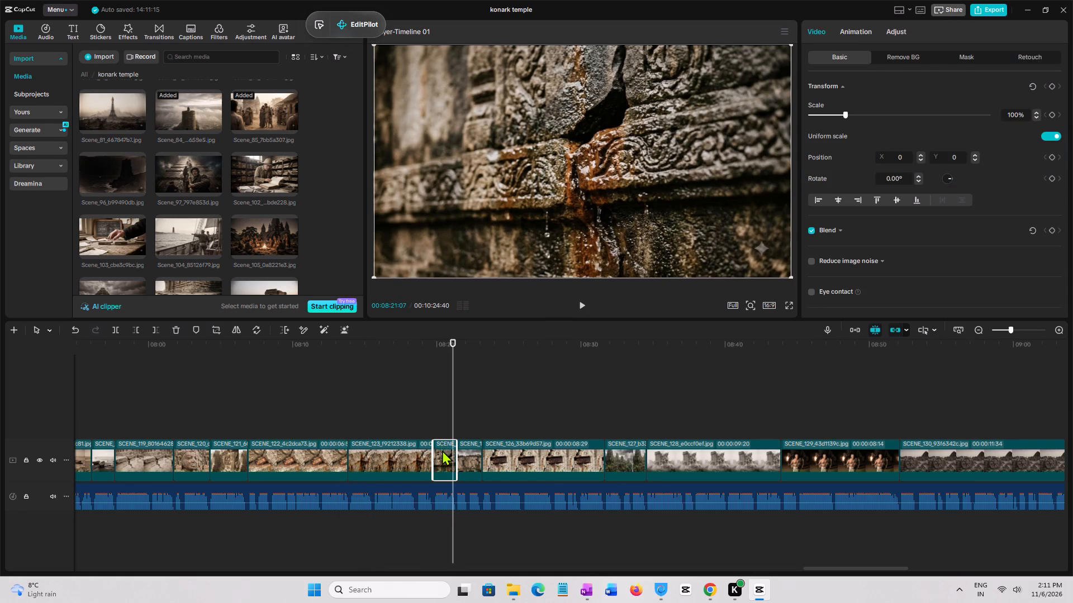
{"action": "key", "text": "ctrl+shift+v"}
{"action": "left_click", "coordinate": [479, 338]}
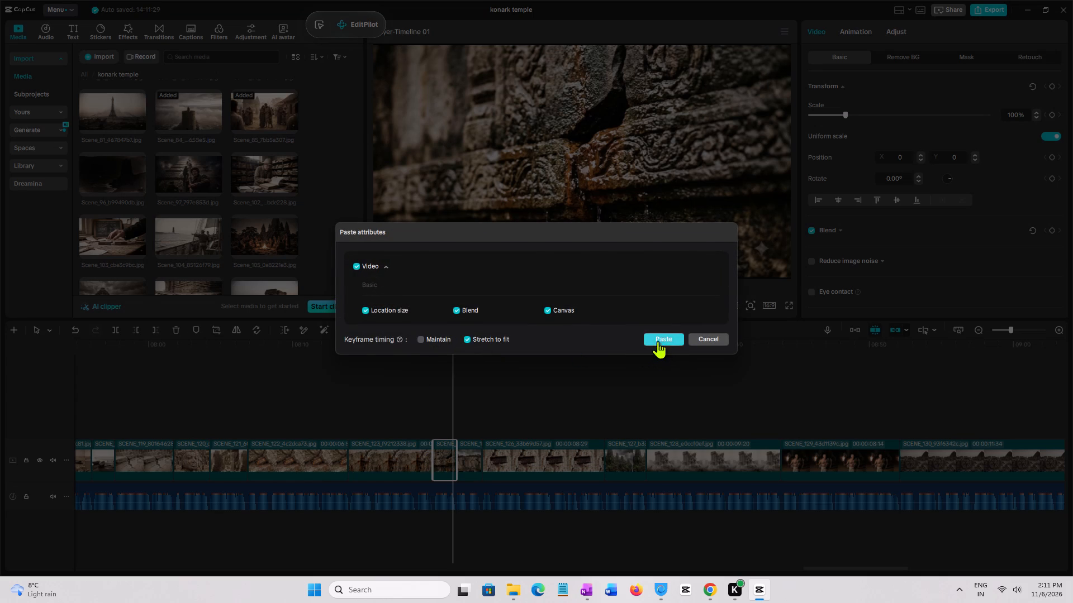
{"action": "left_click", "coordinate": [658, 341]}
{"action": "left_click", "coordinate": [431, 424]}
{"action": "key", "text": "space"}
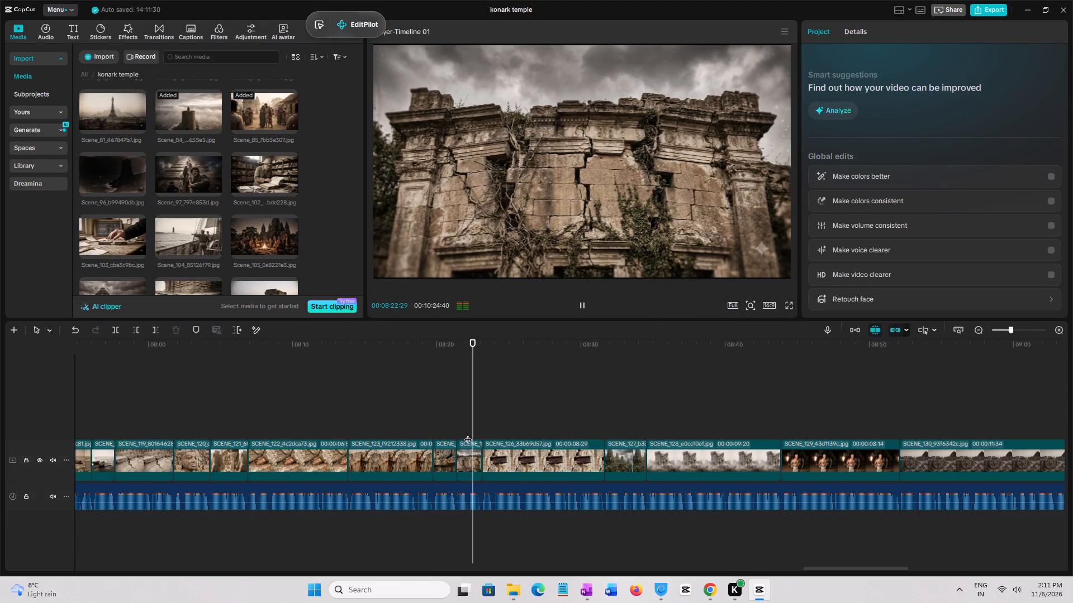
Paste the copied attributes onto SCENE_126 with keyframe timing set to Stretch to fit, and play the clip from its start.
{"action": "key", "text": "space"}
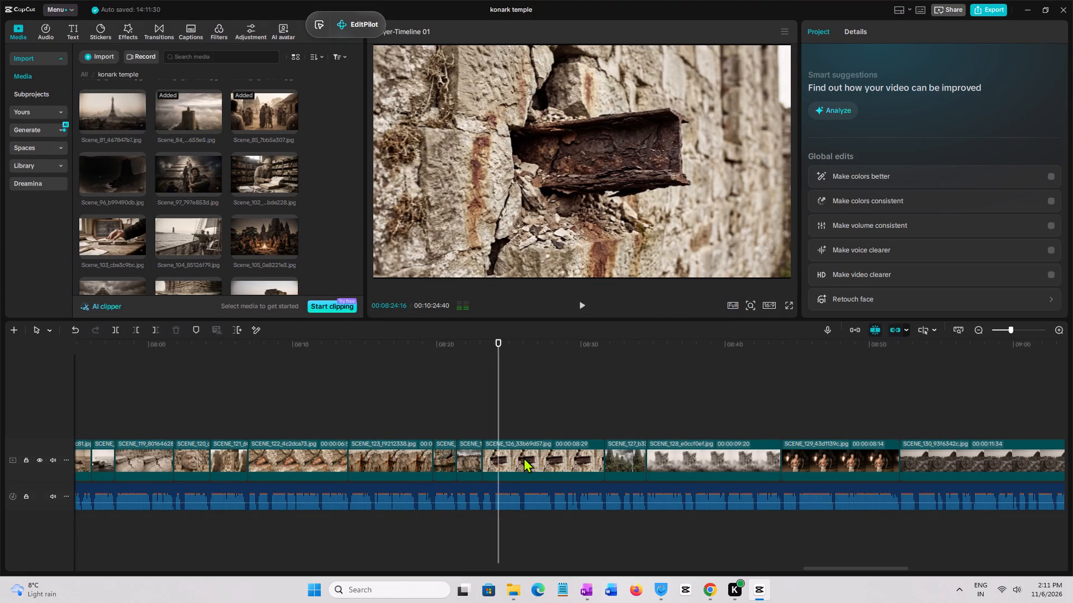
{"action": "left_click", "coordinate": [524, 457]}
{"action": "key", "text": "ctrl+shift+v"}
{"action": "left_click", "coordinate": [486, 341]}
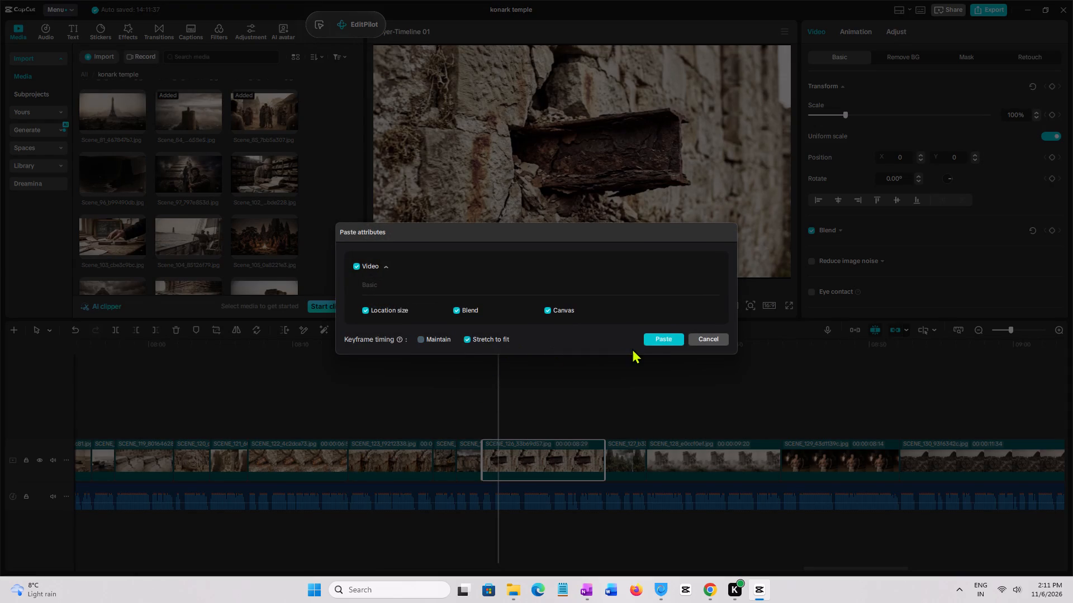
{"action": "left_click", "coordinate": [652, 342]}
{"action": "left_click", "coordinate": [491, 423]}
{"action": "left_click", "coordinate": [482, 422]}
{"action": "key", "text": "space"}
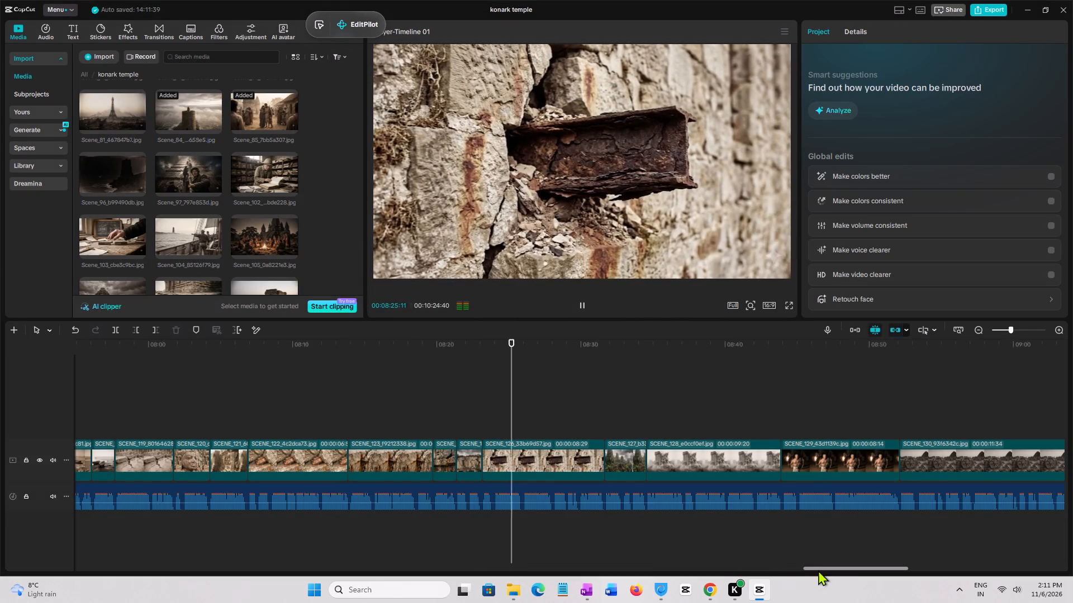
{"action": "left_click_drag", "start_coordinate": [823, 567], "coordinate": [848, 567]}
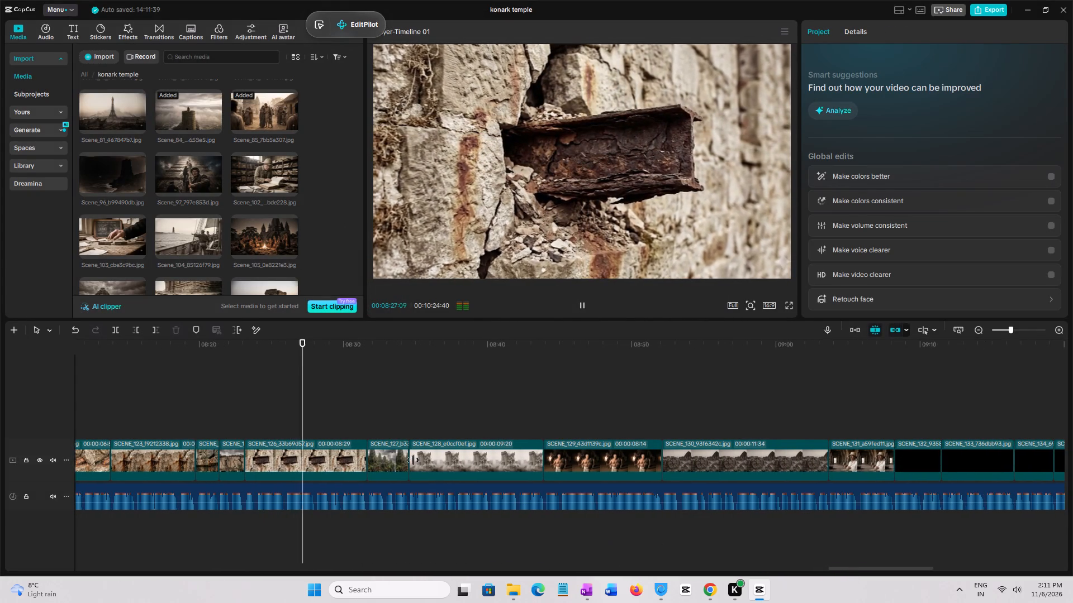
Paste the copied attributes onto SCENE_128 with keyframe timing set to Stretch to fit.
{"action": "left_click", "coordinate": [452, 459]}
{"action": "left_click", "coordinate": [448, 423]}
{"action": "left_click", "coordinate": [464, 450]}
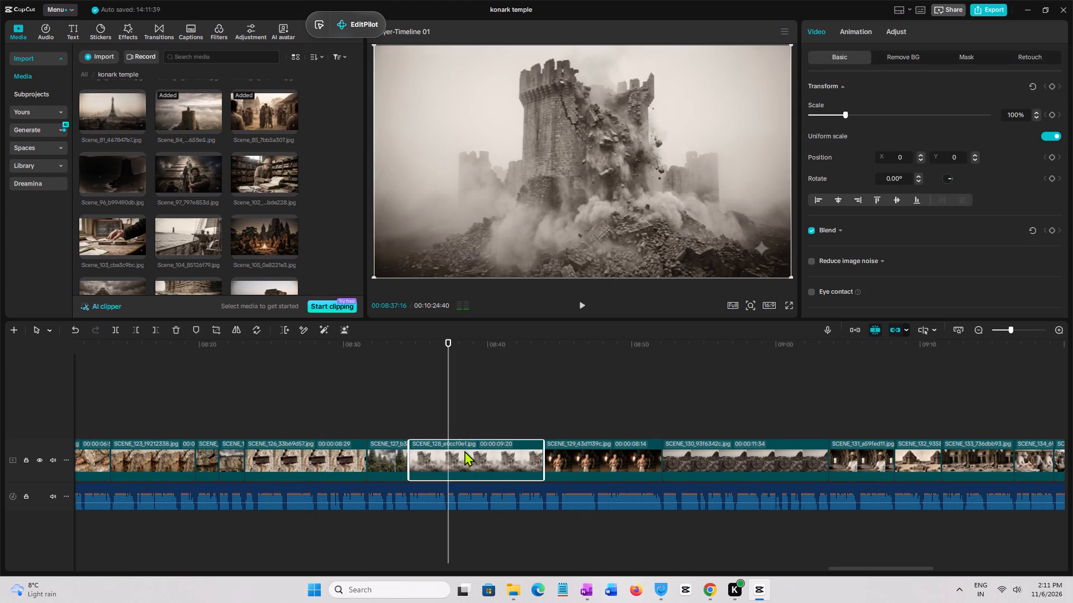
{"action": "key", "text": "ctrl+shift+v"}
{"action": "left_click", "coordinate": [490, 341]}
{"action": "left_click", "coordinate": [655, 338]}
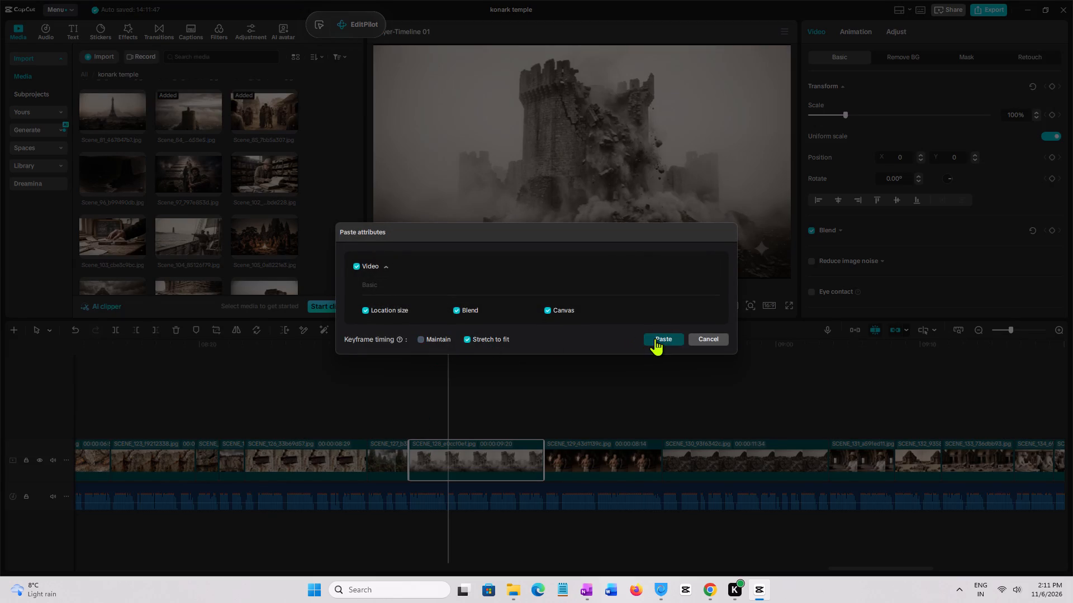
Paste the copied attributes onto SCENE_130 with keyframe timing set to Stretch to fit.
{"action": "left_click", "coordinate": [685, 414]}
{"action": "left_click", "coordinate": [704, 459]}
{"action": "key", "text": "ctrl+shift+v"}
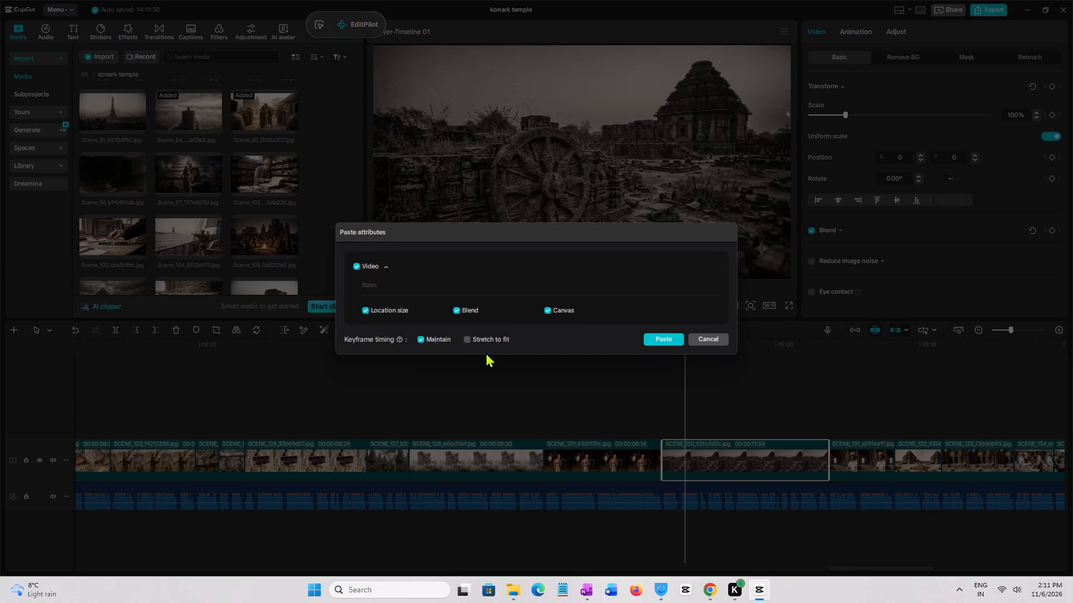
{"action": "left_click", "coordinate": [476, 337]}
{"action": "left_click", "coordinate": [671, 339]}
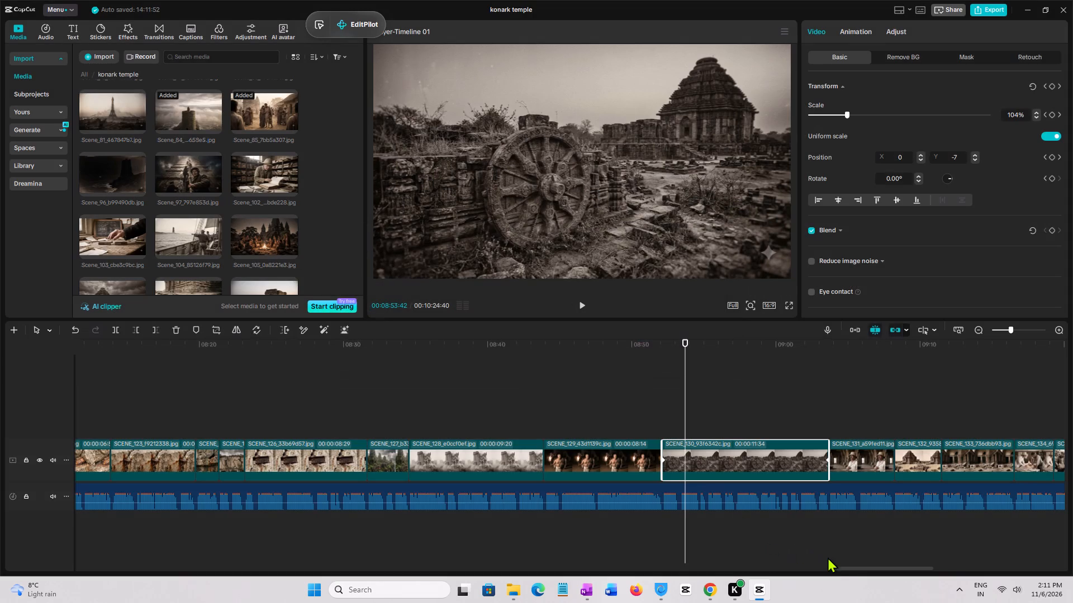
Paste the copied attributes onto SCENE_132 with keyframe timing set to Stretch to fit.
{"action": "left_click_drag", "start_coordinate": [839, 569], "coordinate": [897, 566]}
{"action": "left_click", "coordinate": [369, 426]}
{"action": "left_click", "coordinate": [378, 459]}
{"action": "key", "text": "ctrl+shift+v"}
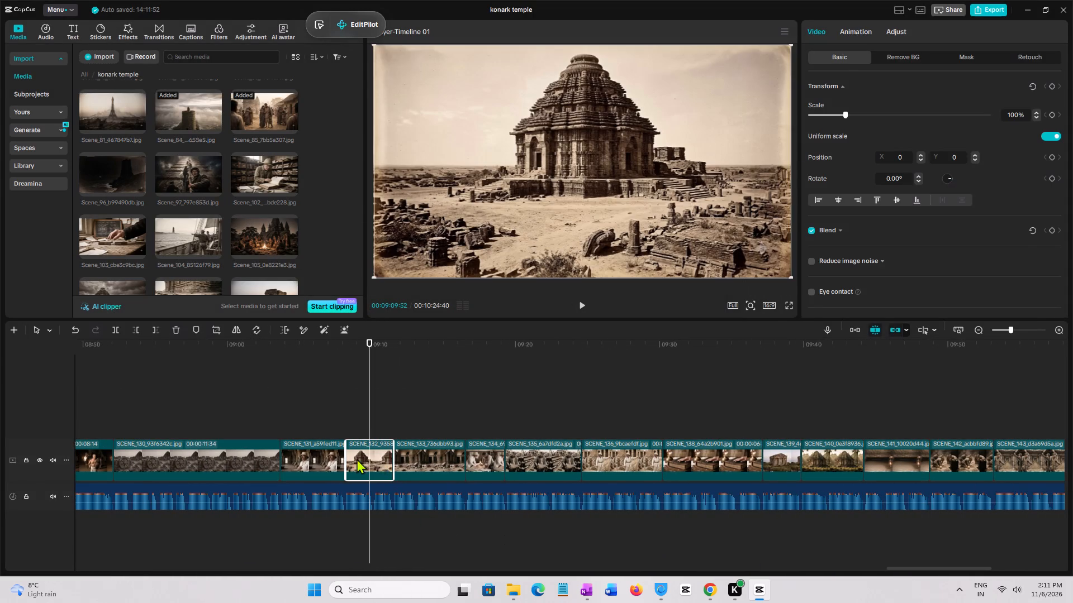
{"action": "left_click", "coordinate": [473, 342]}
{"action": "left_click", "coordinate": [662, 342]}
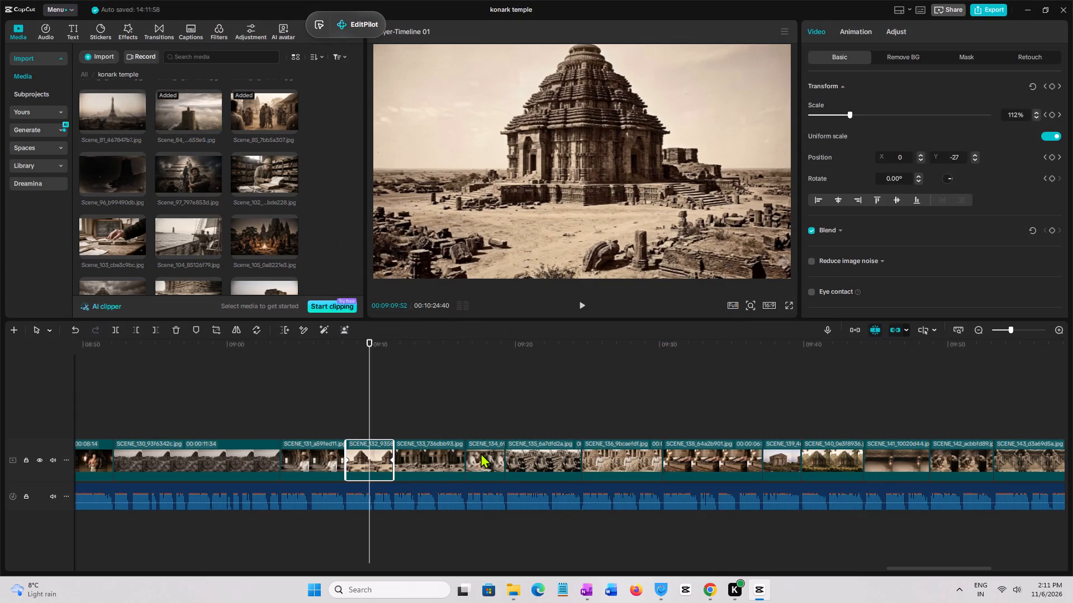
Paste the copied attributes onto SCENE_134 with keyframe timing set to Stretch to fit.
{"action": "left_click", "coordinate": [481, 453]}
{"action": "key", "text": "ctrl+shift+v"}
{"action": "left_click", "coordinate": [484, 341]}
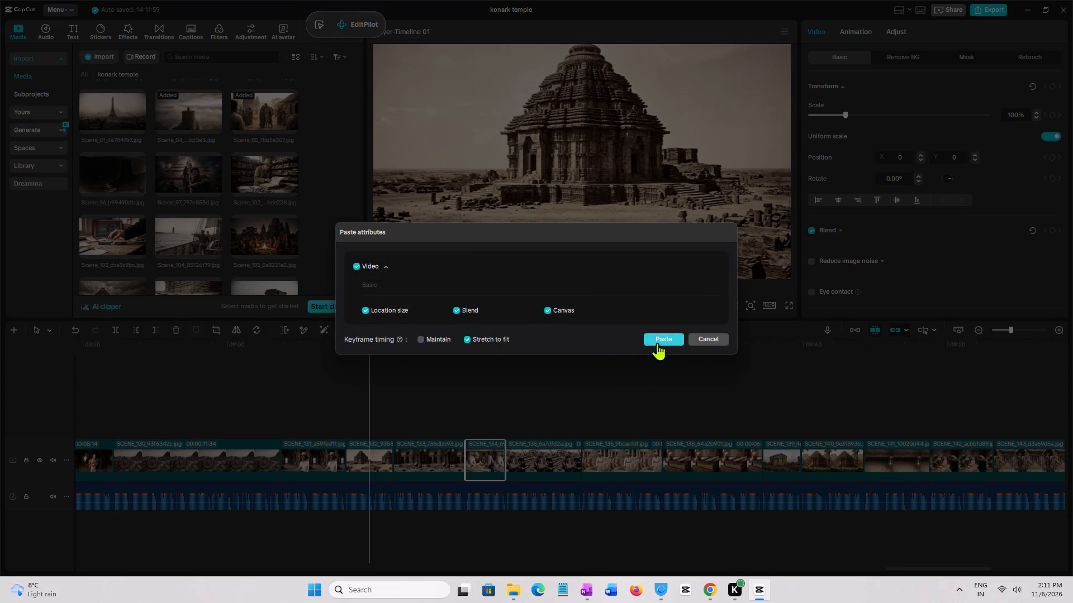
{"action": "left_click", "coordinate": [657, 343]}
Paste the copied attributes onto SCENE_136 with keyframe timing set to Stretch to fit.
{"action": "left_click", "coordinate": [628, 458]}
{"action": "key", "text": "ctrl+shift+v"}
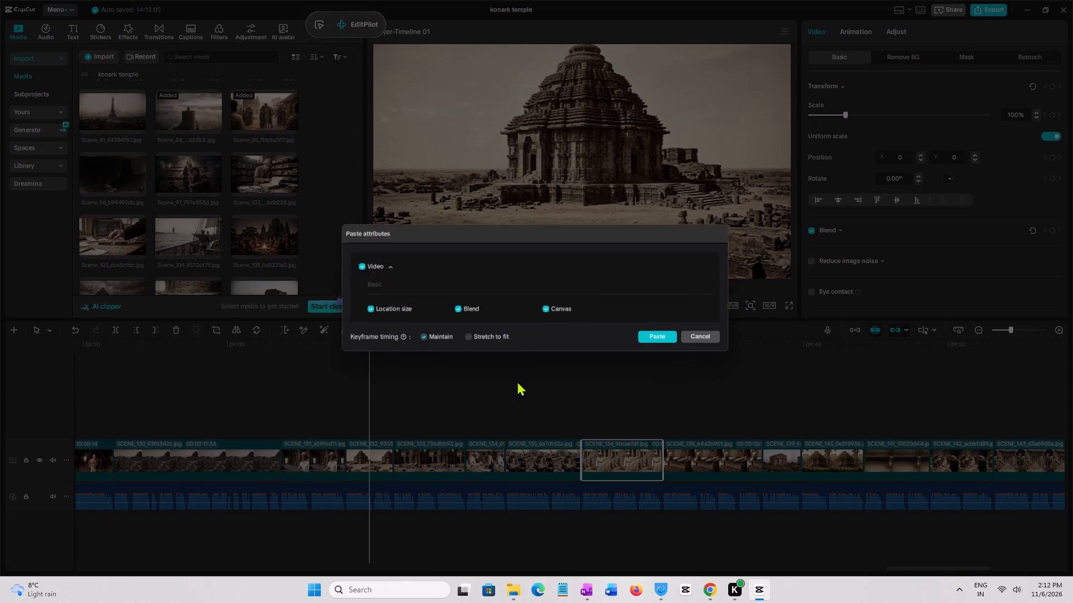
{"action": "left_click", "coordinate": [474, 336]}
{"action": "left_click", "coordinate": [662, 339]}
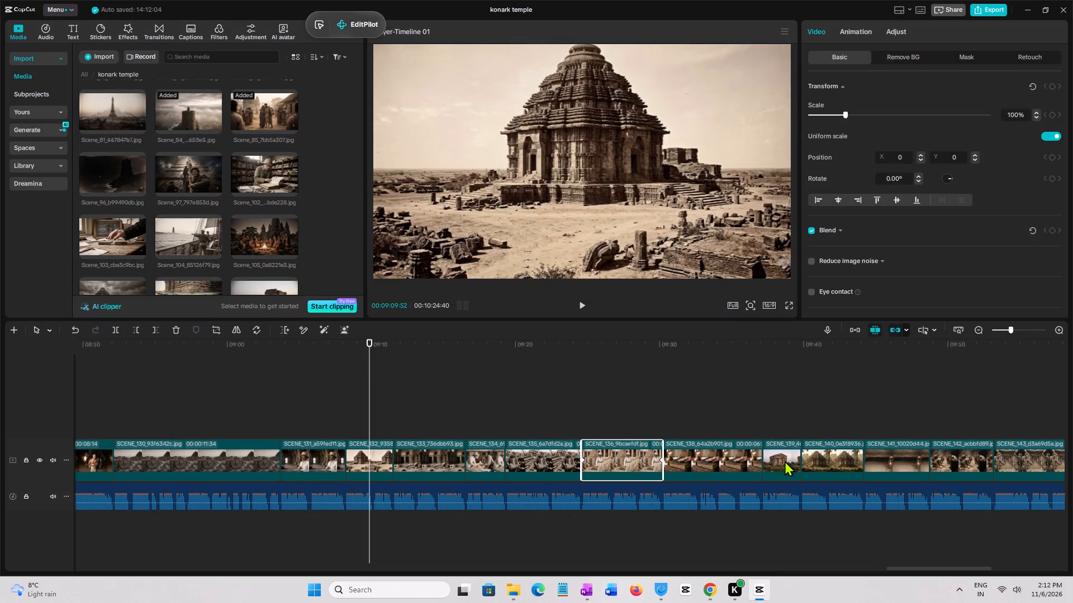
Paste the copied attributes onto SCENE_139 with keyframe timing set to Stretch to fit.
{"action": "left_click", "coordinate": [775, 457]}
{"action": "key", "text": "ctrl+shift+v"}
{"action": "left_click", "coordinate": [462, 333]}
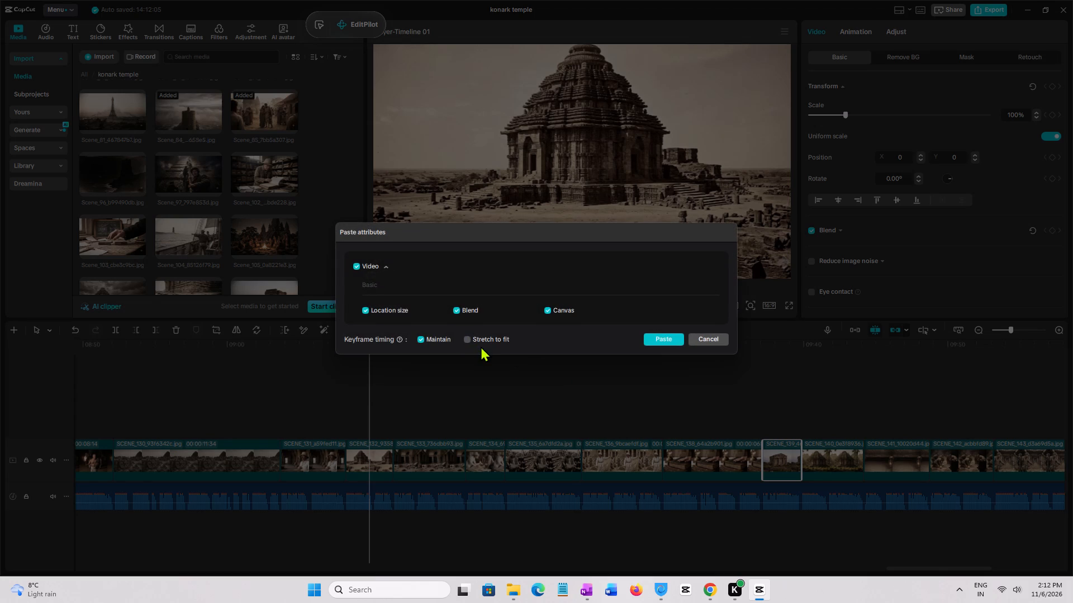
{"action": "left_click", "coordinate": [479, 339]}
{"action": "left_click", "coordinate": [662, 341]}
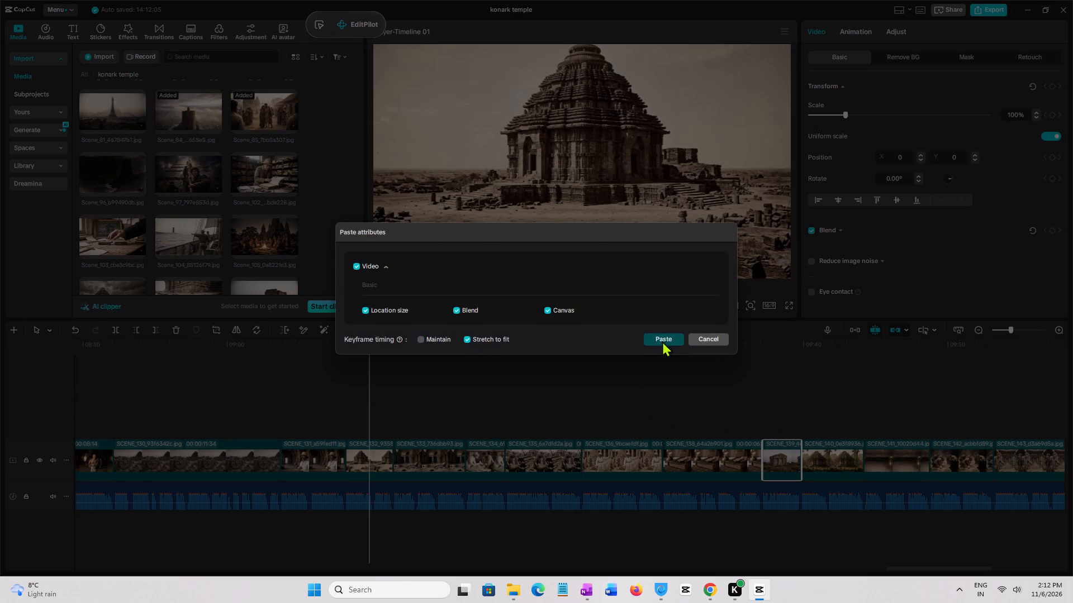
Paste the copied attributes onto SCENE_141 with keyframe timing set to Stretch to fit.
{"action": "left_click", "coordinate": [903, 465]}
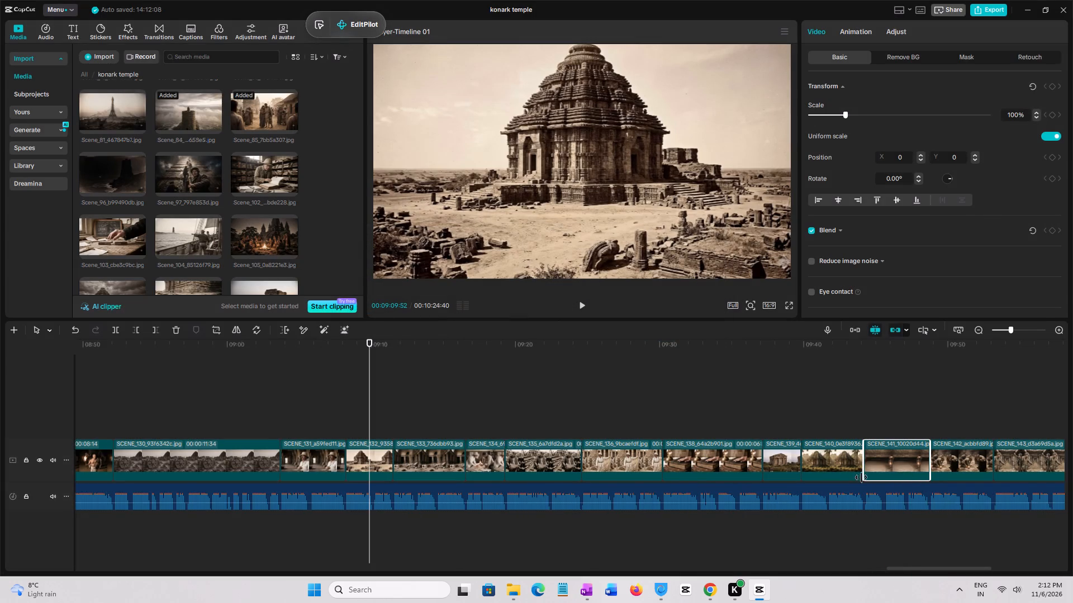
{"action": "key", "text": "ctrl+shift+v"}
{"action": "left_click", "coordinate": [486, 336]}
{"action": "left_click", "coordinate": [670, 338]}
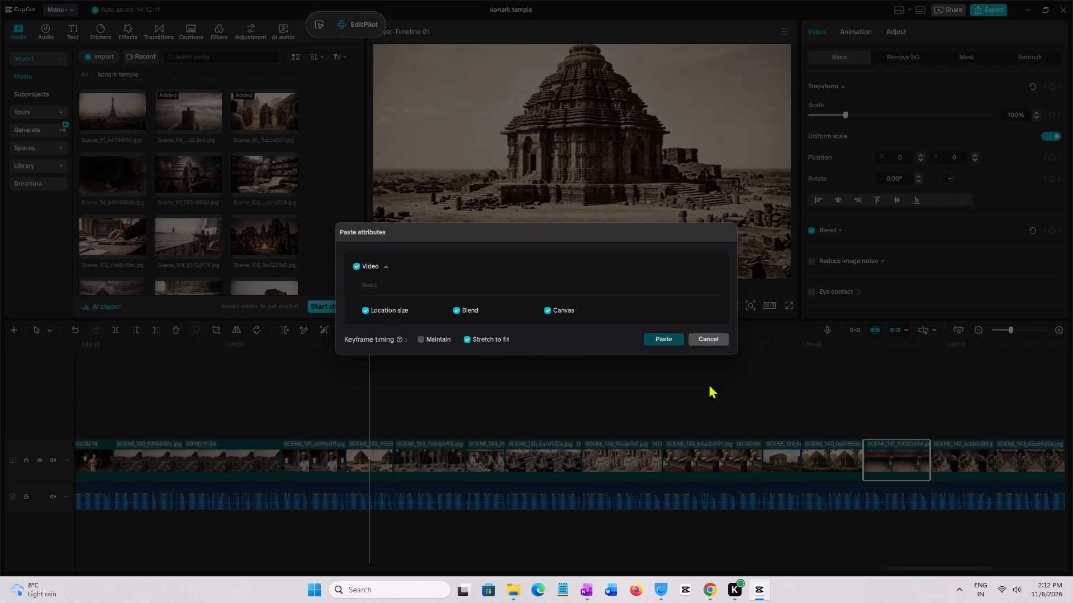
Paste the copied attributes onto SCENE_143 with keyframe timing set to Stretch to fit.
{"action": "left_click_drag", "start_coordinate": [928, 569], "coordinate": [979, 565]}
{"action": "left_click", "coordinate": [547, 463]}
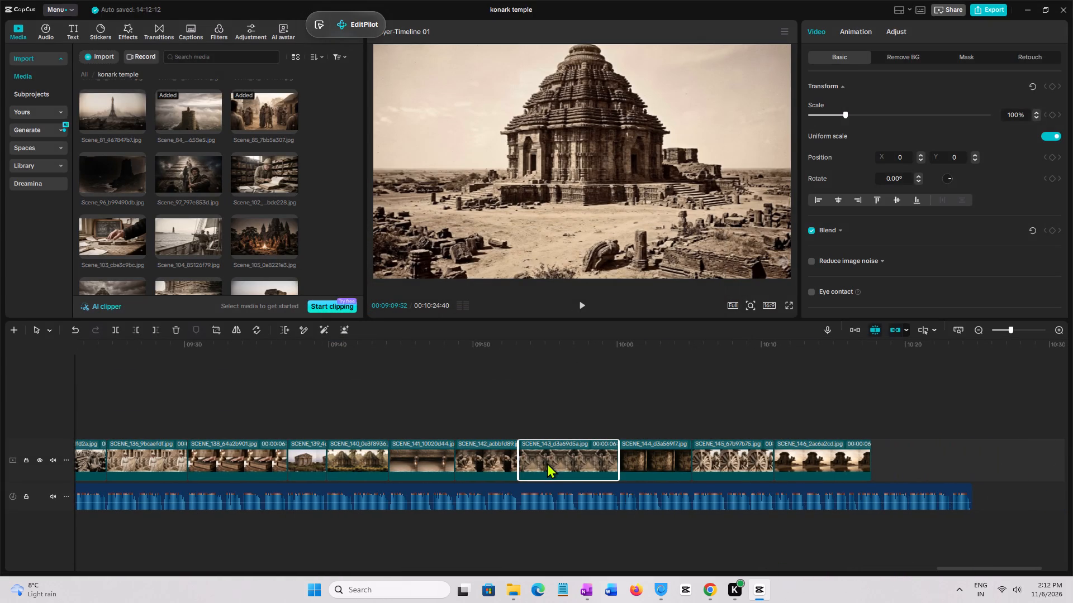
{"action": "key", "text": "ctrl+shift+v"}
{"action": "left_click", "coordinate": [479, 338]}
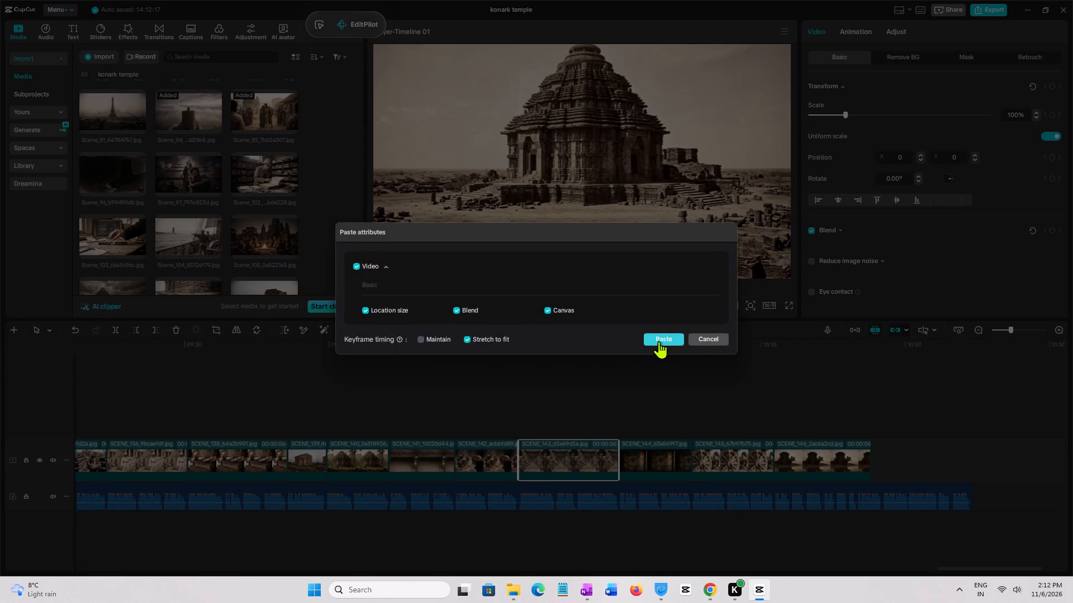
{"action": "left_click", "coordinate": [662, 341]}
Paste the copied attributes onto SCENE_145 with keyframe timing set to Stretch to fit.
{"action": "left_click", "coordinate": [712, 465]}
{"action": "key", "text": "ctrl+shift+v"}
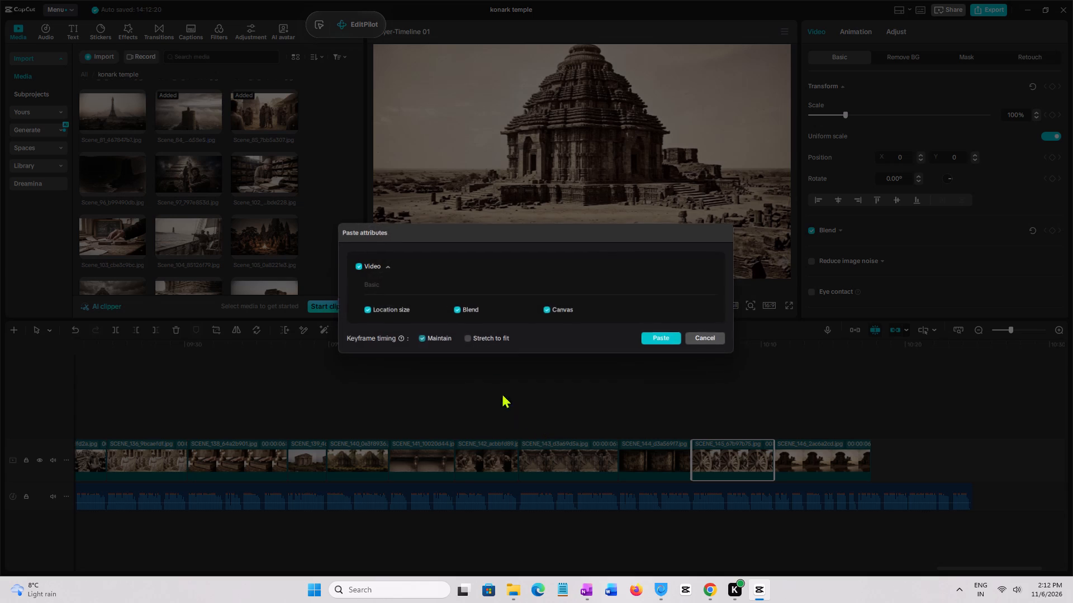
{"action": "left_click", "coordinate": [488, 343]}
{"action": "left_click", "coordinate": [657, 341]}
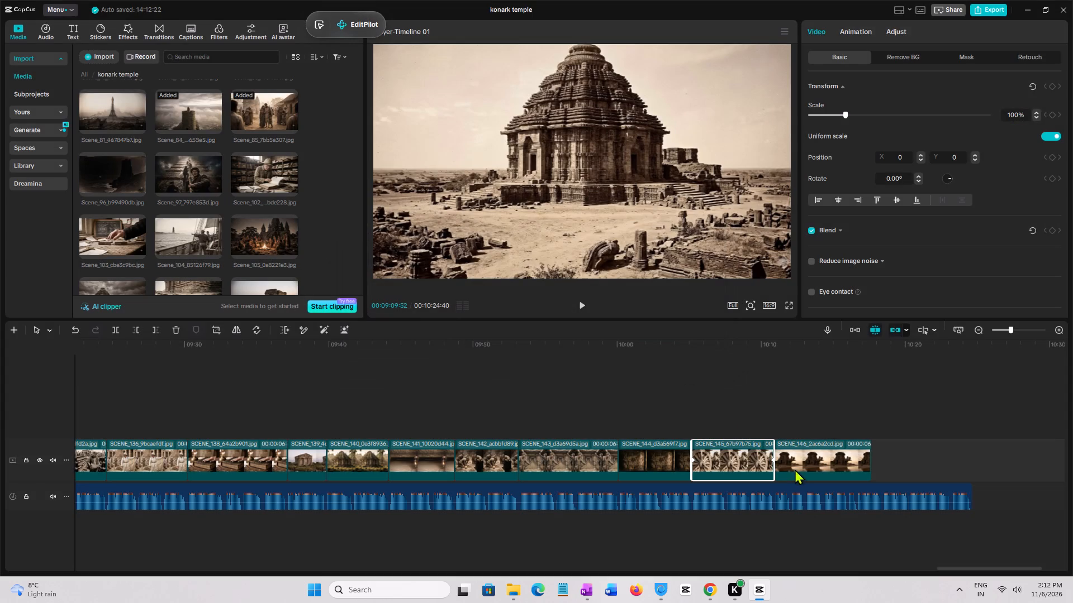
Play SCENE_146 from its start, and replay it to check the final image against the voice-over.
{"action": "left_click", "coordinate": [775, 423]}
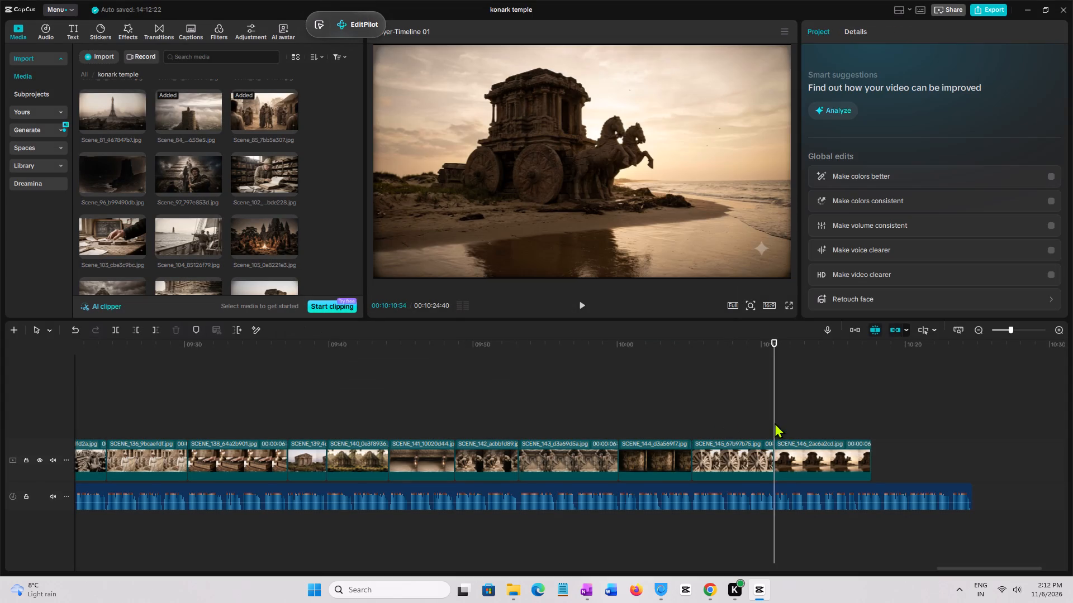
{"action": "key", "text": "space"}
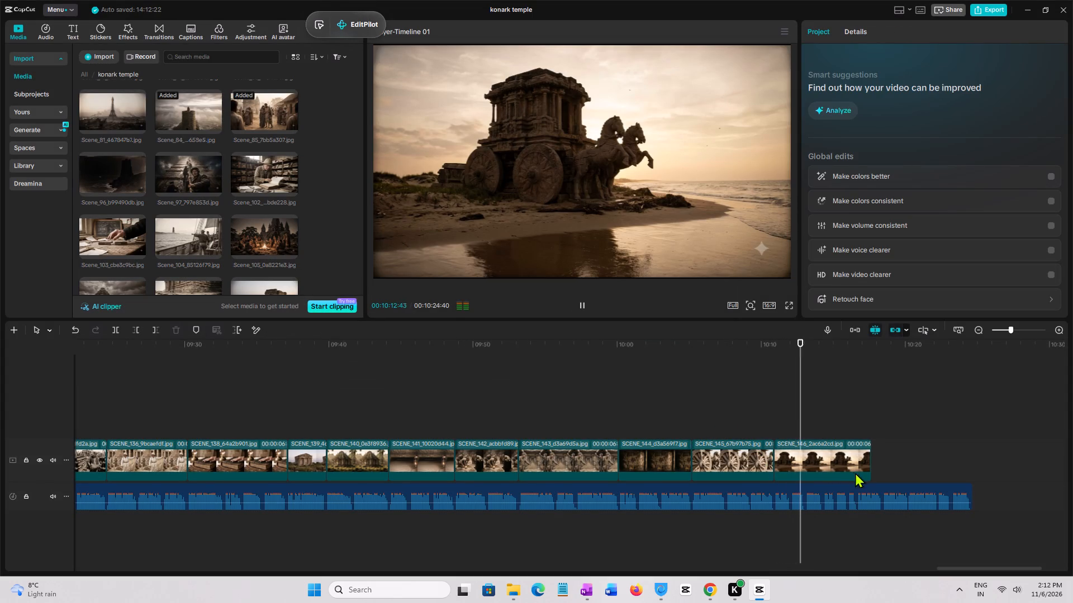
{"action": "left_click_drag", "start_coordinate": [945, 568], "coordinate": [951, 567]}
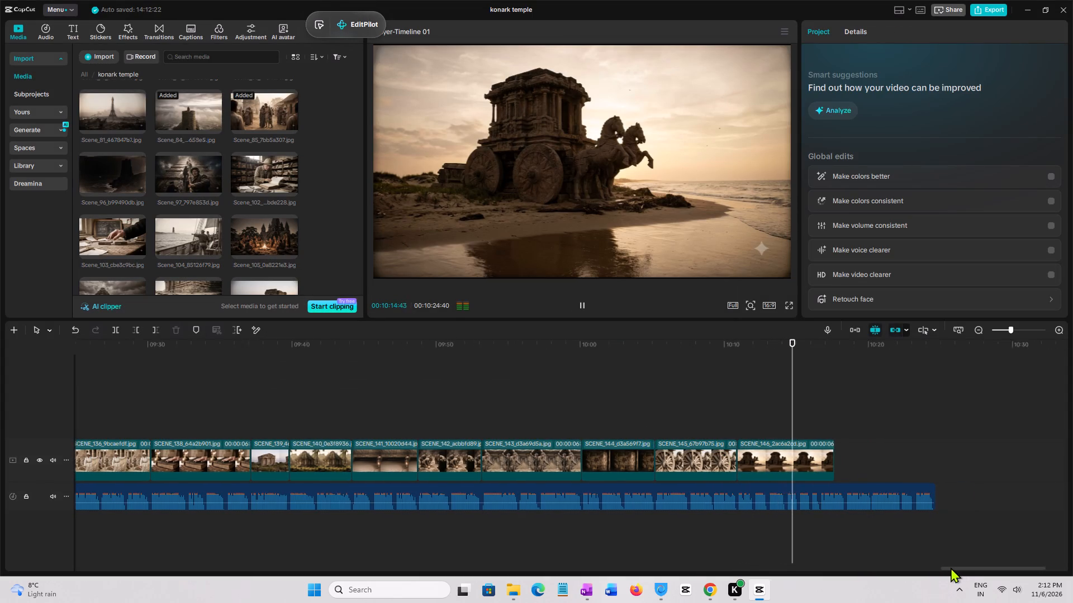
{"action": "left_click_drag", "start_coordinate": [951, 567], "coordinate": [968, 567]}
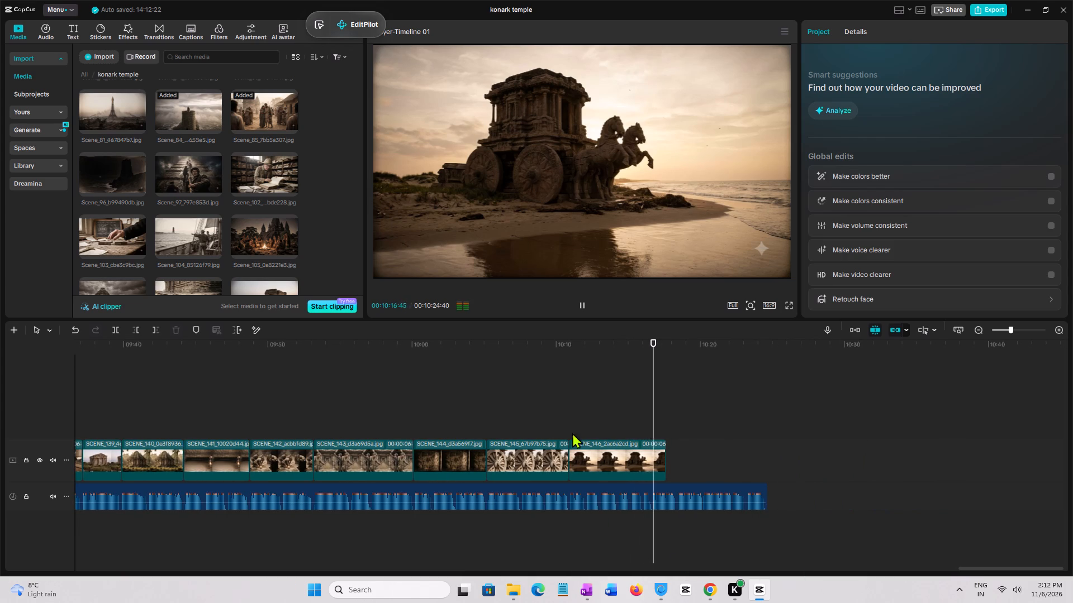
{"action": "left_click", "coordinate": [566, 422]}
{"action": "key", "text": "space"}
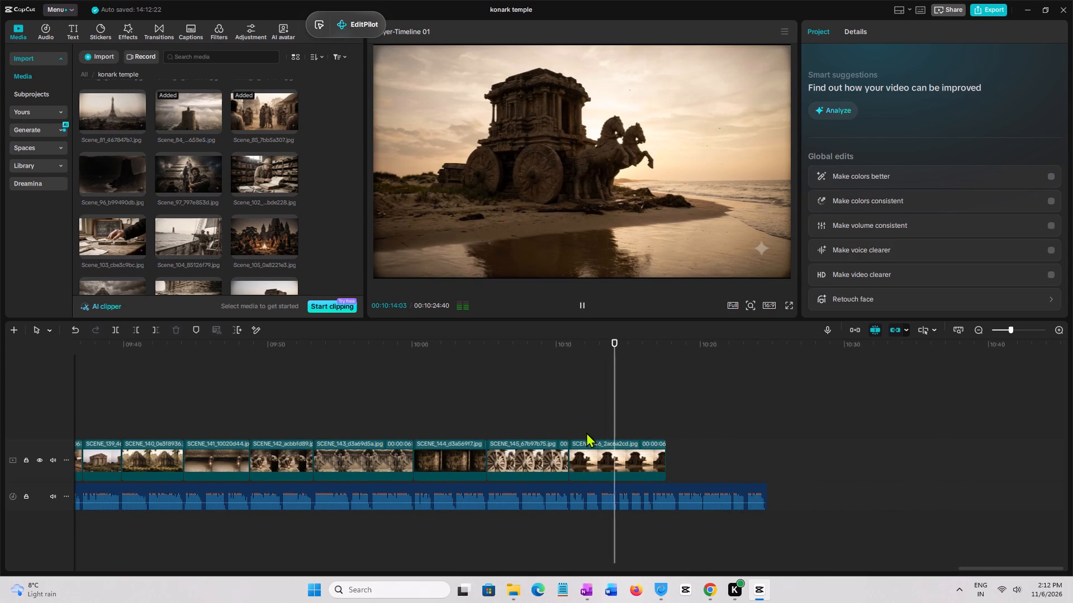
{"action": "key", "text": "space"}
Switch to the script in Google Docs and bold the Scene 146 text from "Ab aap bataiye" to its end.
{"action": "left_click", "coordinate": [708, 581]}
{"action": "scroll", "coordinate": [444, 321], "scroll_direction": "down", "scroll_amount": 4}
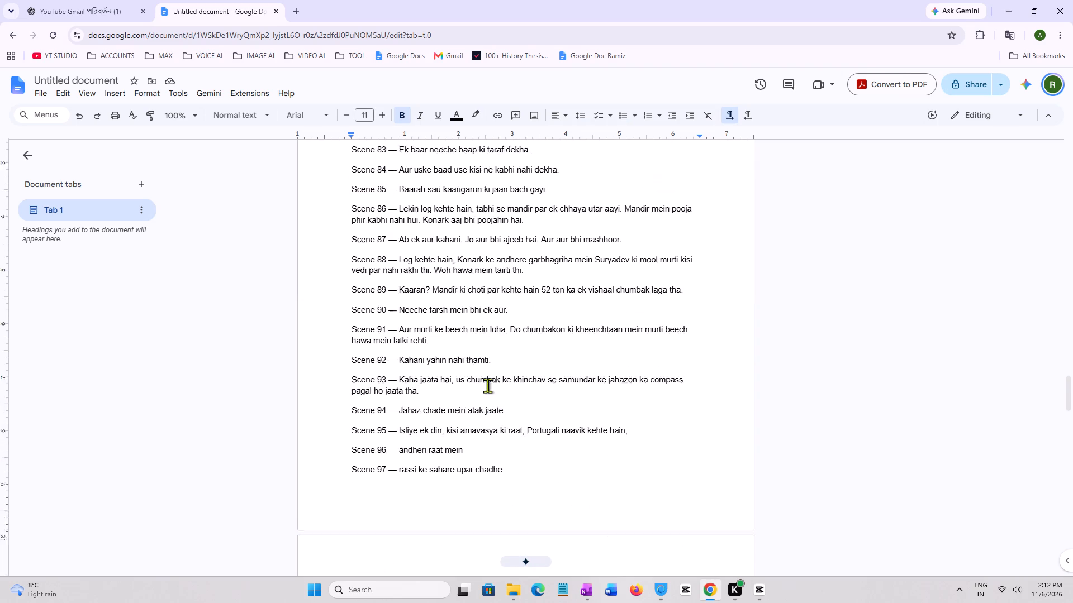
{"action": "scroll", "coordinate": [488, 389], "scroll_direction": "down", "scroll_amount": 15}
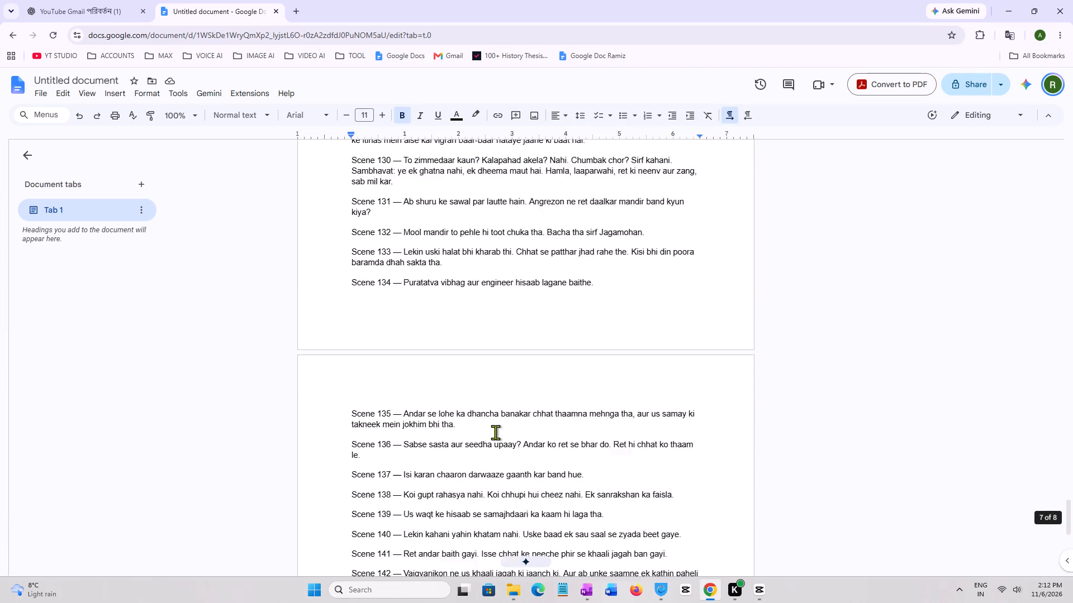
{"action": "scroll", "coordinate": [495, 431], "scroll_direction": "up", "scroll_amount": 2}
{"action": "scroll", "coordinate": [553, 360], "scroll_direction": "down", "scroll_amount": 5}
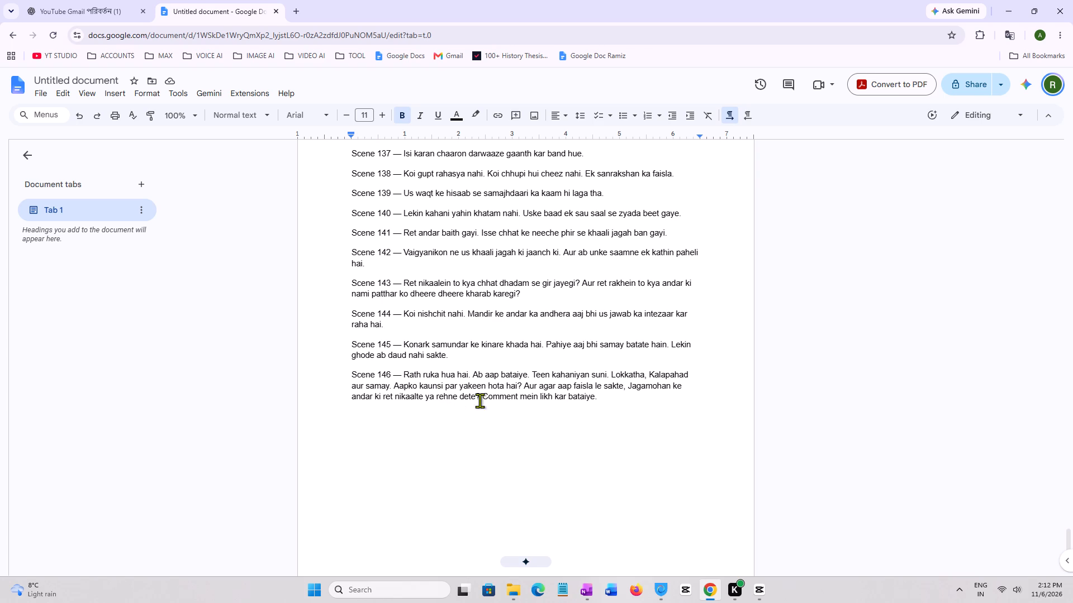
{"action": "left_click_drag", "start_coordinate": [473, 373], "coordinate": [610, 395]}
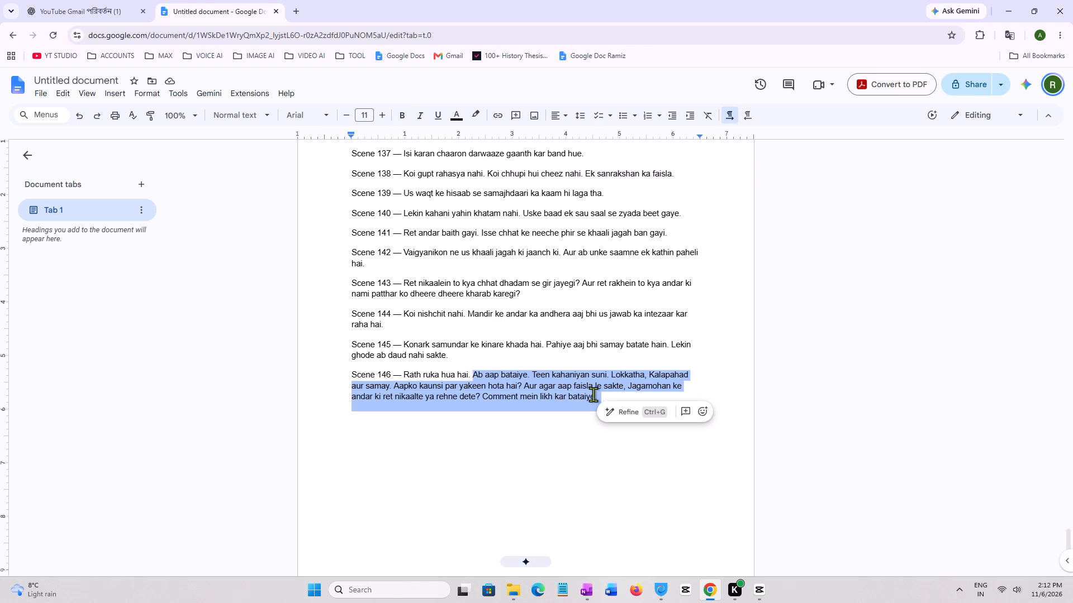
{"action": "left_click", "coordinate": [402, 118]}
{"action": "left_click", "coordinate": [526, 449]}
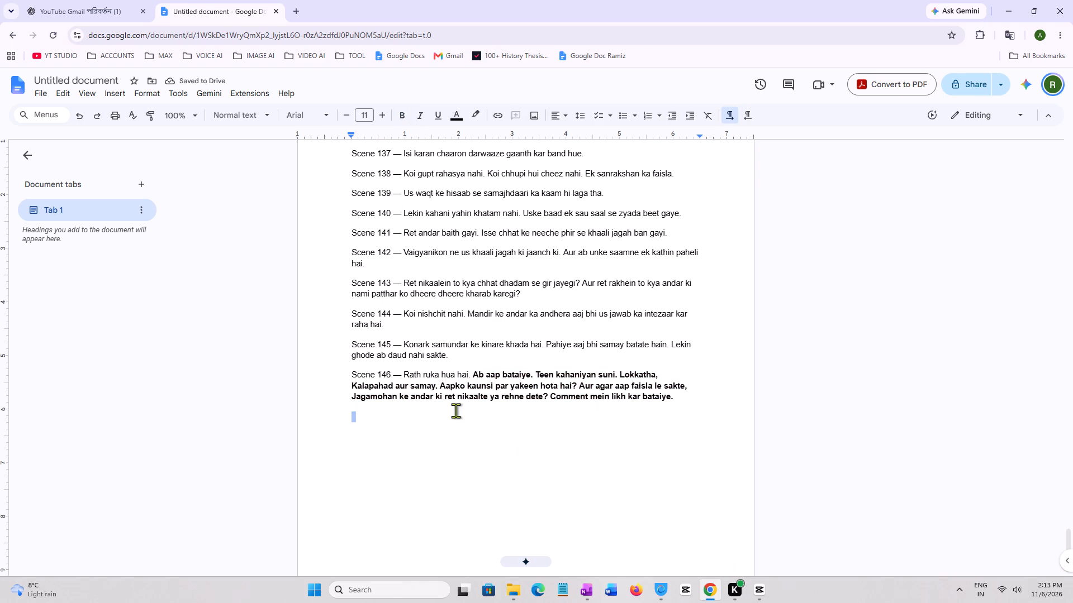
Switch back to CapCut and play from near the start of SCENE_146.
{"action": "left_click", "coordinate": [757, 593]}
{"action": "left_click", "coordinate": [575, 439]}
{"action": "key", "text": "space"}
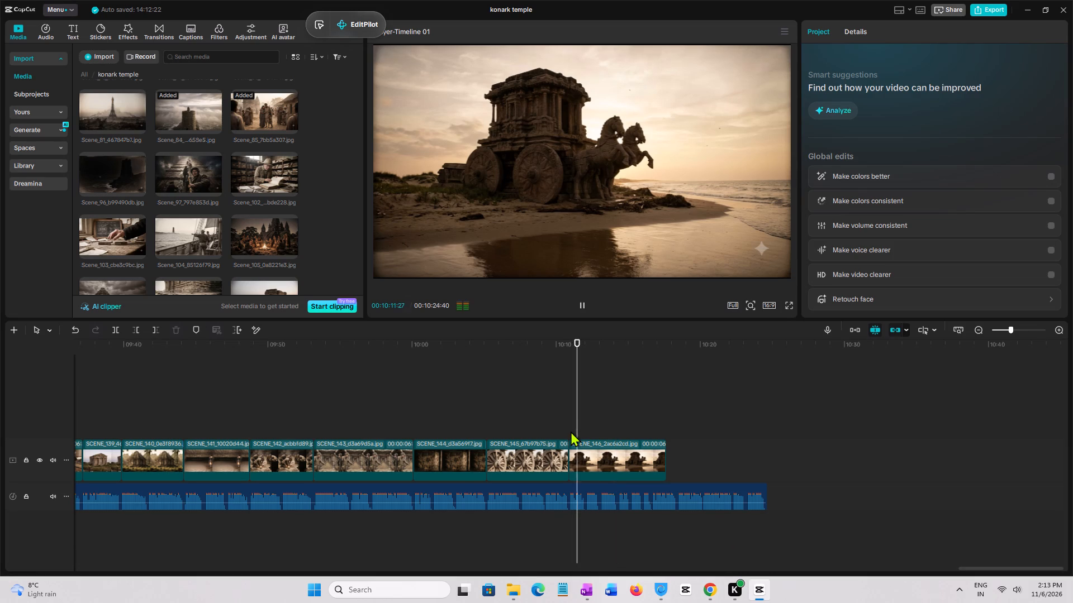
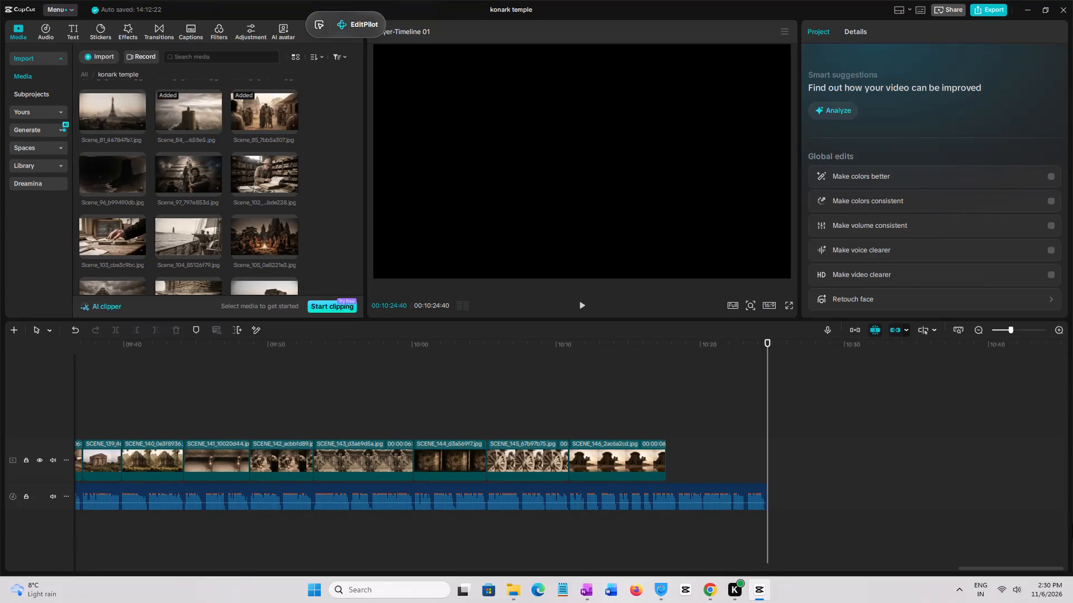
Go back through the timeline to about 05:22 and play back the Scene_84 and Scene_85 clips to review their motion.
{"action": "left_click", "coordinate": [148, 348]}
{"action": "left_click_drag", "start_coordinate": [148, 348], "coordinate": [74, 358]}
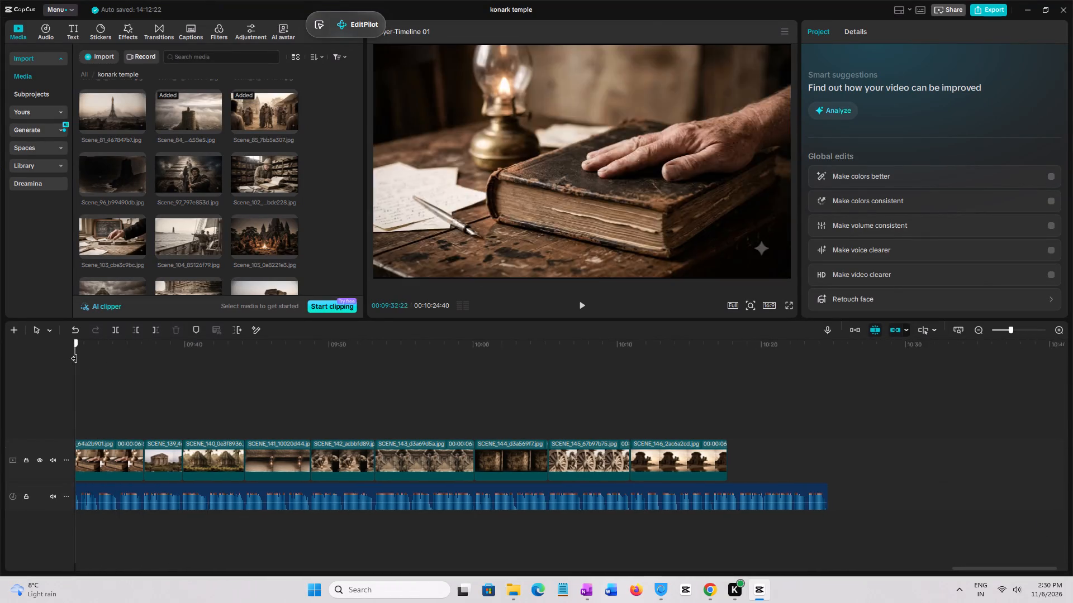
{"action": "left_click_drag", "start_coordinate": [74, 358], "coordinate": [104, 380]}
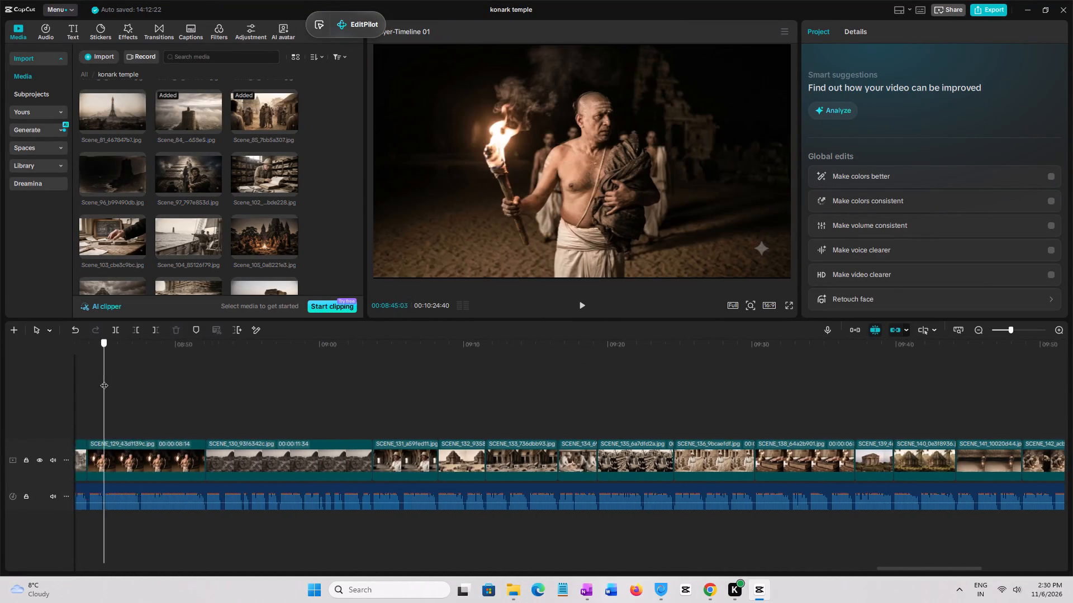
{"action": "left_click_drag", "start_coordinate": [104, 380], "coordinate": [240, 401]}
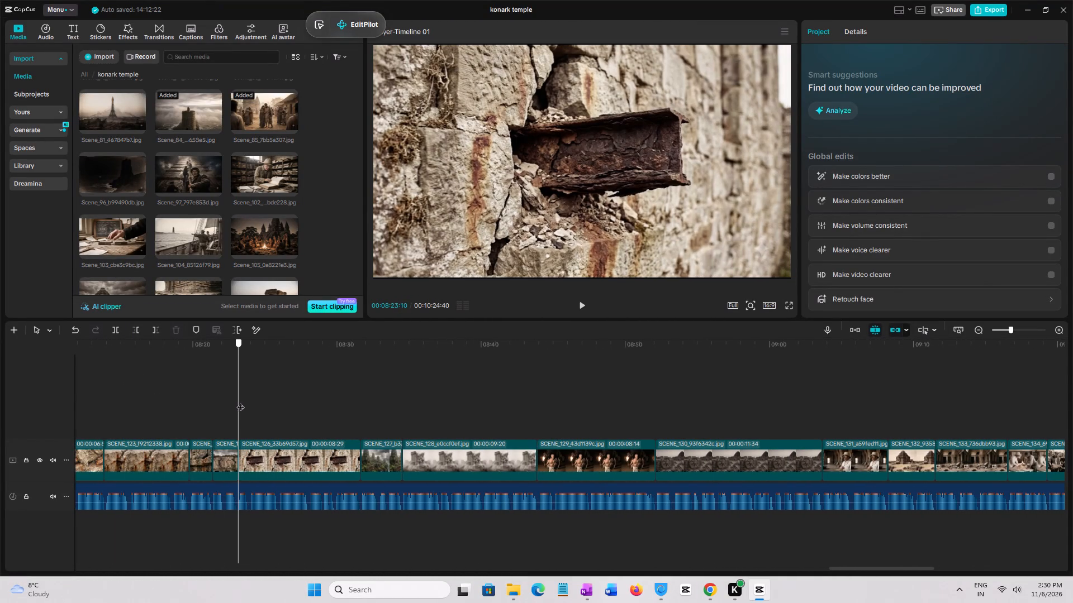
{"action": "left_click_drag", "start_coordinate": [240, 401], "coordinate": [36, 394]}
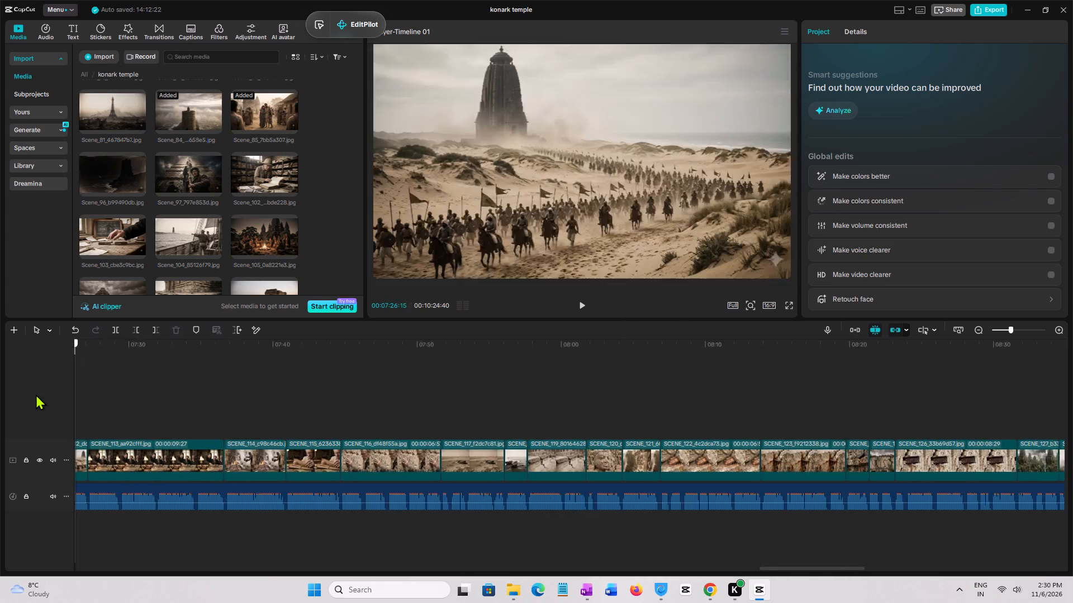
{"action": "left_click_drag", "start_coordinate": [36, 394], "coordinate": [189, 415]}
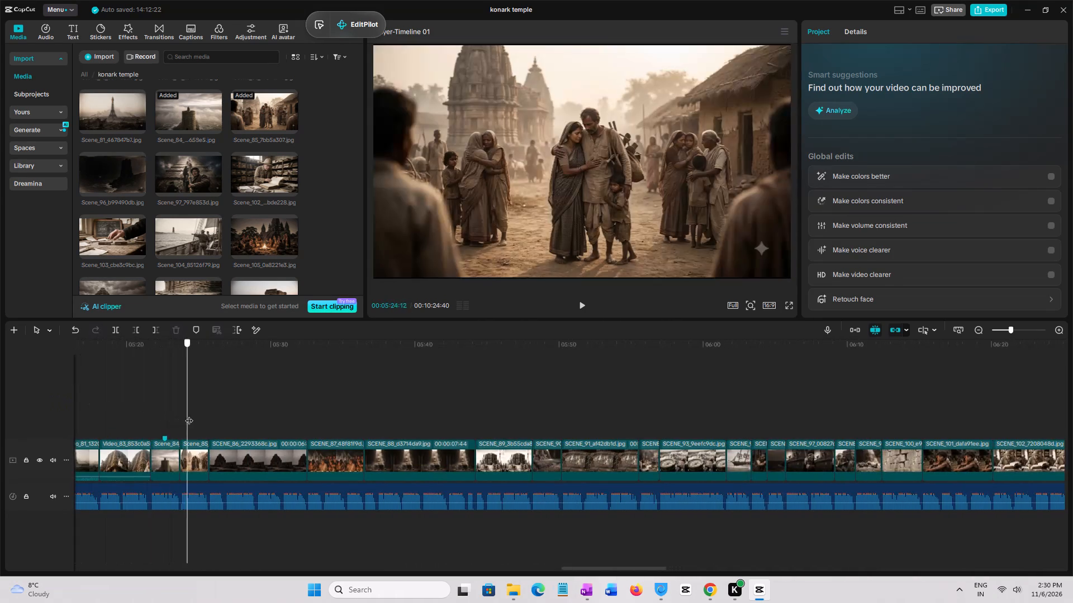
{"action": "left_click_drag", "start_coordinate": [189, 415], "coordinate": [99, 413]}
{"action": "key", "text": "space"}
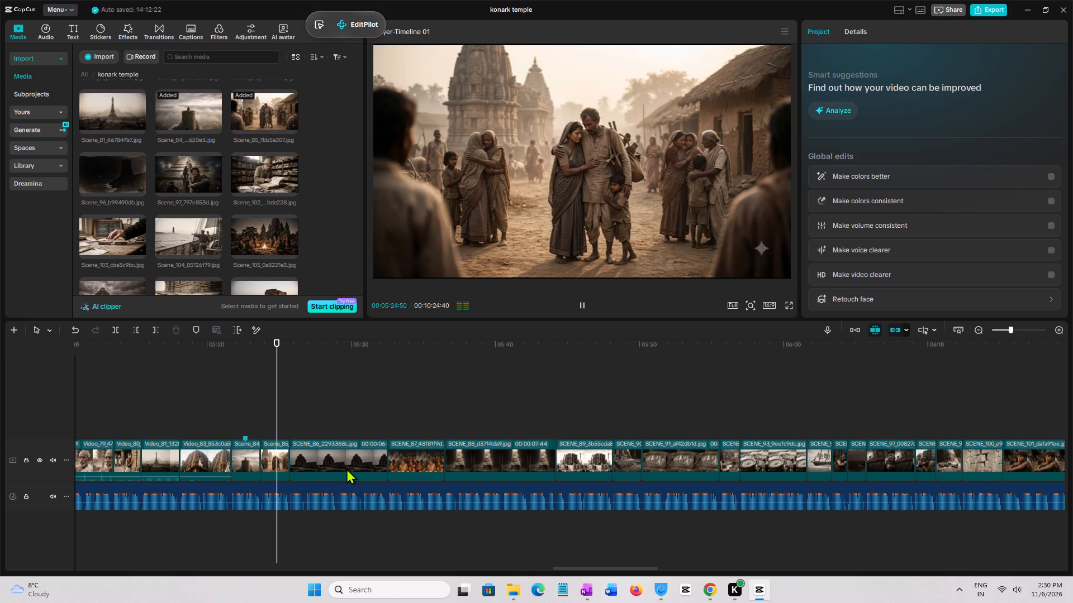
{"action": "scroll", "coordinate": [346, 468], "scroll_direction": "up", "scroll_amount": 7, "text": "ctrl"}
{"action": "left_click", "coordinate": [218, 417], "text": "ctrl"}
{"action": "key", "text": "space"}
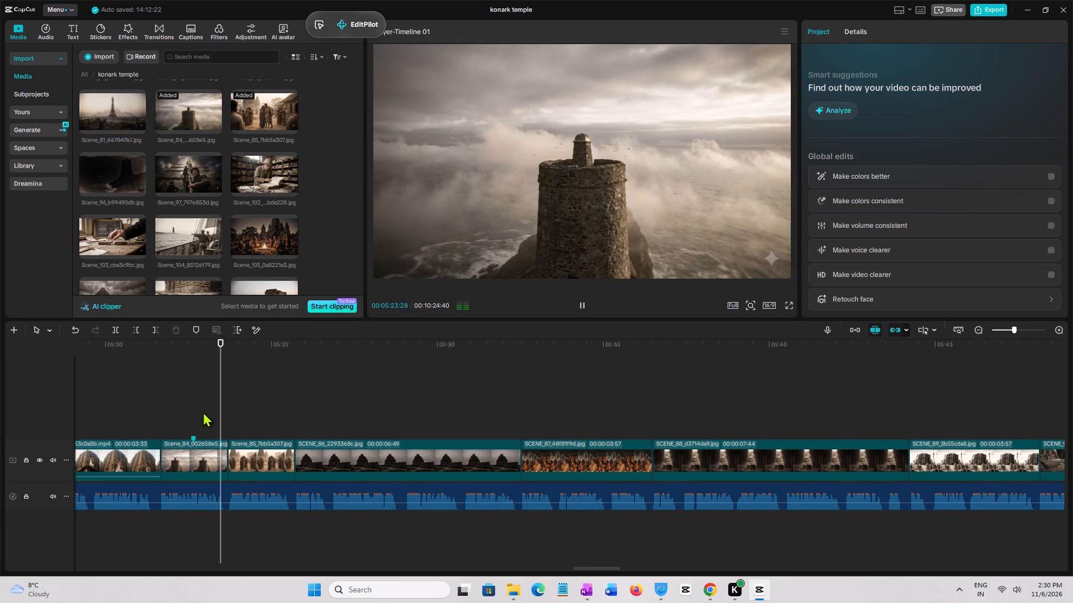
{"action": "left_click", "coordinate": [178, 404]}
{"action": "key", "text": "space"}
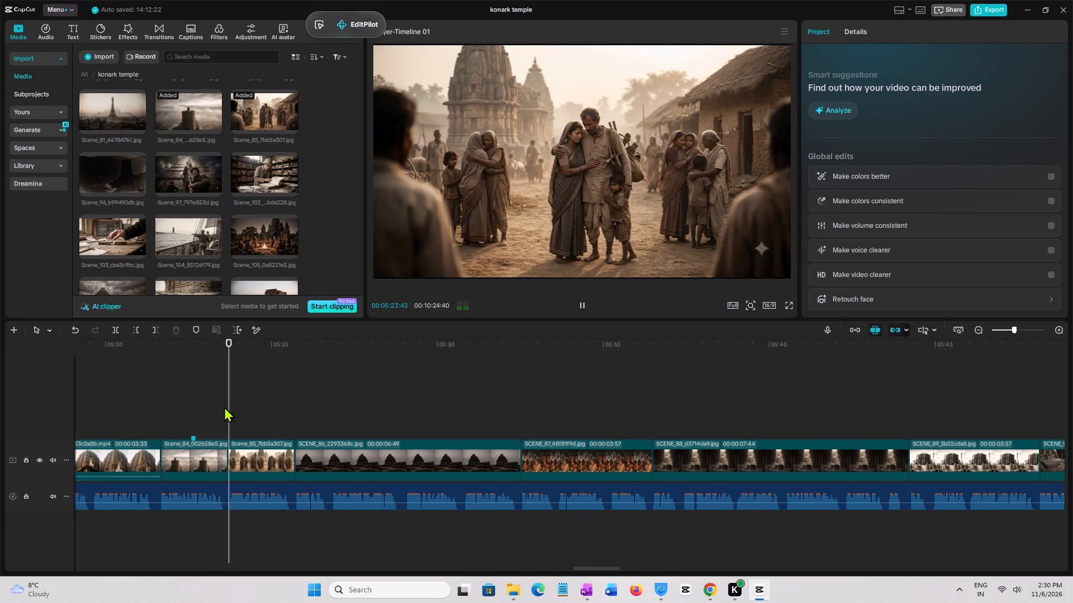
{"action": "left_click", "coordinate": [134, 409]}
{"action": "key", "text": "space"}
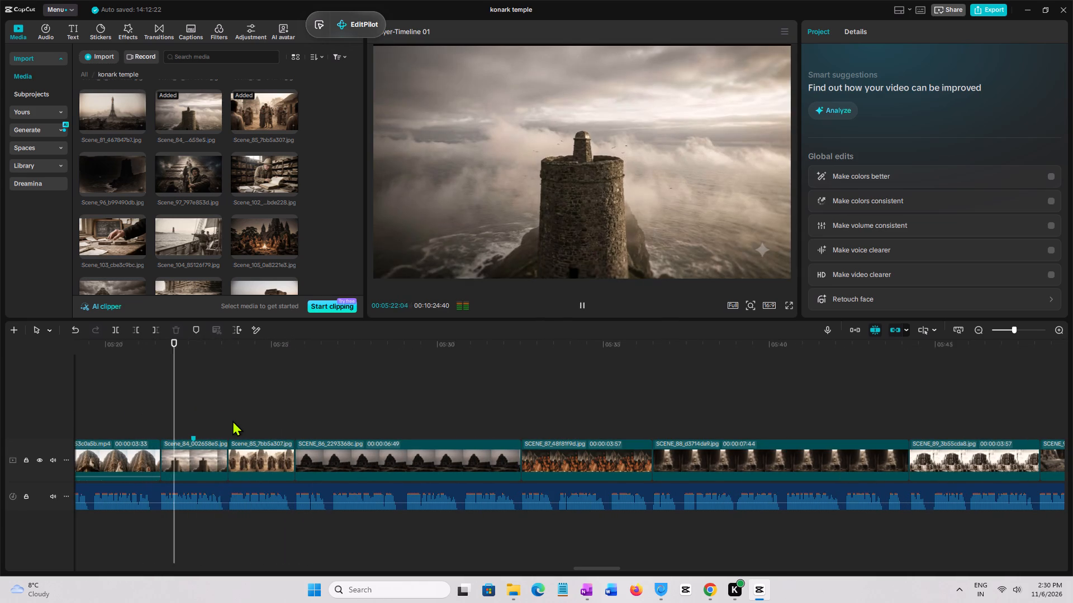
{"action": "key", "text": "space"}
Apply the Ease Out preset curve to the Scale animation of the Scene_84 clip, then play the result back.
{"action": "left_click", "coordinate": [193, 456]}
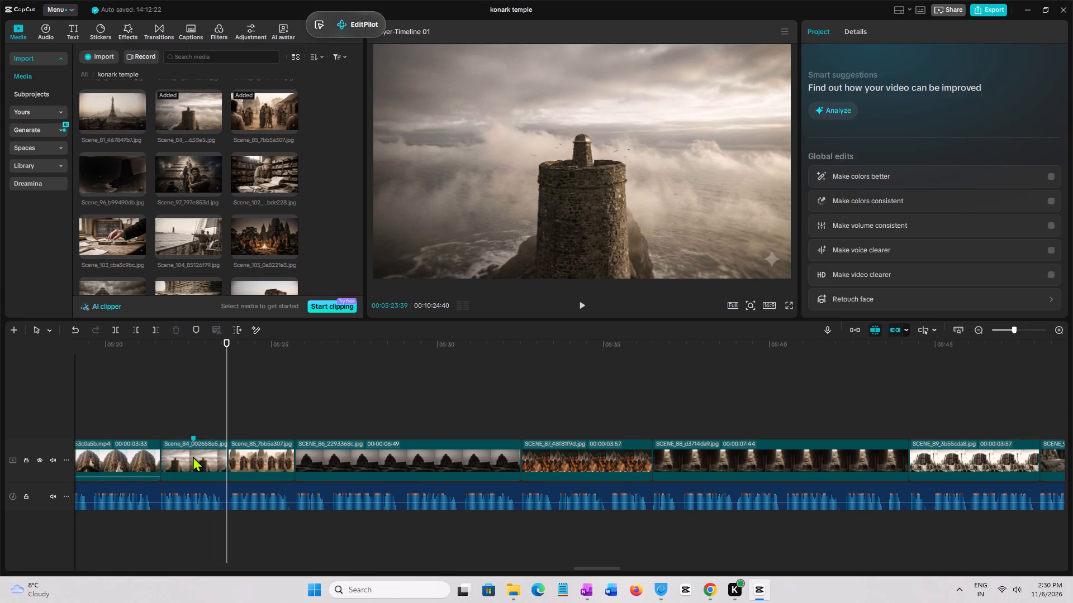
{"action": "right_click", "coordinate": [203, 457]}
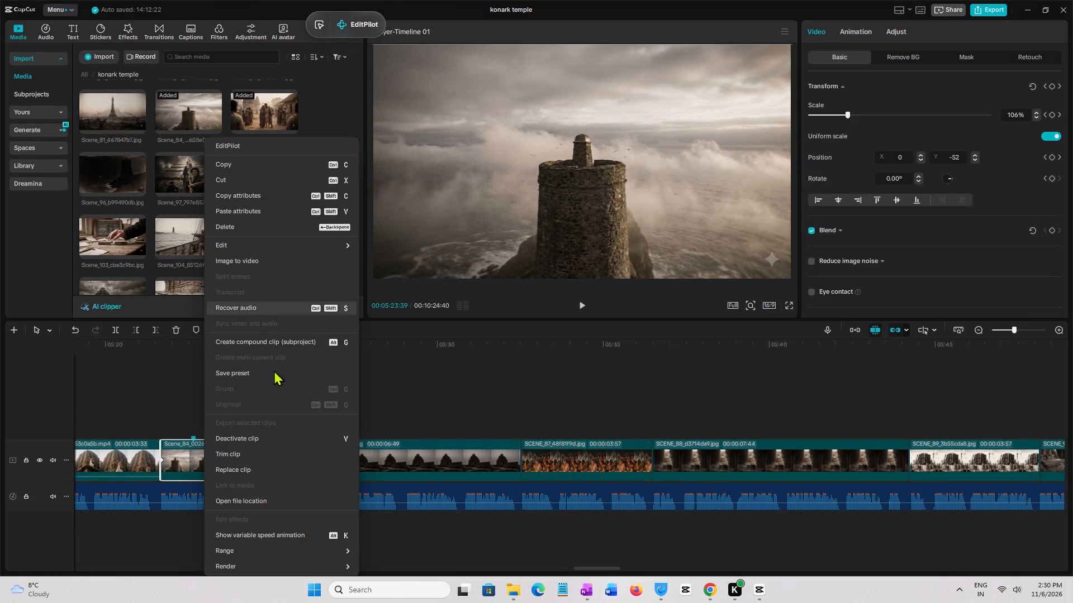
{"action": "left_click", "coordinate": [265, 531]}
{"action": "scroll", "coordinate": [237, 430], "scroll_direction": "up", "scroll_amount": 2, "text": "ctrl"}
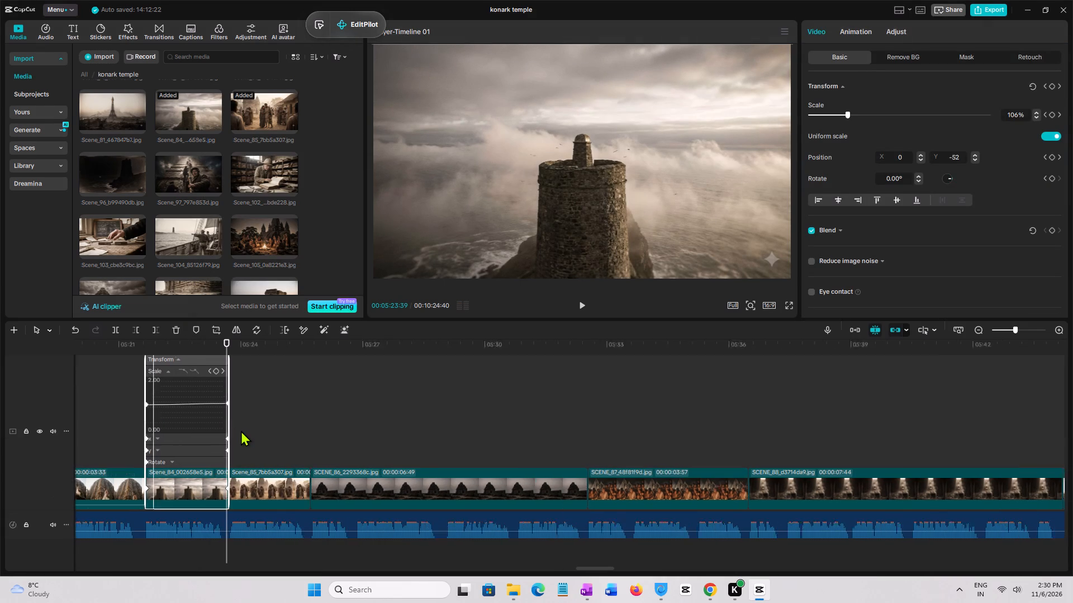
{"action": "scroll", "coordinate": [241, 430], "scroll_direction": "up", "scroll_amount": 3, "text": "ctrl"}
{"action": "left_click", "coordinate": [168, 403], "text": "ctrl"}
{"action": "left_click", "coordinate": [160, 376]}
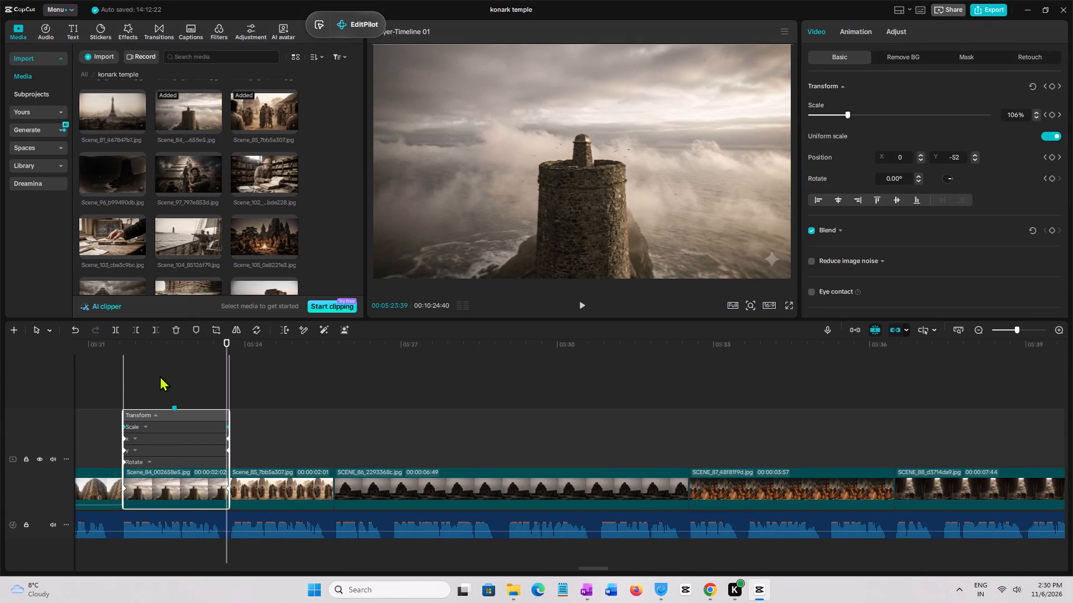
{"action": "left_click", "coordinate": [164, 411]}
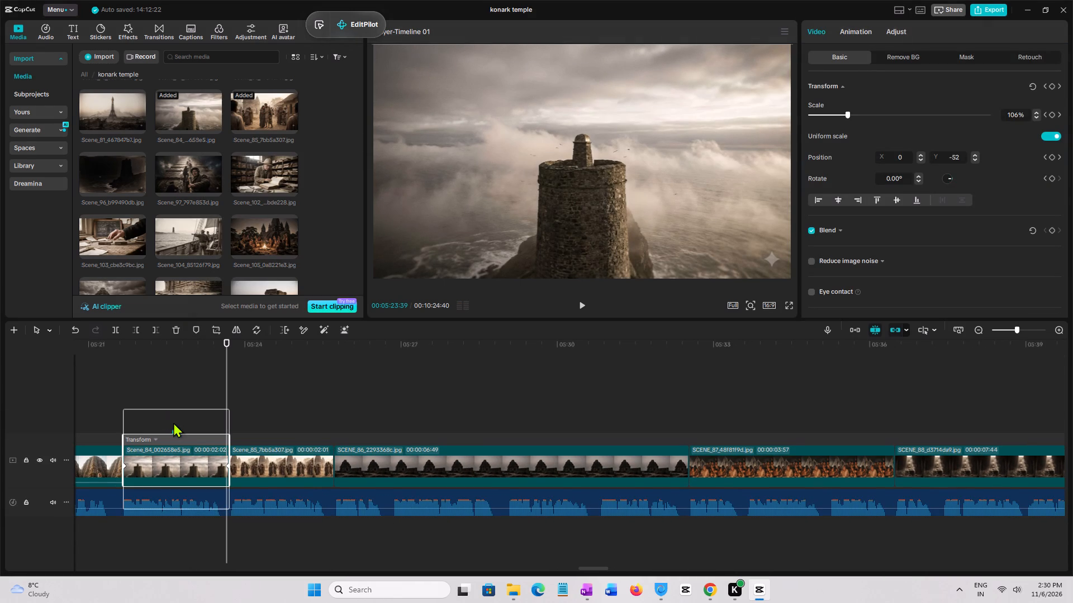
{"action": "left_click", "coordinate": [178, 435]}
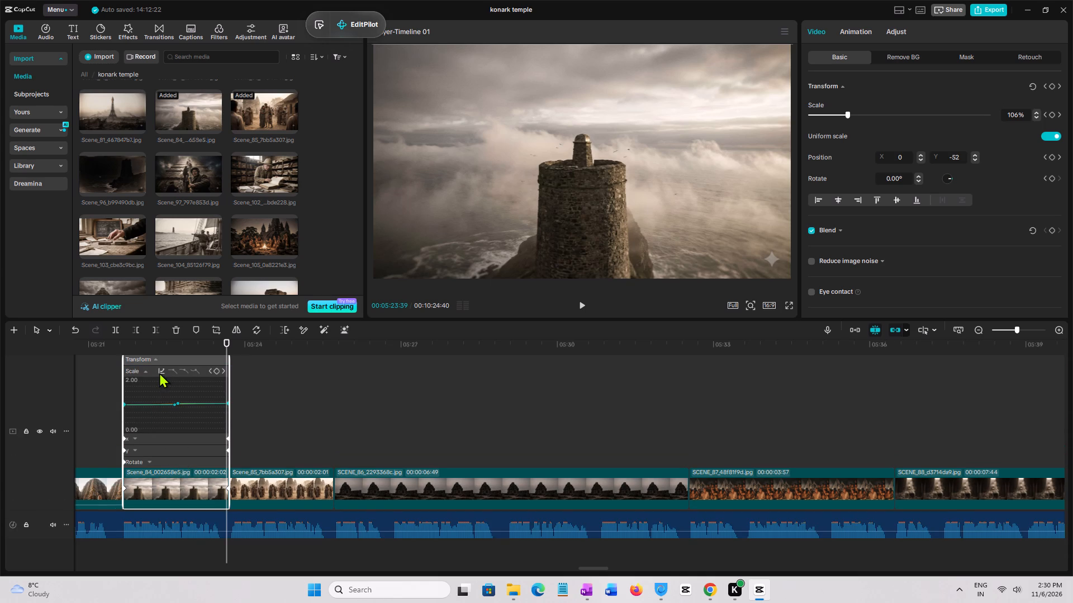
{"action": "left_click", "coordinate": [159, 372]}
{"action": "left_click", "coordinate": [200, 463]}
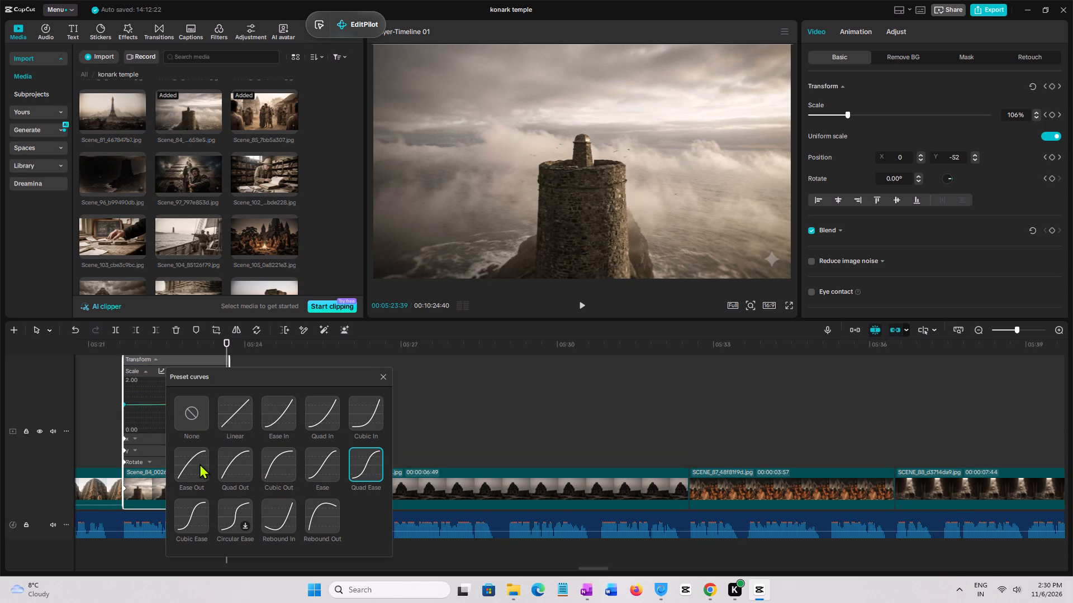
{"action": "left_click", "coordinate": [381, 380]}
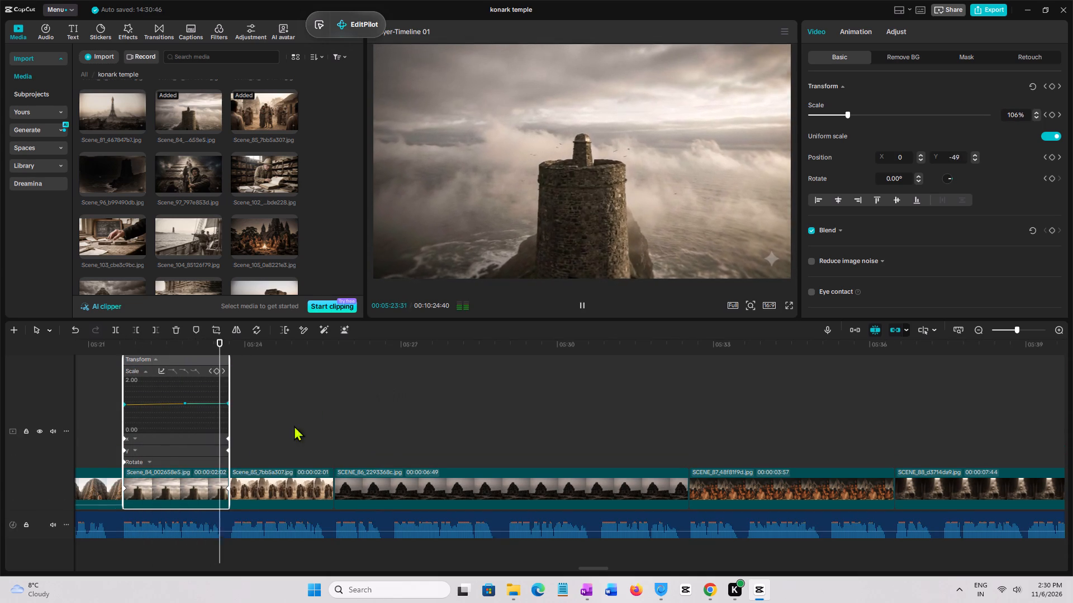
{"action": "right_click", "coordinate": [174, 420]}
{"action": "left_click", "coordinate": [235, 509]}
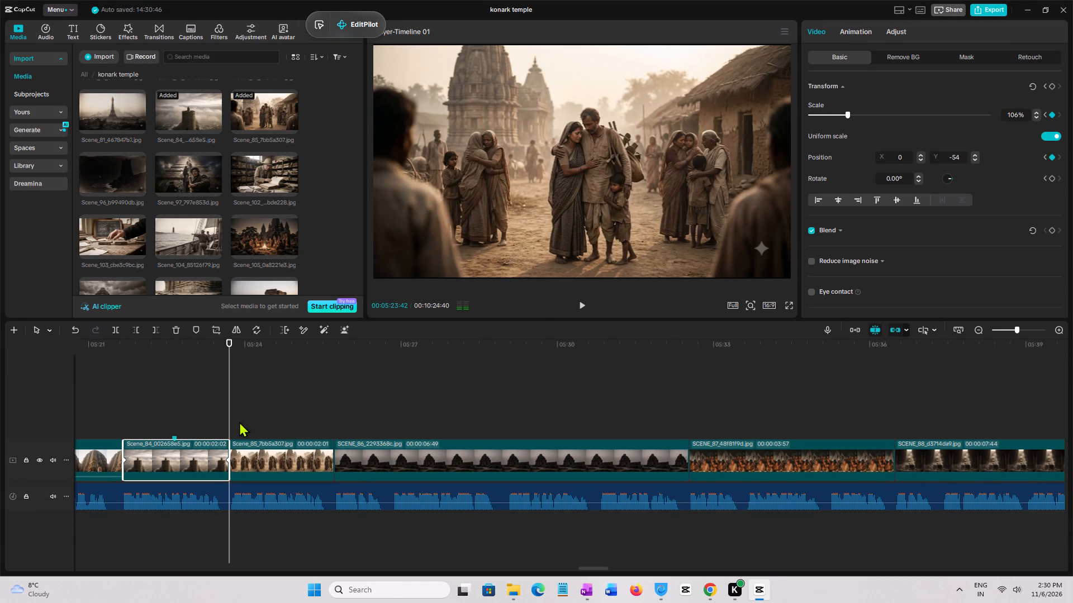
{"action": "key", "text": "space"}
{"action": "double_click", "coordinate": [131, 423]}
{"action": "key", "text": "space"}
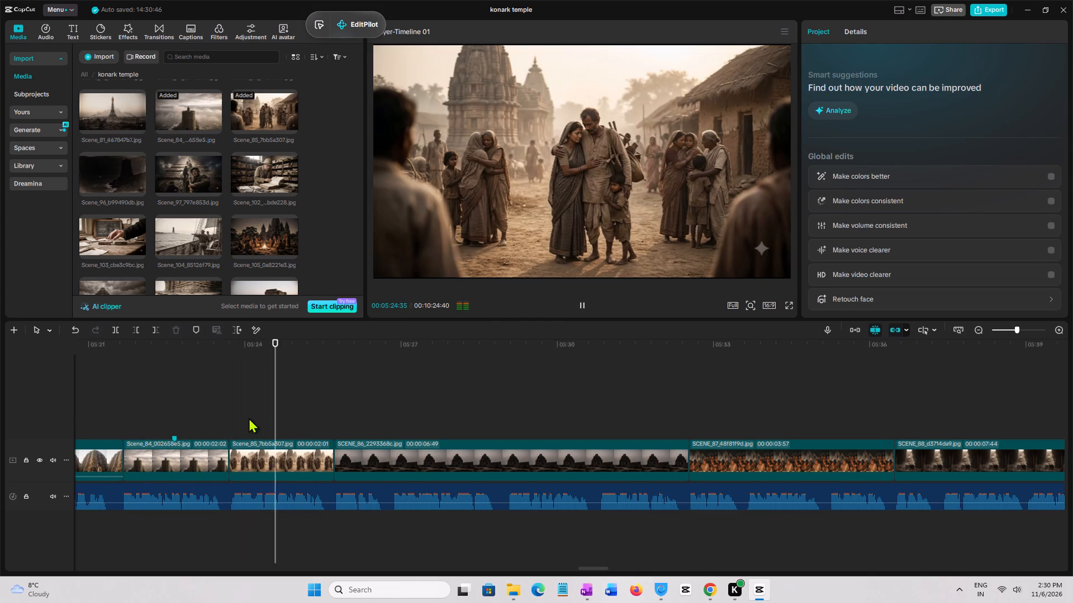
At the start of the Scene_85 clip, add a Transform keyframe with the scale set to 113%.
{"action": "left_click", "coordinate": [223, 422]}
{"action": "left_click", "coordinate": [229, 422]}
{"action": "left_click", "coordinate": [257, 452]}
{"action": "right_click", "coordinate": [257, 452]}
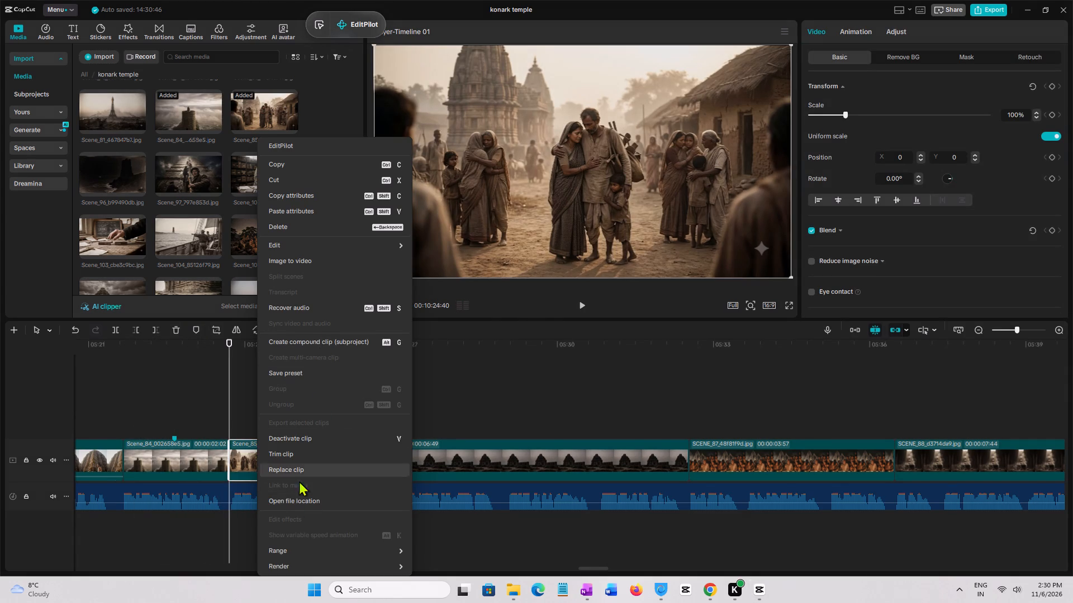
{"action": "left_click", "coordinate": [231, 410]}
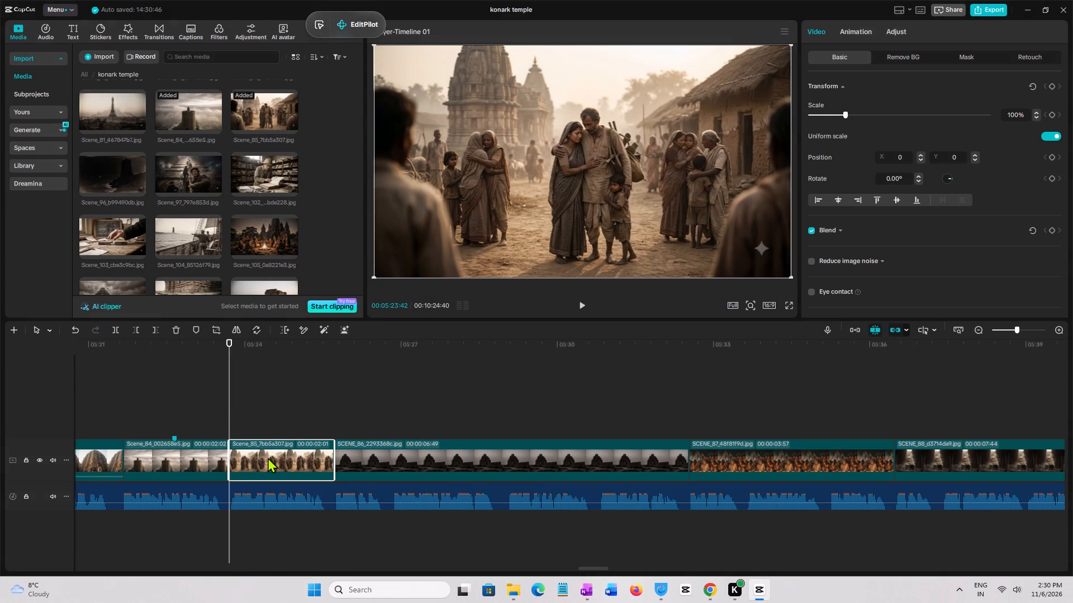
{"action": "left_click", "coordinate": [268, 457]}
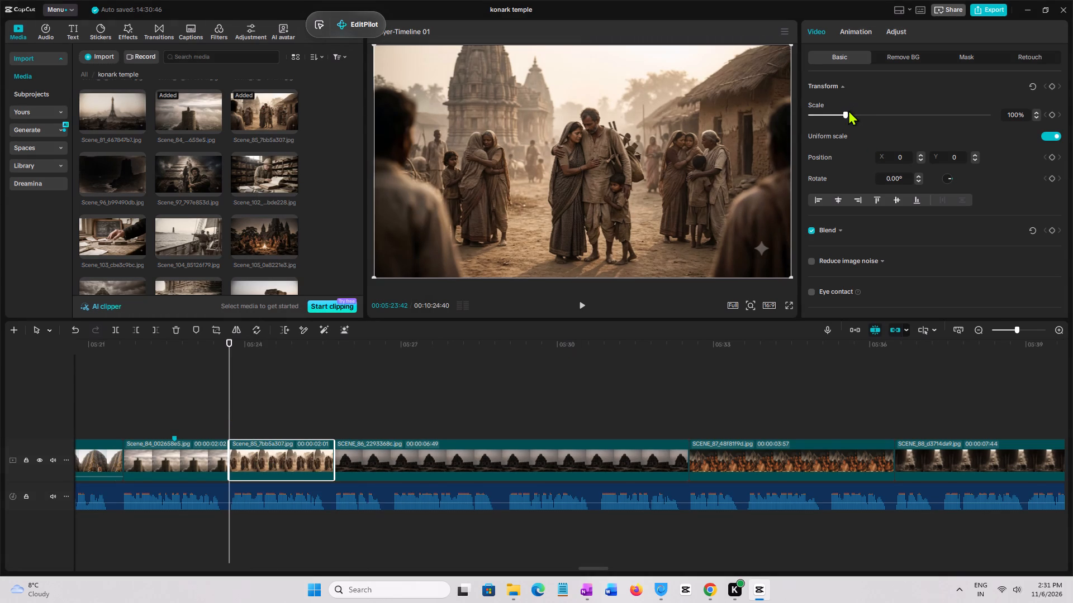
{"action": "left_click", "coordinate": [848, 110]}
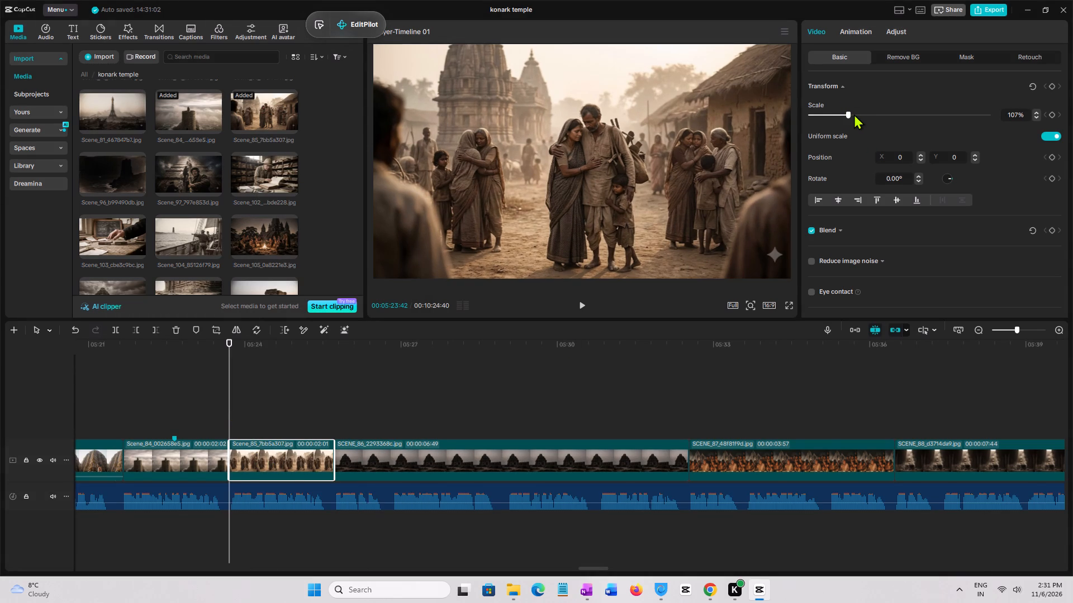
{"action": "left_click", "coordinate": [849, 114]}
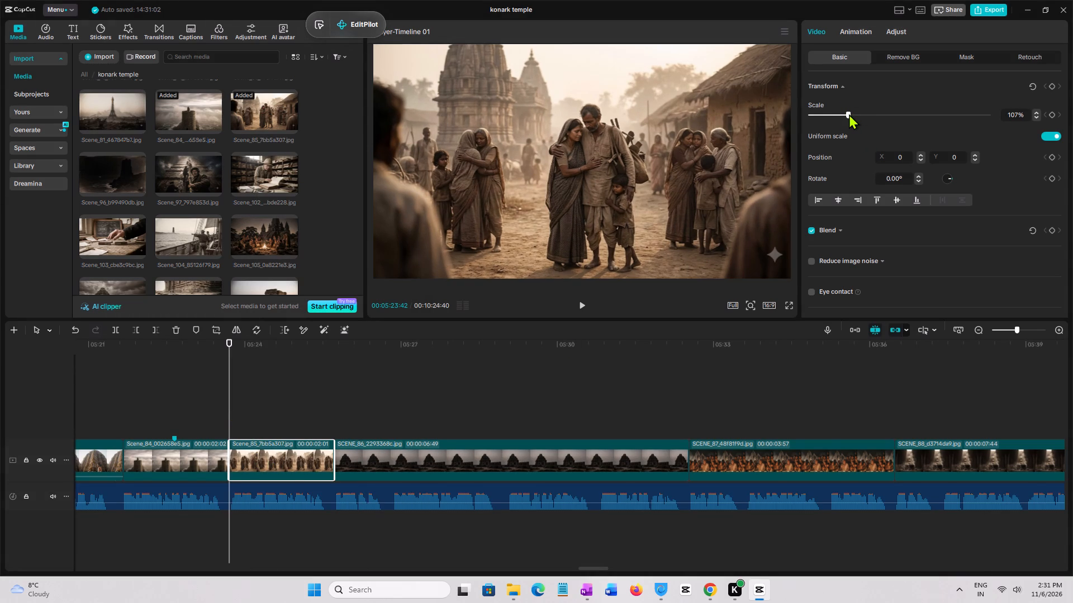
{"action": "double_click", "coordinate": [849, 114]}
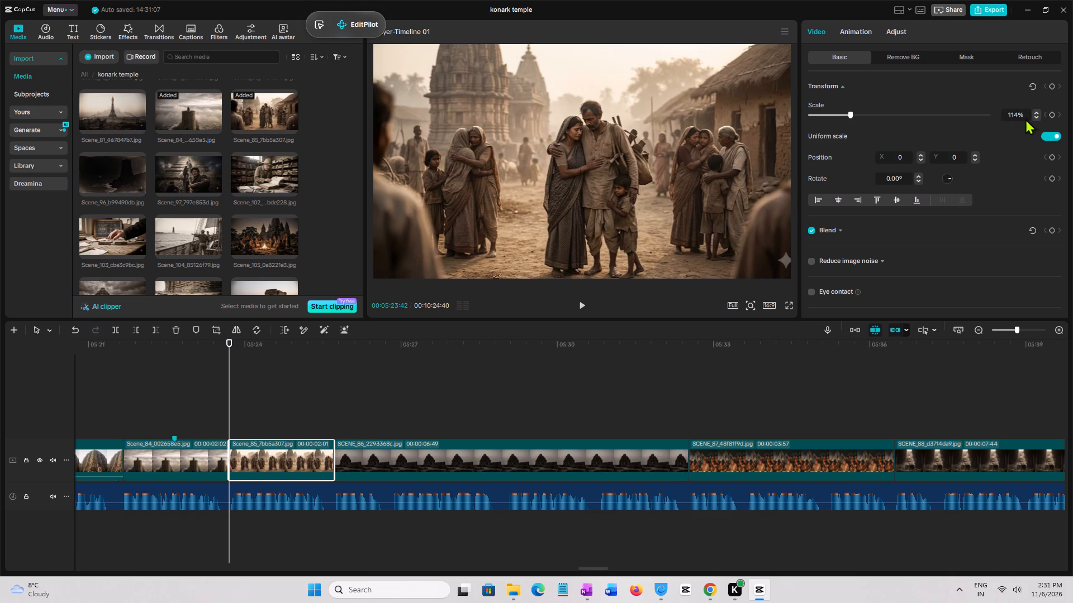
{"action": "left_click", "coordinate": [1037, 119]}
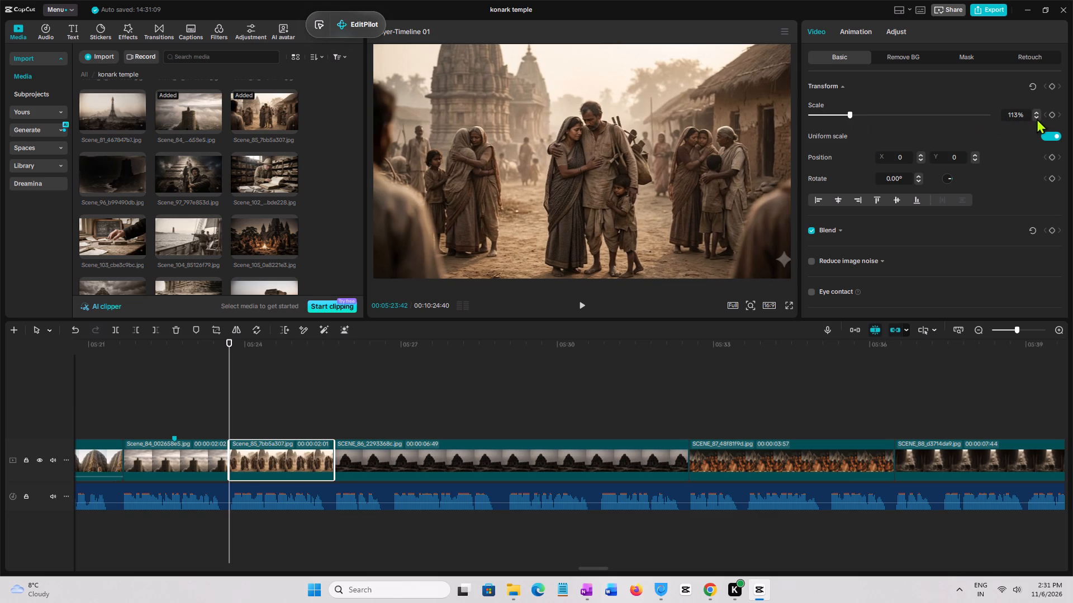
{"action": "left_click", "coordinate": [1037, 118]}
{"action": "double_click", "coordinate": [1036, 118]}
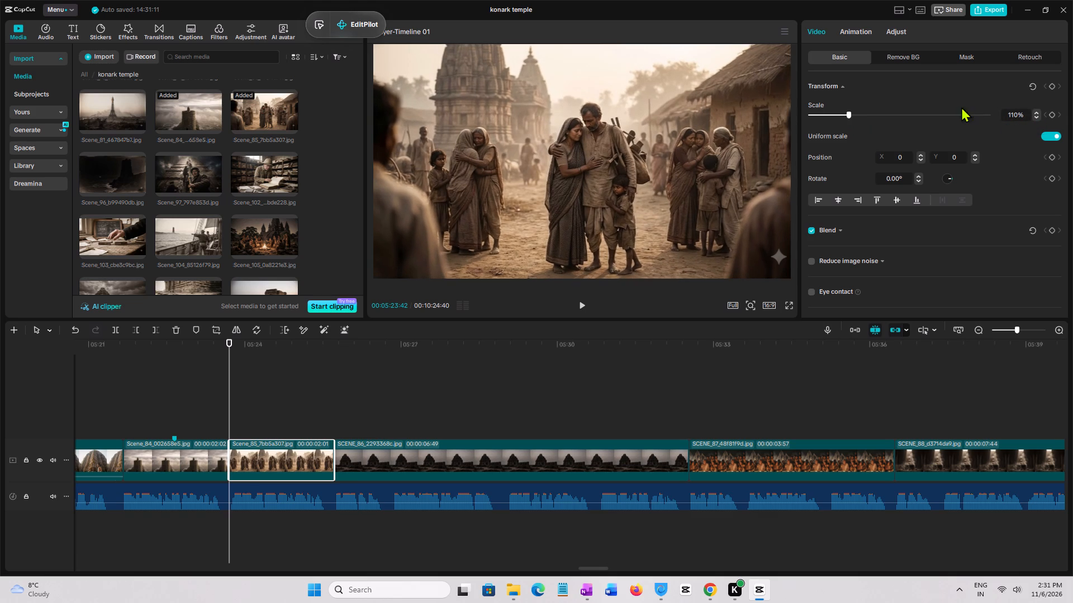
{"action": "left_click", "coordinate": [1053, 88]}
{"action": "double_click", "coordinate": [1036, 112]}
{"action": "left_click", "coordinate": [1036, 112]}
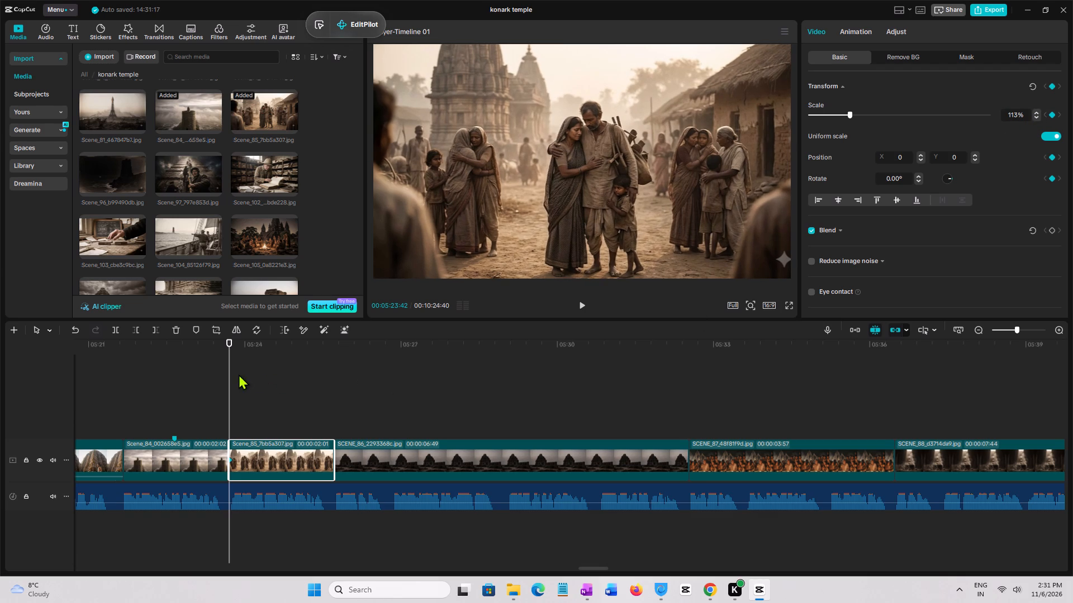
Add a Transform keyframe with 102% scale near the end of the Scene_85 clip and move it to the clip's end.
{"action": "left_click_drag", "start_coordinate": [230, 374], "coordinate": [327, 397]}
{"action": "left_click", "coordinate": [312, 458]}
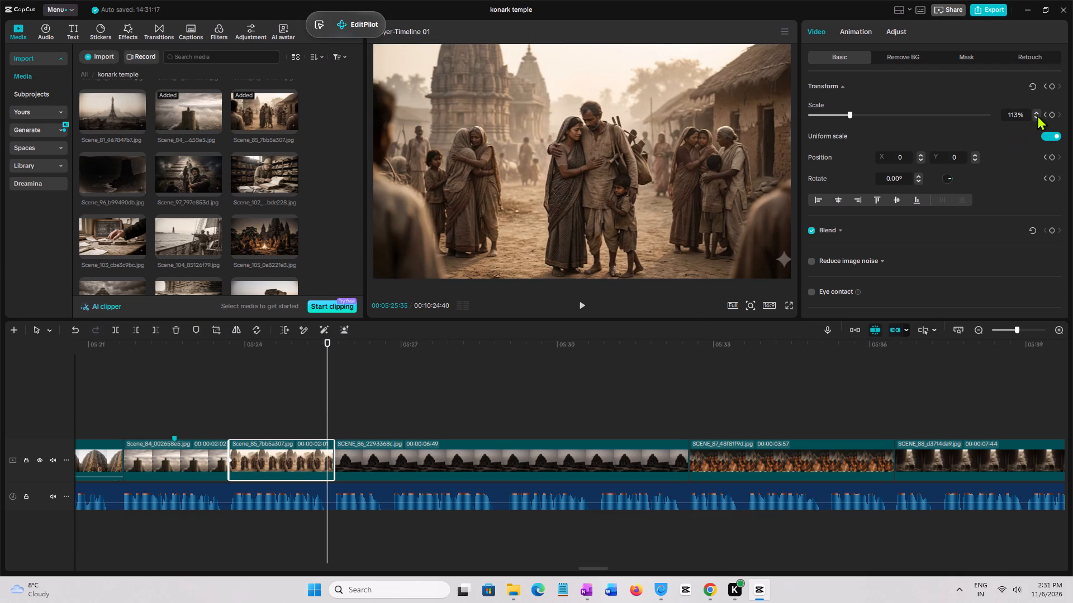
{"action": "left_click", "coordinate": [1035, 115]}
{"action": "double_click", "coordinate": [1035, 116]}
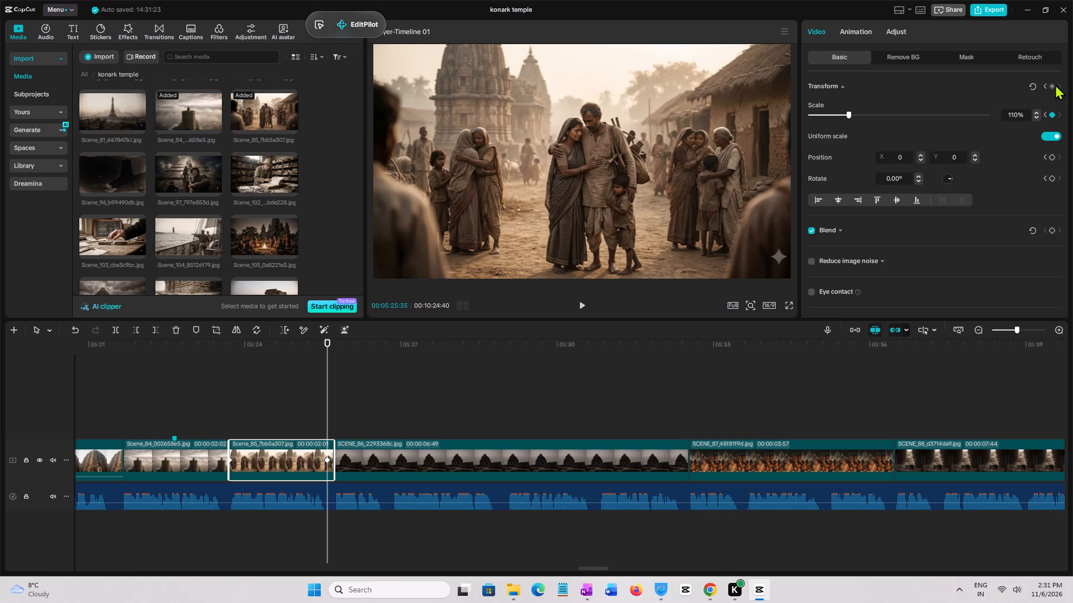
{"action": "left_click", "coordinate": [1057, 83]}
{"action": "left_click", "coordinate": [1053, 85]}
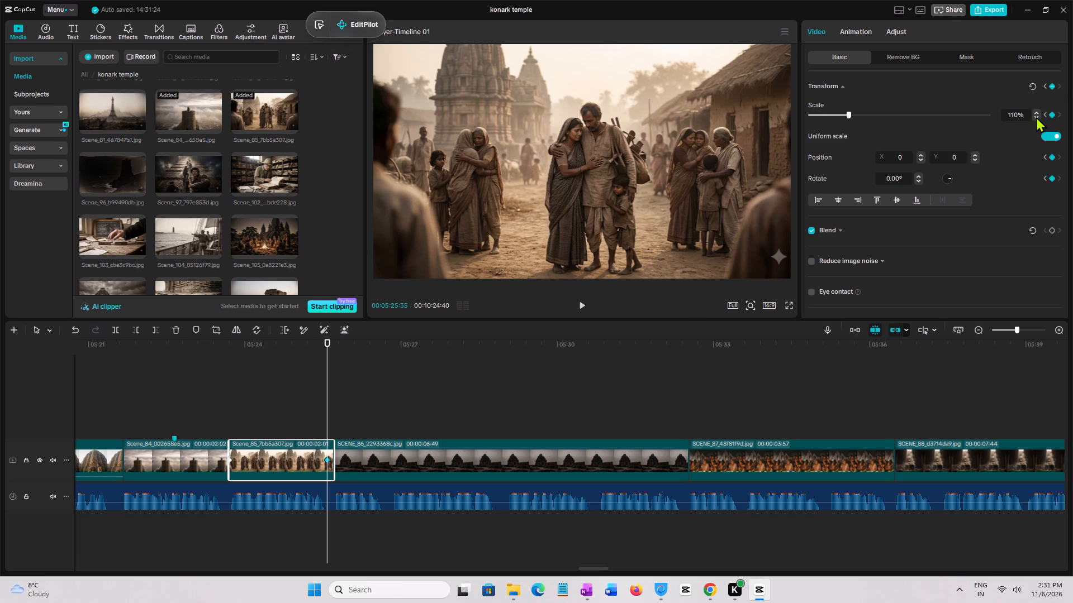
{"action": "left_click", "coordinate": [1036, 117]}
{"action": "left_click", "coordinate": [1036, 117]}
{"action": "triple_click", "coordinate": [1036, 117]}
{"action": "left_click", "coordinate": [1036, 117]}
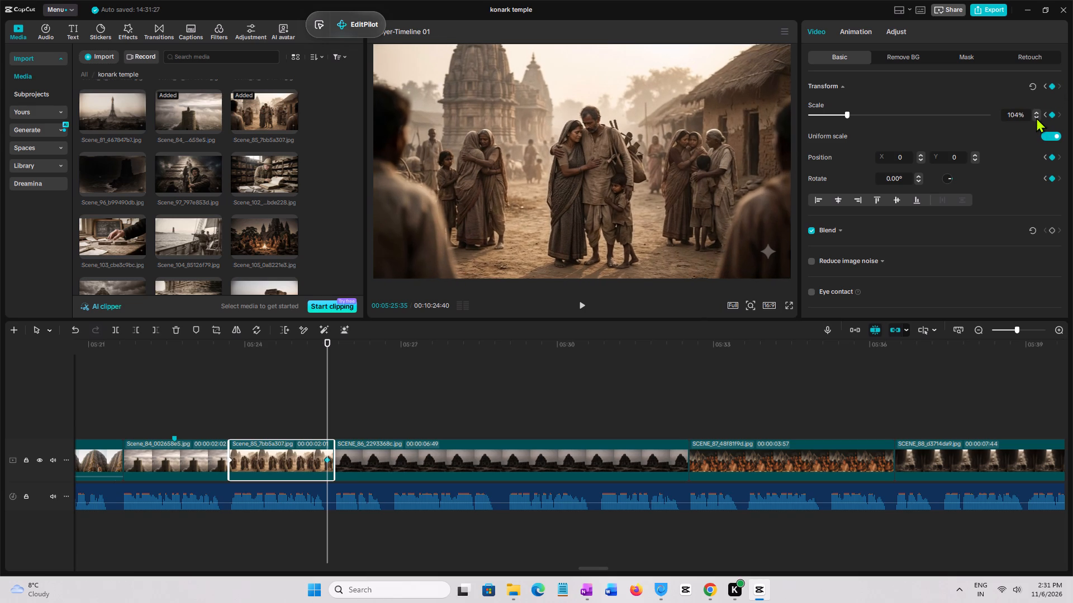
{"action": "left_click", "coordinate": [1036, 117]}
{"action": "left_click", "coordinate": [1036, 117]}
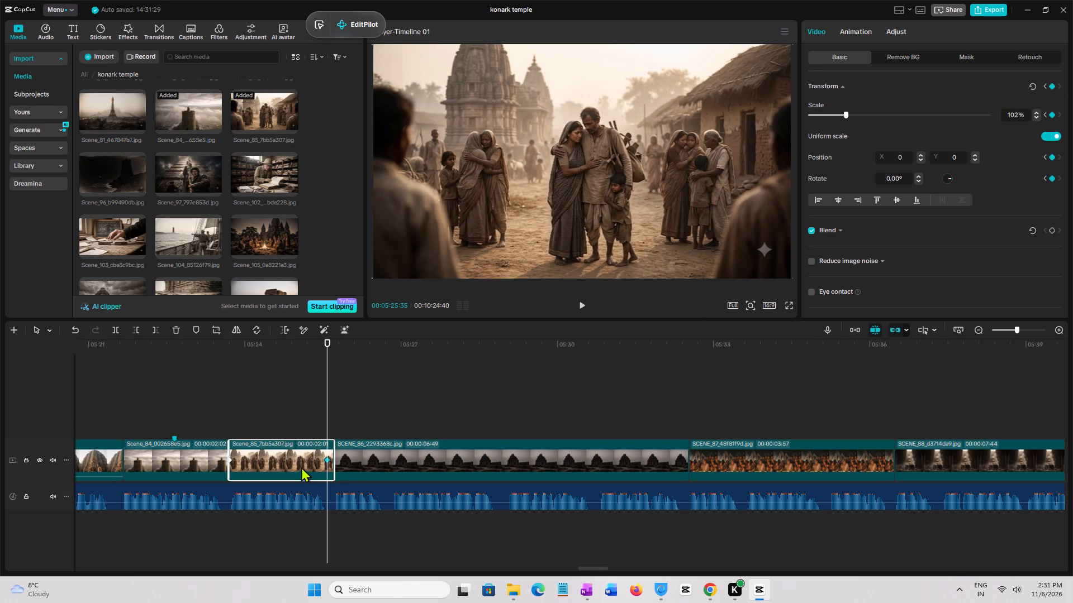
{"action": "left_click_drag", "start_coordinate": [326, 461], "coordinate": [335, 461]}
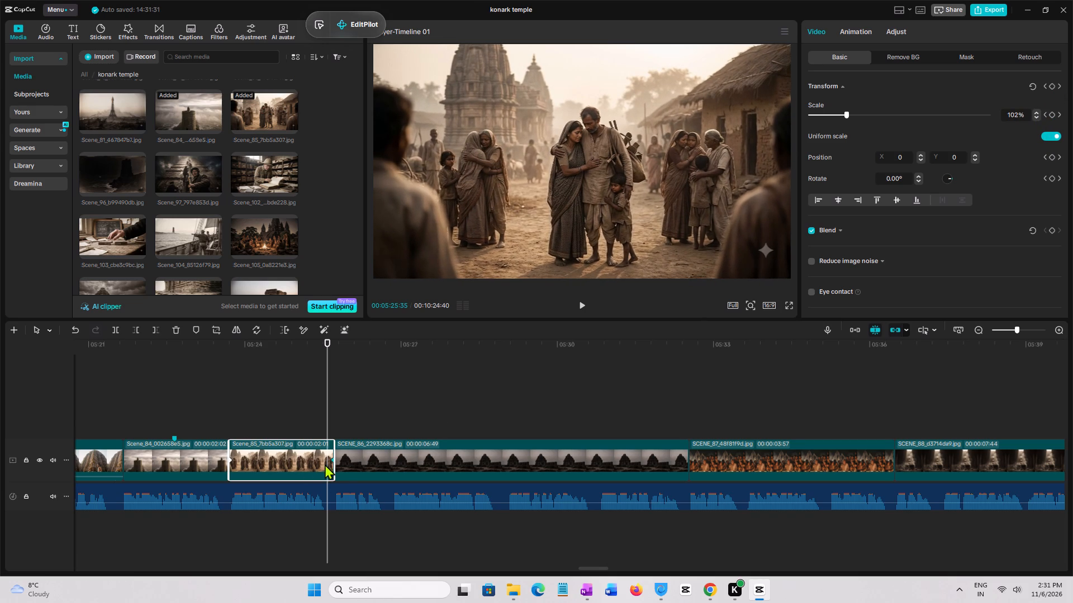
Move the 102% keyframe to the very end of the Scene_85 clip and play back the clip's zoom.
{"action": "left_click_drag", "start_coordinate": [333, 460], "coordinate": [357, 460]}
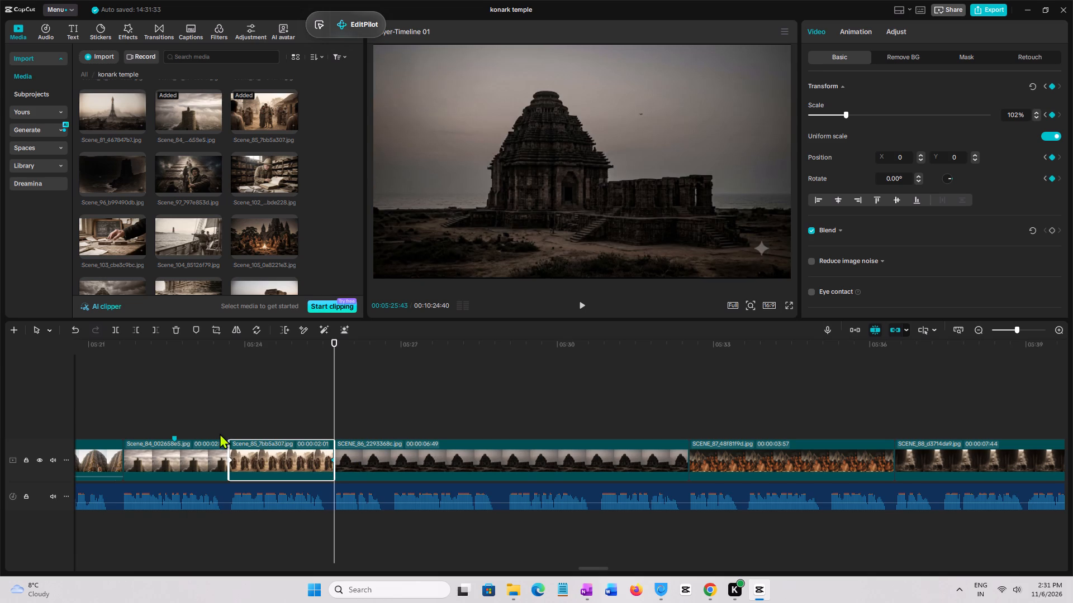
{"action": "left_click", "coordinate": [227, 430]}
{"action": "key", "text": "space"}
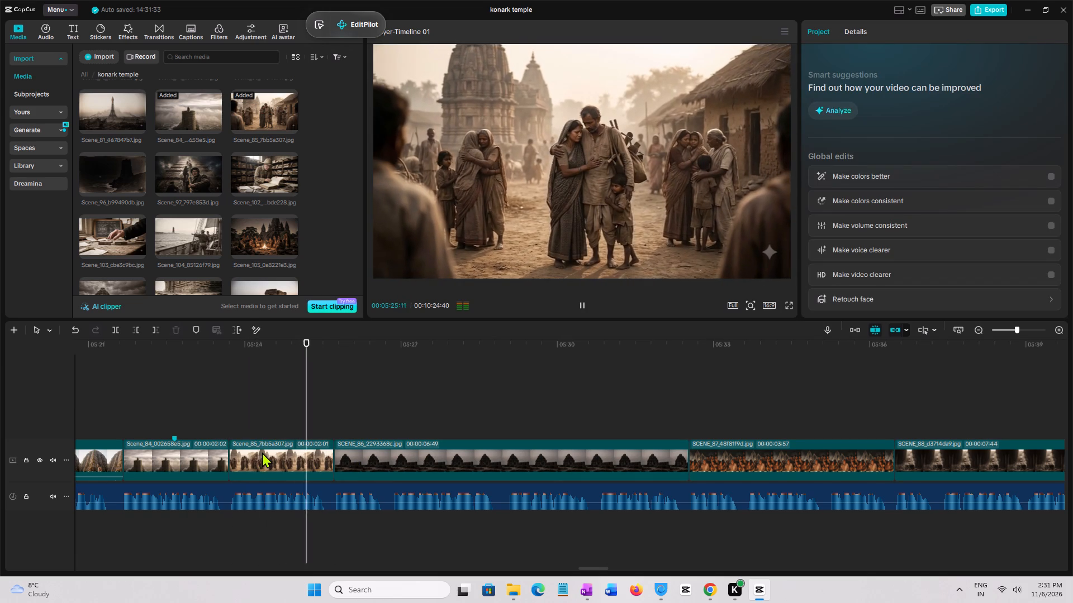
{"action": "left_click", "coordinate": [213, 406]}
{"action": "key", "text": "space"}
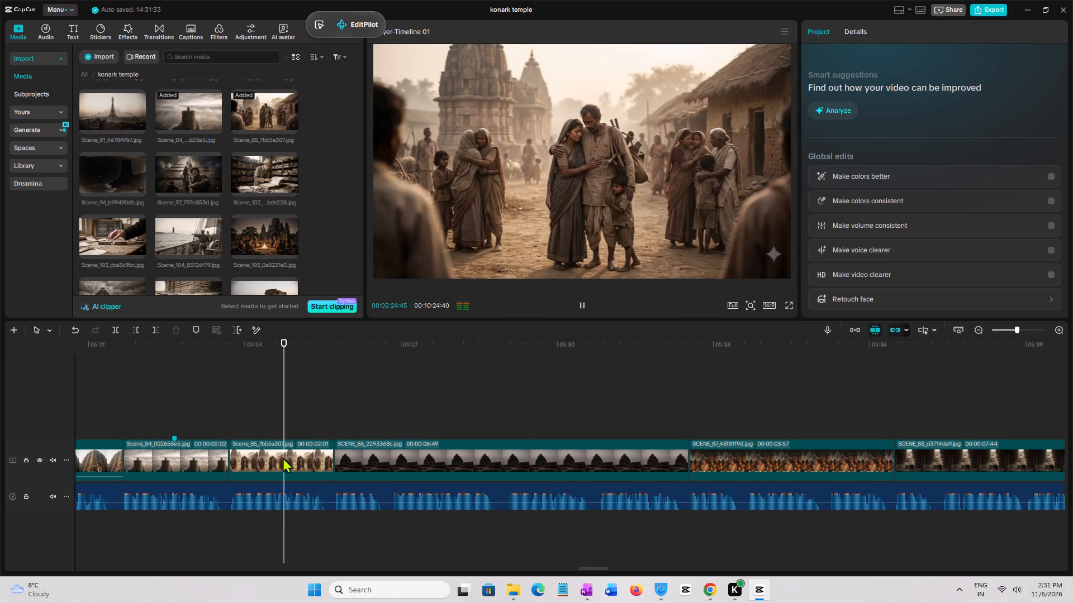
{"action": "key", "text": "space"}
Compare the Quad Out and Cubic Out curves on the Scene_85 clip's Scale animation, settle on Ease Out, and play it back.
{"action": "left_click", "coordinate": [284, 460]}
{"action": "right_click", "coordinate": [284, 460]}
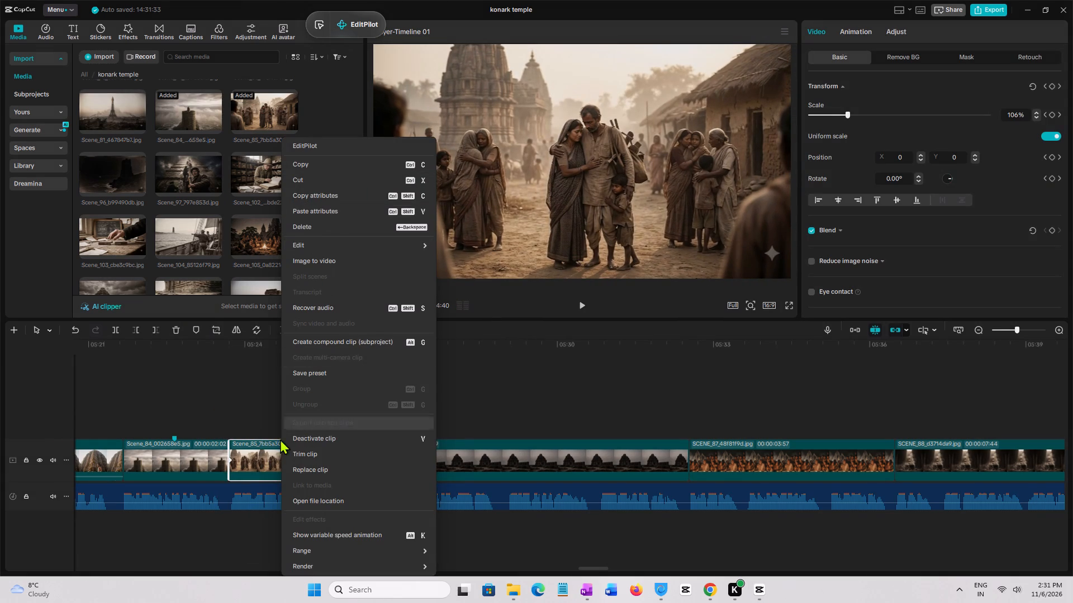
{"action": "left_click", "coordinate": [321, 533]}
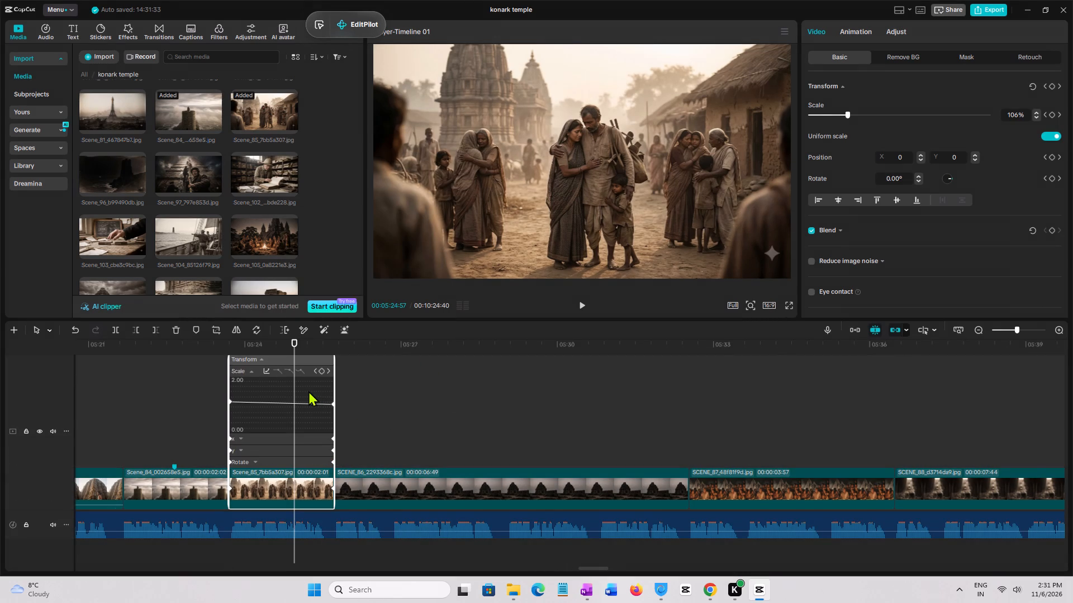
{"action": "left_click", "coordinate": [286, 402]}
{"action": "left_click", "coordinate": [264, 370]}
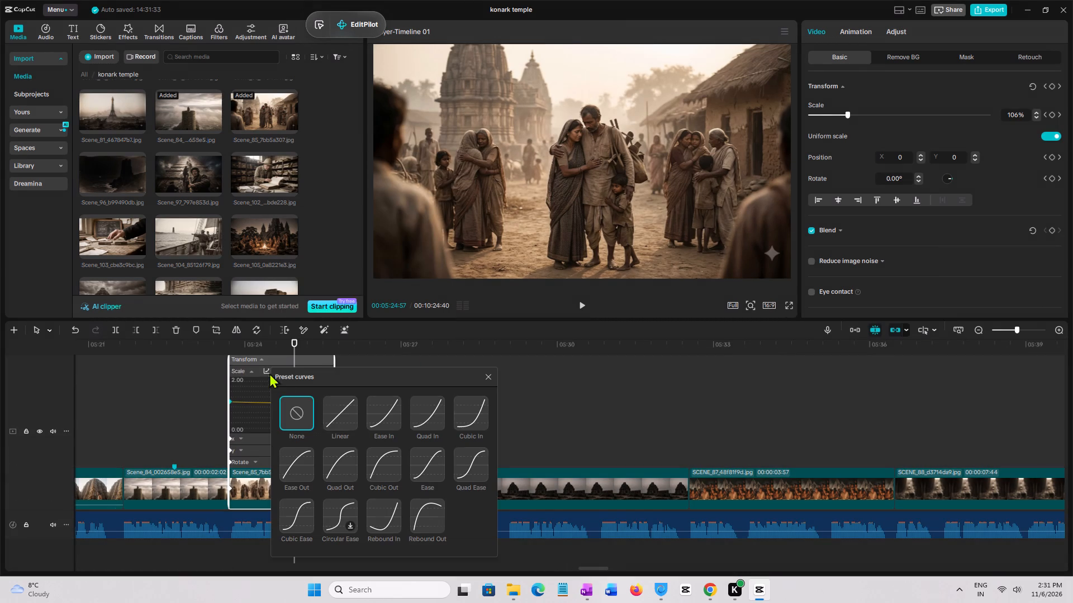
{"action": "left_click", "coordinate": [340, 470]}
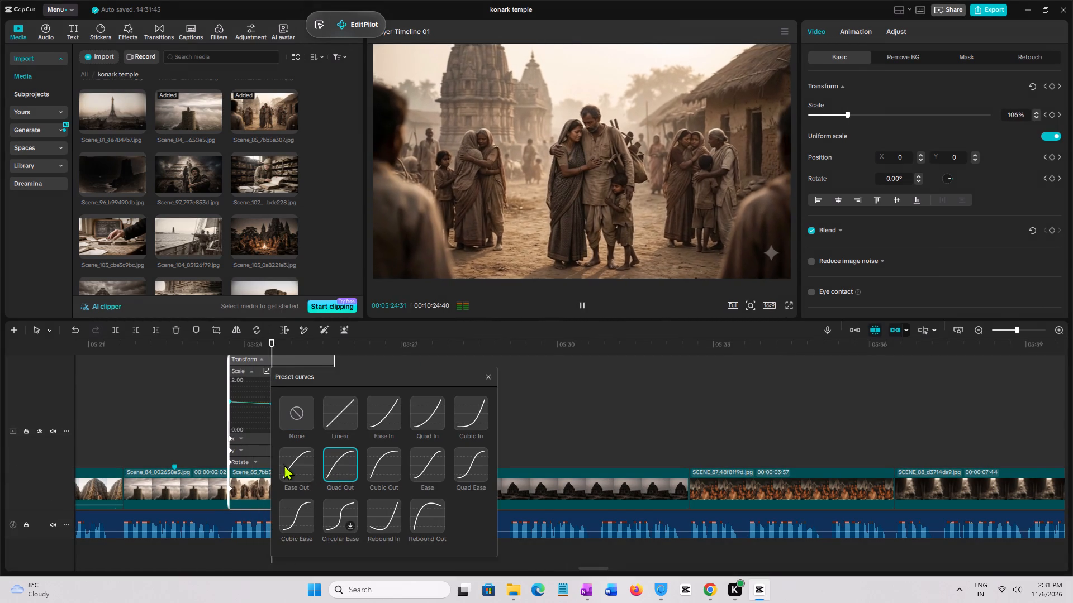
{"action": "left_click", "coordinate": [331, 465]}
{"action": "left_click", "coordinate": [294, 465]}
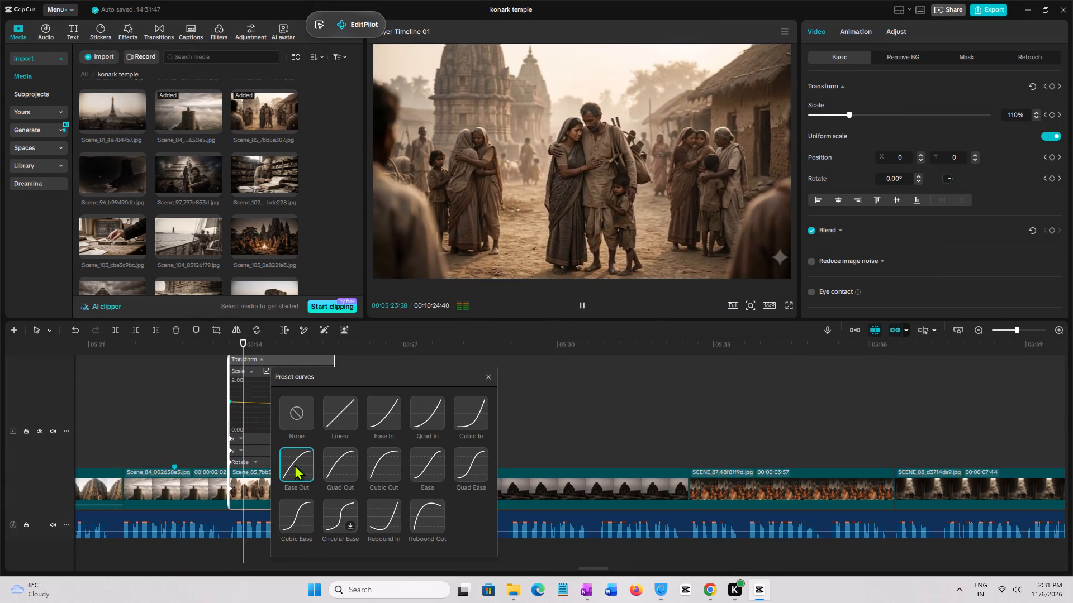
{"action": "left_click", "coordinate": [391, 460]}
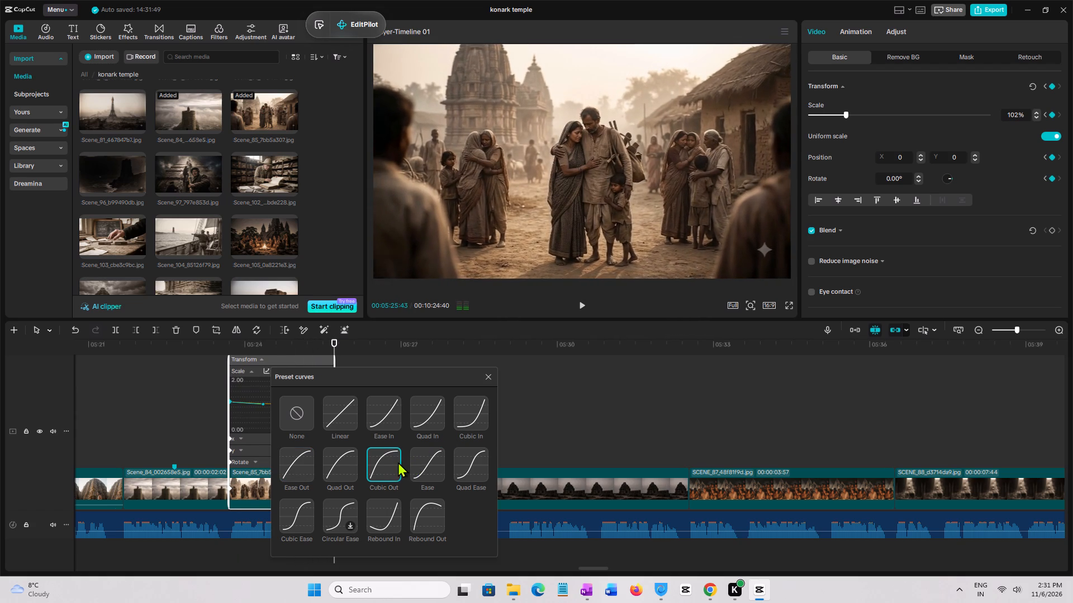
{"action": "left_click", "coordinate": [391, 462]}
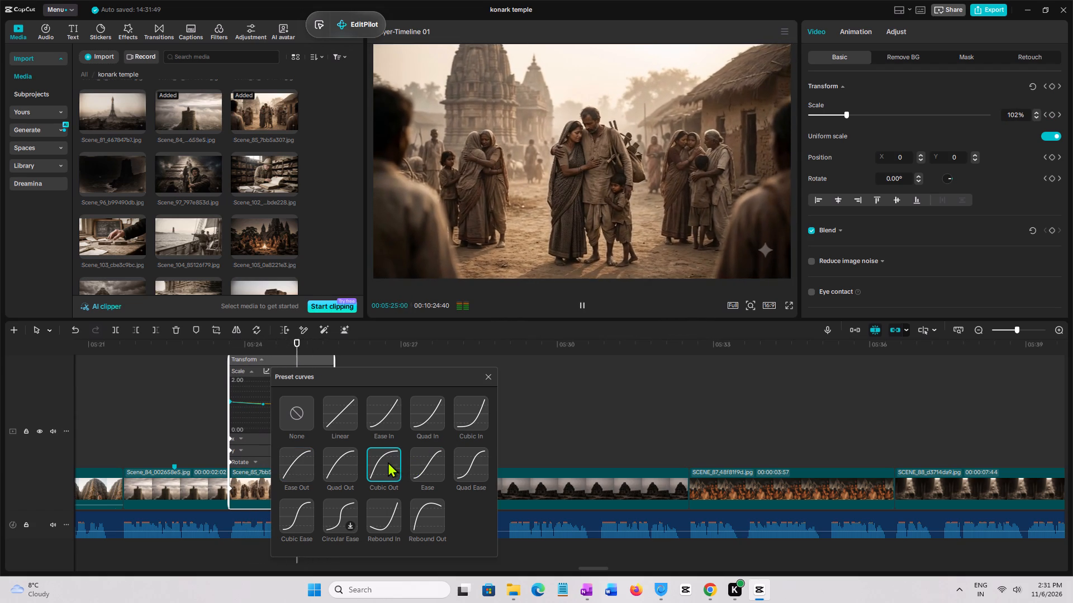
{"action": "left_click", "coordinate": [297, 464]}
{"action": "left_click", "coordinate": [487, 370]}
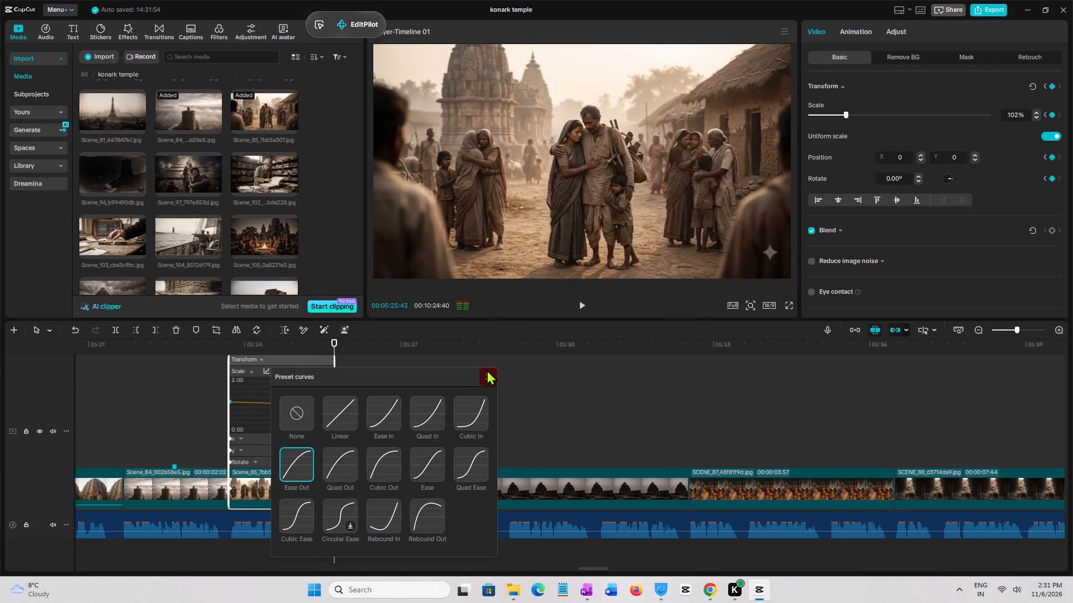
{"action": "right_click", "coordinate": [283, 417]}
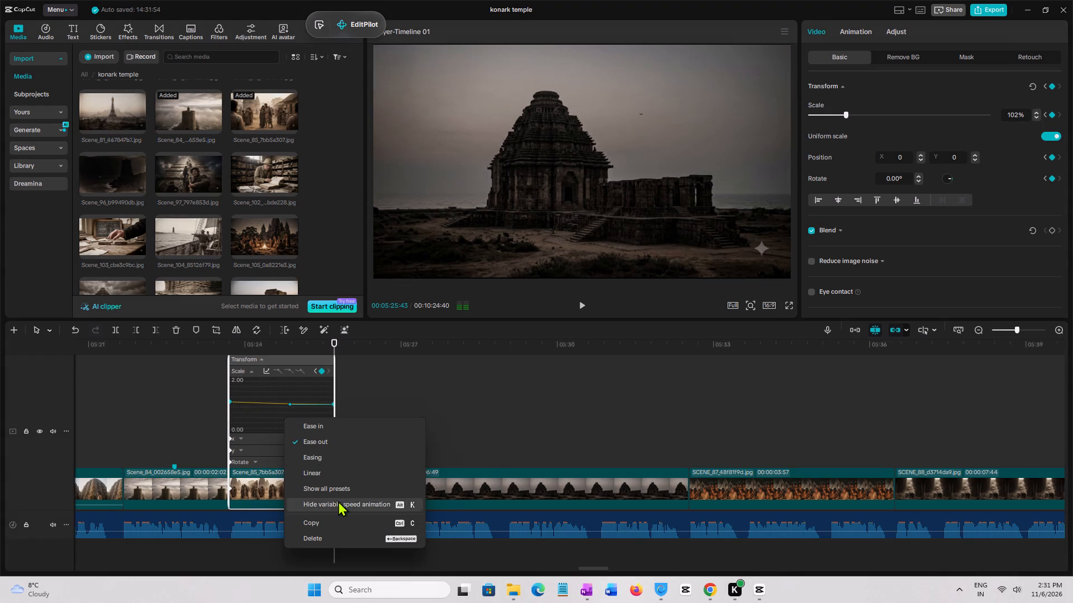
{"action": "left_click", "coordinate": [338, 501]}
{"action": "left_click", "coordinate": [221, 411]}
{"action": "key", "text": "space"}
{"action": "left_click", "coordinate": [224, 413]}
{"action": "key", "text": "space"}
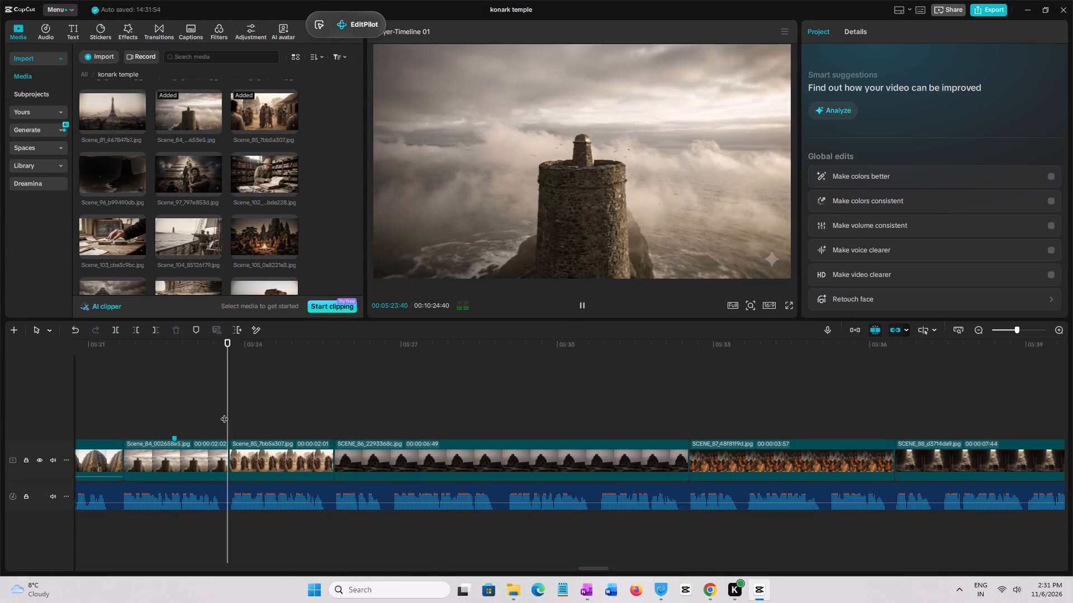
{"action": "key", "text": "space"}
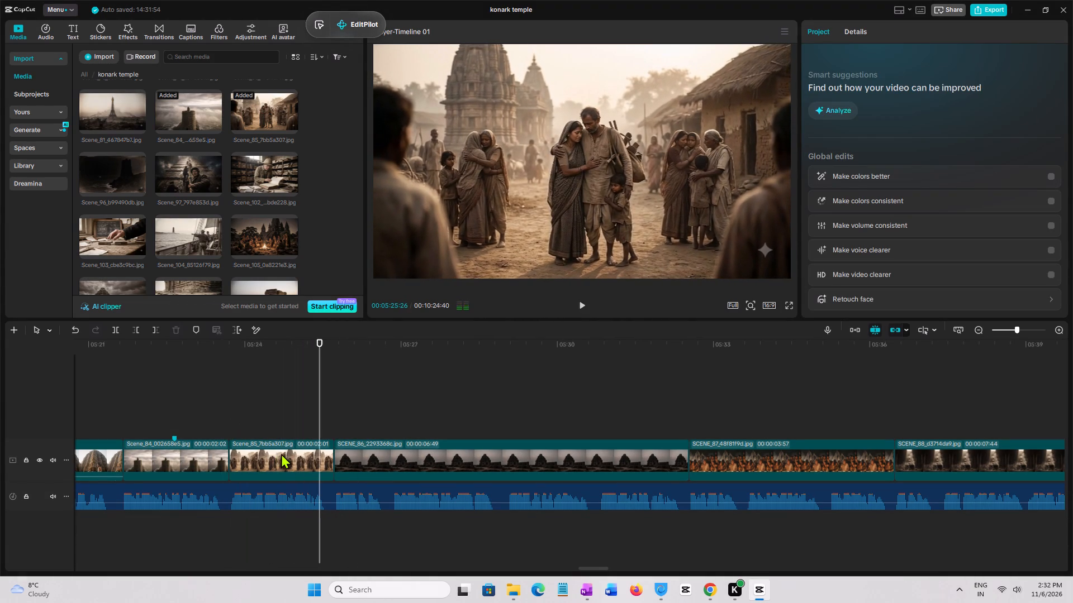
Copy the attributes of the Scene_85 clip.
{"action": "left_click", "coordinate": [281, 453]}
{"action": "right_click", "coordinate": [281, 453]}
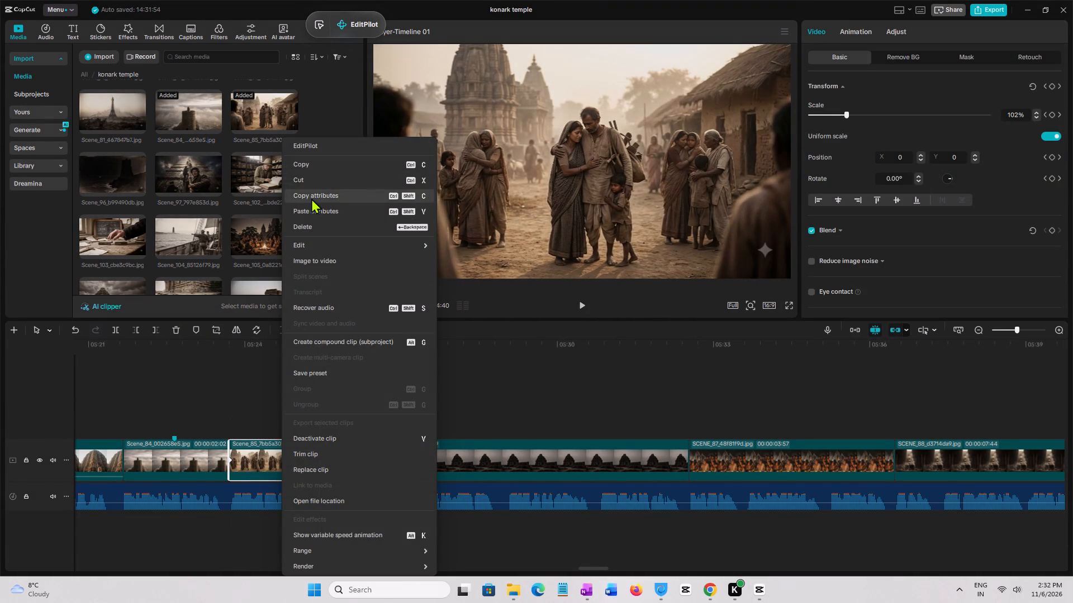
{"action": "left_click", "coordinate": [311, 197]}
{"action": "left_click", "coordinate": [302, 458]}
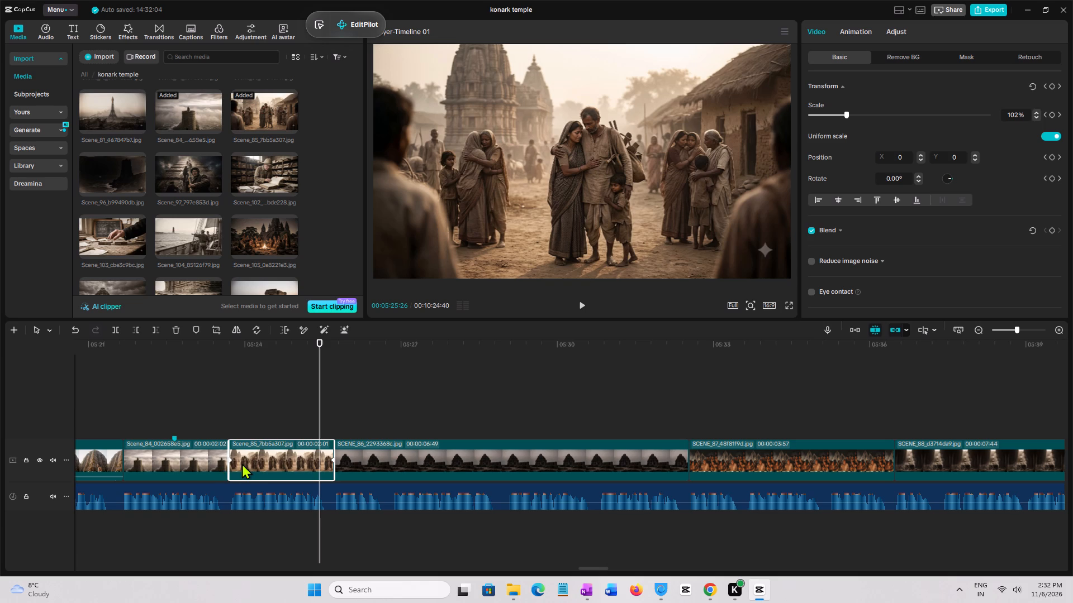
Lower the scale at the Scene_85 clip's starting keyframe to about 108%, then play the clip back.
{"action": "left_click", "coordinate": [231, 463]}
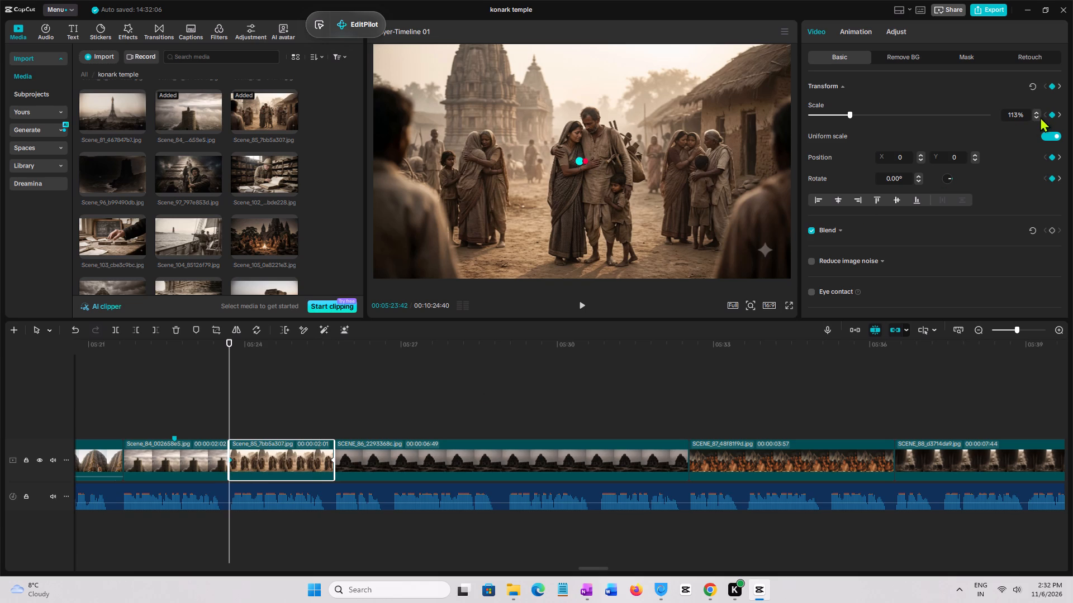
{"action": "triple_click", "coordinate": [1036, 118]}
{"action": "left_click", "coordinate": [1036, 118]}
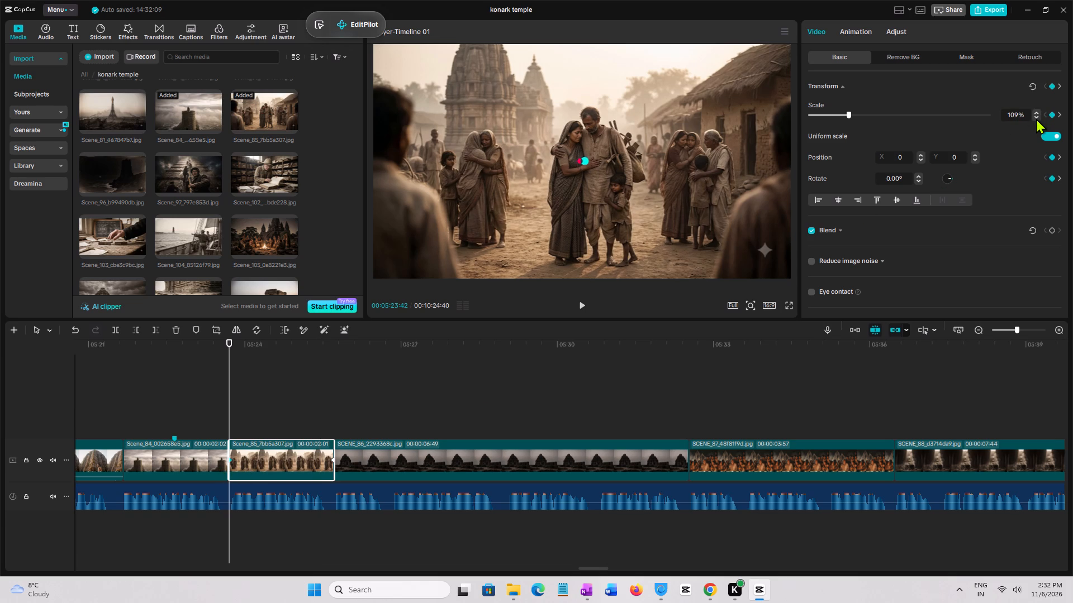
{"action": "left_click", "coordinate": [1036, 118]}
{"action": "left_click", "coordinate": [219, 419]}
{"action": "key", "text": "space"}
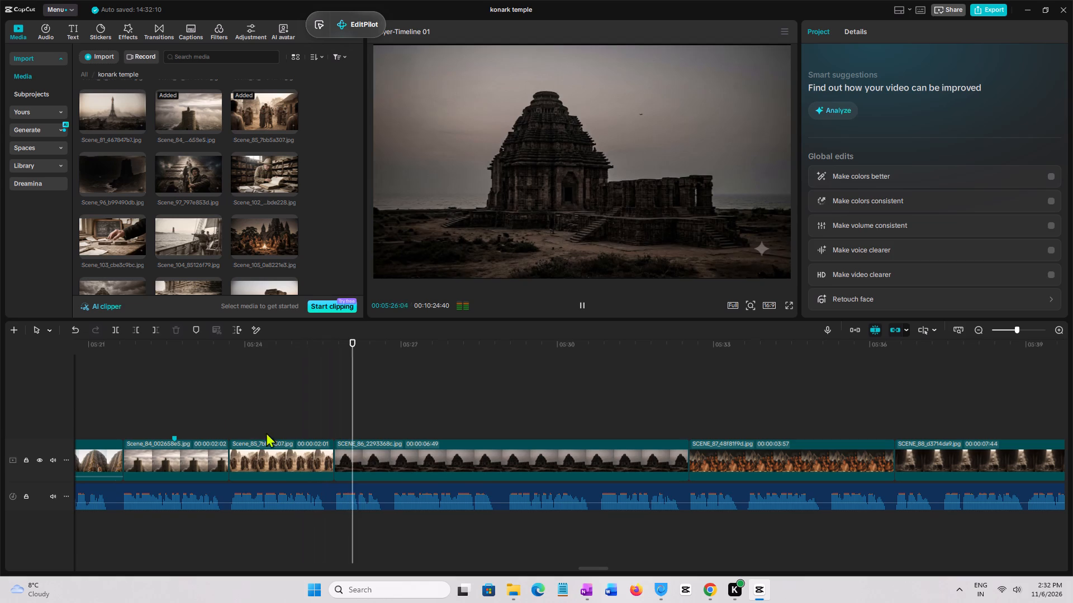
Paste the copied attributes onto the SCENE_87 clip with keyframe timing set to Stretch to fit, then review the playback.
{"action": "scroll", "coordinate": [497, 422], "scroll_direction": "down", "scroll_amount": 2, "text": "ctrl"}
{"action": "scroll", "coordinate": [534, 462], "scroll_direction": "down", "scroll_amount": 2, "text": "ctrl"}
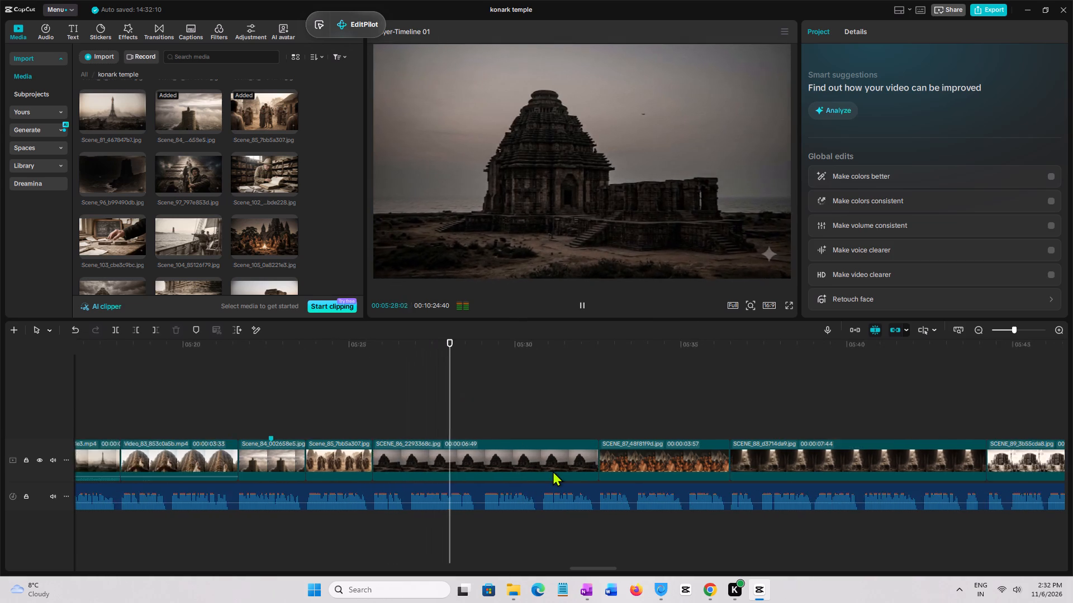
{"action": "scroll", "coordinate": [553, 471], "scroll_direction": "down", "scroll_amount": 5, "text": "ctrl"}
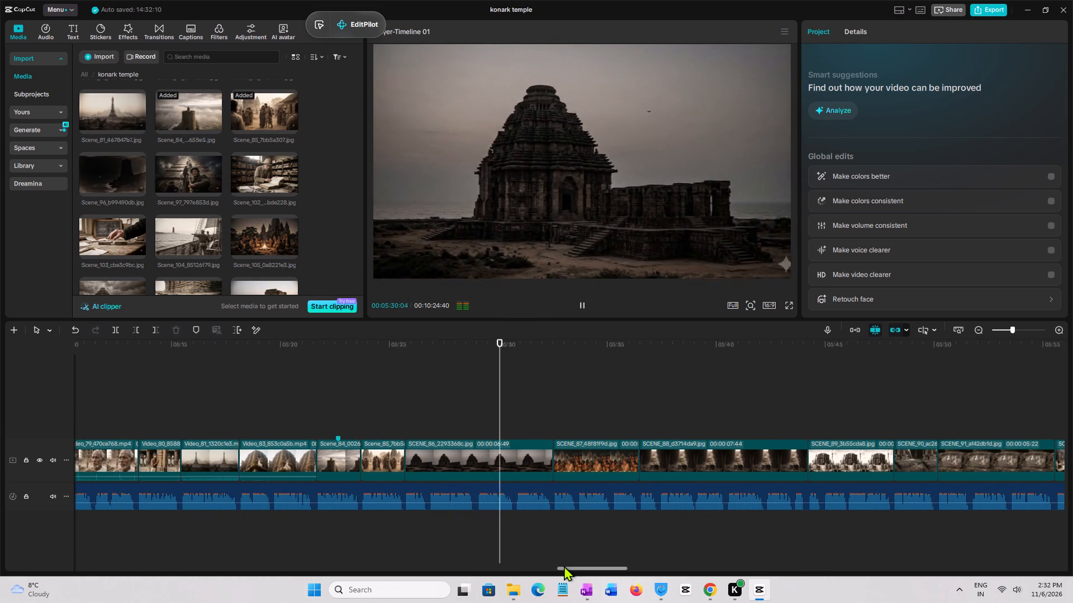
{"action": "left_click_drag", "start_coordinate": [566, 567], "coordinate": [587, 568], "text": "ctrl"}
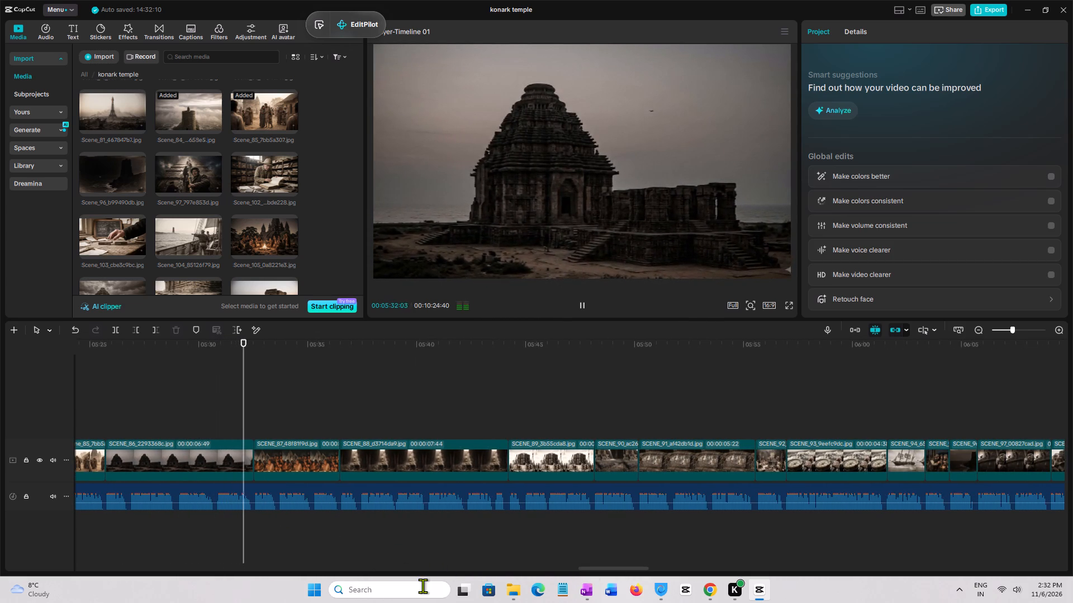
{"action": "key", "text": "space"}
{"action": "left_click", "coordinate": [292, 454]}
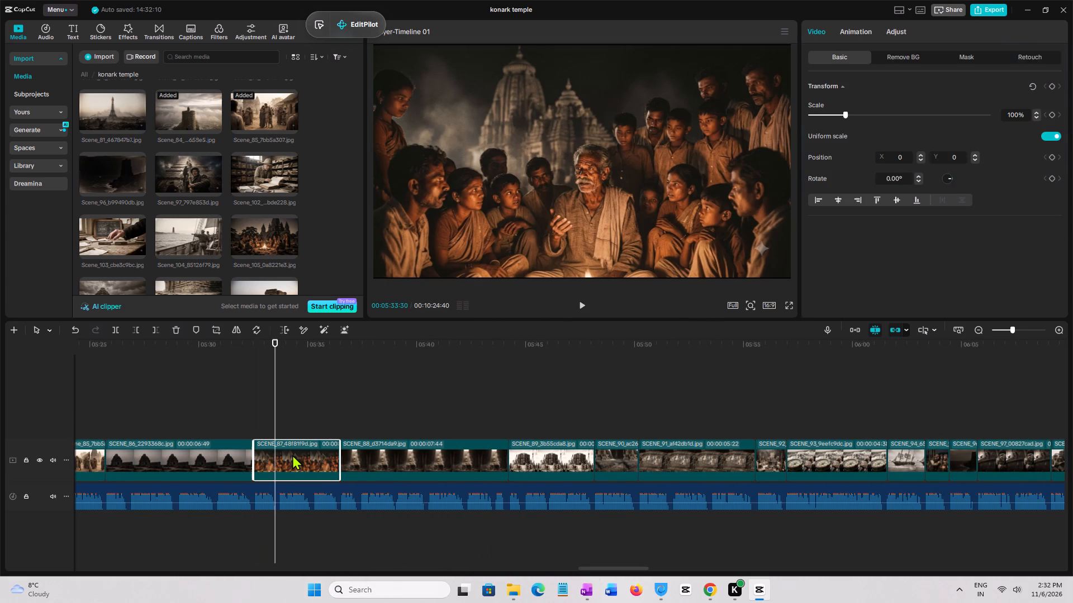
{"action": "key", "text": "ctrl+shift+v"}
{"action": "left_click", "coordinate": [479, 341]}
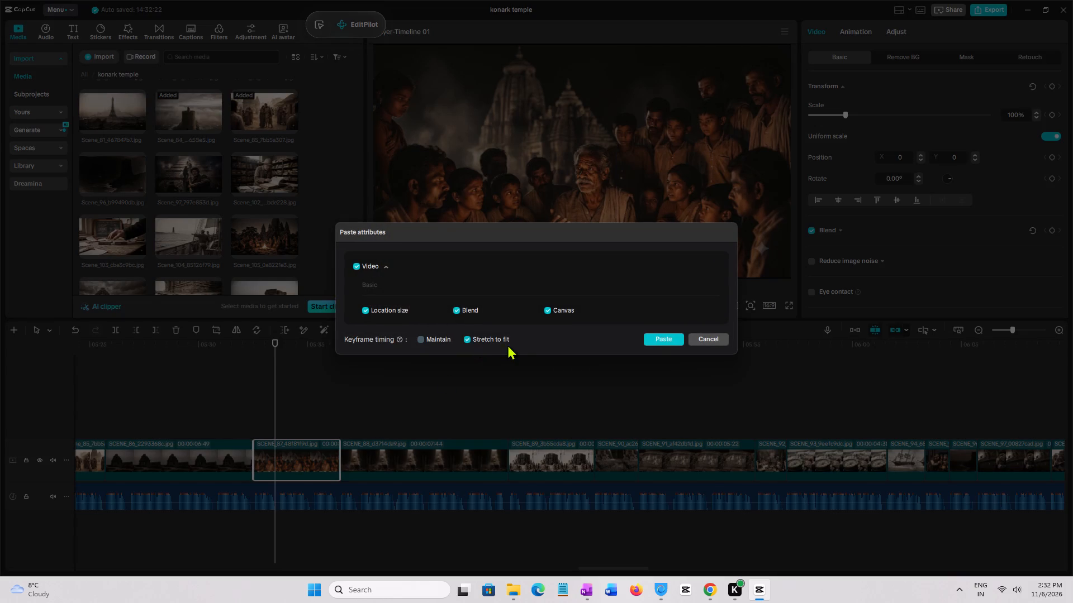
{"action": "left_click", "coordinate": [656, 342]}
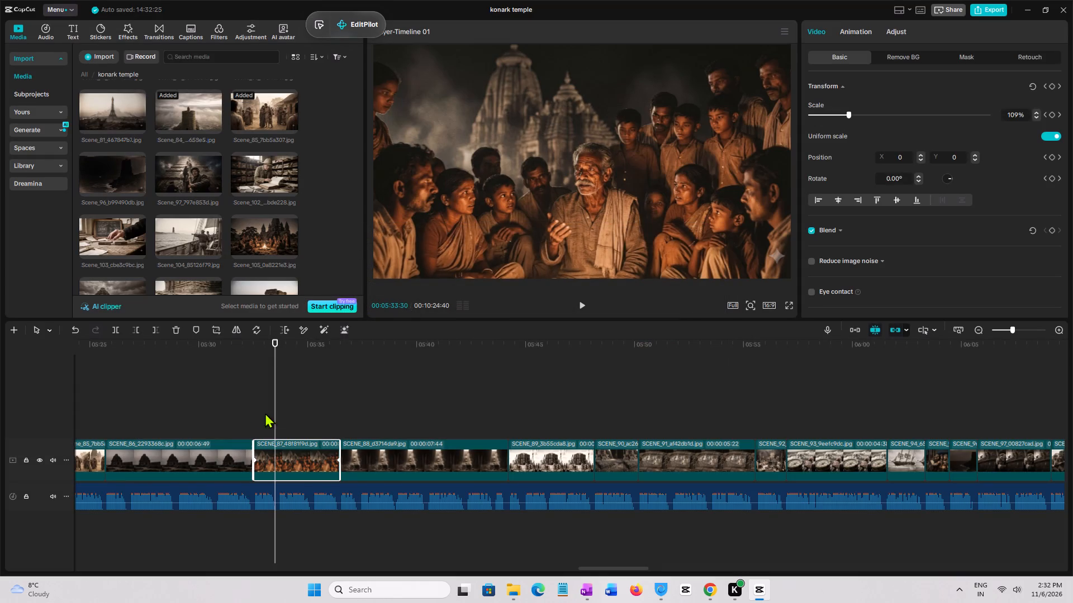
{"action": "left_click", "coordinate": [250, 411]}
{"action": "key", "text": "space"}
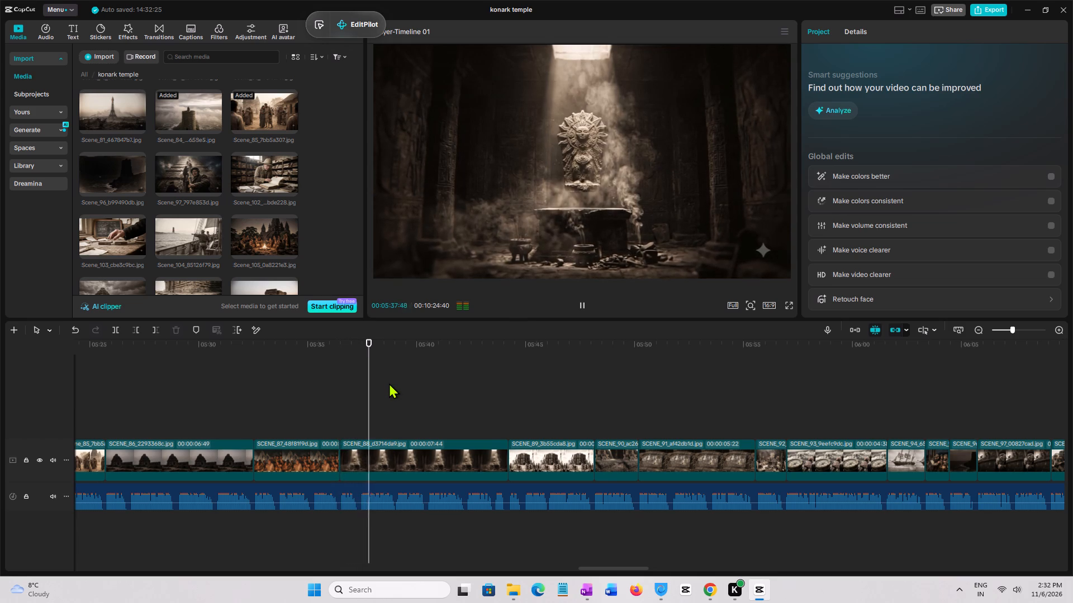
{"action": "key", "text": "space"}
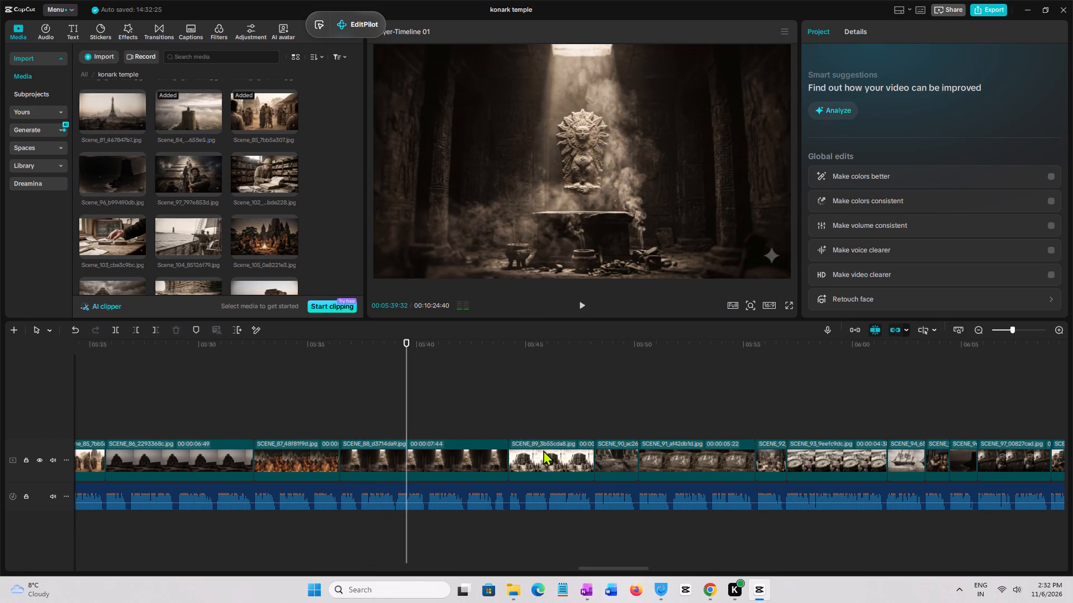
Paste the copied attributes onto the SCENE_89 clip with keyframe timing set to Stretch to fit, then play it back.
{"action": "left_click", "coordinate": [547, 452]}
{"action": "key", "text": "ctrl+shift+v"}
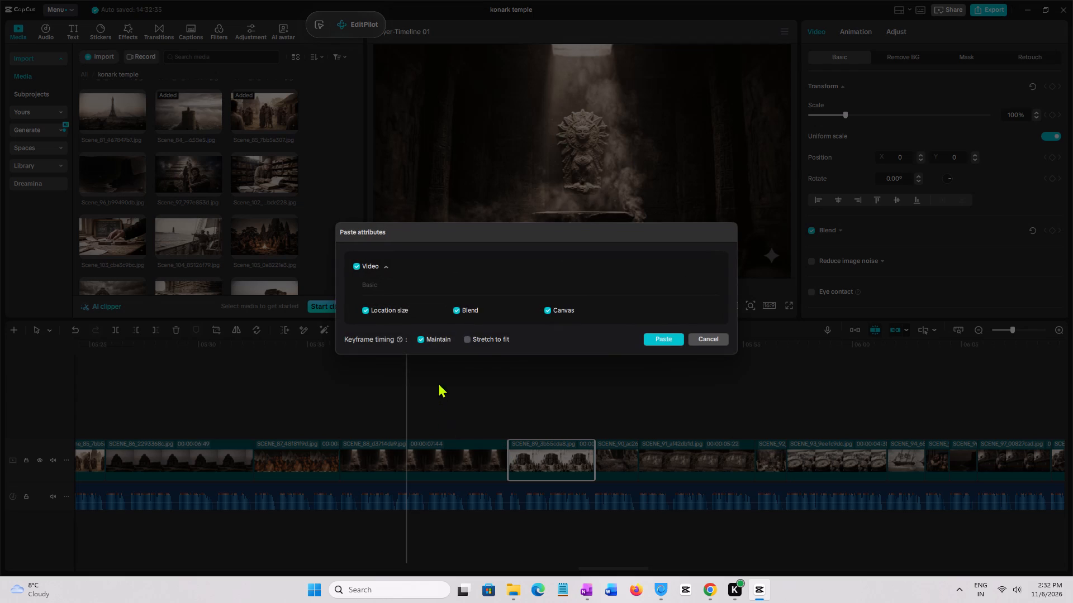
{"action": "left_click", "coordinate": [482, 344]}
{"action": "left_click", "coordinate": [675, 337]}
{"action": "left_click", "coordinate": [521, 401]}
{"action": "key", "text": "space"}
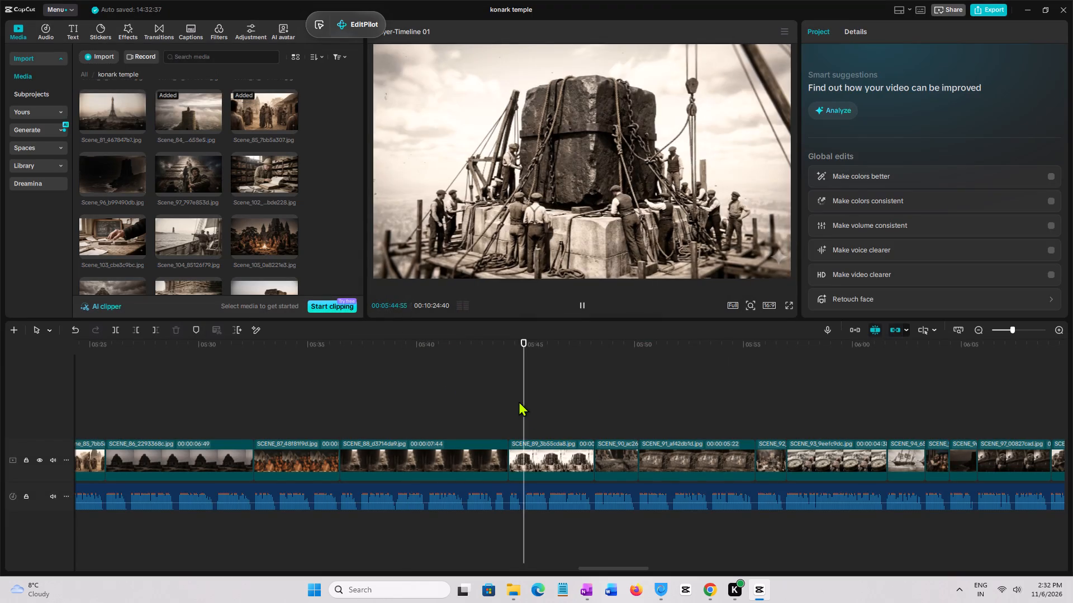
{"action": "left_click", "coordinate": [490, 399]}
{"action": "key", "text": "space"}
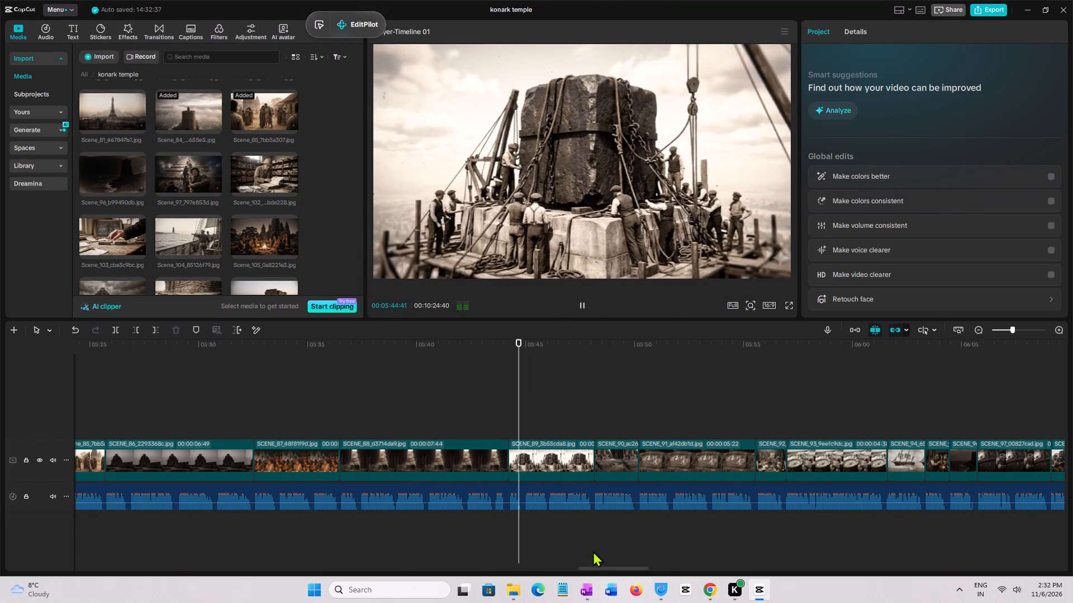
Lower the scale at the SCENE_90 clip's ending keyframe to 106%, then play the timeline back from there.
{"action": "left_click_drag", "start_coordinate": [601, 568], "coordinate": [623, 568]}
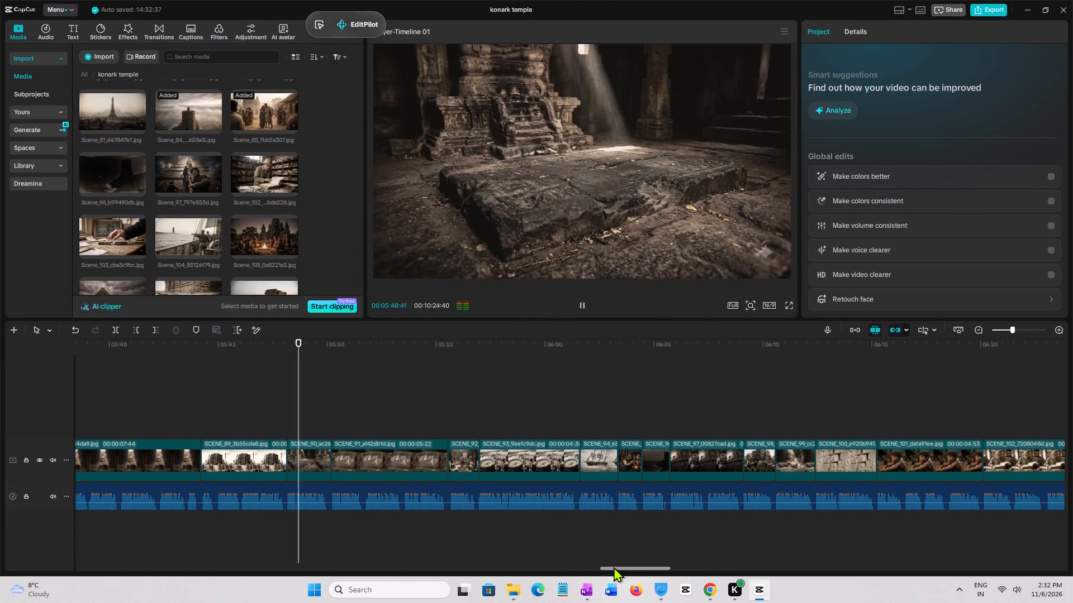
{"action": "key", "text": "space"}
{"action": "left_click", "coordinate": [283, 417]}
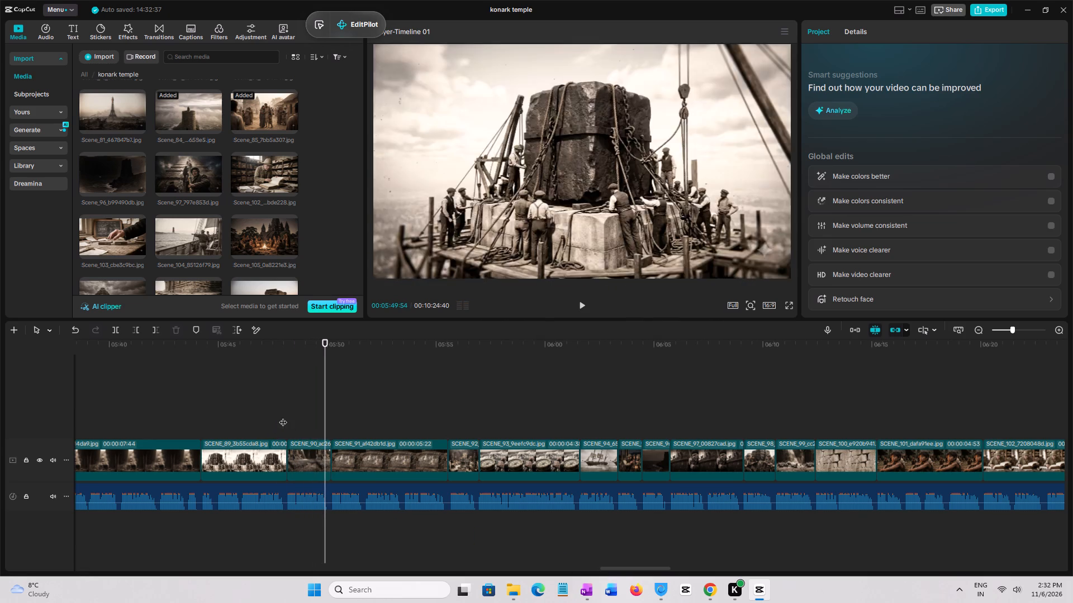
{"action": "key", "text": "space"}
{"action": "key", "text": "space"}
{"action": "left_click", "coordinate": [311, 462]}
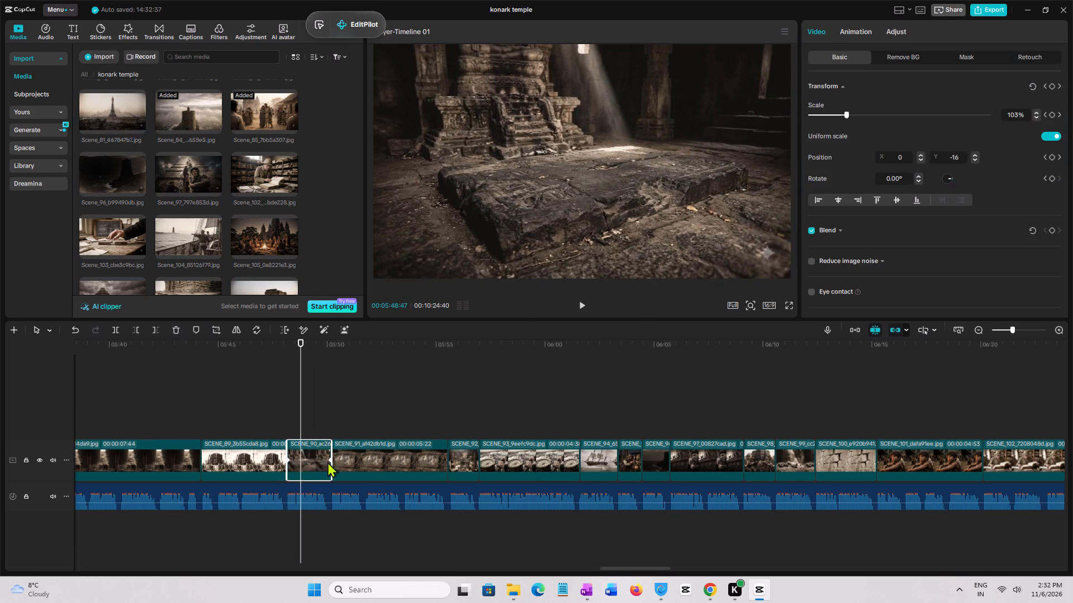
{"action": "left_click", "coordinate": [330, 460]}
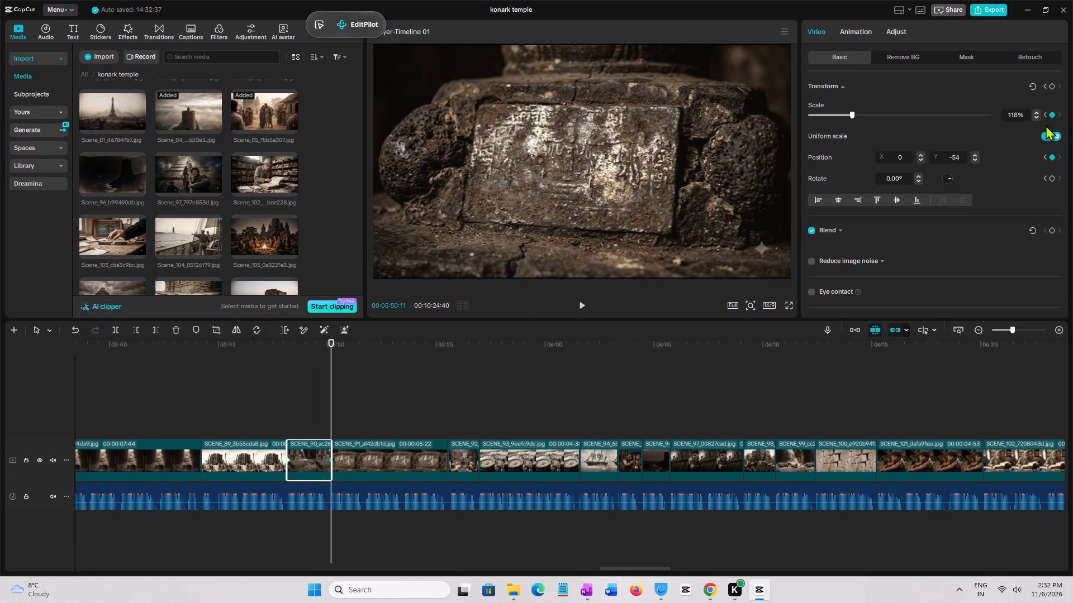
{"action": "triple_click", "coordinate": [1038, 117]}
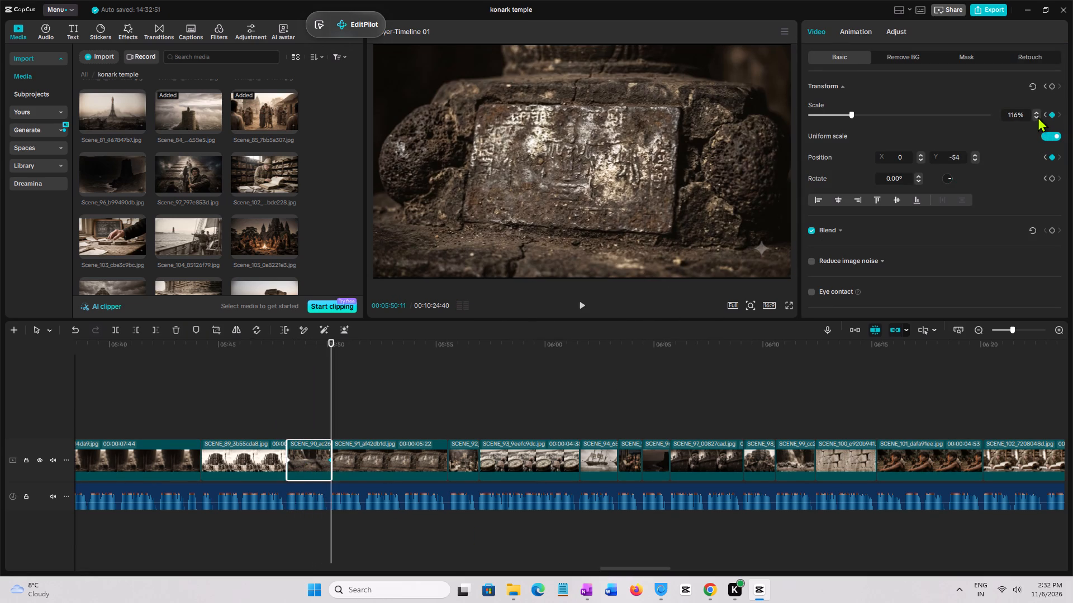
{"action": "left_click", "coordinate": [1038, 117]}
{"action": "left_click", "coordinate": [1038, 117]}
{"action": "left_click", "coordinate": [259, 415]}
{"action": "key", "text": "space"}
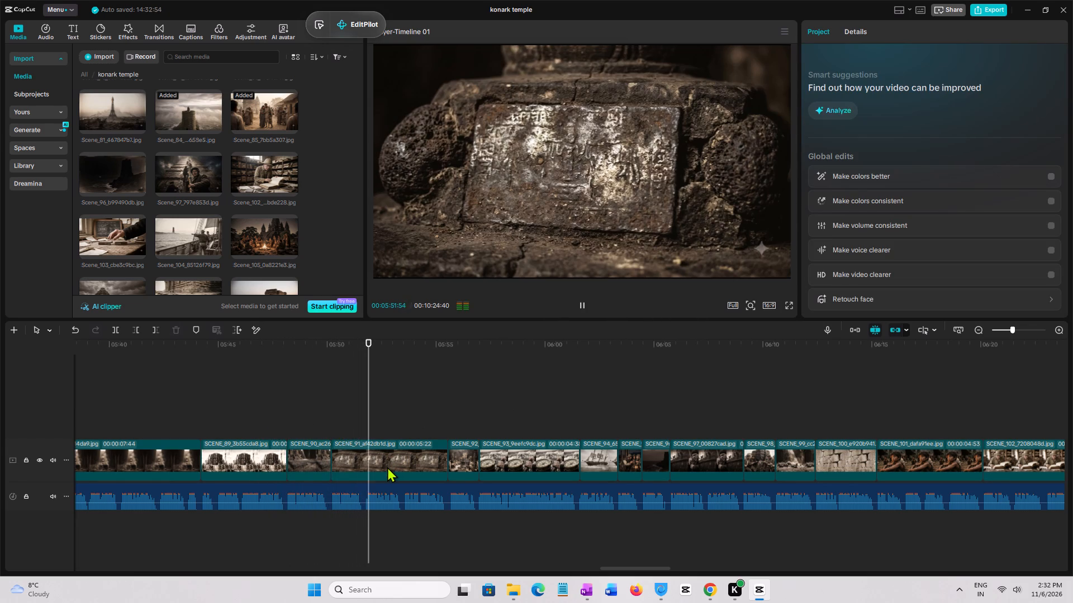
{"action": "key", "text": "space"}
Paste the copied attributes onto the SCENE_91 clip with keyframe timing set to Stretch to fit, then play it back.
{"action": "left_click", "coordinate": [379, 457]}
{"action": "key", "text": "ctrl+shift+v"}
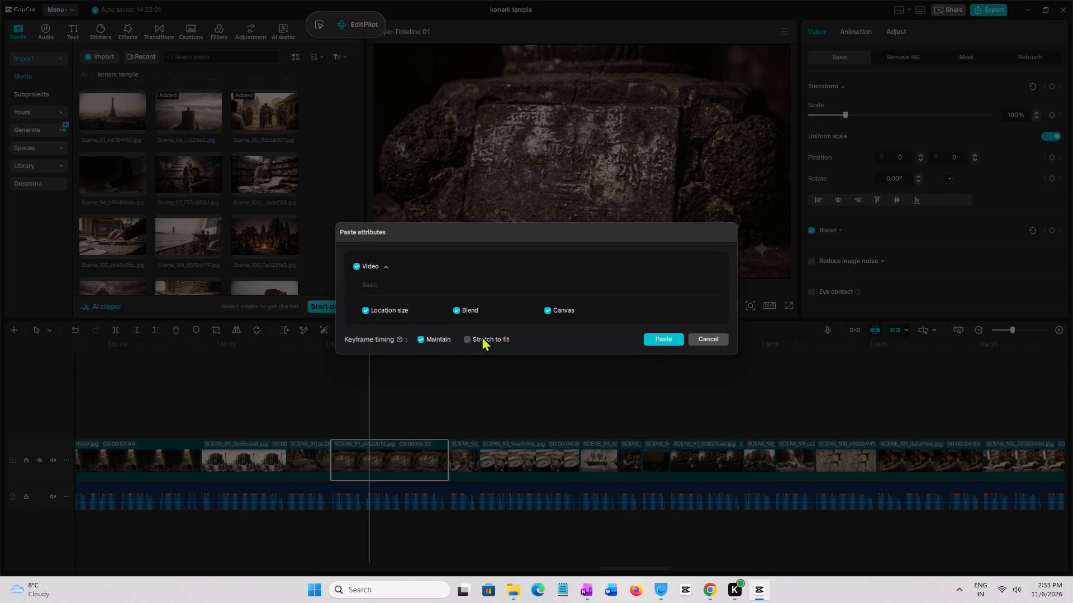
{"action": "left_click", "coordinate": [482, 336]}
{"action": "left_click", "coordinate": [660, 341]}
{"action": "key", "text": "space"}
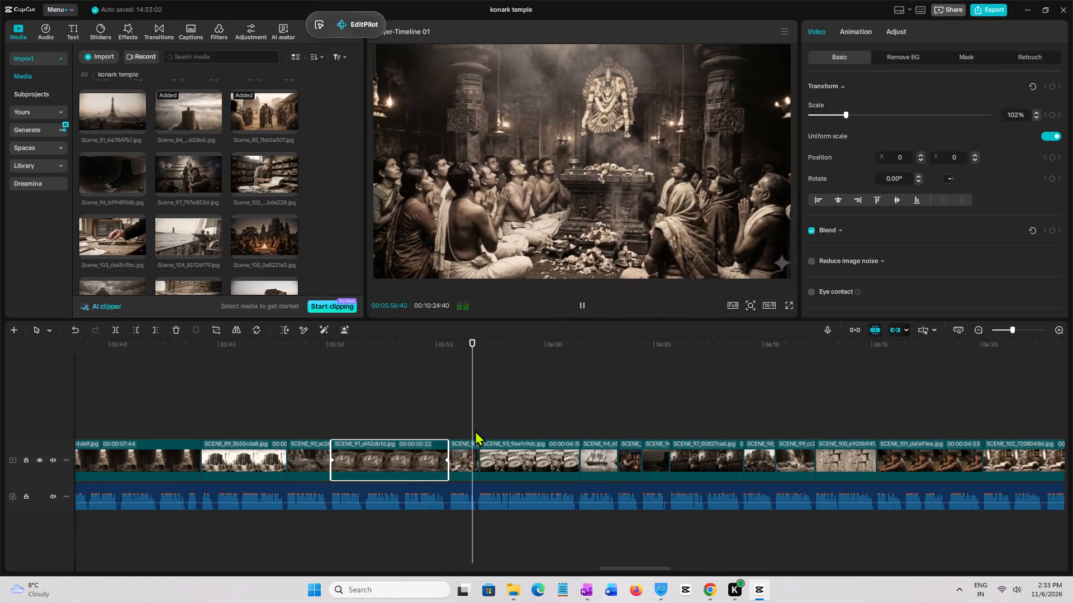
{"action": "key", "text": "space"}
Paste the copied attributes onto the SCENE_93 clip with keyframe timing set to Stretch to fit, then play back through SCENE_96.
{"action": "left_click", "coordinate": [521, 457]}
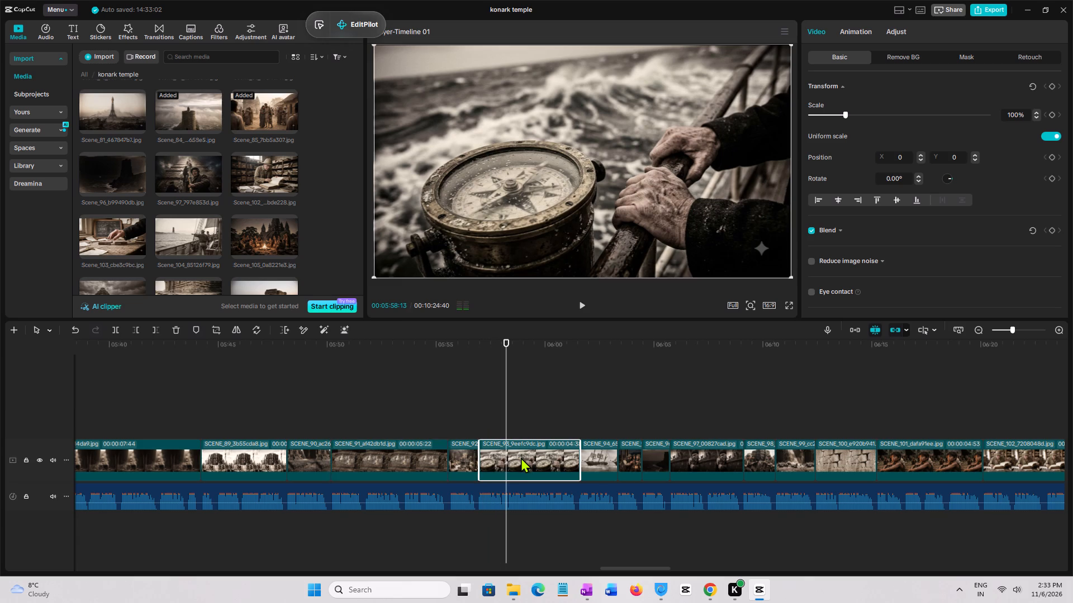
{"action": "key", "text": "ctrl+shift+v"}
{"action": "left_click", "coordinate": [489, 338]}
{"action": "left_click", "coordinate": [658, 344]}
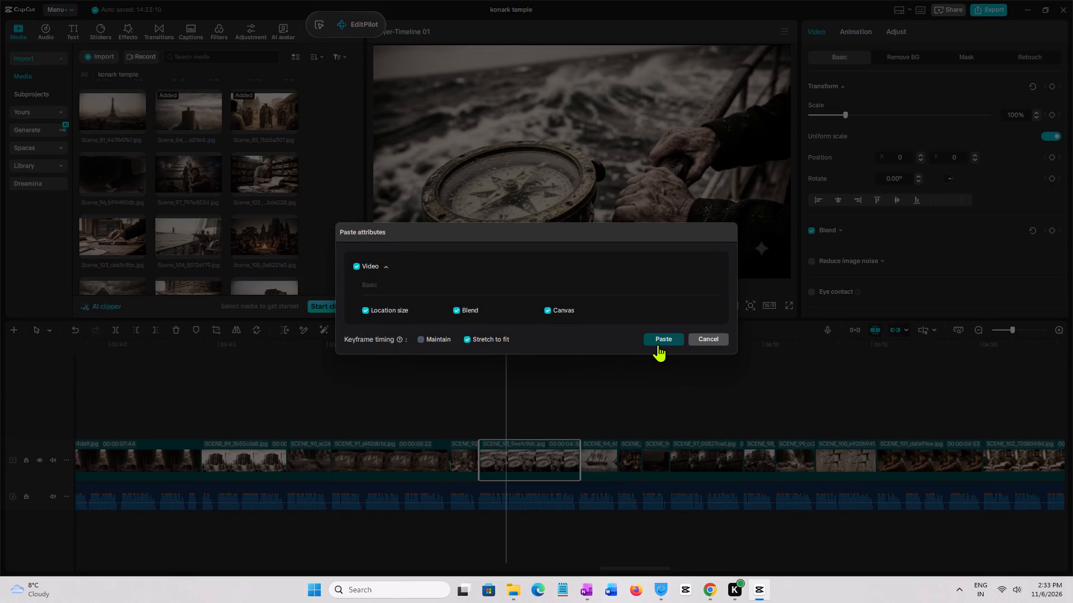
{"action": "left_click", "coordinate": [478, 415]}
{"action": "key", "text": "space"}
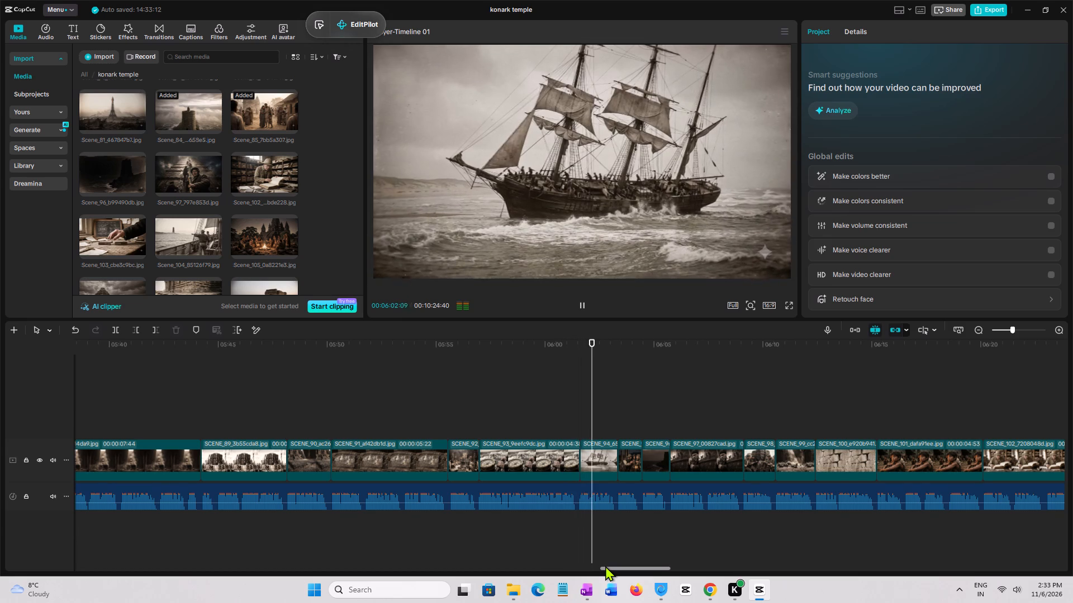
{"action": "key", "text": "space"}
{"action": "key", "text": "space"}
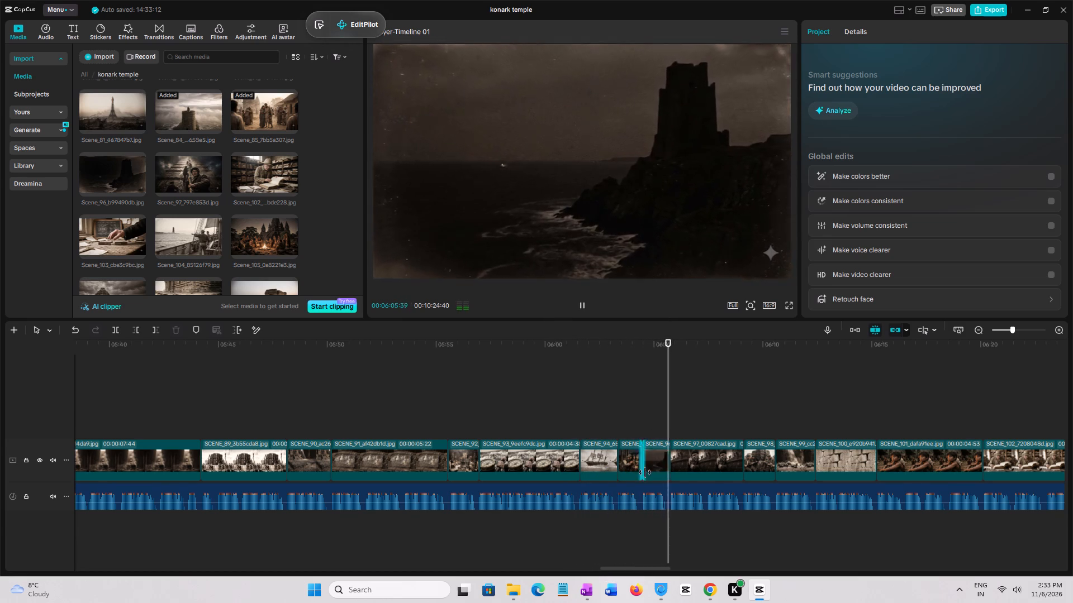
{"action": "key", "text": "space"}
Paste the copied attributes onto the SCENE_97 clip with keyframe timing set to Stretch to fit, then play it back.
{"action": "left_click", "coordinate": [705, 460]}
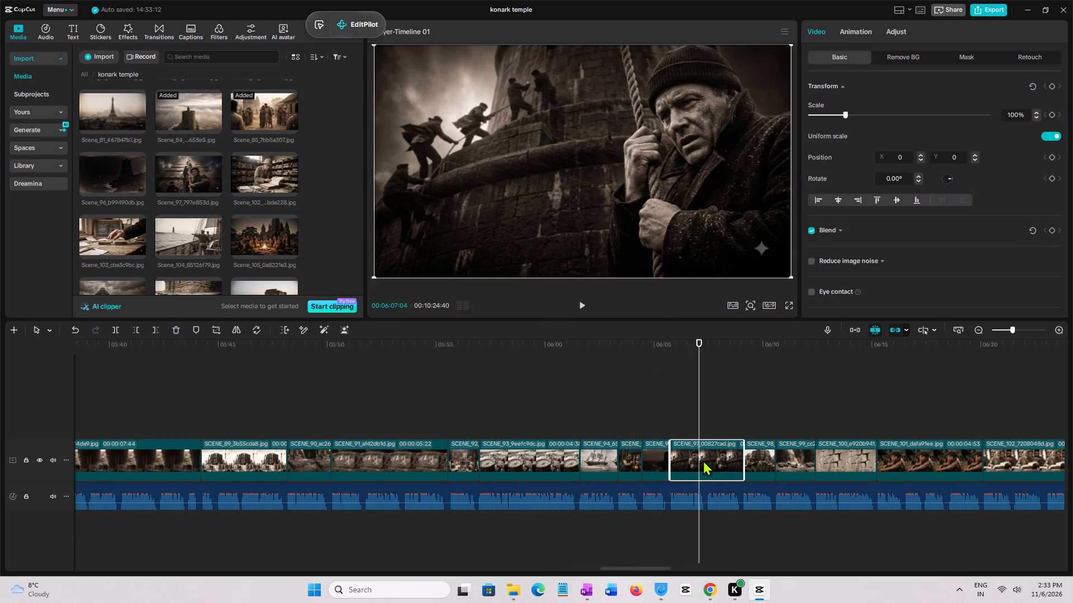
{"action": "key", "text": "ctrl+shift+v"}
{"action": "left_click", "coordinate": [488, 333]}
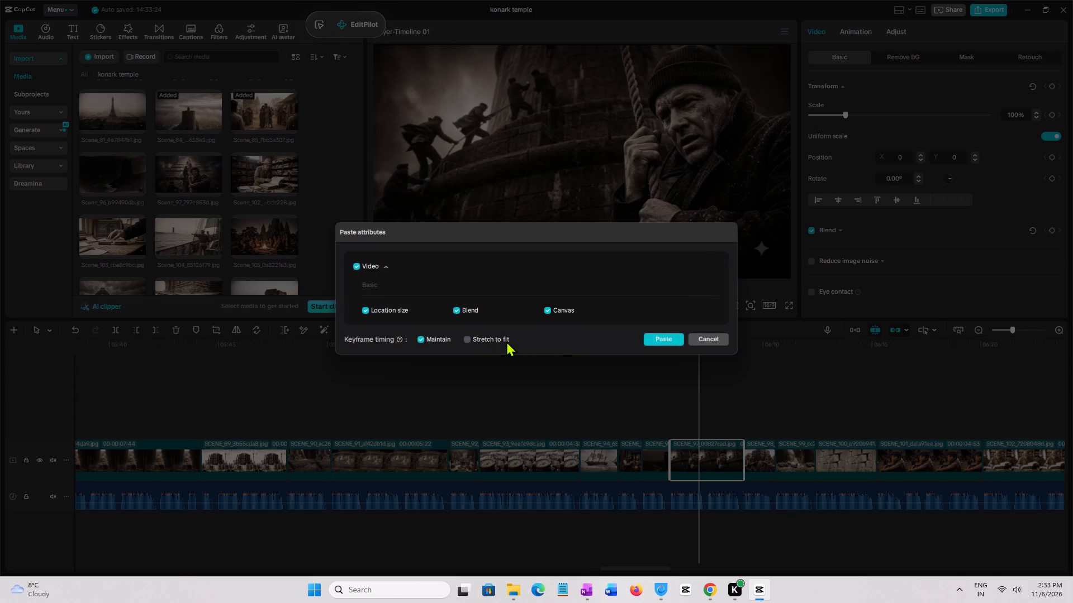
{"action": "left_click", "coordinate": [506, 341]}
{"action": "left_click", "coordinate": [663, 343]}
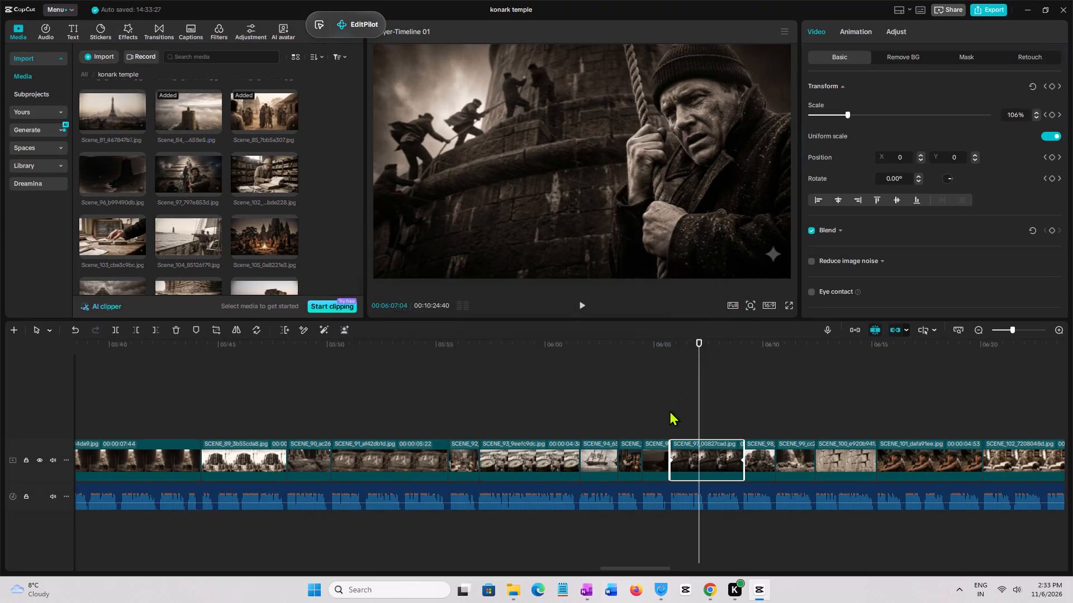
{"action": "left_click", "coordinate": [670, 410]}
{"action": "key", "text": "space"}
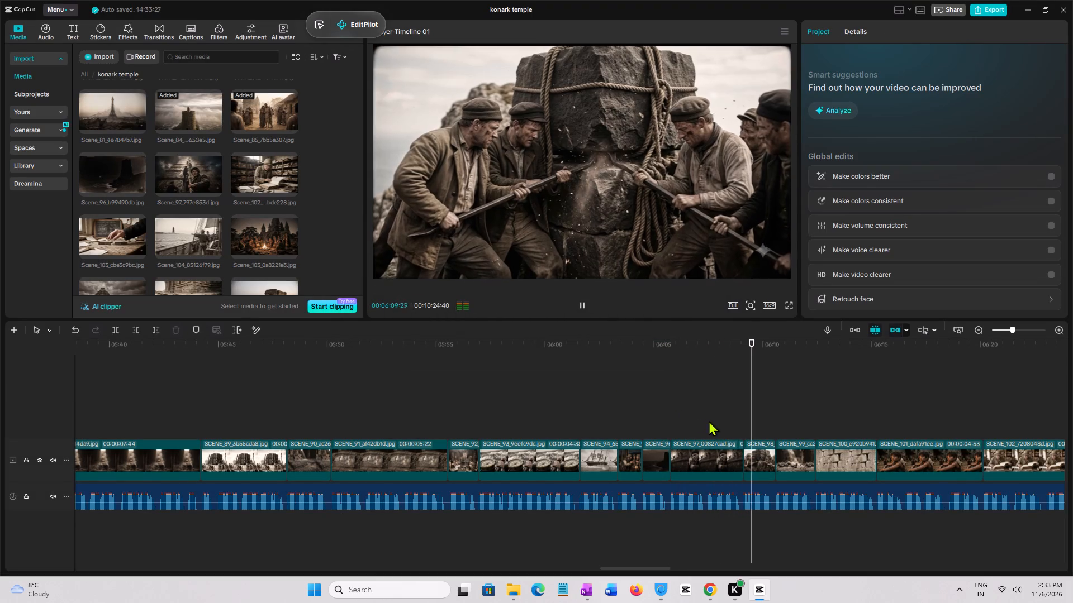
Paste the copied attributes onto the SCENE_99 clip with keyframe timing set to Stretch to fit, then review the playback.
{"action": "left_click_drag", "start_coordinate": [650, 566], "coordinate": [655, 566]}
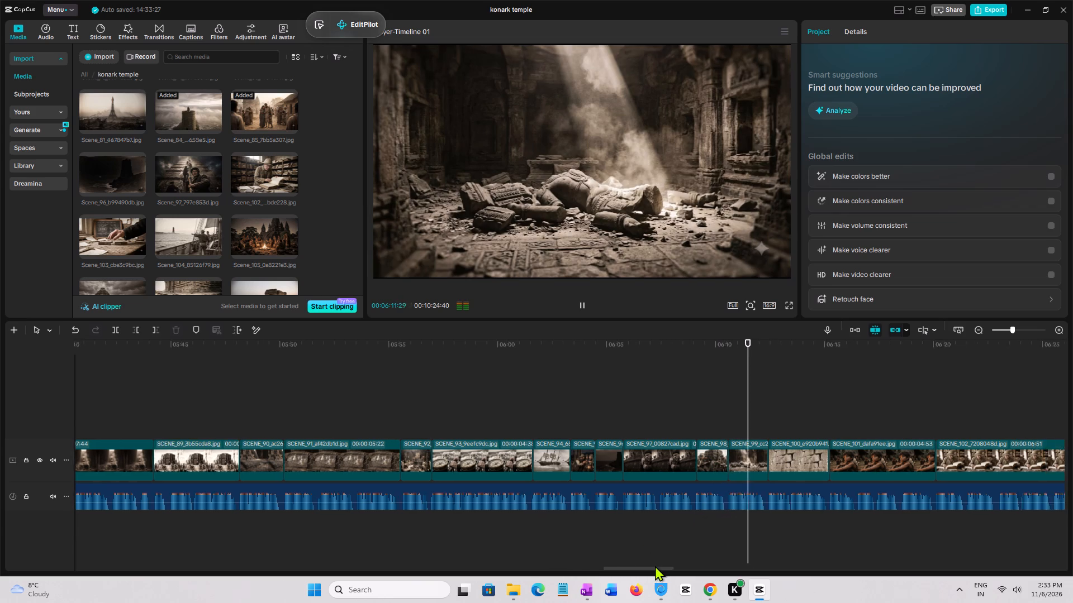
{"action": "left_click_drag", "start_coordinate": [655, 566], "coordinate": [685, 566]}
{"action": "left_click", "coordinate": [306, 423]}
{"action": "left_click", "coordinate": [323, 457]}
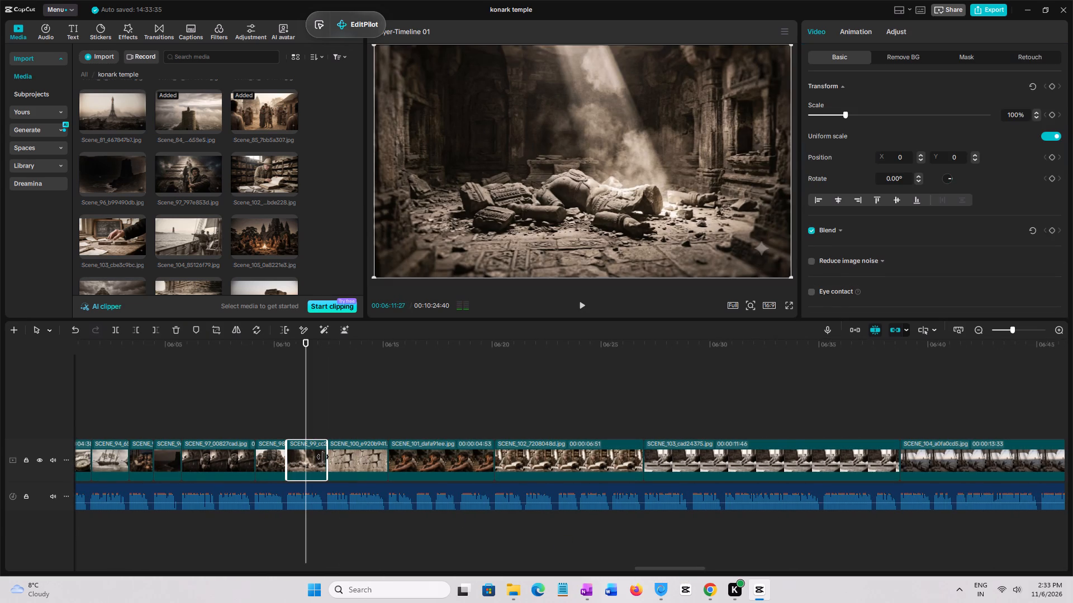
{"action": "key", "text": "ctrl+shift+v"}
{"action": "left_click", "coordinate": [483, 339]}
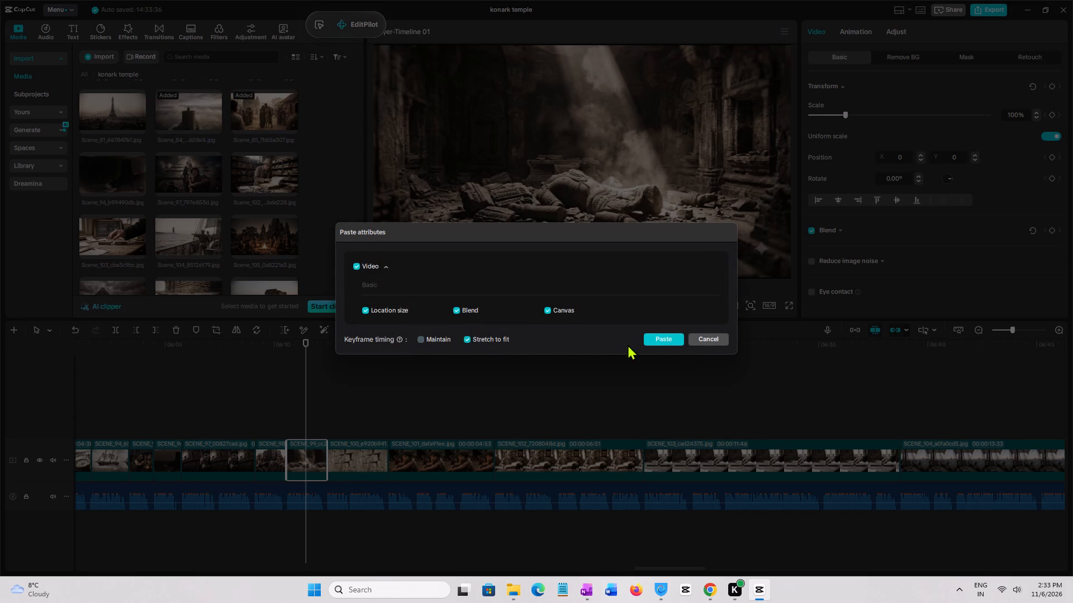
{"action": "left_click", "coordinate": [662, 339]}
{"action": "key", "text": "space"}
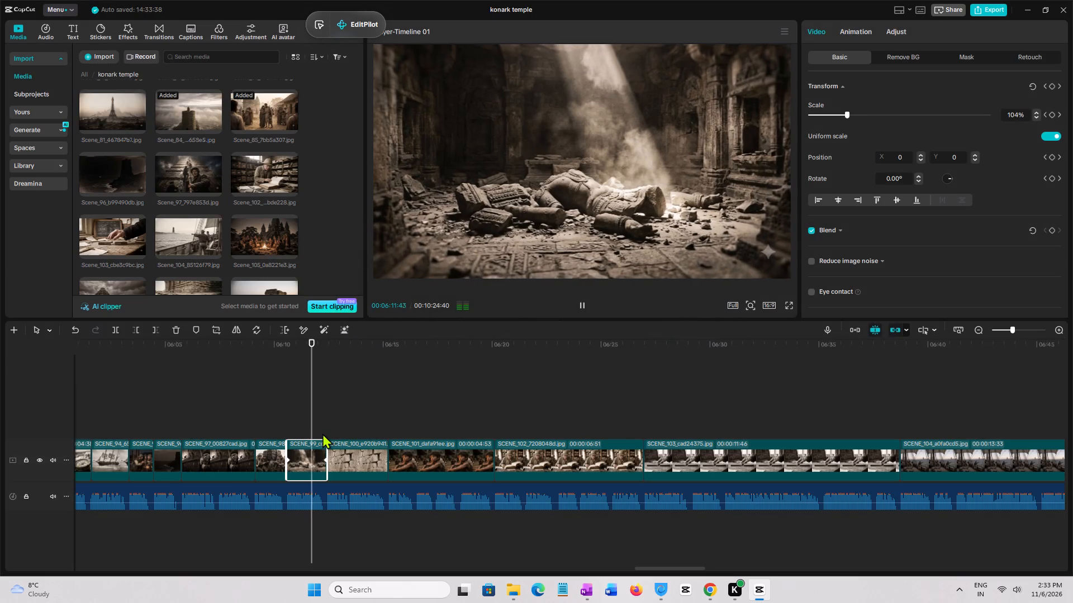
{"action": "left_click", "coordinate": [289, 424]}
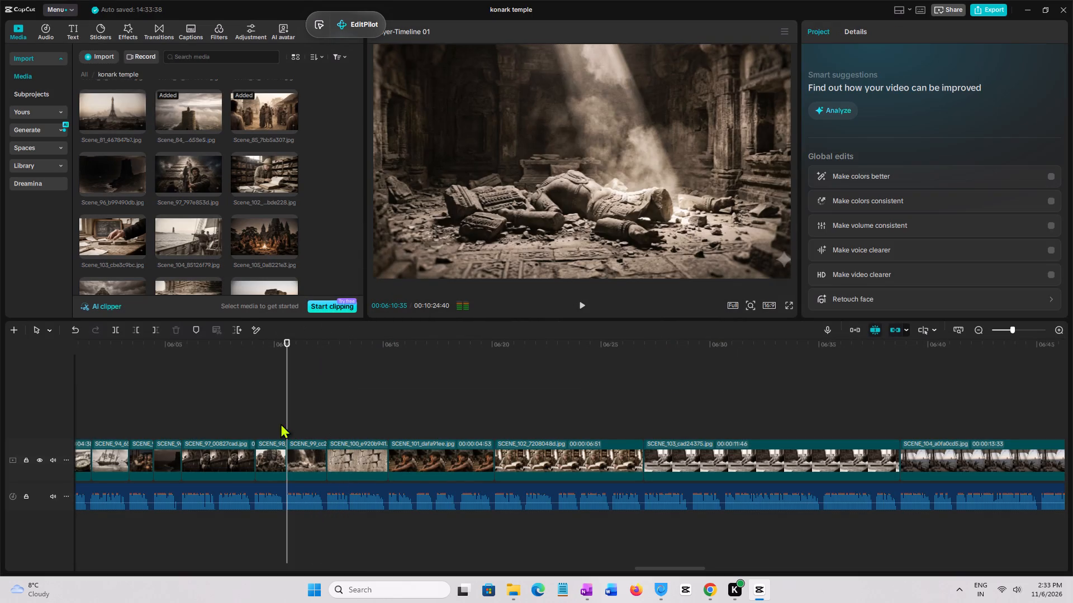
Reposition the SCENE_96 clip's final scale keyframe at the very end of the clip.
{"action": "left_click_drag", "start_coordinate": [146, 403], "coordinate": [141, 403]}
{"action": "key", "text": "space"}
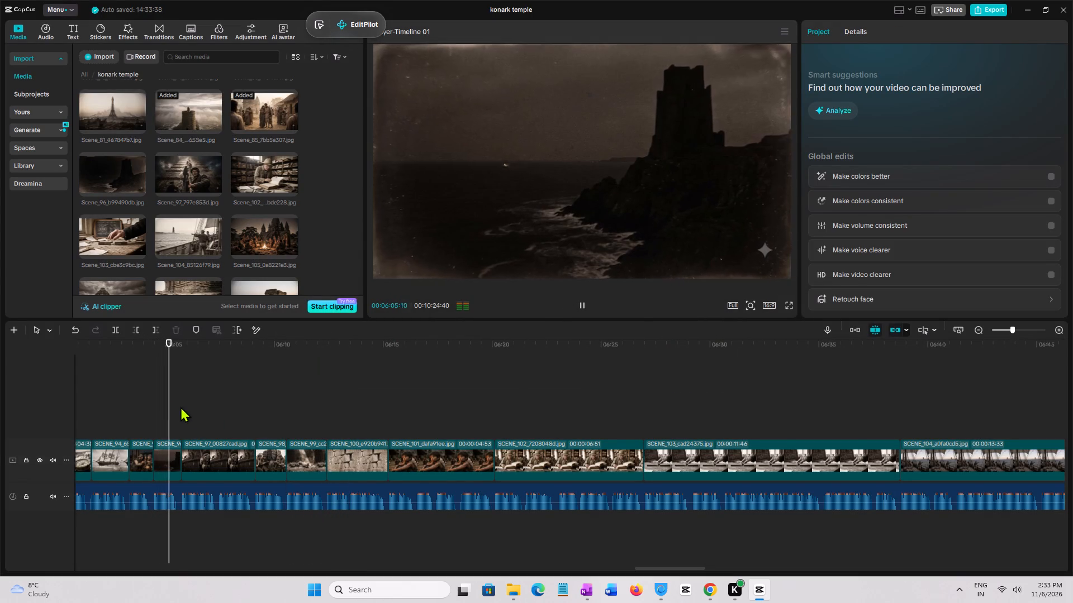
{"action": "key", "text": "space"}
{"action": "left_click", "coordinate": [170, 462]}
{"action": "left_click", "coordinate": [180, 460]}
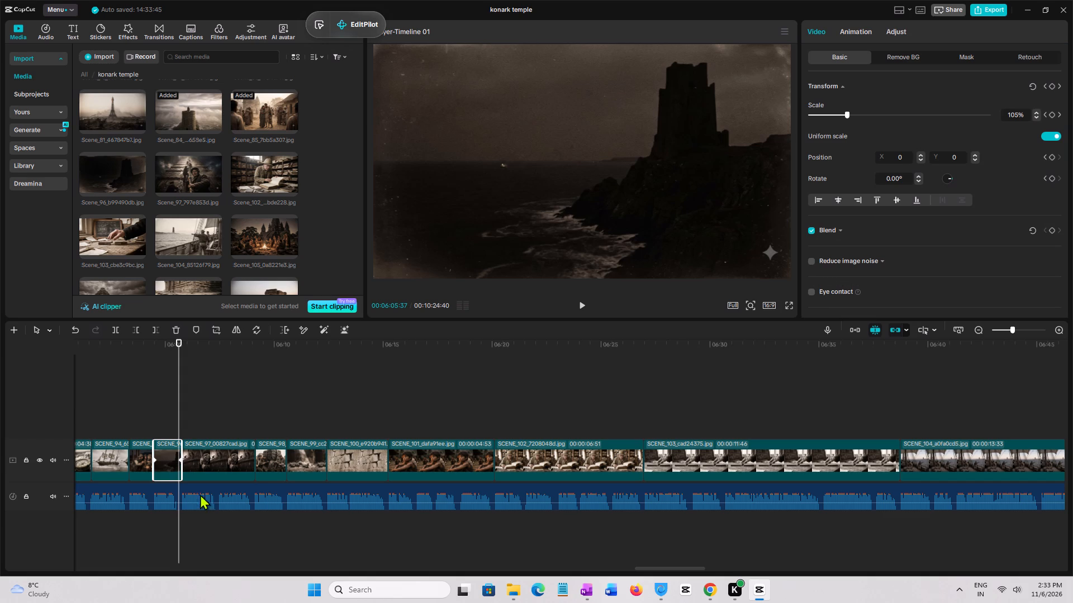
{"action": "left_click", "coordinate": [180, 462]}
{"action": "scroll", "coordinate": [374, 396], "scroll_direction": "up", "scroll_amount": 3, "text": "ctrl"}
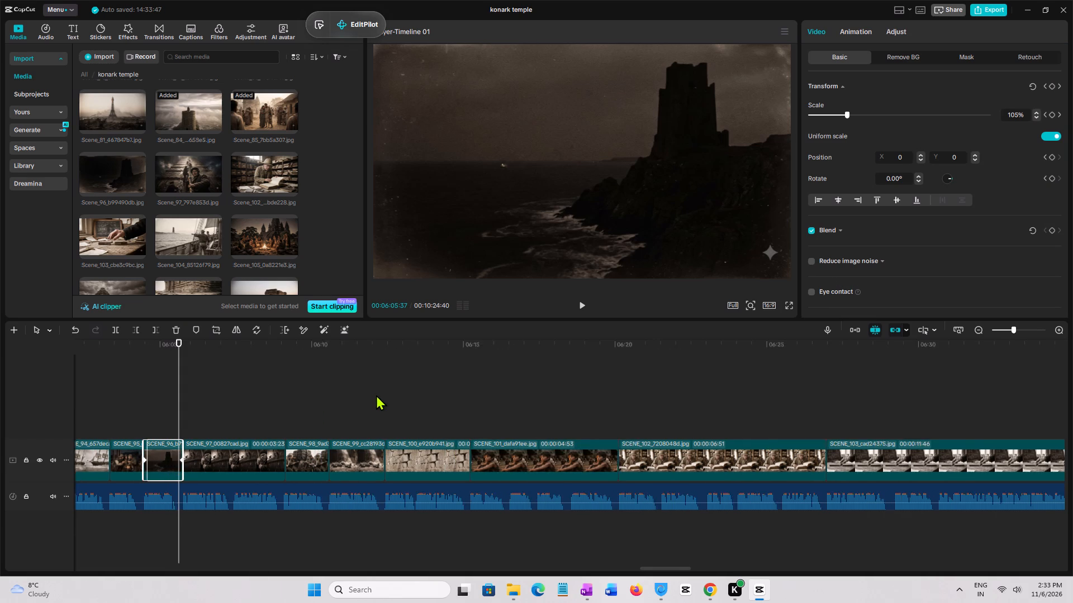
{"action": "scroll", "coordinate": [376, 395], "scroll_direction": "up", "scroll_amount": 4, "text": "ctrl"}
{"action": "left_click", "coordinate": [146, 443], "text": "ctrl"}
{"action": "left_click", "coordinate": [155, 404]}
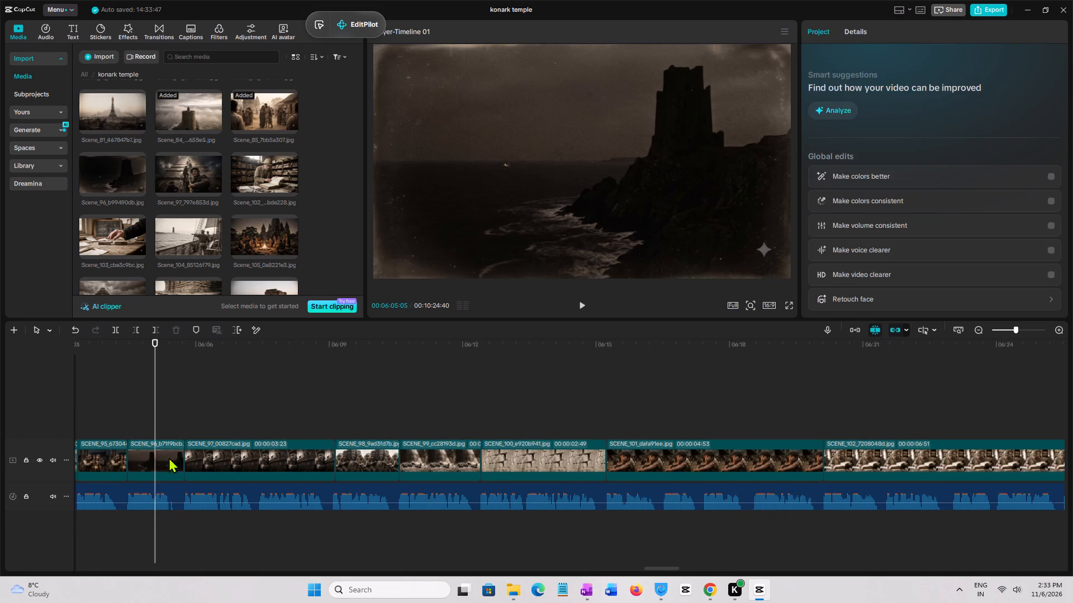
{"action": "left_click", "coordinate": [173, 465]}
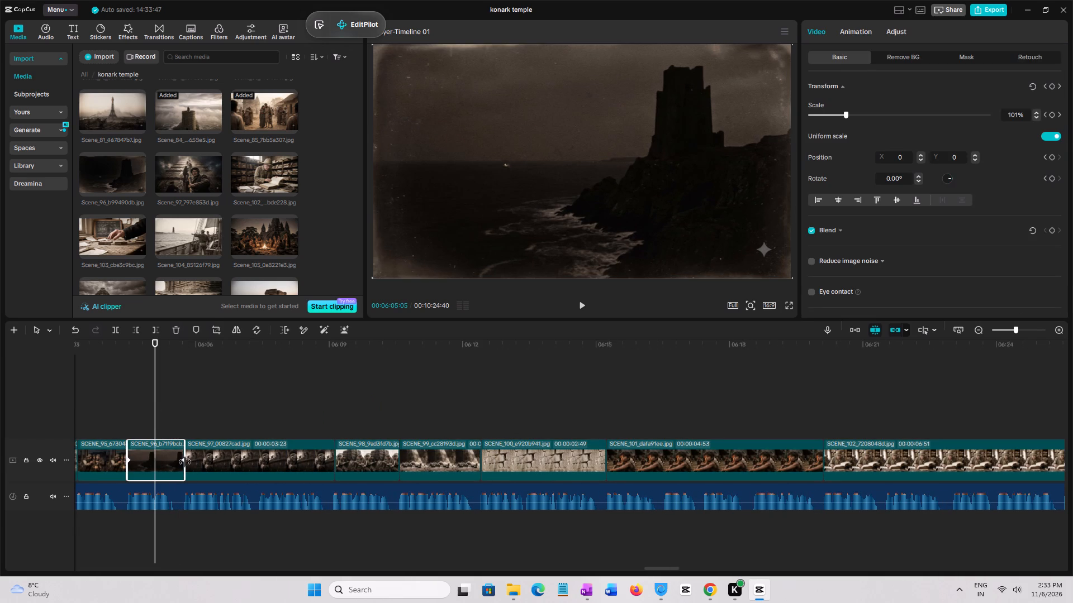
{"action": "left_click", "coordinate": [182, 460]}
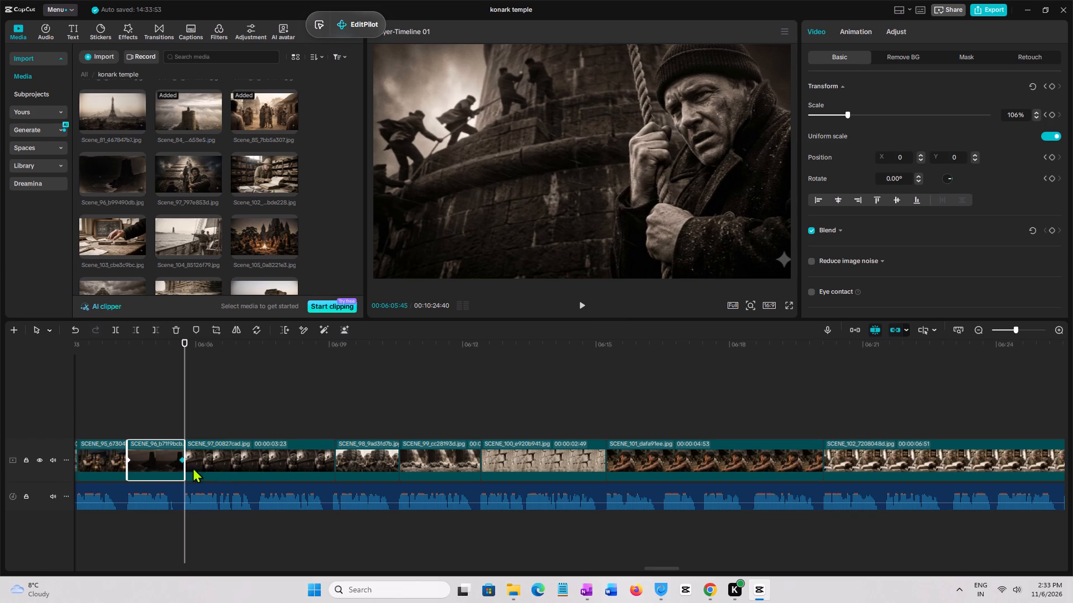
{"action": "left_click_drag", "start_coordinate": [183, 461], "coordinate": [173, 461]}
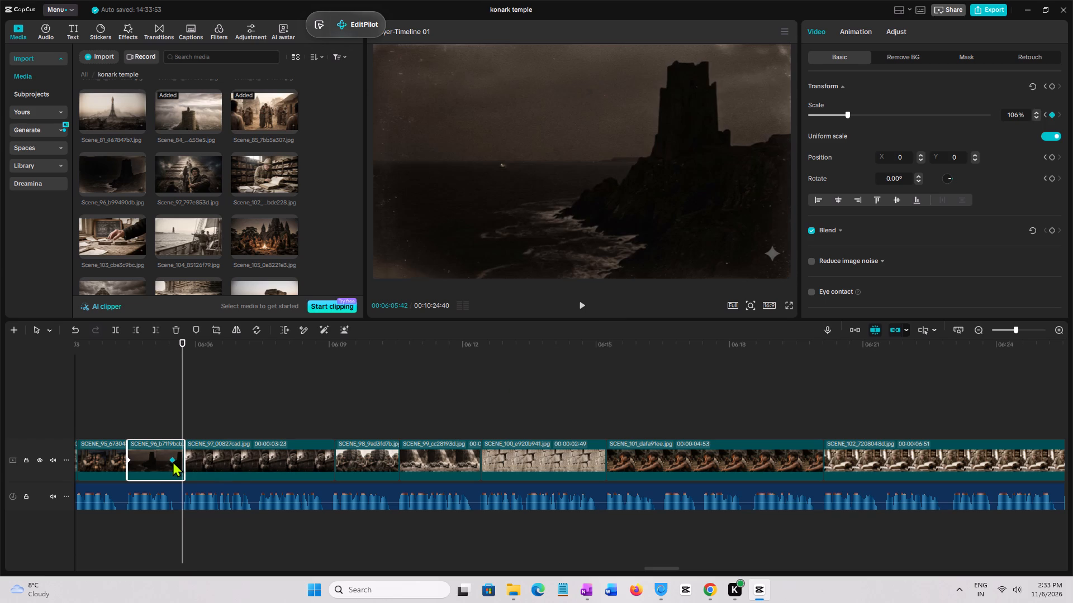
{"action": "left_click_drag", "start_coordinate": [173, 461], "coordinate": [206, 464]}
{"action": "left_click", "coordinate": [1059, 115]}
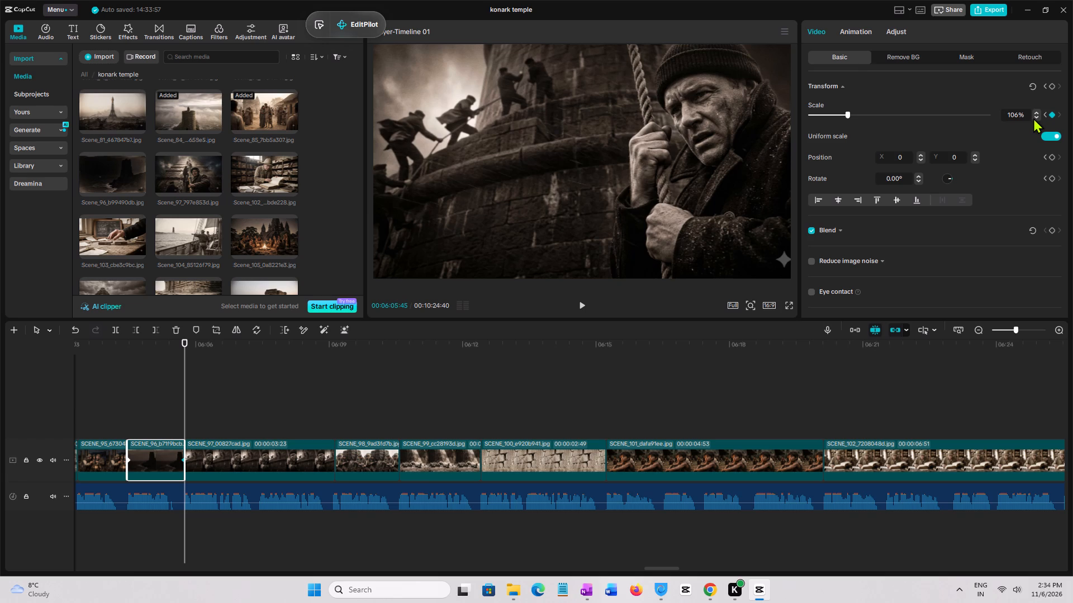
Play back the SCENE_96 clip repeatedly and on into SCENE_97 to check the zoom animation.
{"action": "left_click", "coordinate": [150, 458]}
{"action": "left_click", "coordinate": [146, 419]}
{"action": "left_click", "coordinate": [162, 448]}
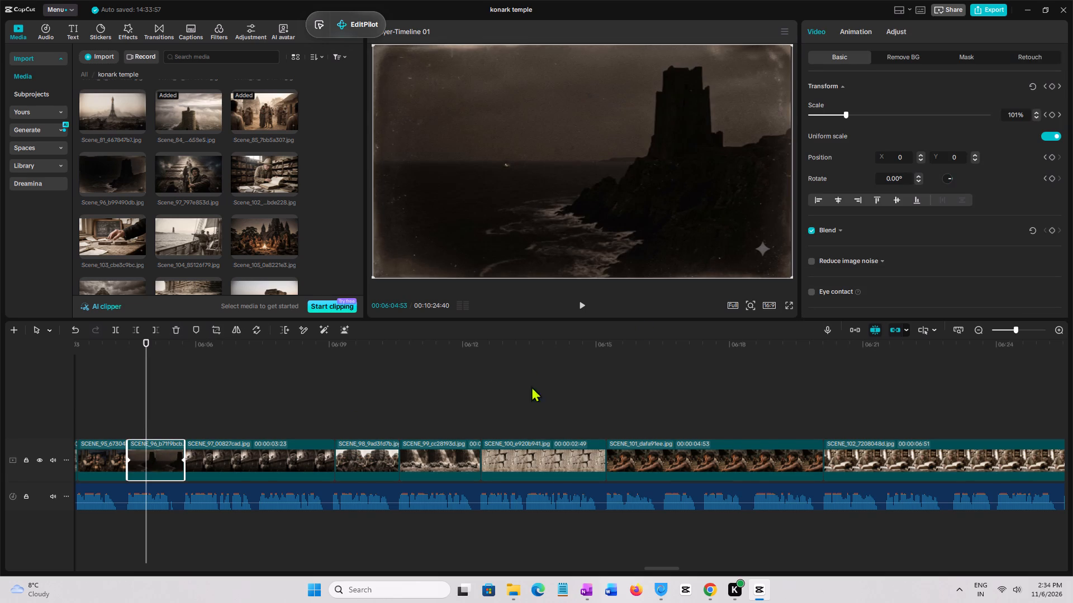
{"action": "left_click", "coordinate": [125, 417]}
{"action": "key", "text": "space"}
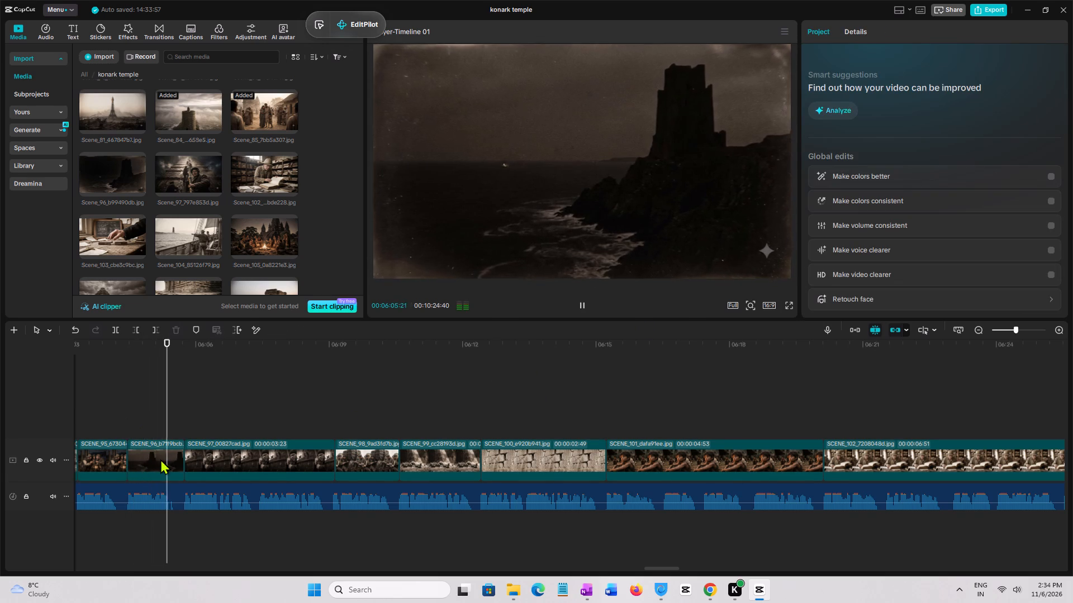
{"action": "left_click", "coordinate": [160, 460]}
{"action": "left_click", "coordinate": [126, 420]}
{"action": "key", "text": "space"}
{"action": "left_click", "coordinate": [155, 454]}
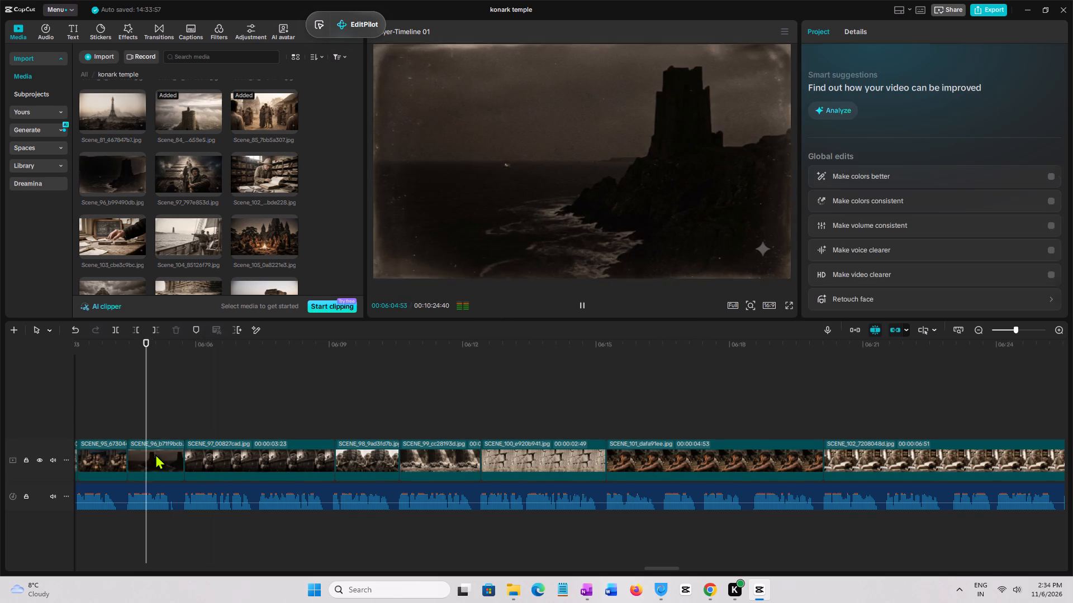
{"action": "left_click", "coordinate": [131, 416]}
{"action": "key", "text": "space"}
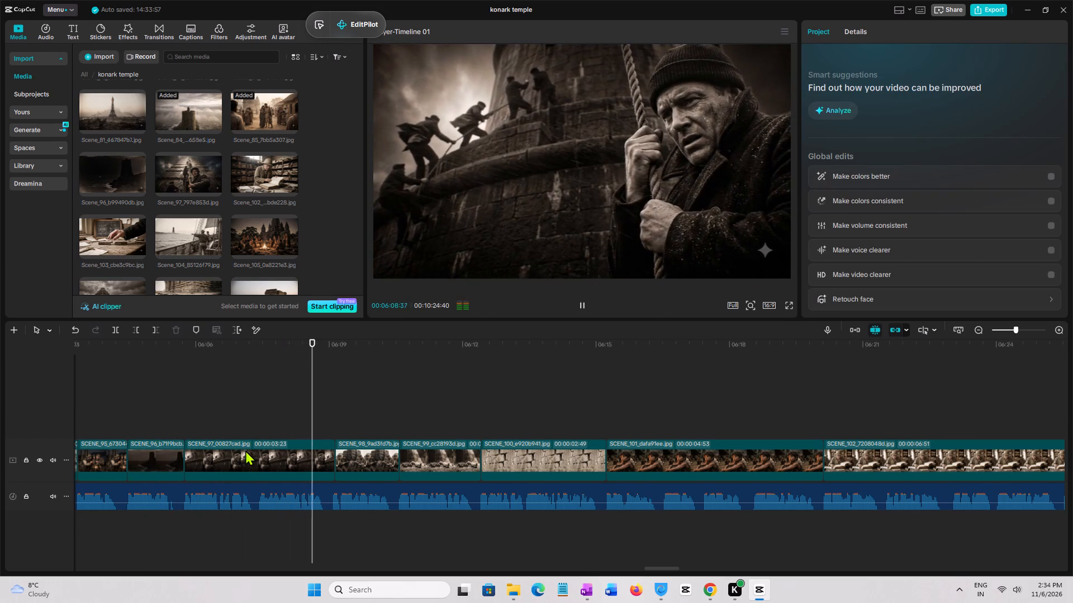
Review the SCENE_98 zoom, lower the scale of its final keyframe slightly, and play the clip back.
{"action": "key", "text": "space"}
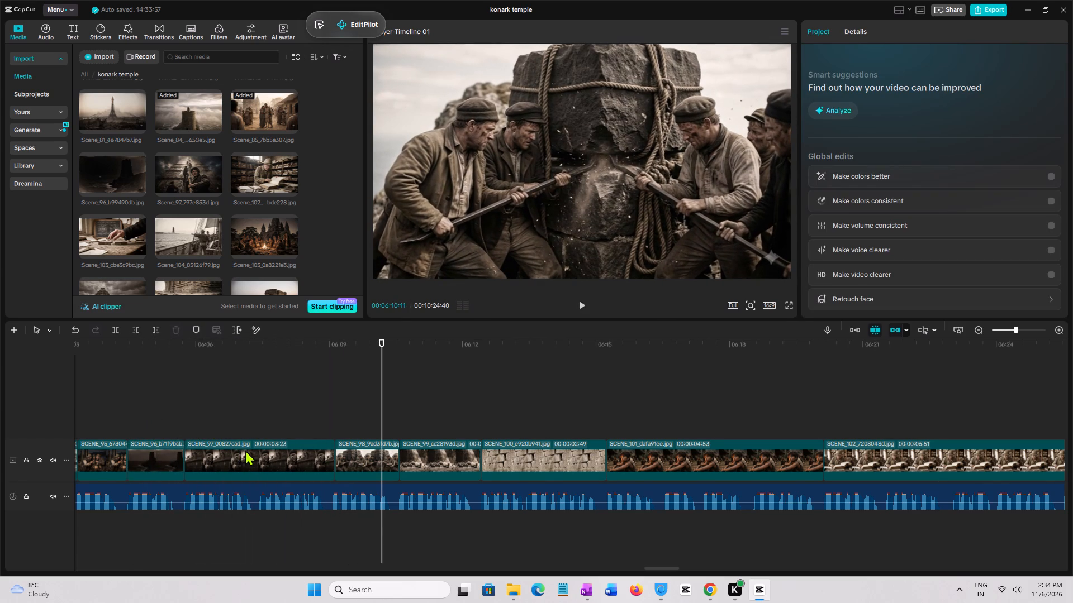
{"action": "left_click", "coordinate": [340, 453]}
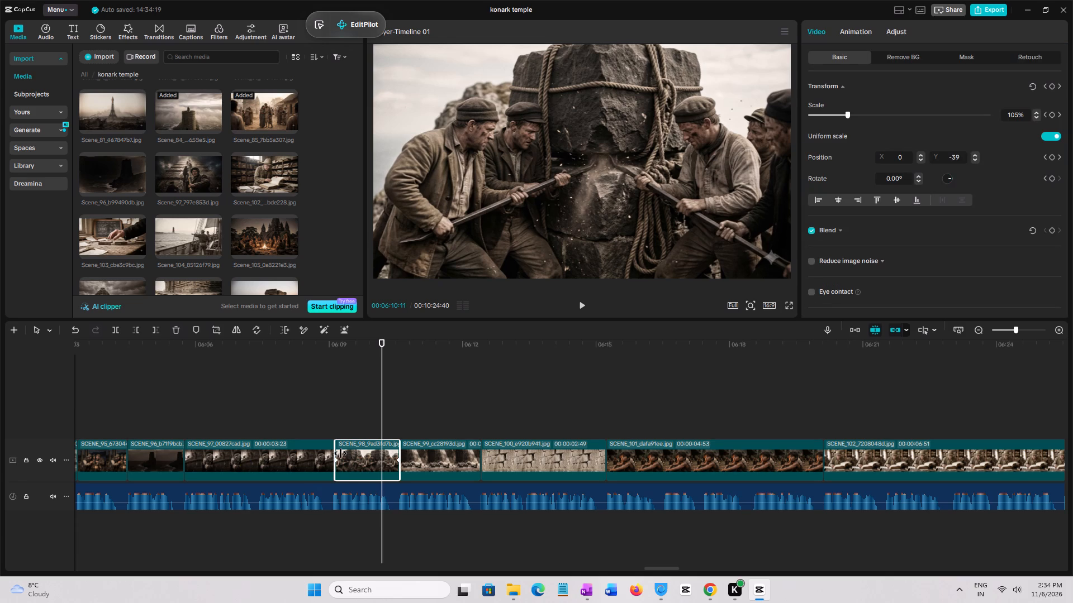
{"action": "left_click", "coordinate": [335, 420]}
{"action": "left_click", "coordinate": [366, 457]}
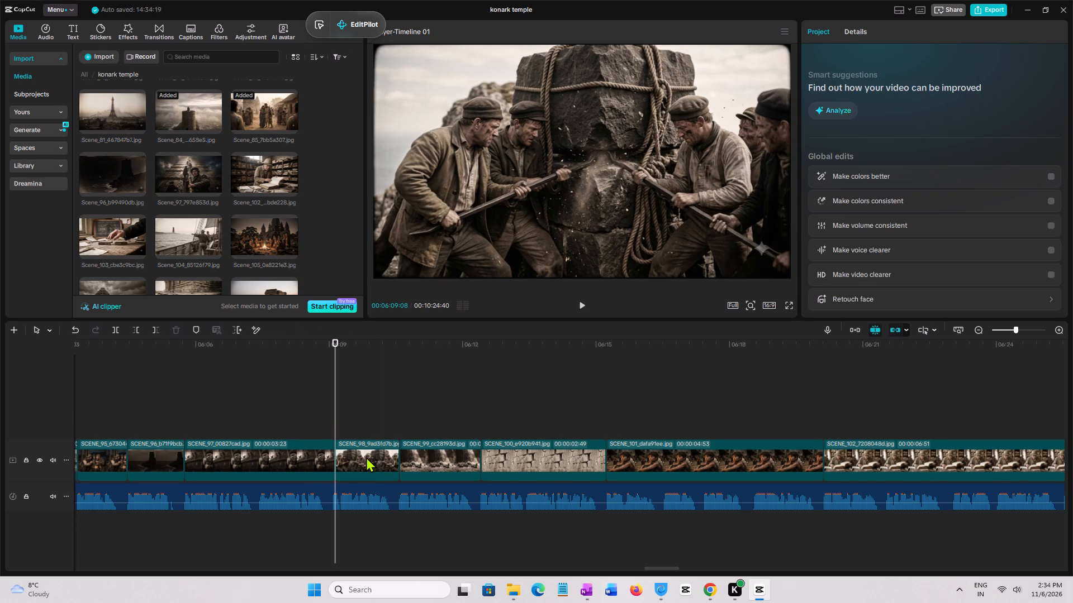
{"action": "key", "text": "space"}
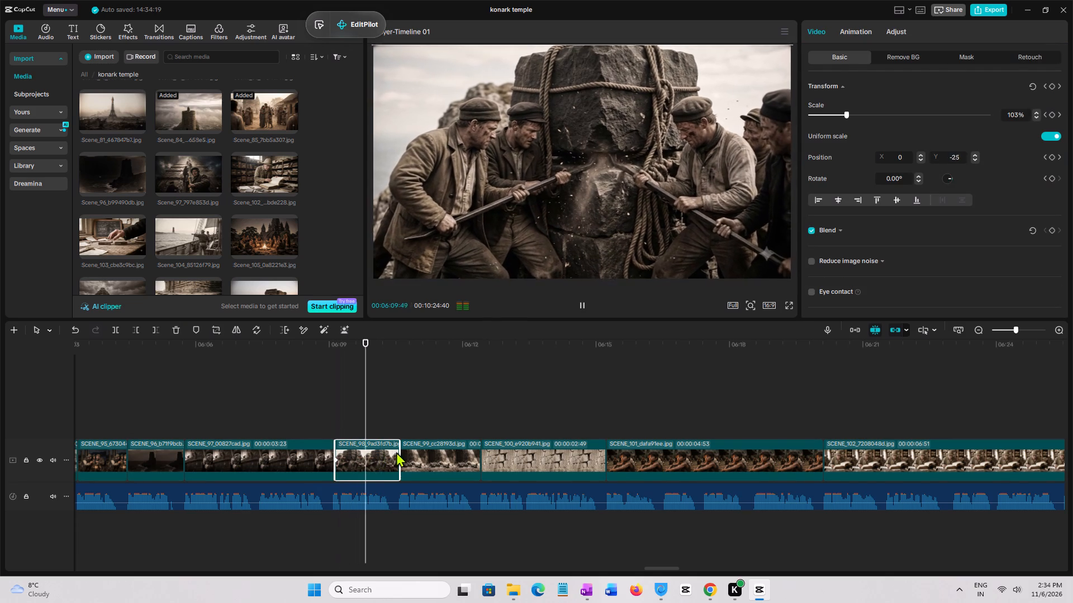
{"action": "key", "text": "space"}
{"action": "left_click", "coordinate": [396, 458]}
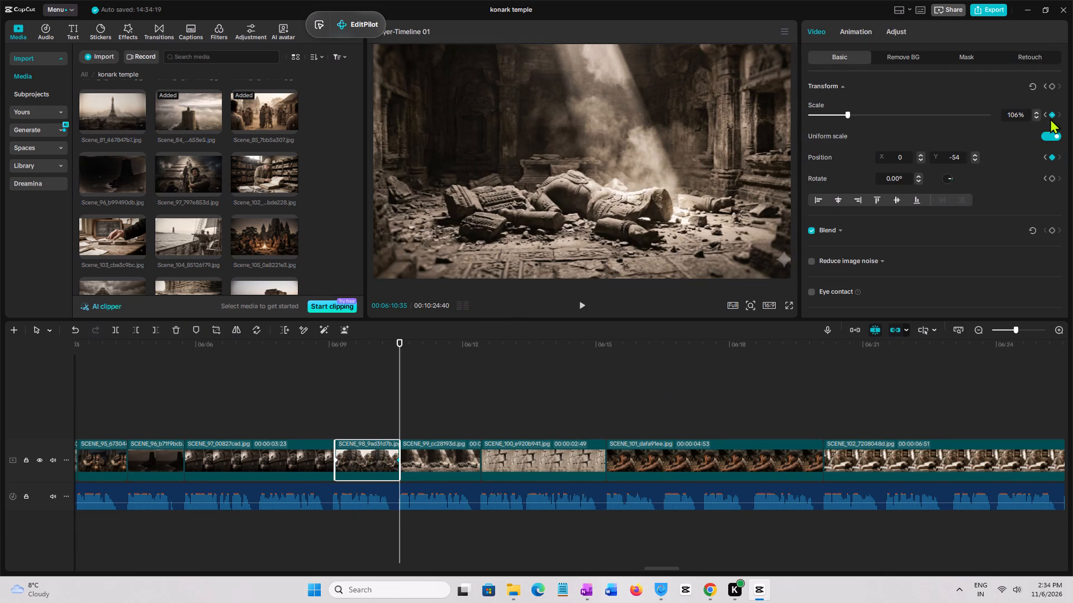
{"action": "triple_click", "coordinate": [1037, 118]}
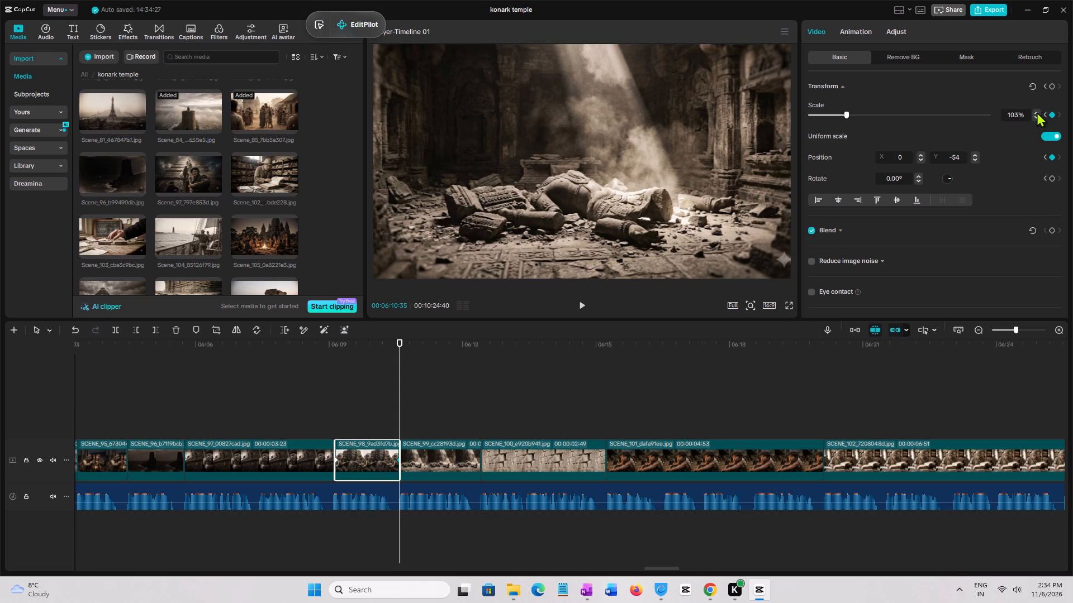
{"action": "left_click", "coordinate": [1036, 111]}
{"action": "left_click", "coordinate": [342, 417]}
{"action": "key", "text": "space"}
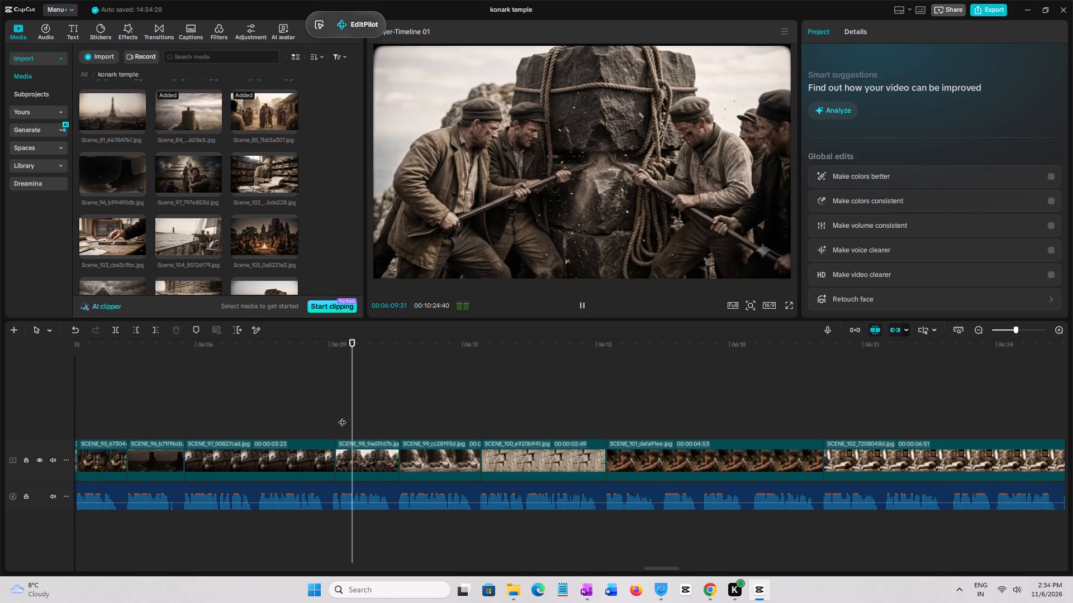
{"action": "left_click_drag", "start_coordinate": [659, 569], "coordinate": [668, 569]}
{"action": "key", "text": "space"}
Lower the scale of the SCENE_99 clip's first keyframe, then play back on through SCENE_100.
{"action": "left_click", "coordinate": [156, 422]}
{"action": "left_click", "coordinate": [185, 458]}
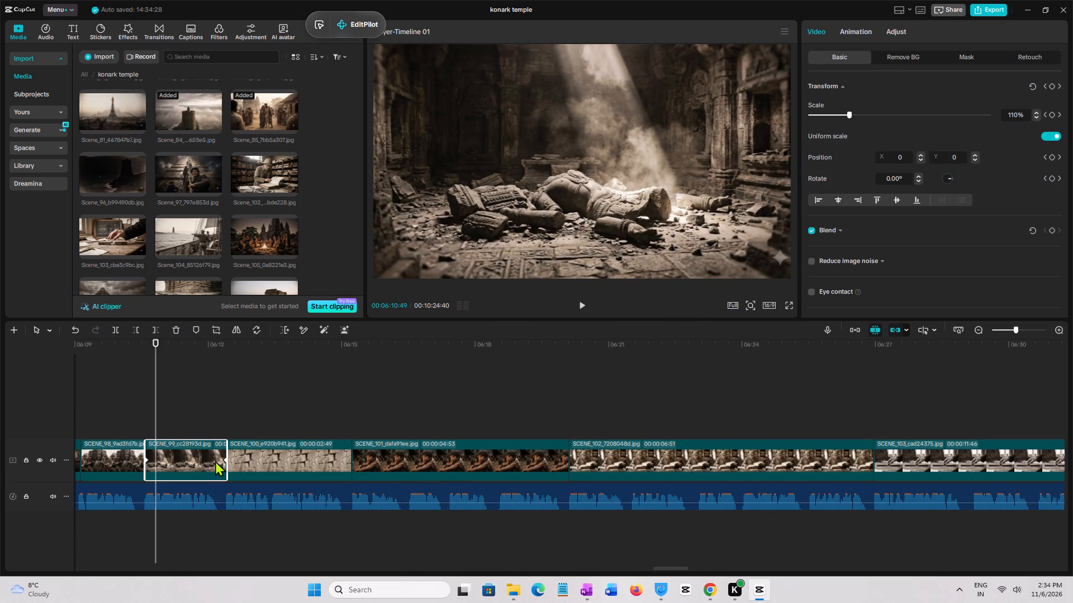
{"action": "left_click", "coordinate": [146, 461]}
{"action": "triple_click", "coordinate": [1037, 118]}
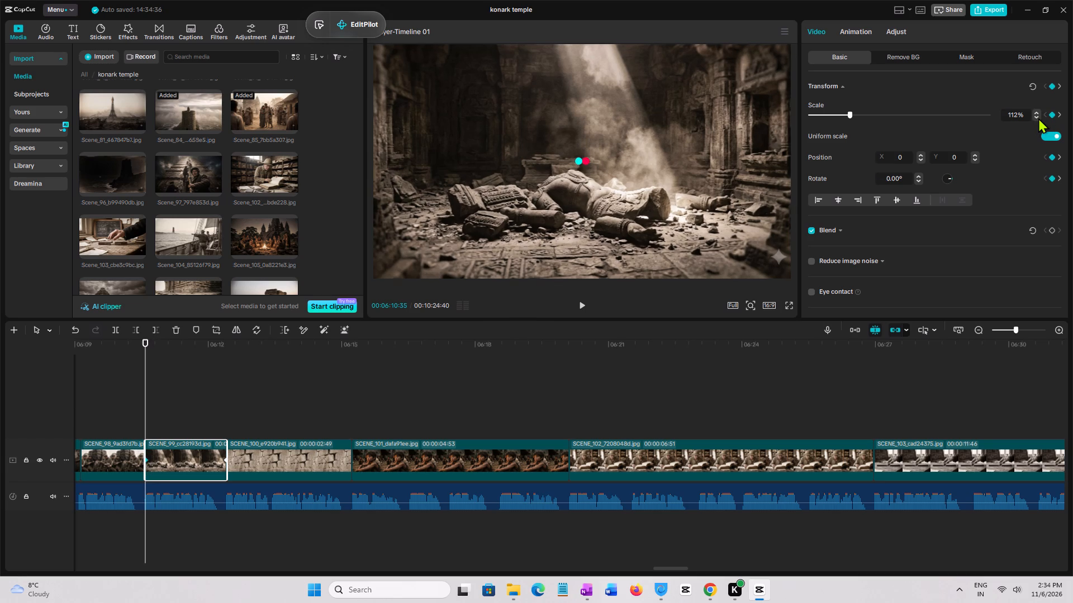
{"action": "left_click", "coordinate": [1038, 118]}
{"action": "left_click", "coordinate": [1038, 118]}
{"action": "key", "text": "space"}
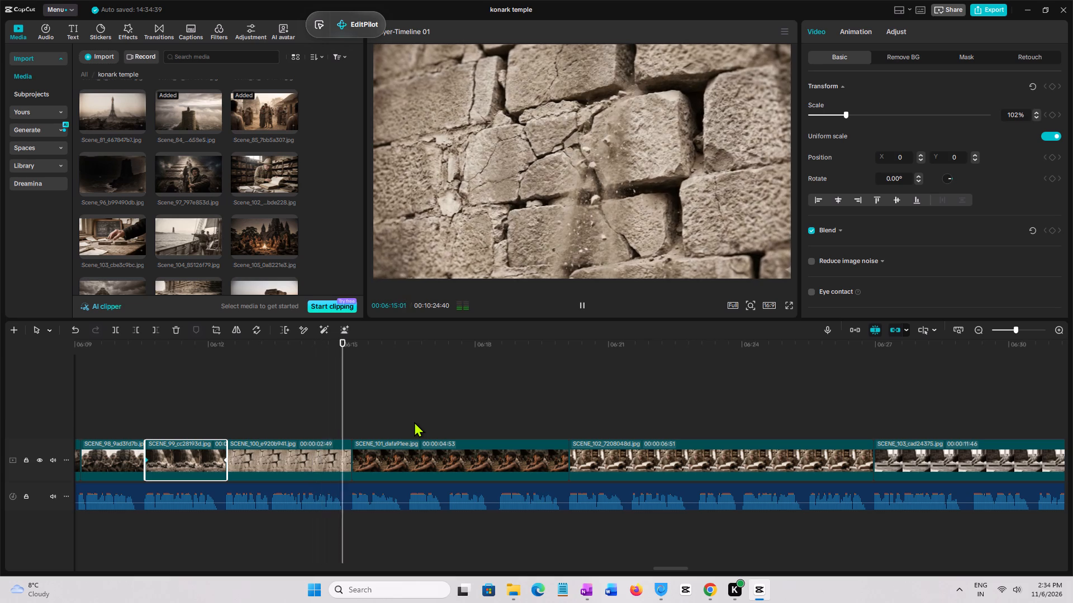
{"action": "key", "text": "space"}
Paste the copied attributes onto the SCENE_101 clip with keyframe timing set to Stretch to fit, then play it back.
{"action": "left_click", "coordinate": [414, 457]}
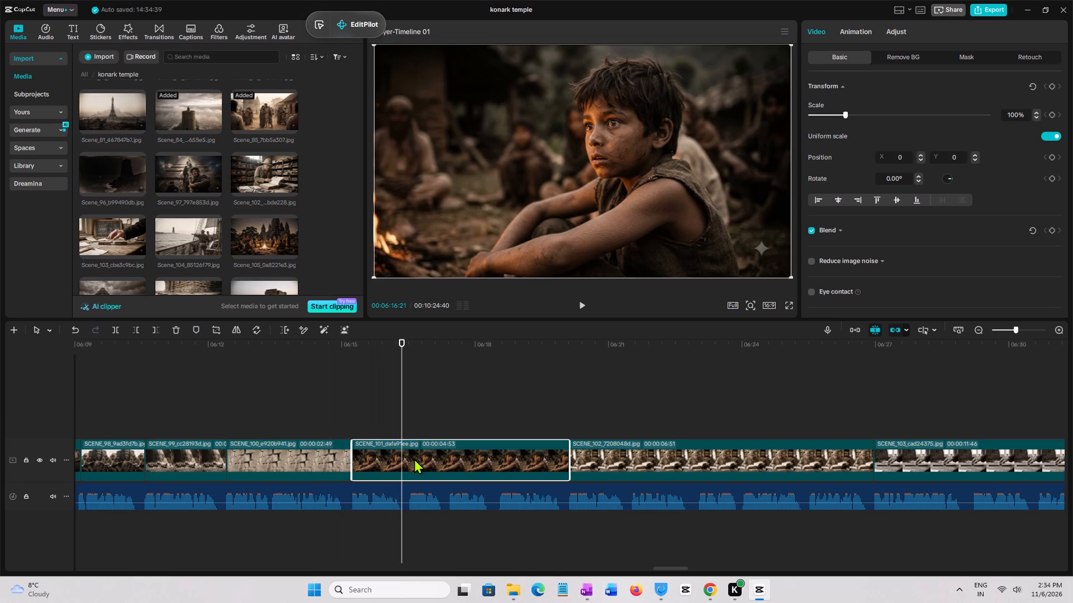
{"action": "key", "text": "ctrl+shift+v"}
{"action": "left_click", "coordinate": [488, 341]}
{"action": "left_click", "coordinate": [658, 343]}
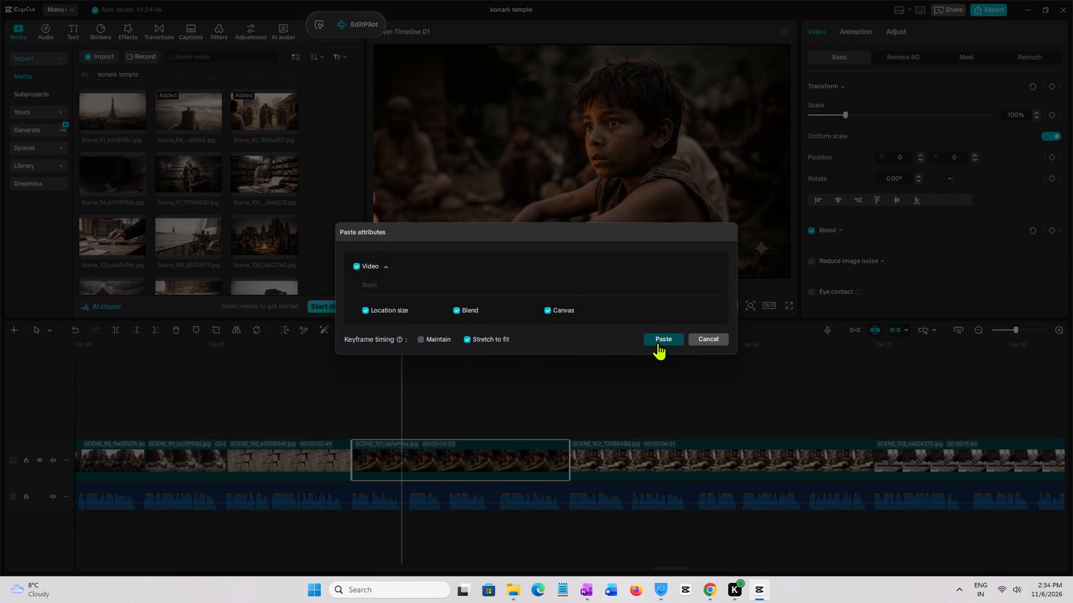
{"action": "key", "text": "space"}
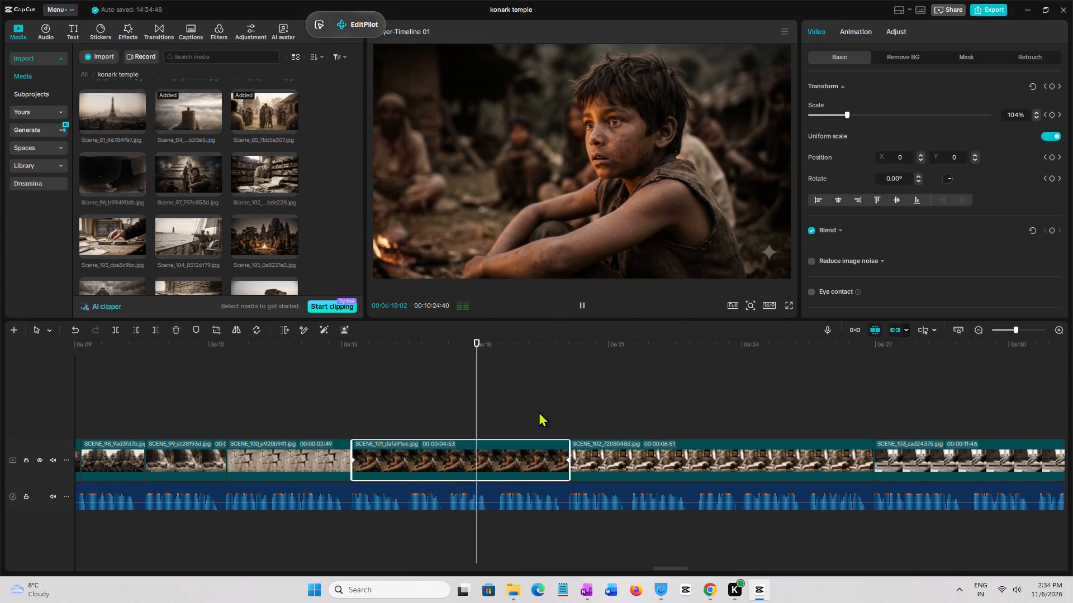
Review the playback on through the SCENE_102 and SCENE_103 clips to check their zoom animation.
{"action": "left_click_drag", "start_coordinate": [668, 569], "coordinate": [676, 569]}
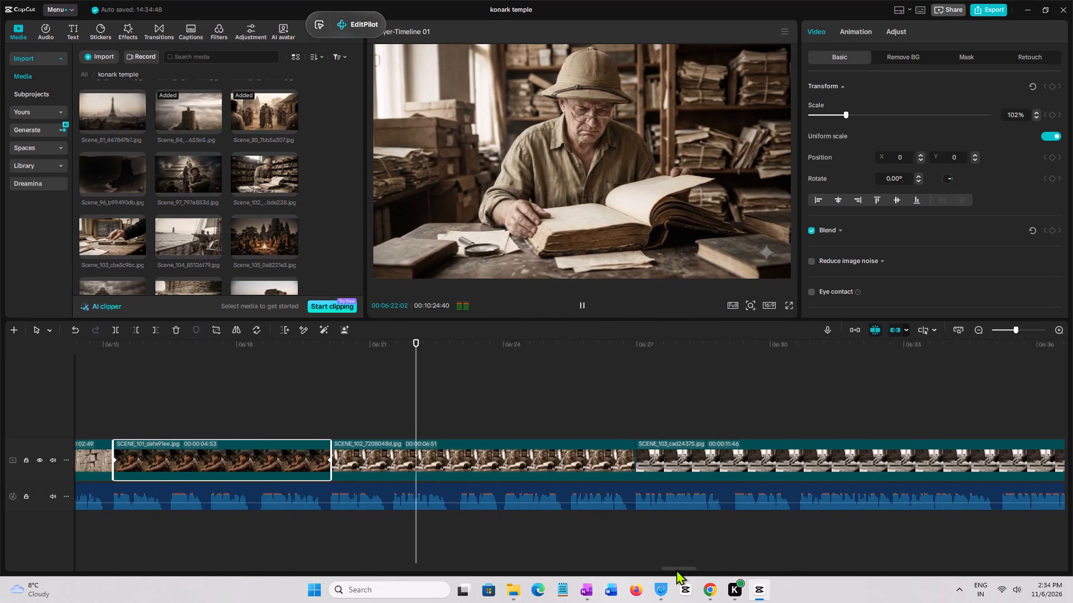
{"action": "left_click_drag", "start_coordinate": [676, 569], "coordinate": [678, 569]}
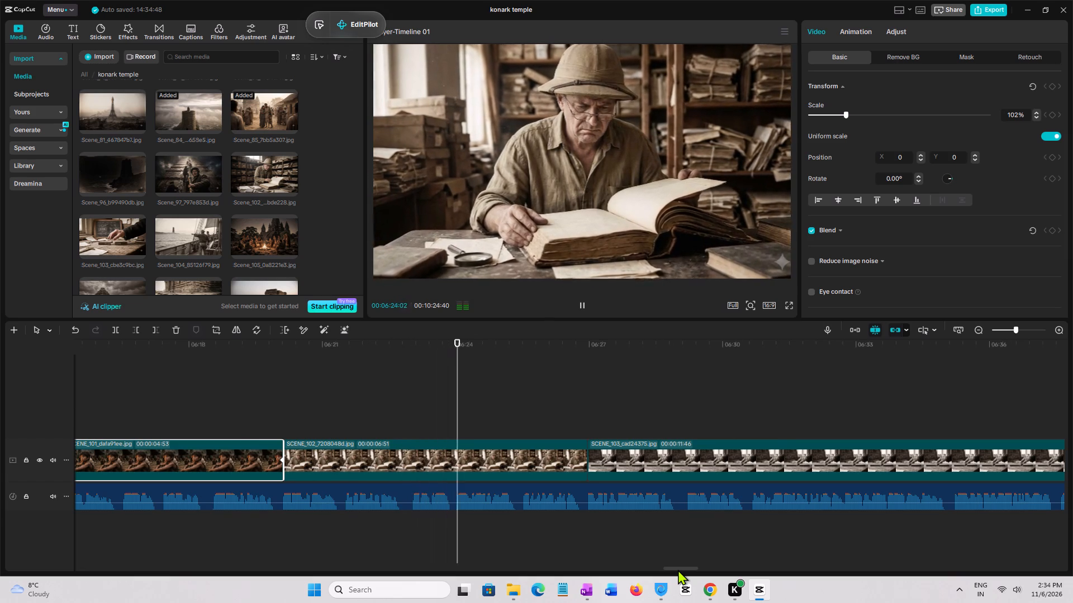
{"action": "left_click_drag", "start_coordinate": [678, 569], "coordinate": [685, 569]}
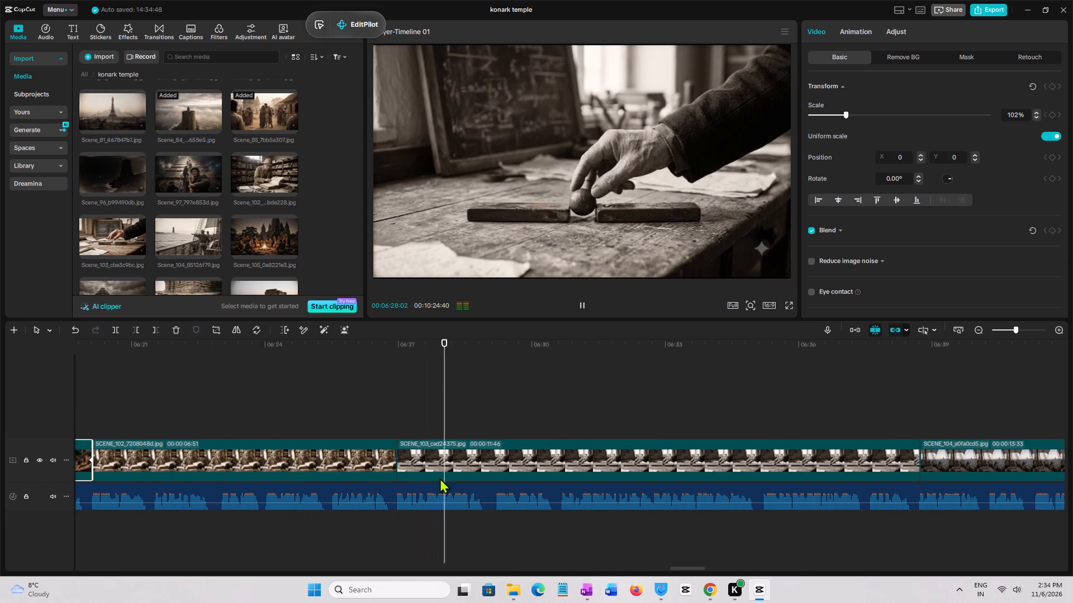
{"action": "left_click", "coordinate": [677, 568]}
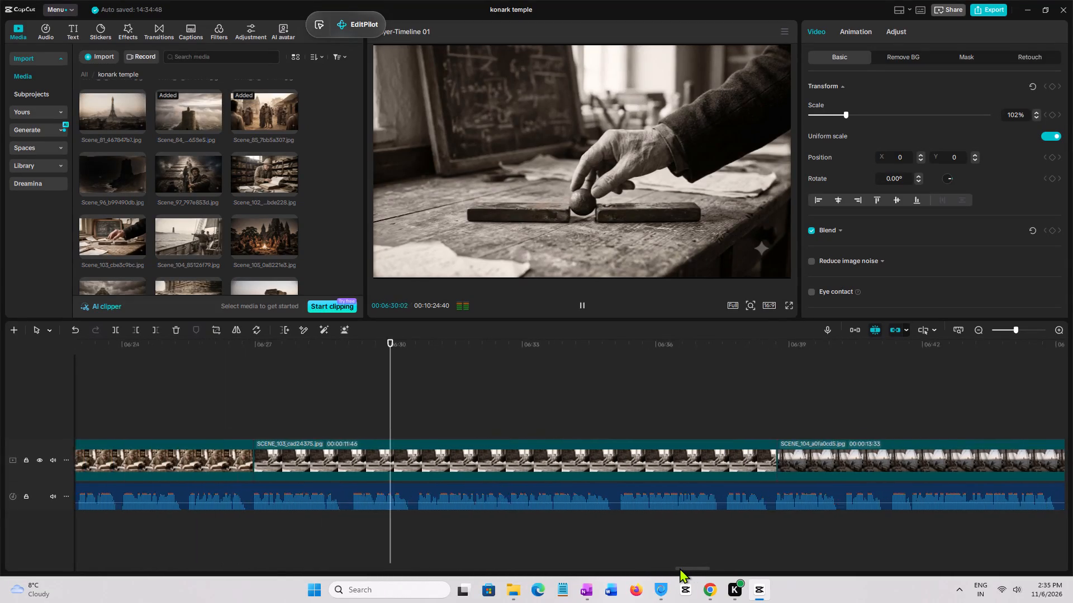
{"action": "scroll", "coordinate": [676, 506], "scroll_direction": "down", "scroll_amount": 4, "text": "ctrl"}
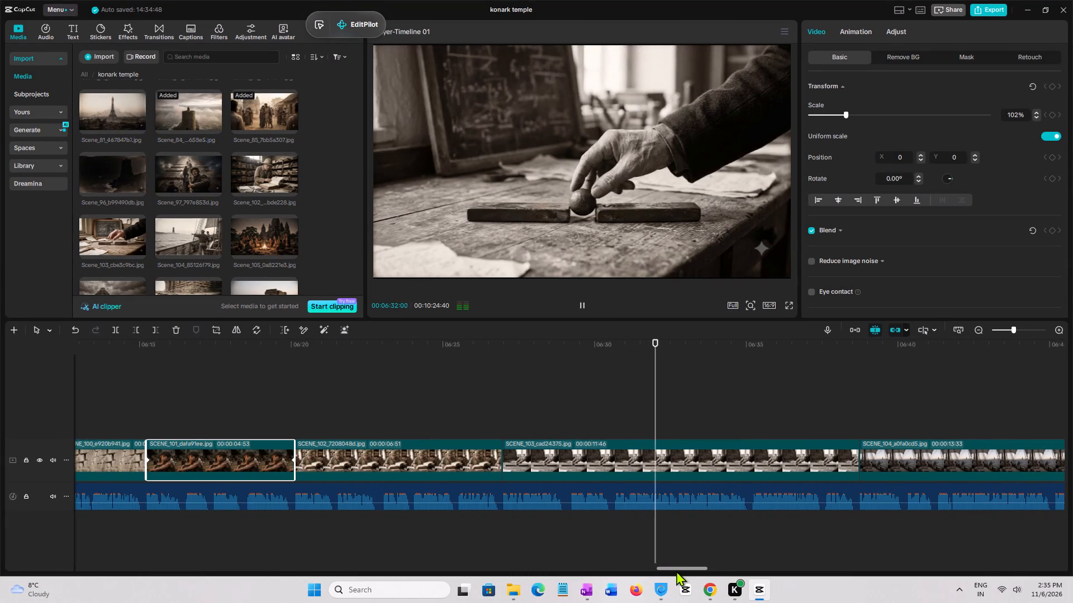
{"action": "left_click_drag", "start_coordinate": [678, 571], "coordinate": [695, 571], "text": "ctrl"}
{"action": "scroll", "coordinate": [646, 480], "scroll_direction": "down", "scroll_amount": 2, "text": "ctrl"}
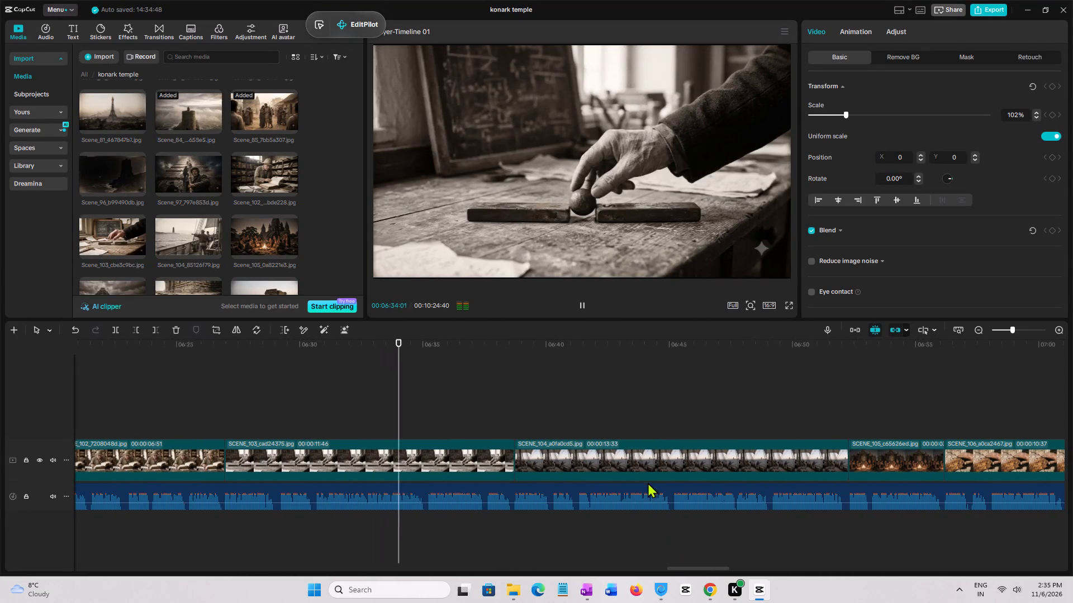
{"action": "left_click", "coordinate": [682, 568], "text": "ctrl"}
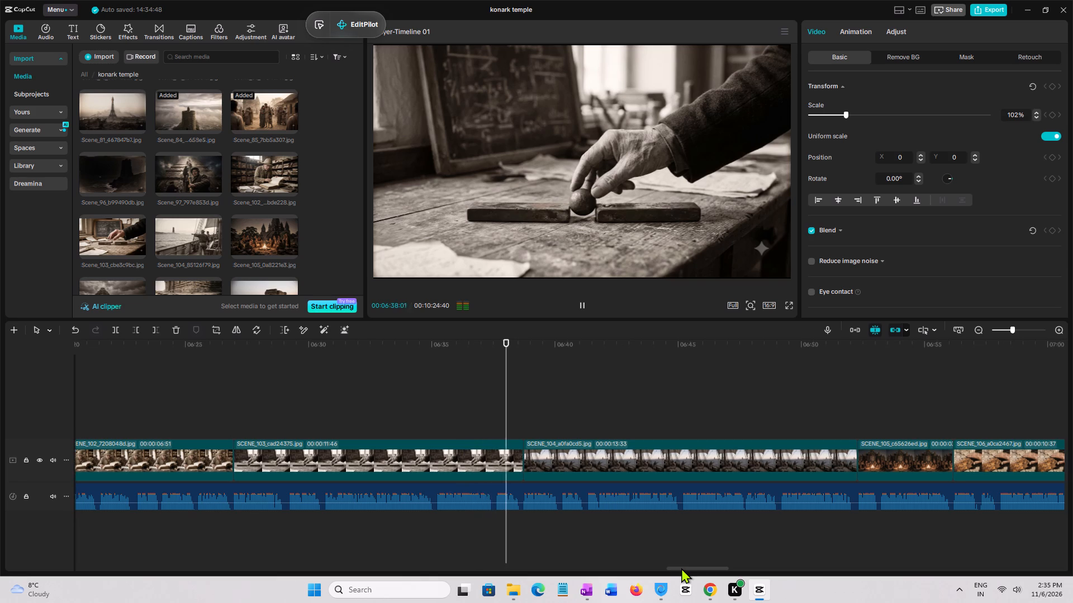
Paste the copied attributes onto the SCENE_103 clip with keyframe timing set to Stretch to fit, then play it back from its start.
{"action": "left_click", "coordinate": [242, 428]}
{"action": "left_click", "coordinate": [293, 464]}
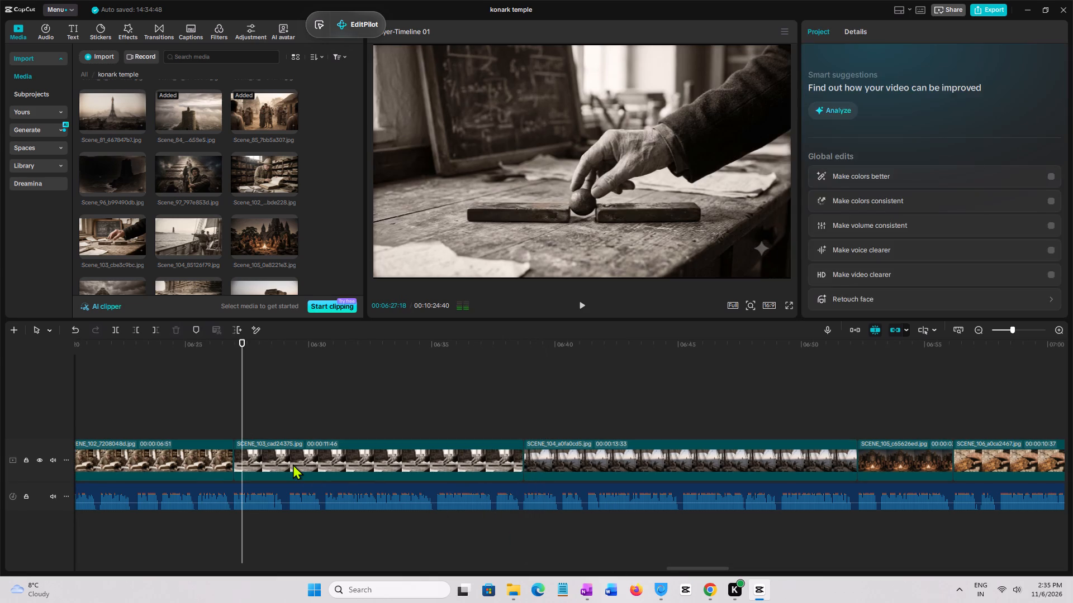
{"action": "key", "text": "ctrl+shift+v"}
{"action": "left_click", "coordinate": [487, 339]}
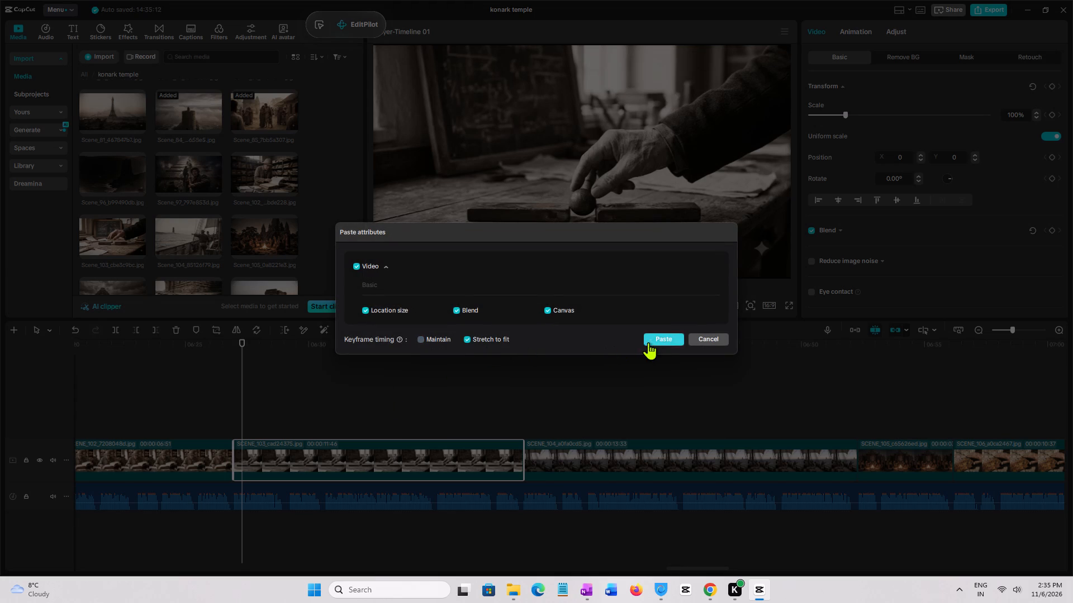
{"action": "left_click", "coordinate": [659, 341]}
{"action": "left_click_drag", "start_coordinate": [235, 413], "coordinate": [227, 413]}
{"action": "key", "text": "space"}
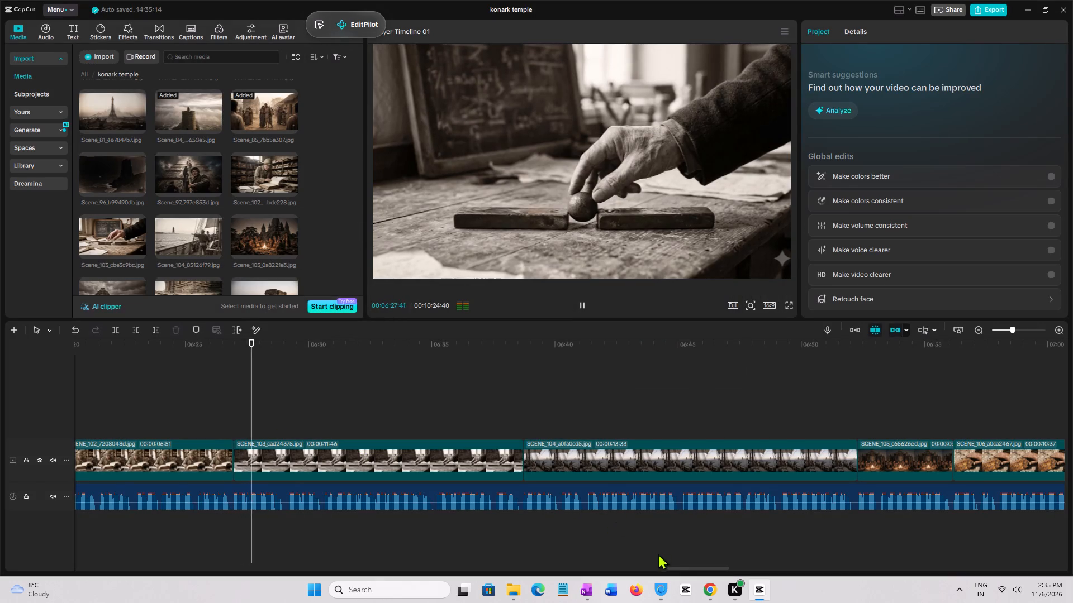
{"action": "left_click", "coordinate": [681, 569]}
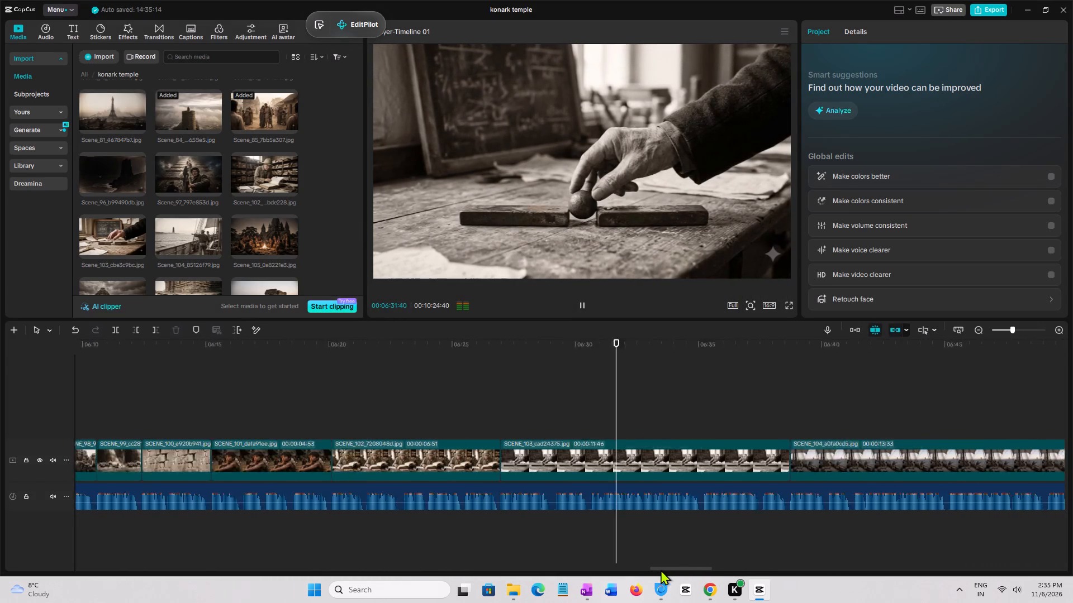
Paste the copied attributes onto the SCENE_105 clip with keyframe timing set to Stretch to fit, then play it back from its start.
{"action": "left_click", "coordinate": [567, 417]}
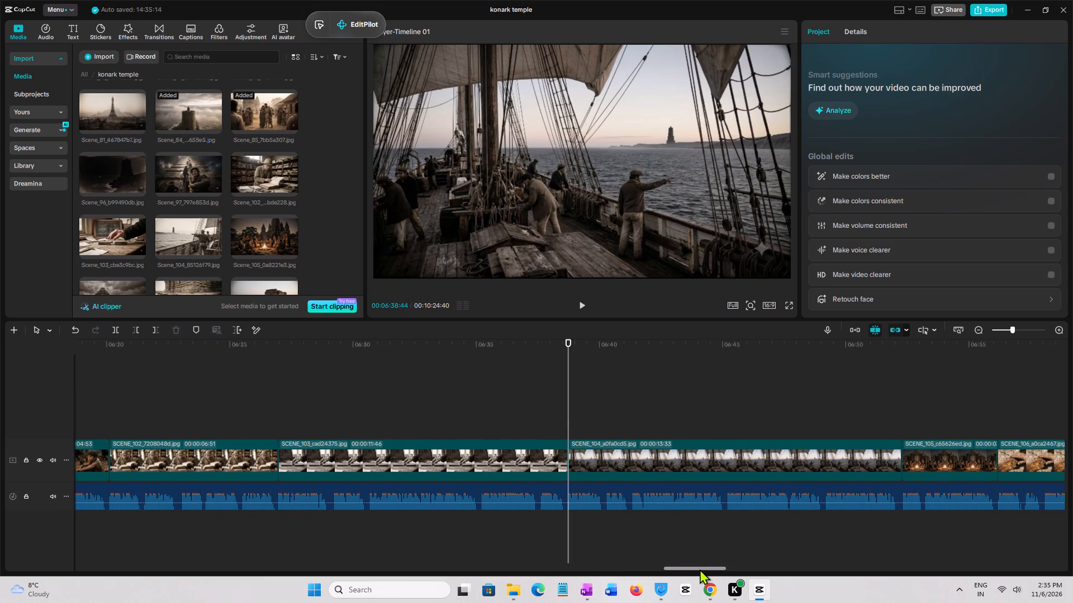
{"action": "left_click_drag", "start_coordinate": [699, 569], "coordinate": [723, 569]}
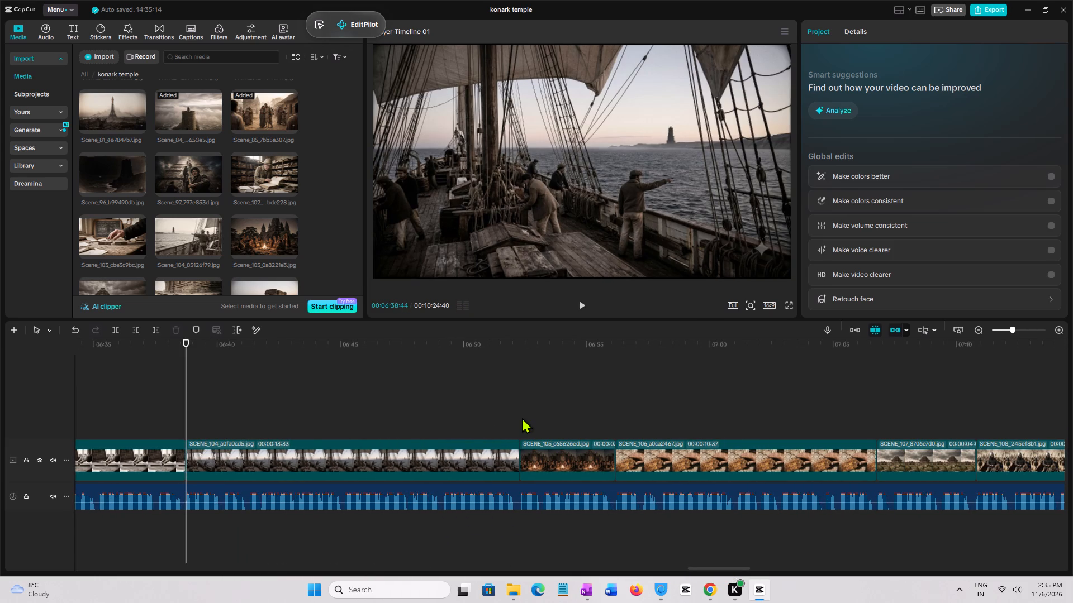
{"action": "key", "text": "space"}
{"action": "left_click", "coordinate": [529, 418]}
{"action": "left_click", "coordinate": [563, 453]}
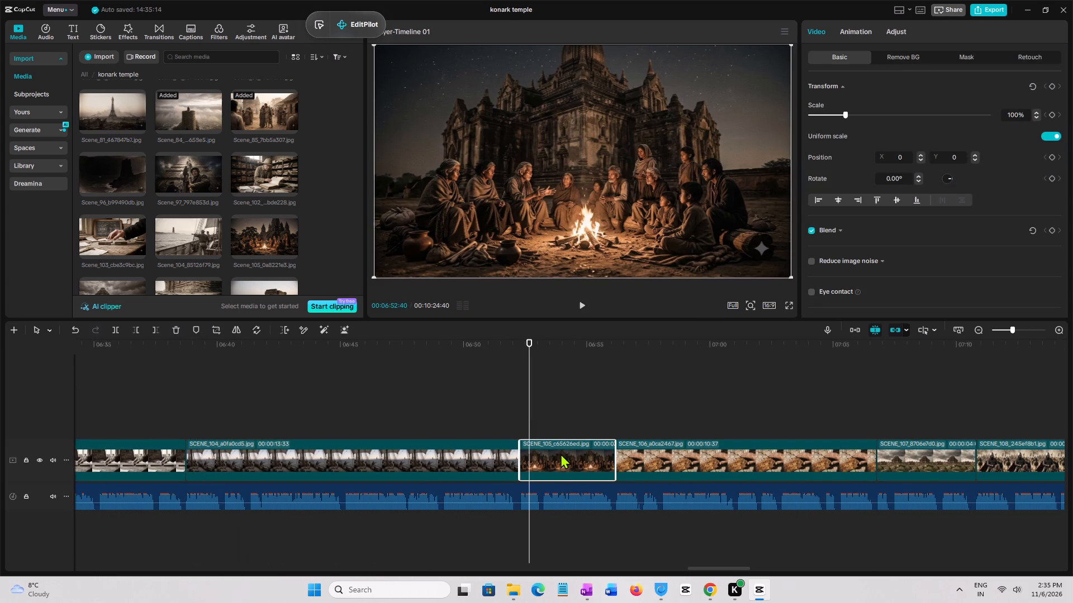
{"action": "key", "text": "ctrl+shift+v"}
{"action": "left_click", "coordinate": [485, 343]}
{"action": "left_click", "coordinate": [654, 341]}
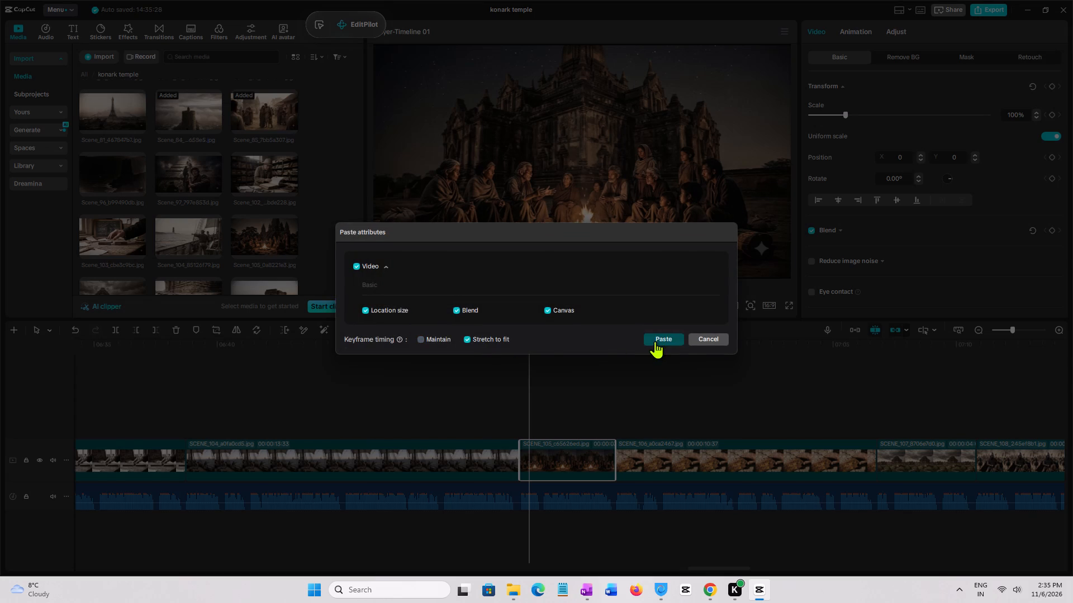
{"action": "left_click", "coordinate": [519, 424]}
{"action": "key", "text": "space"}
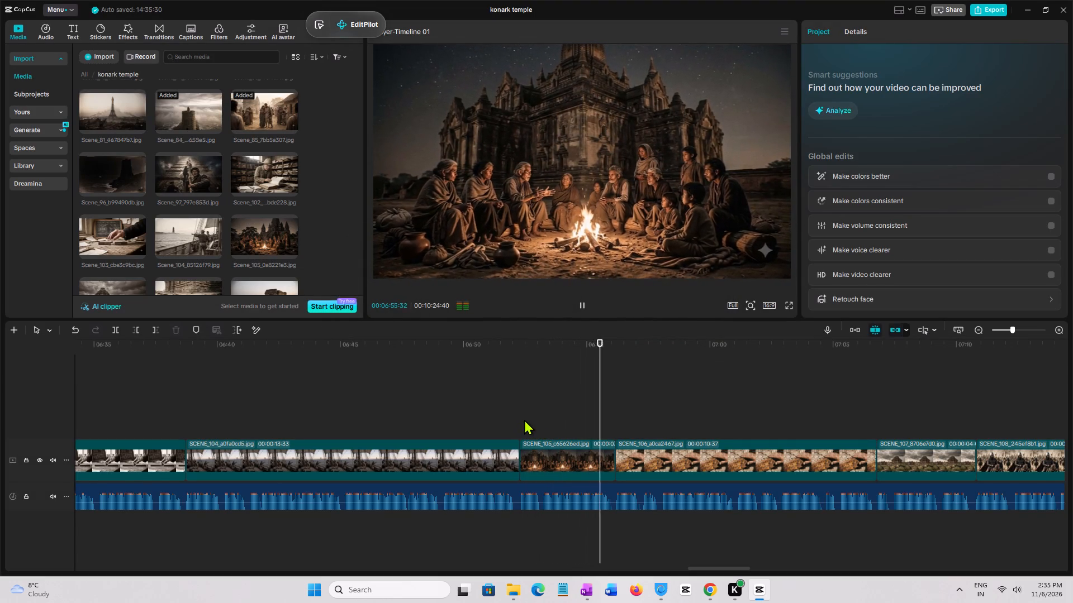
{"action": "left_click", "coordinate": [516, 413]}
{"action": "key", "text": "space"}
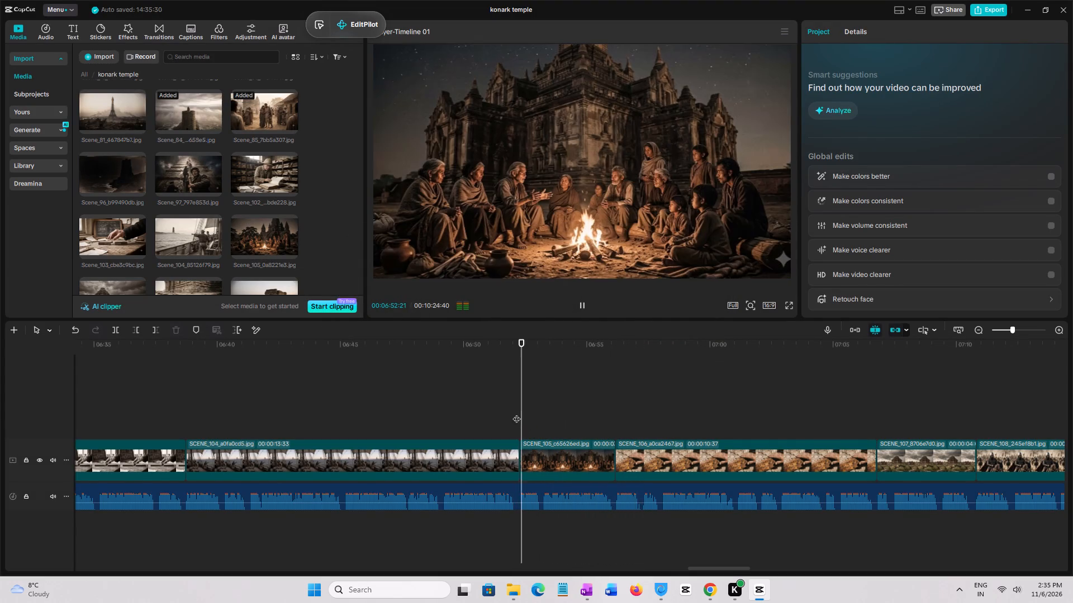
Set the scale of the SCENE_105 clip's first keyframe to 109%, then play the clip back.
{"action": "left_click_drag", "start_coordinate": [713, 568], "coordinate": [727, 567]}
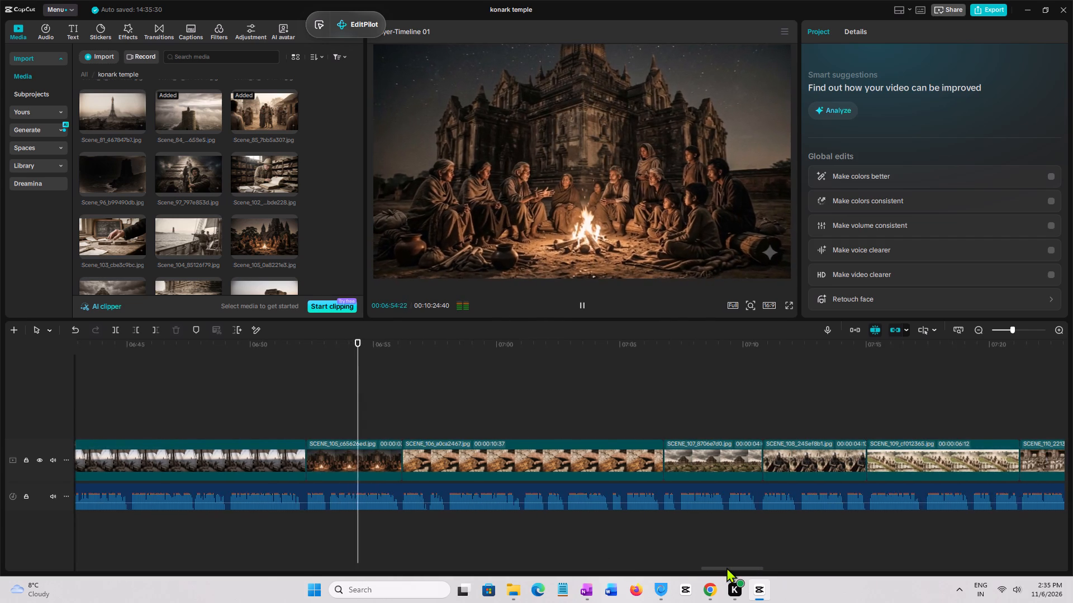
{"action": "left_click_drag", "start_coordinate": [727, 567], "coordinate": [730, 567]}
{"action": "left_click", "coordinate": [248, 421]}
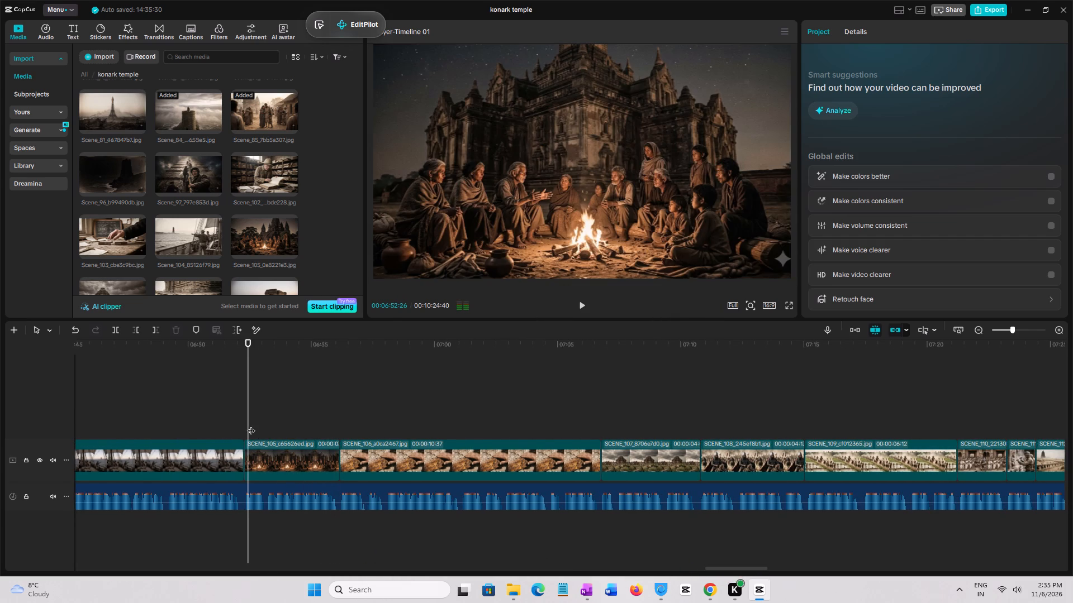
{"action": "left_click", "coordinate": [254, 425]}
{"action": "left_click", "coordinate": [279, 454]}
{"action": "left_click", "coordinate": [245, 460]}
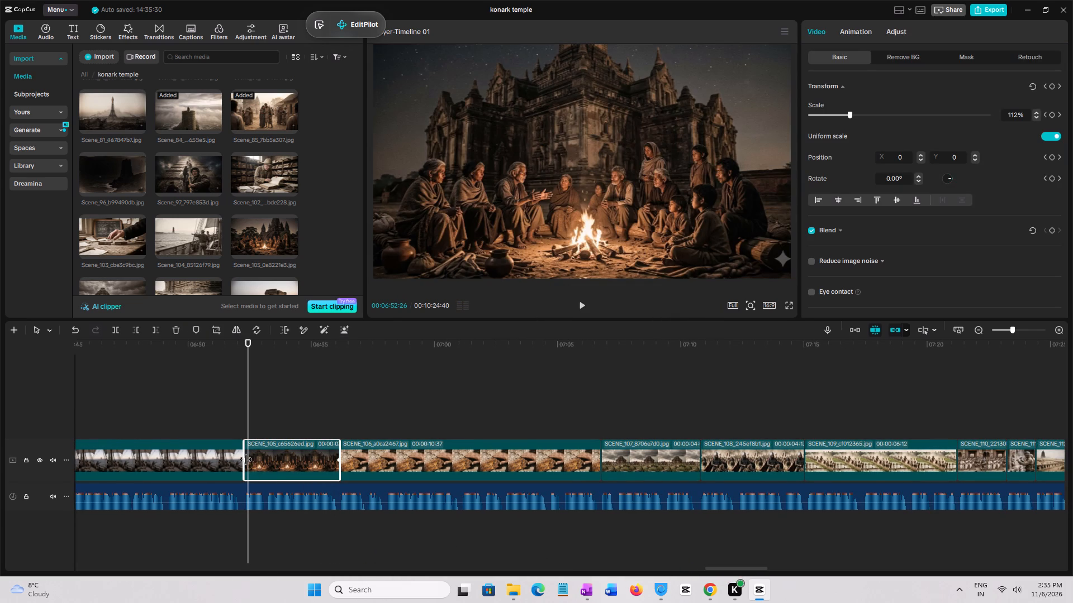
{"action": "triple_click", "coordinate": [1037, 118]}
{"action": "left_click", "coordinate": [1037, 118]}
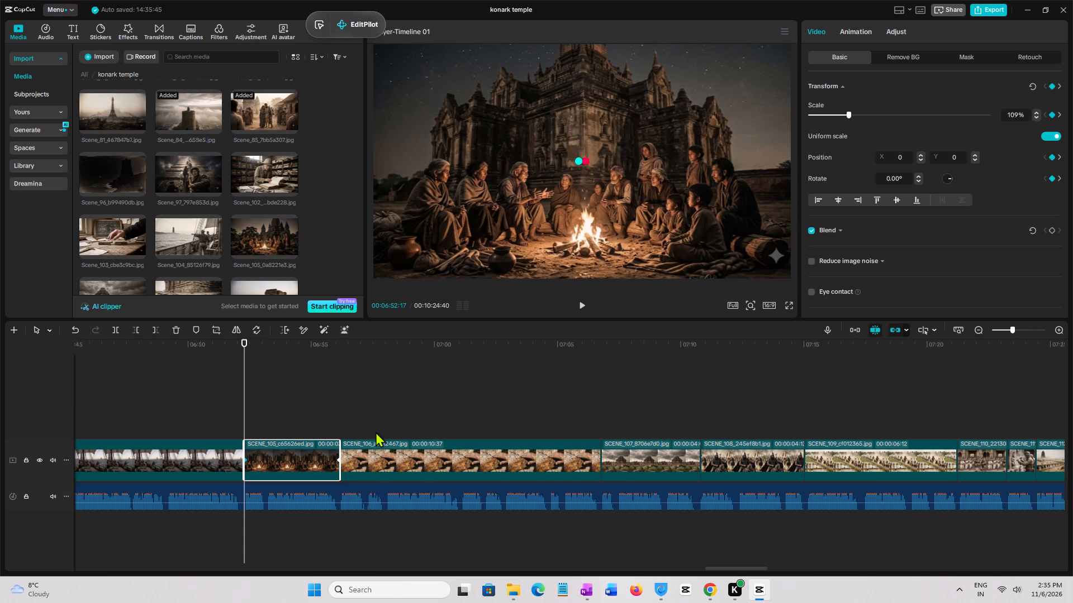
{"action": "left_click", "coordinate": [234, 415]}
{"action": "key", "text": "space"}
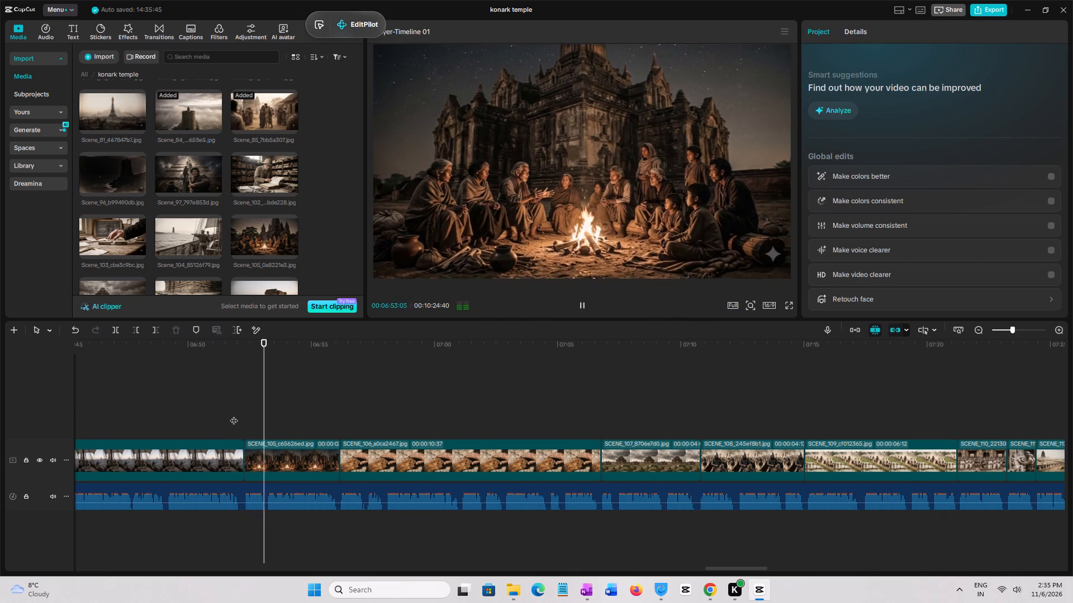
Copy the attributes of the SCENE_105 clip, then play the clip back from near its start.
{"action": "key", "text": "space"}
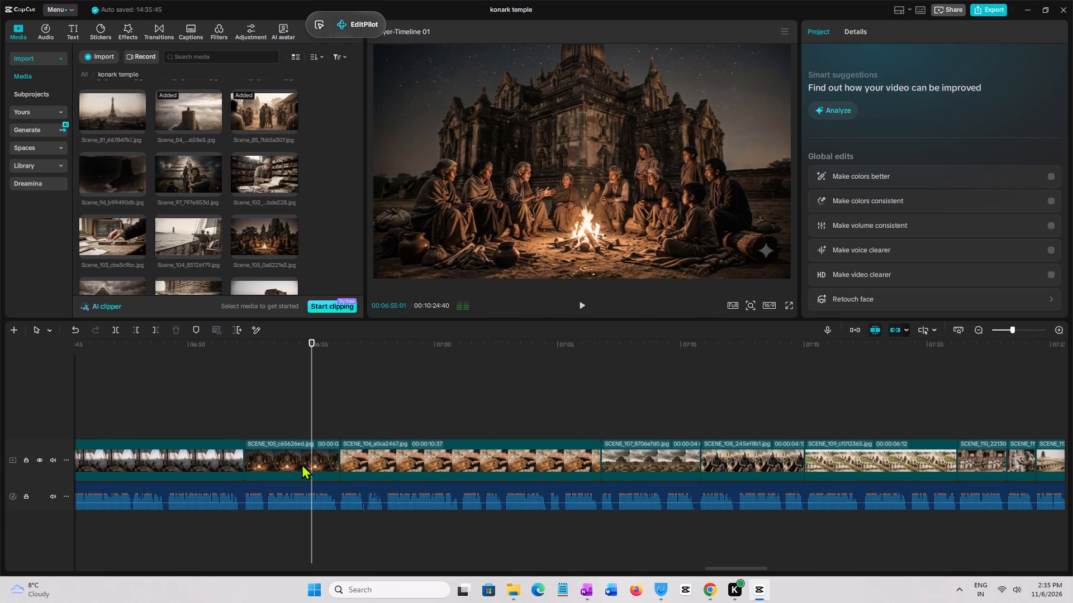
{"action": "right_click", "coordinate": [302, 464]}
{"action": "left_click", "coordinate": [326, 200]}
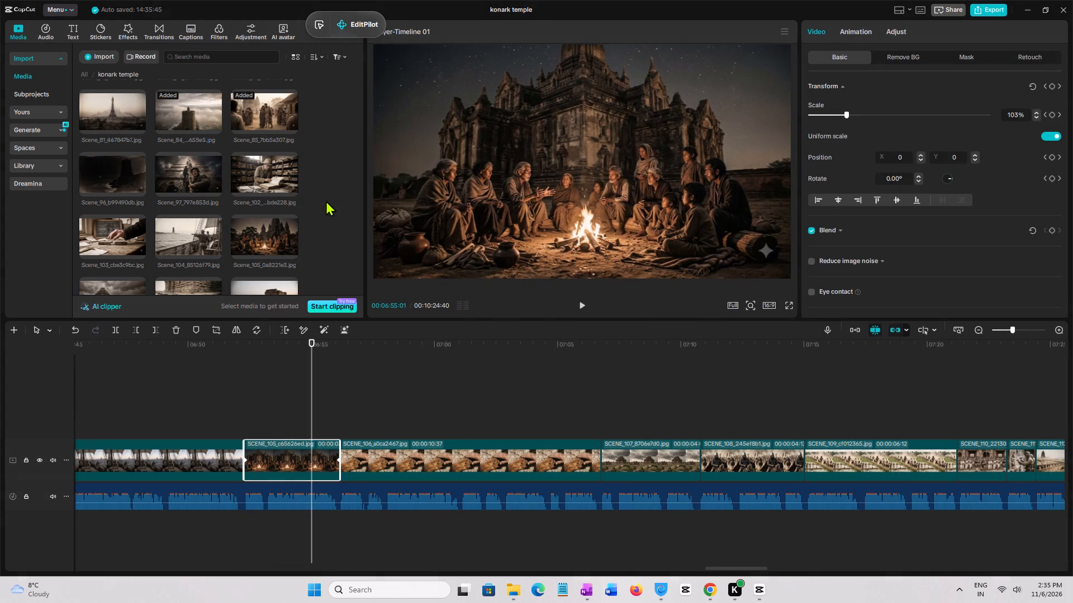
{"action": "left_click", "coordinate": [231, 402]}
{"action": "key", "text": "space"}
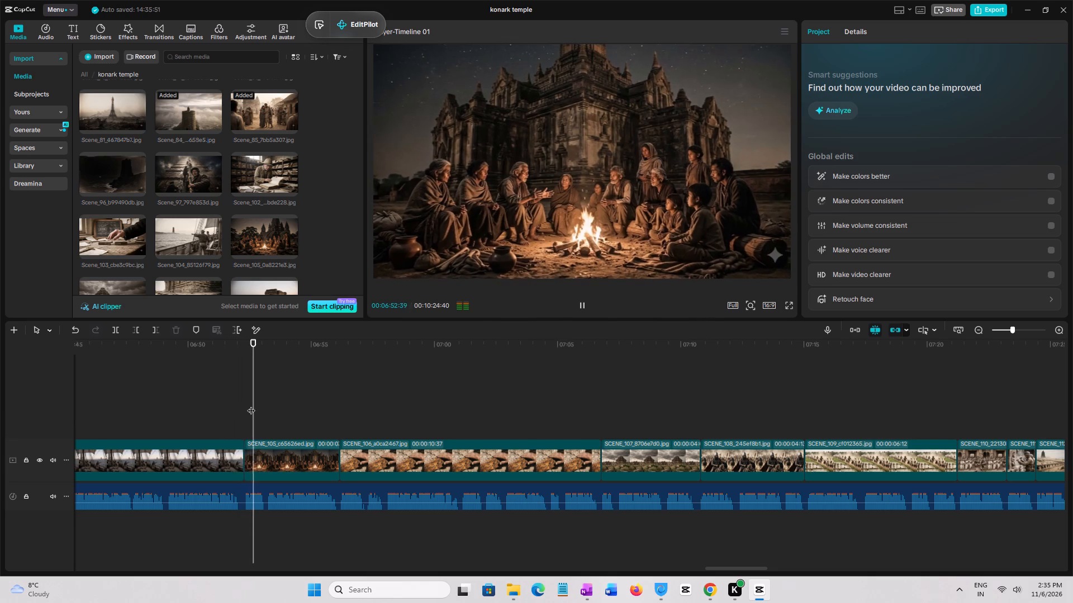
Paste the copied attributes onto the SCENE_107 clip with keyframe timing set to Stretch to fit, then play it back from just before its start.
{"action": "left_click", "coordinate": [627, 428]}
{"action": "left_click", "coordinate": [658, 462]}
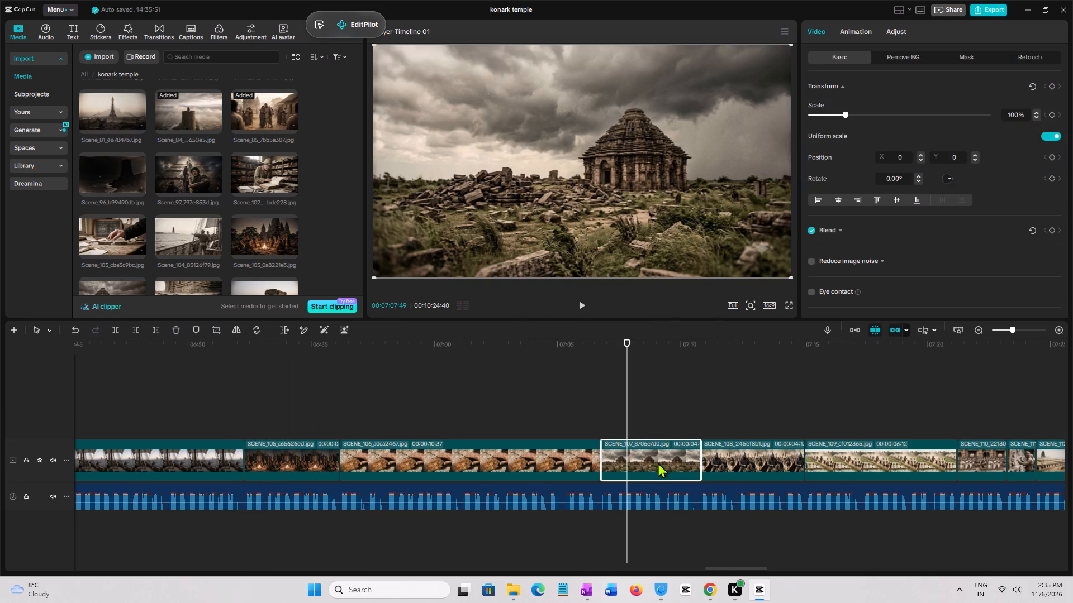
{"action": "key", "text": "ctrl+shift+v"}
{"action": "key", "text": "ctrl+shift+c"}
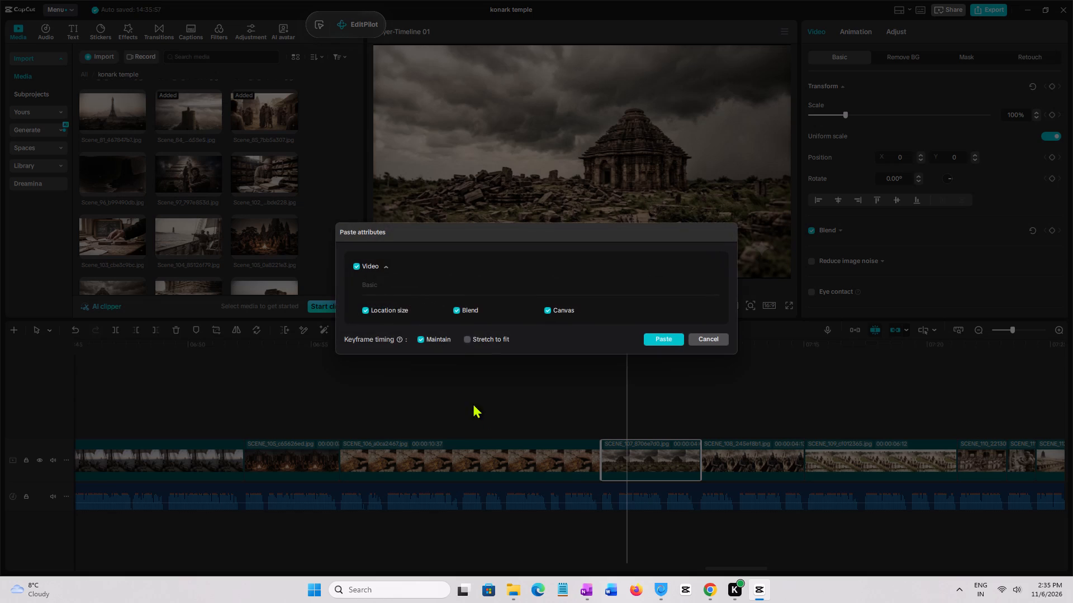
{"action": "left_click", "coordinate": [467, 338]}
{"action": "left_click", "coordinate": [661, 344]}
{"action": "left_click", "coordinate": [592, 401]}
{"action": "key", "text": "space"}
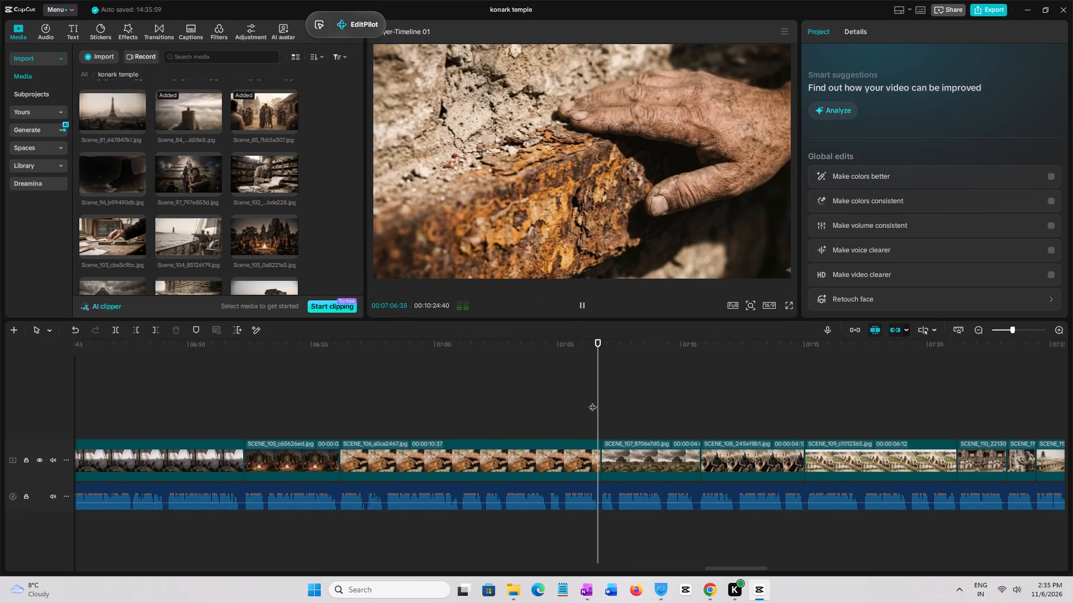
Paste the copied attributes onto the SCENE_109 clip with keyframe timing set to Stretch to fit, then play on from the clip's end.
{"action": "left_click_drag", "start_coordinate": [711, 569], "coordinate": [740, 569]}
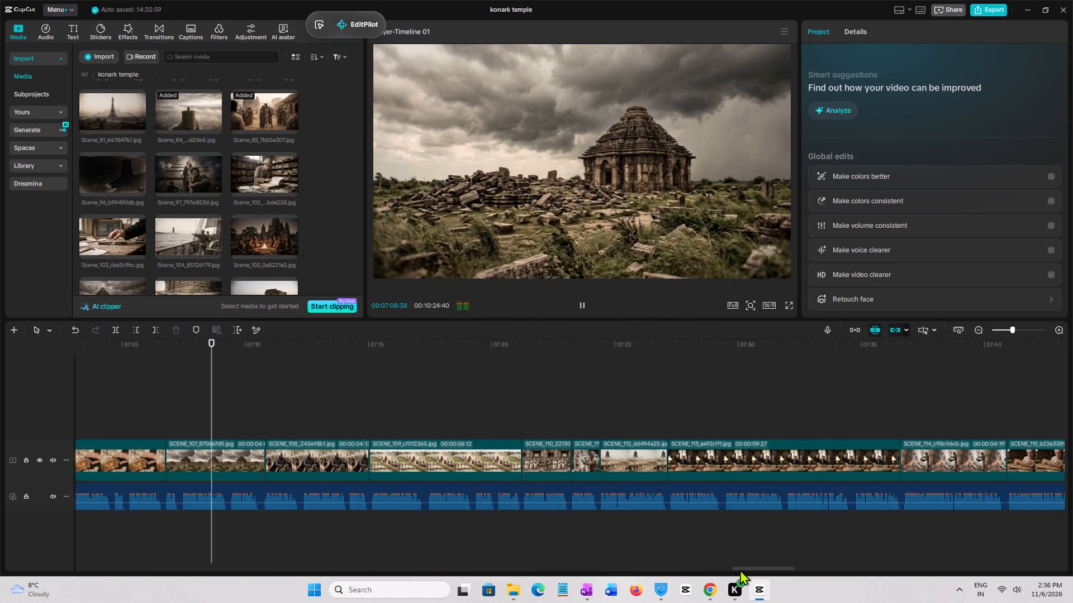
{"action": "left_click_drag", "start_coordinate": [740, 569], "coordinate": [747, 569]}
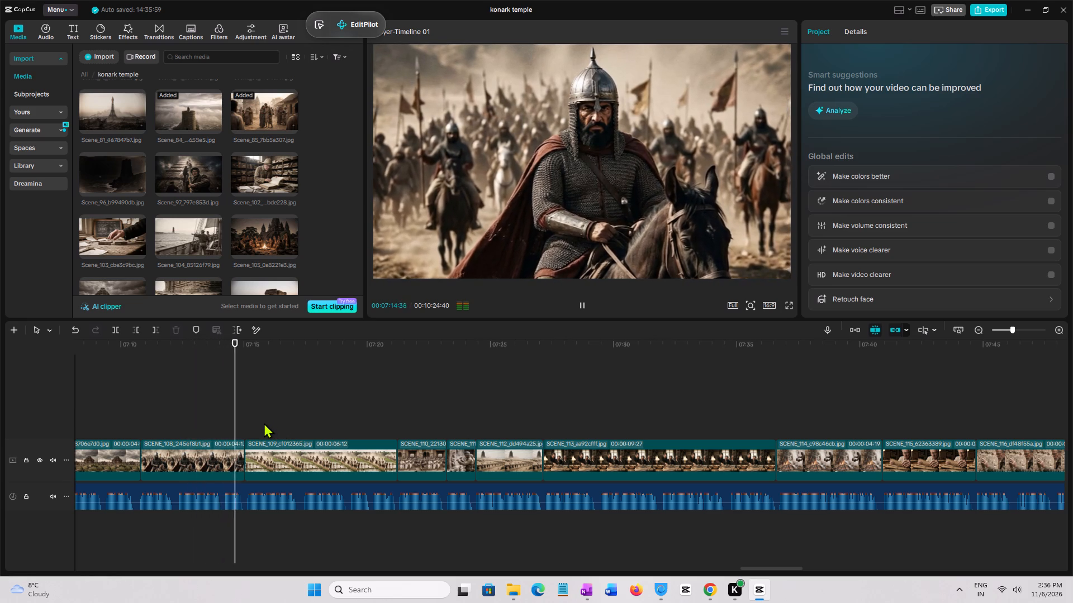
{"action": "key", "text": "space"}
{"action": "left_click", "coordinate": [305, 458]}
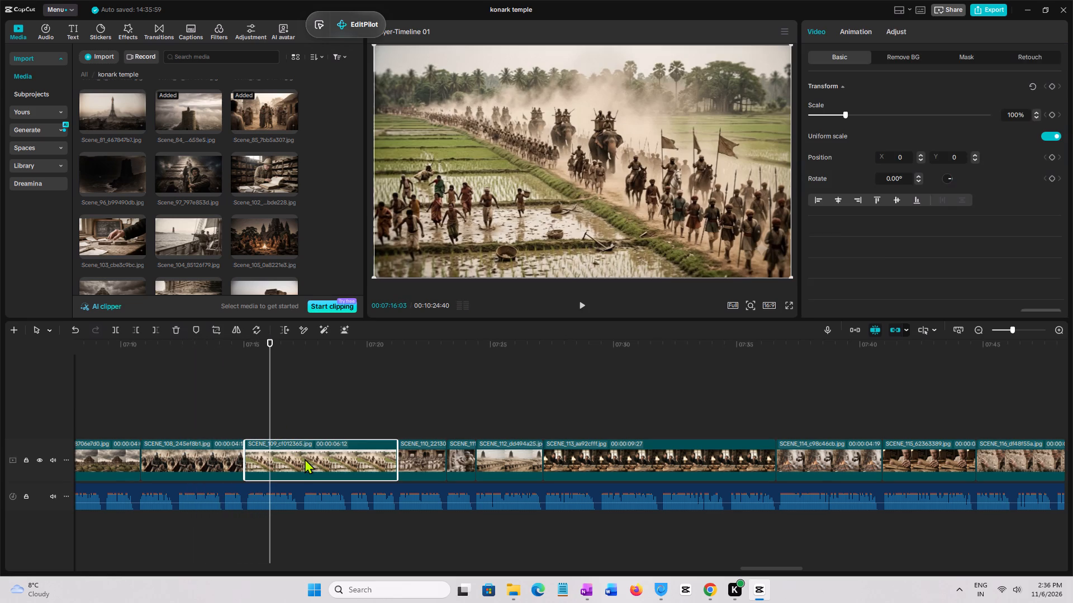
{"action": "key", "text": "ctrl+shift+v"}
{"action": "left_click", "coordinate": [473, 342]}
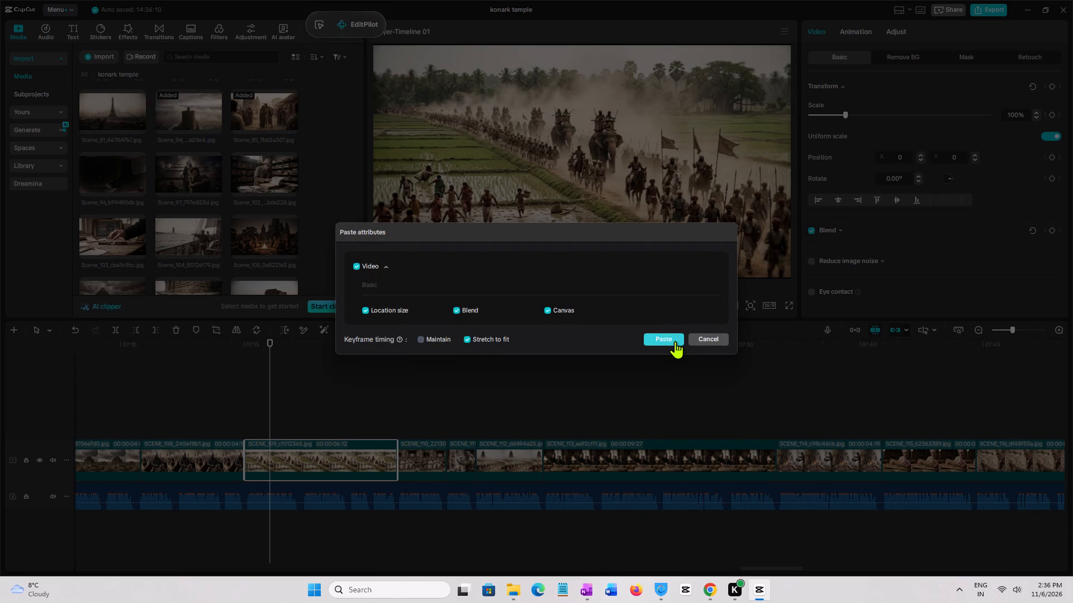
{"action": "left_click", "coordinate": [671, 343]}
{"action": "key", "text": "space"}
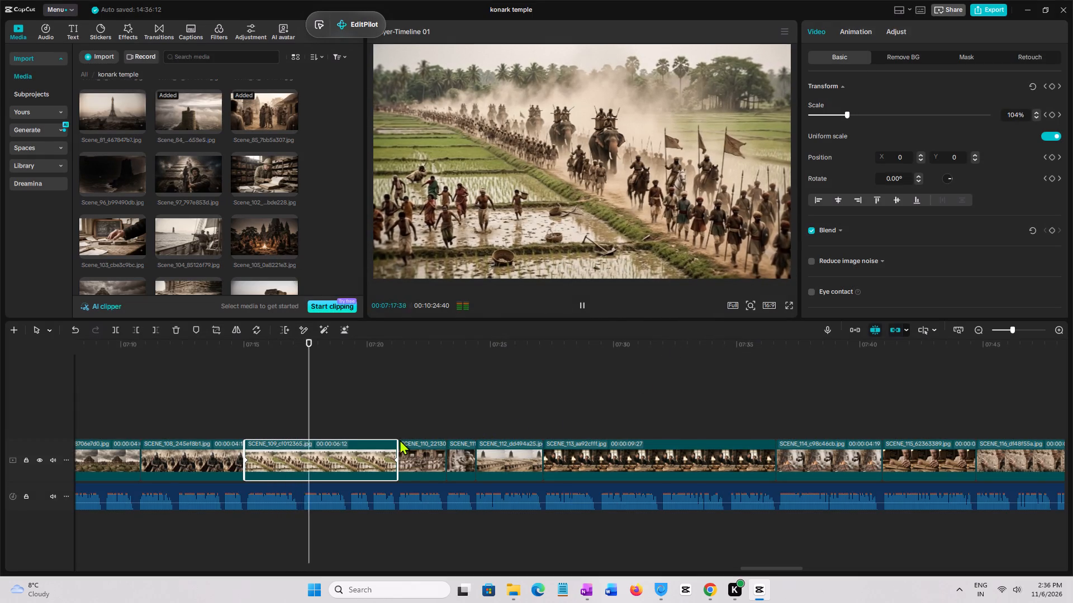
{"action": "left_click", "coordinate": [395, 420]}
{"action": "key", "text": "space"}
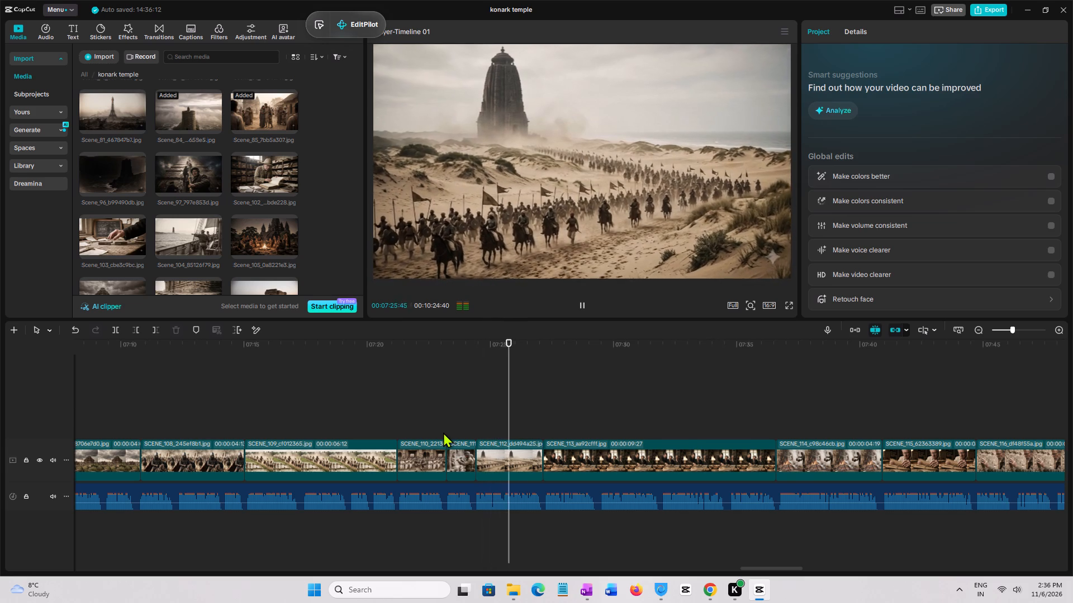
Paste the copied attributes onto the SCENE_111 clip with keyframe timing set to Stretch to fit, then play it back from its start.
{"action": "left_click", "coordinate": [449, 430]}
{"action": "left_click", "coordinate": [455, 446]}
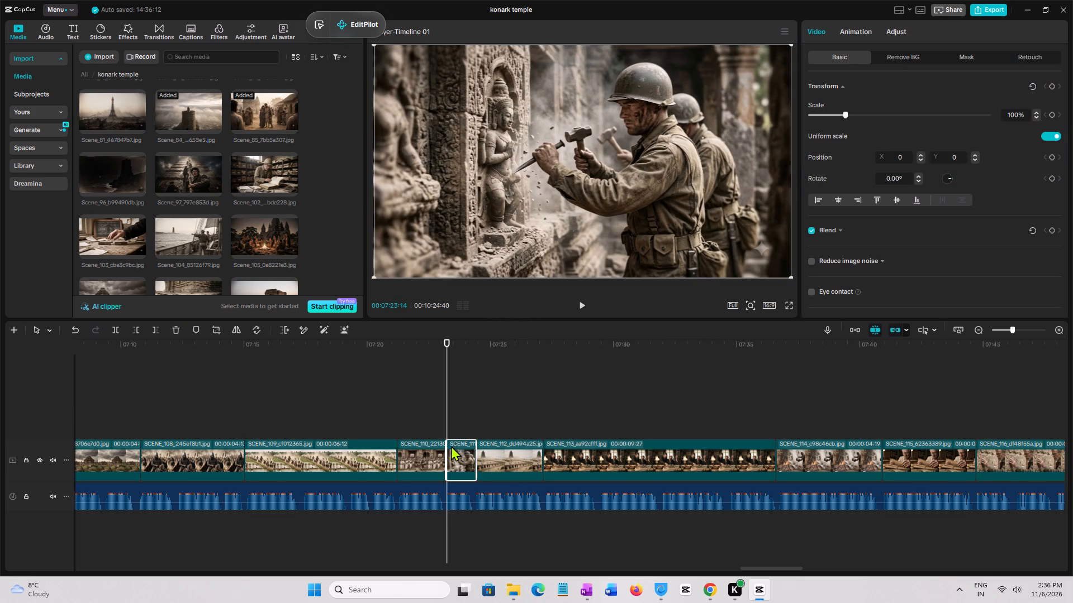
{"action": "key", "text": "ctrl+shift+v"}
{"action": "left_click", "coordinate": [492, 338]}
{"action": "left_click", "coordinate": [655, 339]}
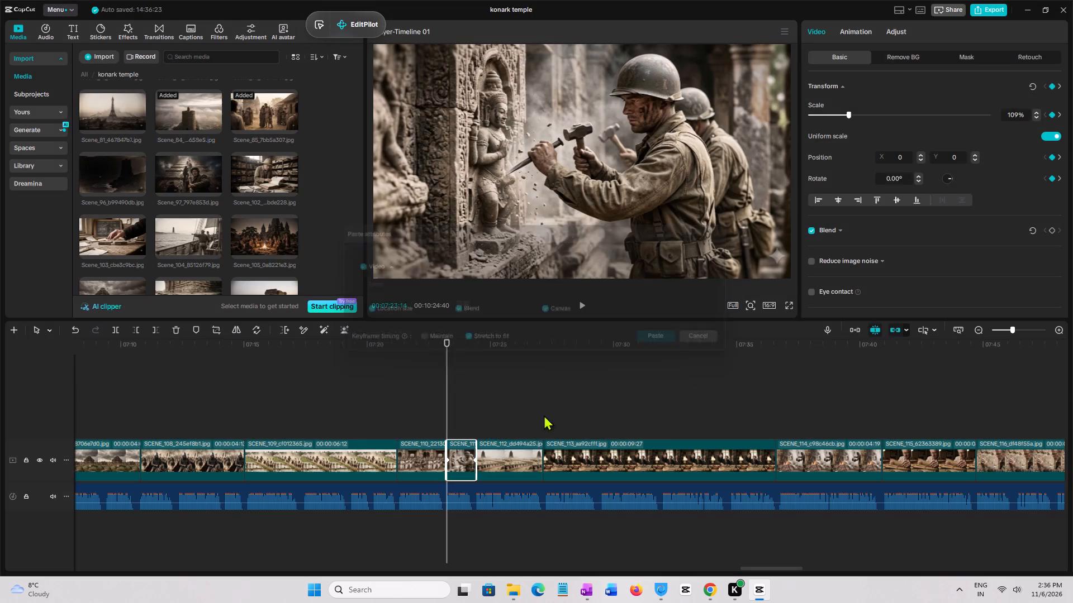
{"action": "left_click", "coordinate": [441, 414]}
{"action": "key", "text": "space"}
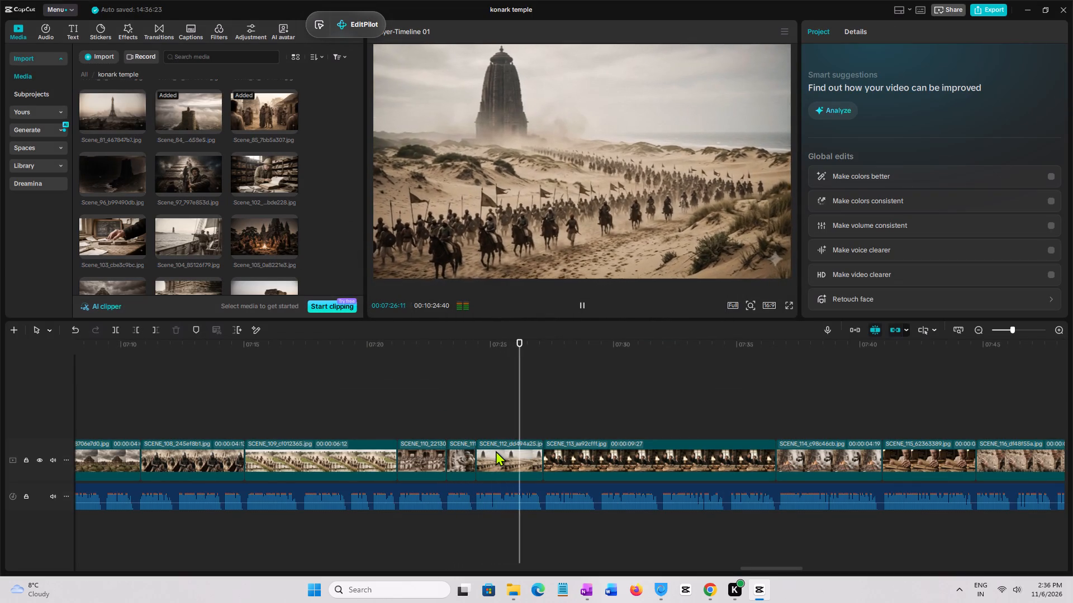
Set the scale of the SCENE_112 clip's end keyframe to 106%, keep that keyframe at the clip's end, then play the clip back.
{"action": "key", "text": "space"}
{"action": "left_click", "coordinate": [493, 452]}
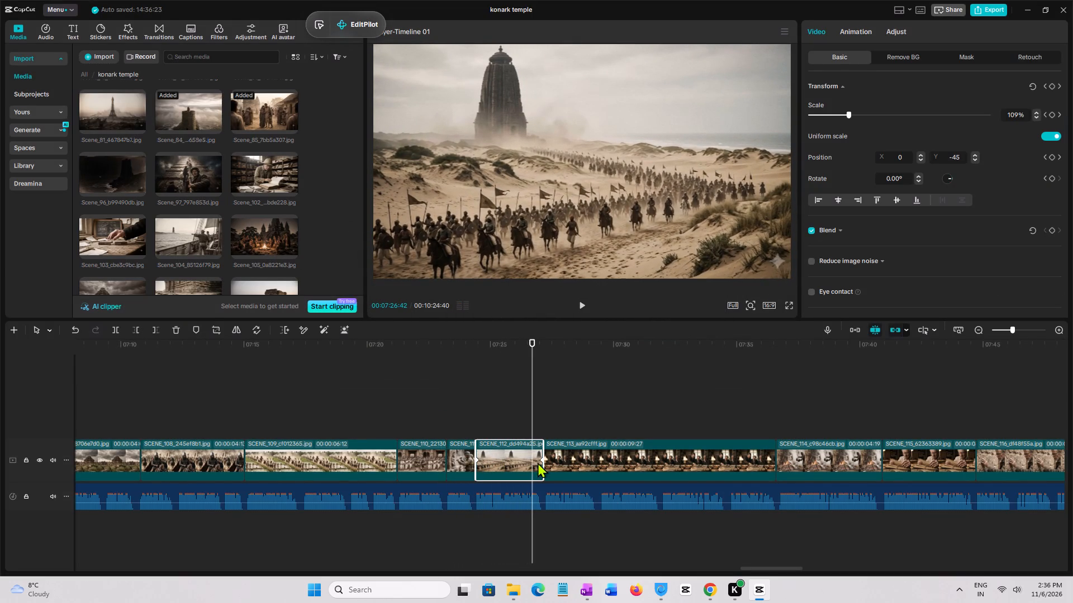
{"action": "left_click", "coordinate": [539, 462]}
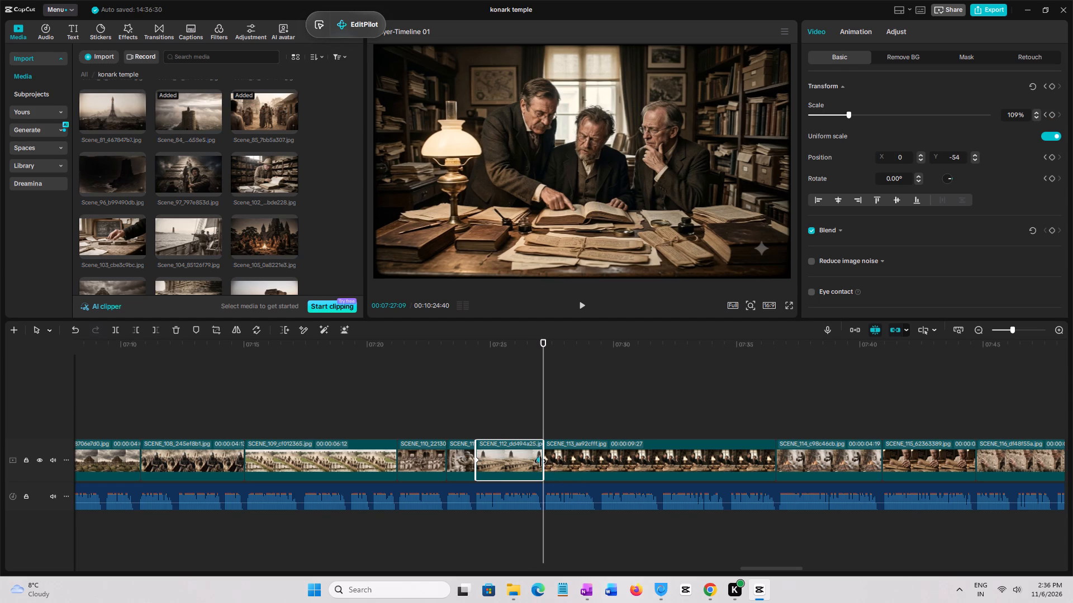
{"action": "left_click_drag", "start_coordinate": [540, 461], "coordinate": [553, 461]}
{"action": "left_click_drag", "start_coordinate": [540, 461], "coordinate": [554, 461]}
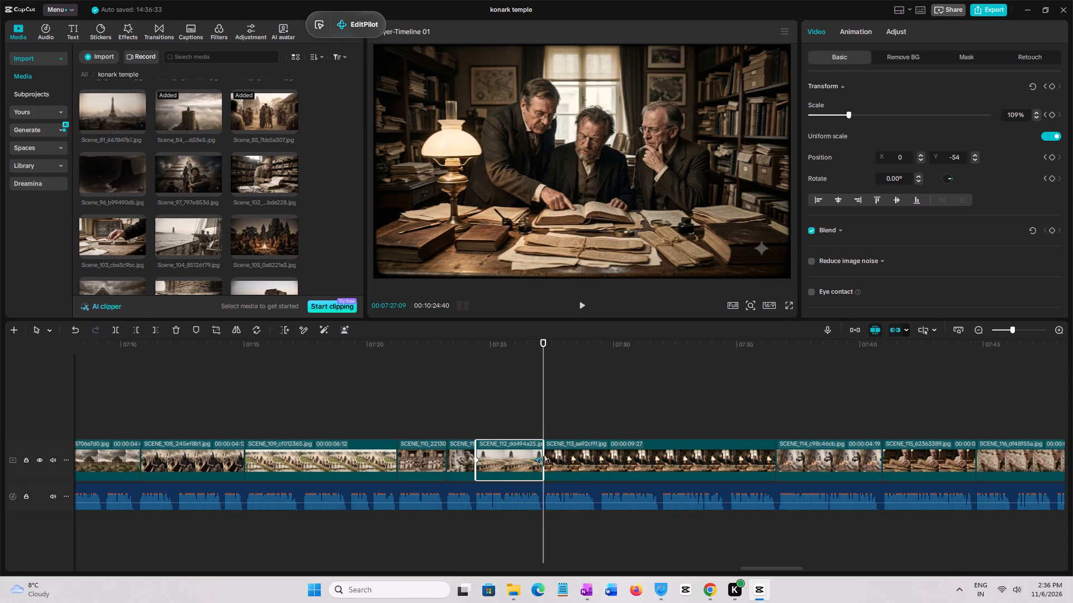
{"action": "left_click_drag", "start_coordinate": [539, 461], "coordinate": [534, 461]}
{"action": "left_click", "coordinate": [534, 461]}
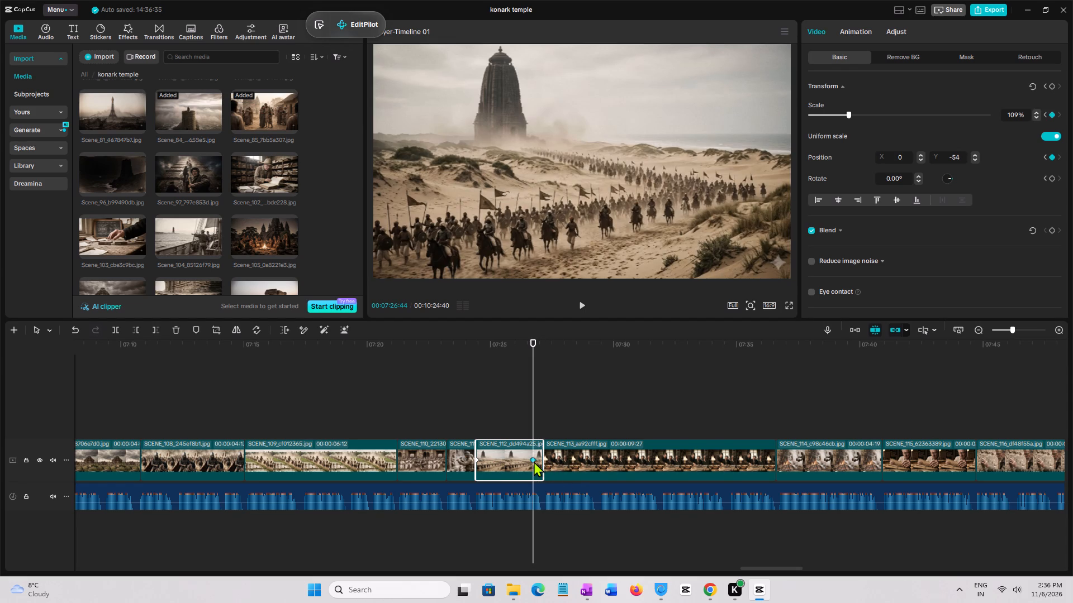
{"action": "double_click", "coordinate": [1037, 118]}
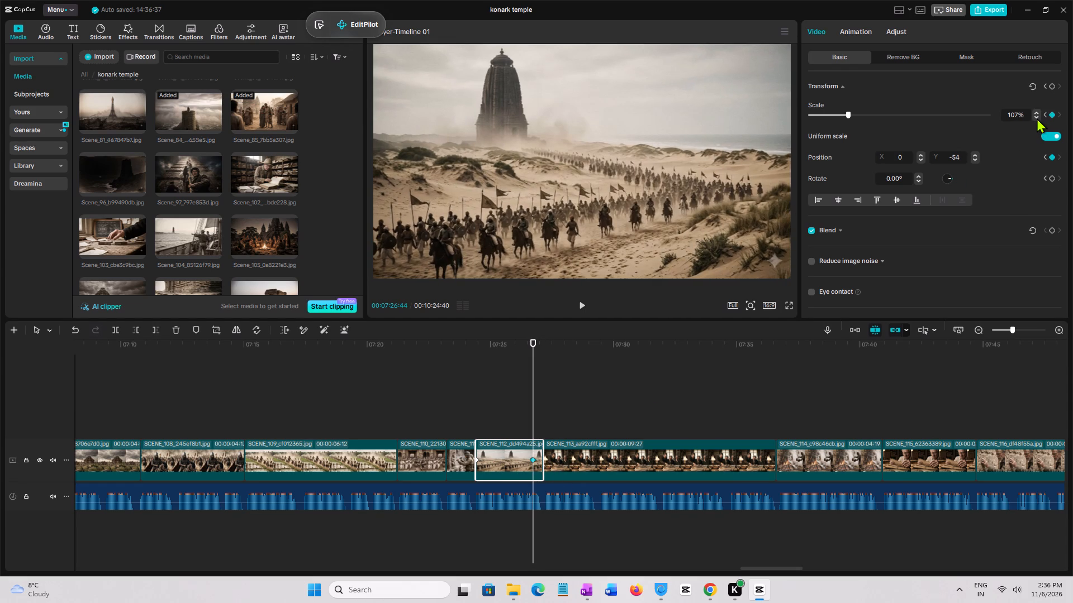
{"action": "left_click", "coordinate": [1040, 118]}
{"action": "left_click_drag", "start_coordinate": [532, 458], "coordinate": [563, 462]}
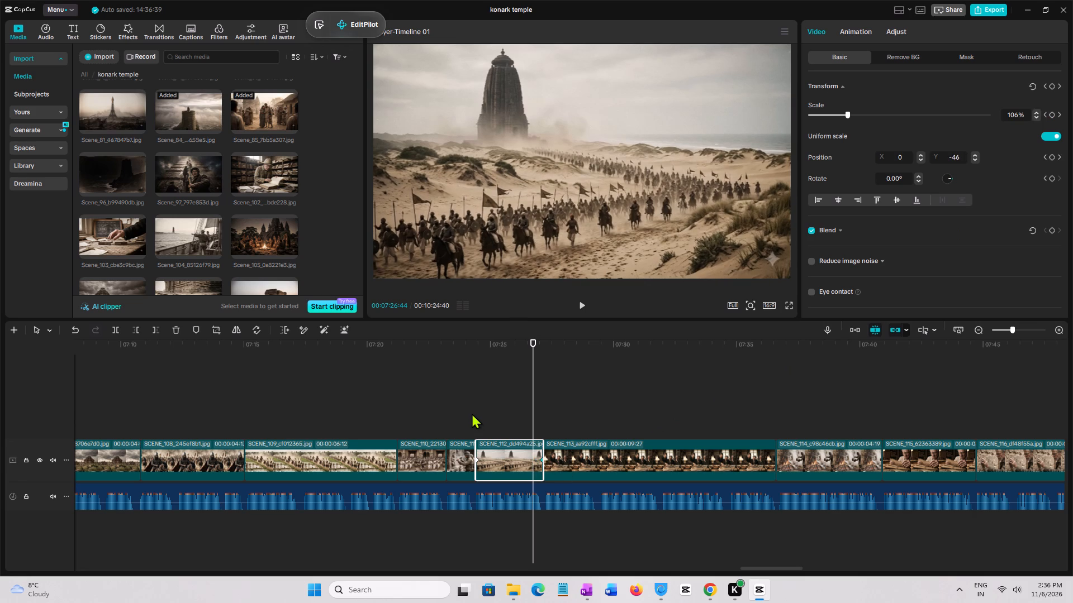
{"action": "left_click", "coordinate": [472, 413]}
{"action": "key", "text": "space"}
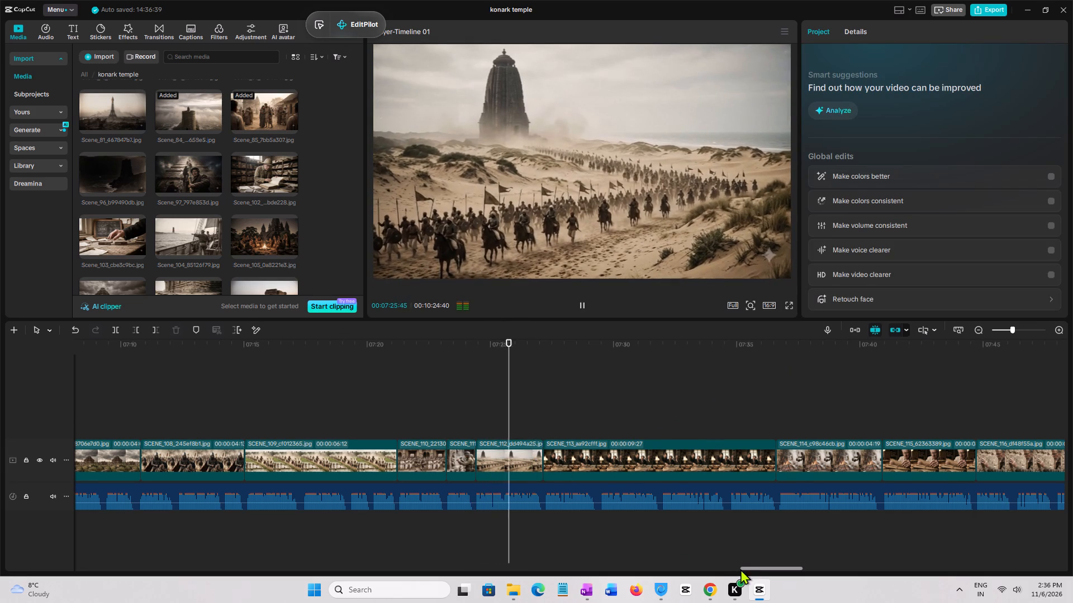
Paste the copied attributes onto the SCENE_113 clip with keyframe timing set to Stretch to fit, then play it back from its start.
{"action": "left_click_drag", "start_coordinate": [745, 568], "coordinate": [757, 568]}
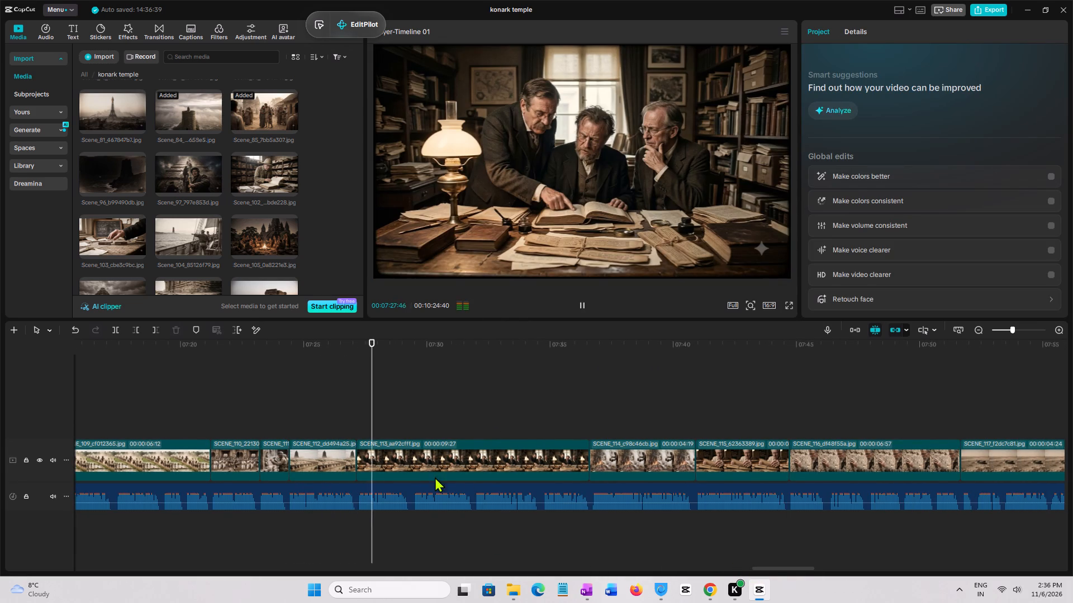
{"action": "key", "text": "space"}
{"action": "left_click", "coordinate": [430, 463]}
{"action": "key", "text": "ctrl+shift+v"}
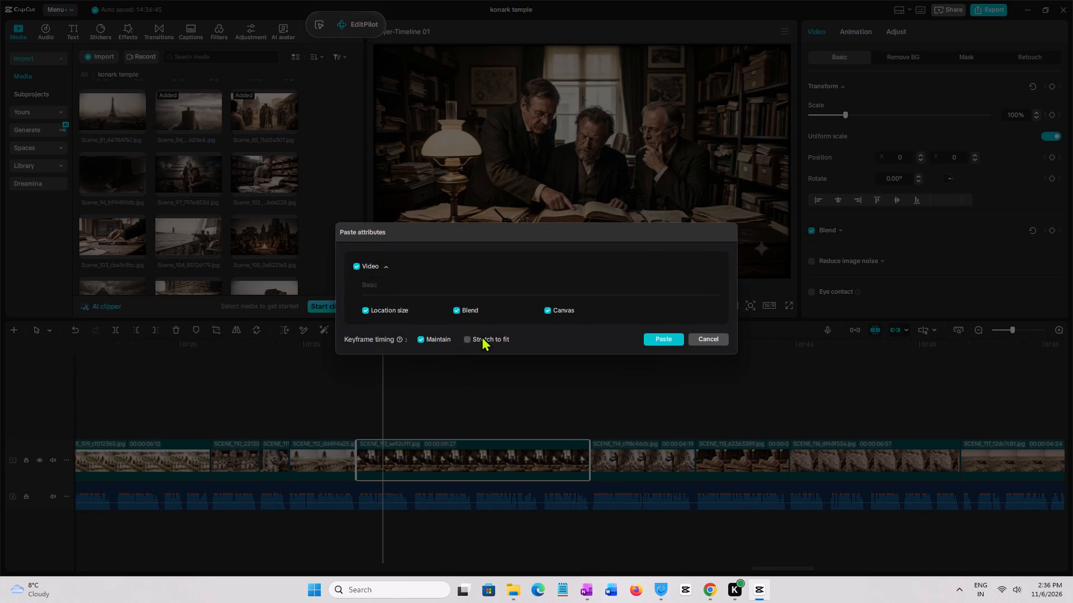
{"action": "left_click", "coordinate": [483, 338]}
{"action": "left_click", "coordinate": [662, 336]}
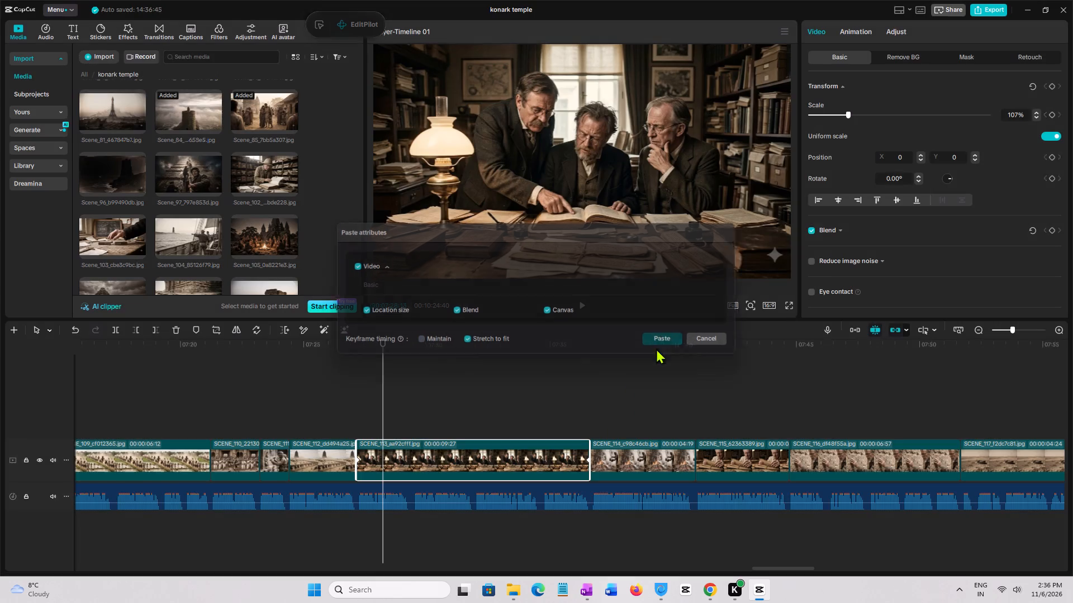
{"action": "left_click", "coordinate": [359, 415]}
{"action": "key", "text": "space"}
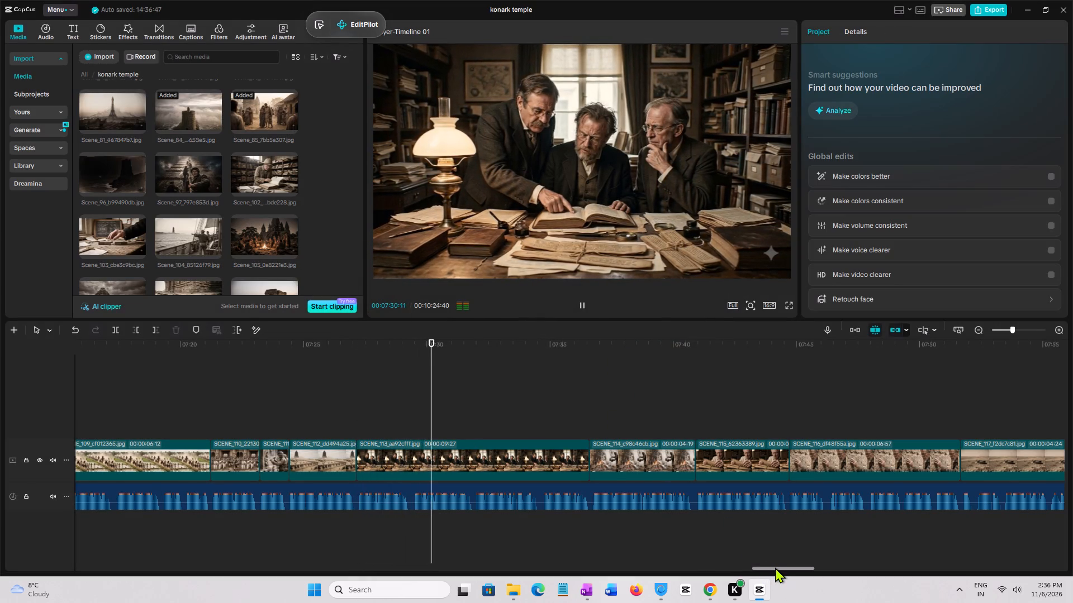
Paste the copied attributes onto the SCENE_115 clip with keyframe timing set to Stretch to fit, then continue the playback.
{"action": "left_click_drag", "start_coordinate": [776, 567], "coordinate": [795, 567]}
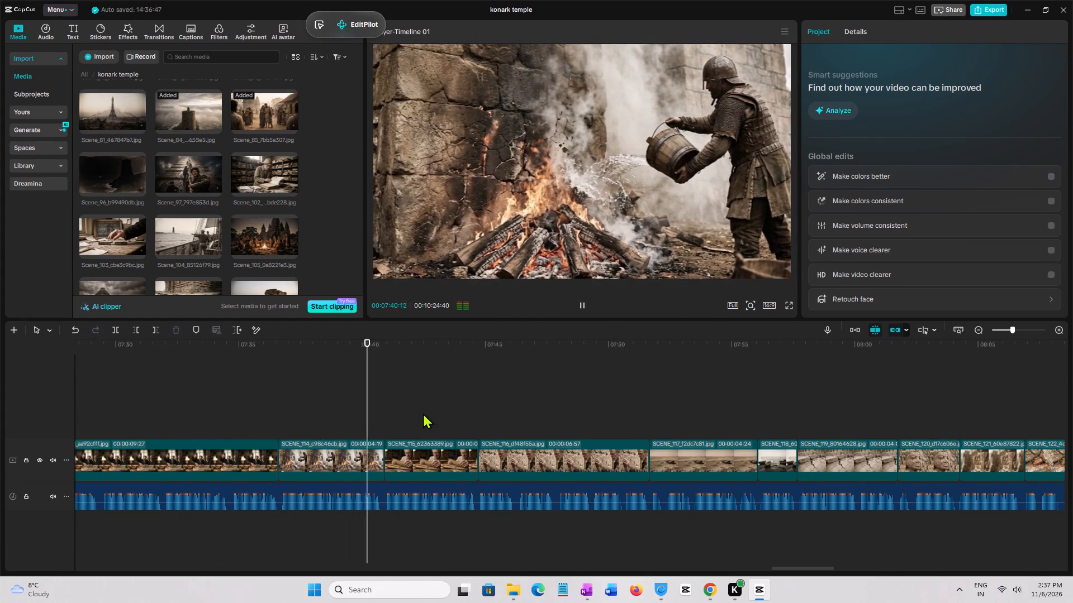
{"action": "key", "text": "space"}
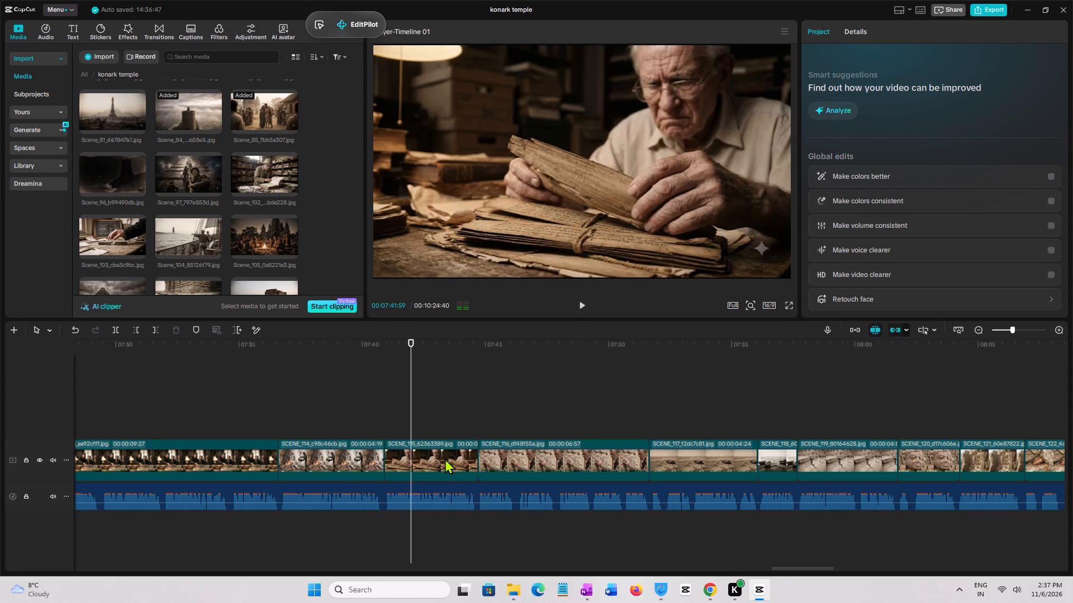
{"action": "left_click", "coordinate": [445, 458]}
{"action": "key", "text": "ctrl+shift+v"}
{"action": "left_click", "coordinate": [499, 341]}
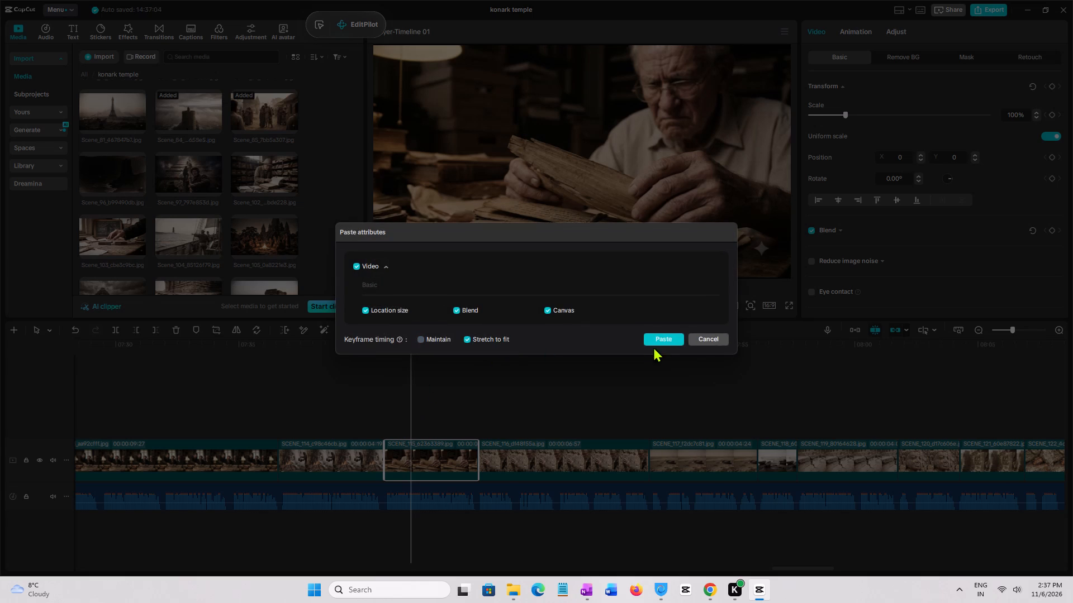
{"action": "left_click", "coordinate": [662, 344]}
{"action": "key", "text": "space"}
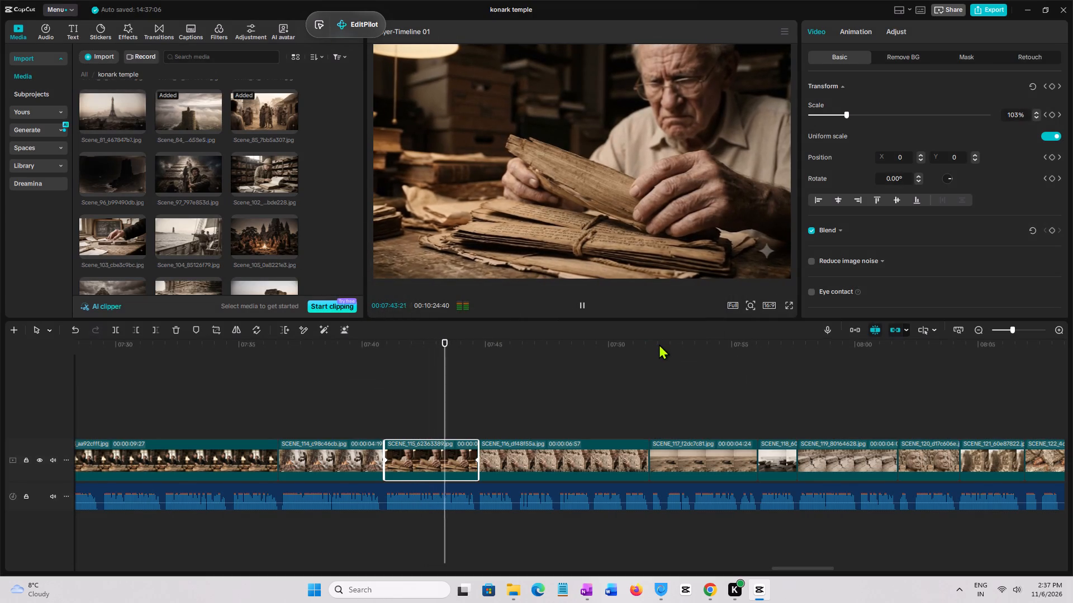
Review the SCENE_115 clip's zoom from its start and play on through the SCENE_116 clip.
{"action": "key", "text": "space"}
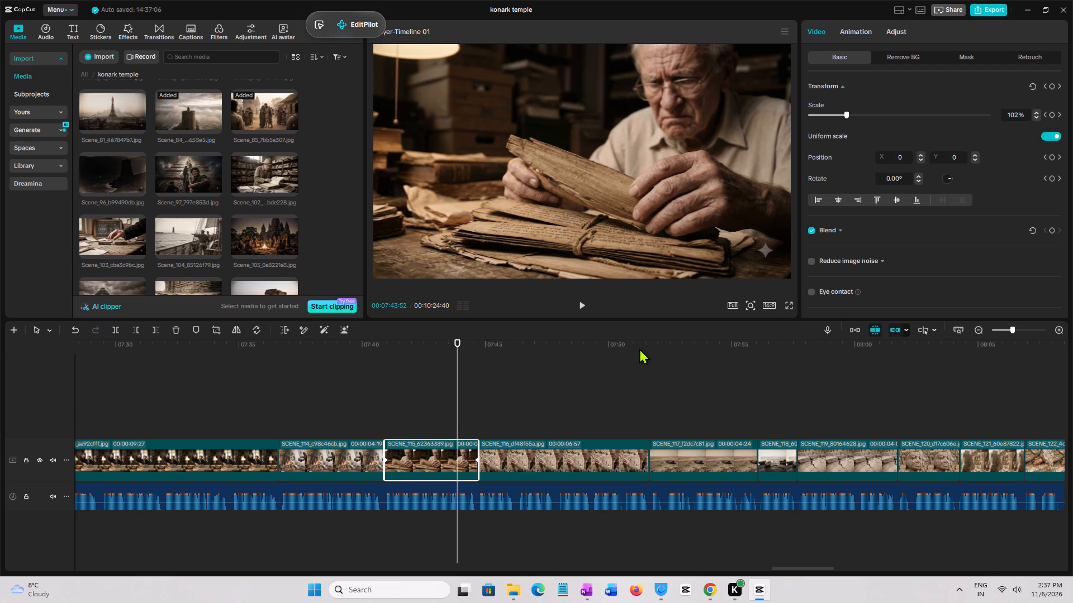
{"action": "key", "text": "space"}
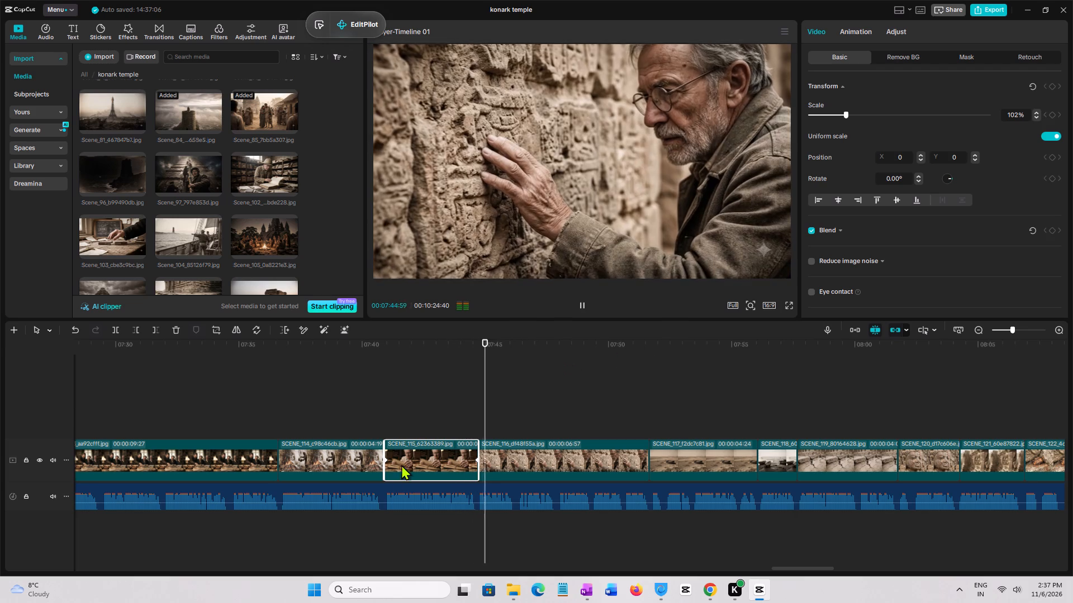
{"action": "left_click", "coordinate": [382, 424]}
{"action": "key", "text": "space"}
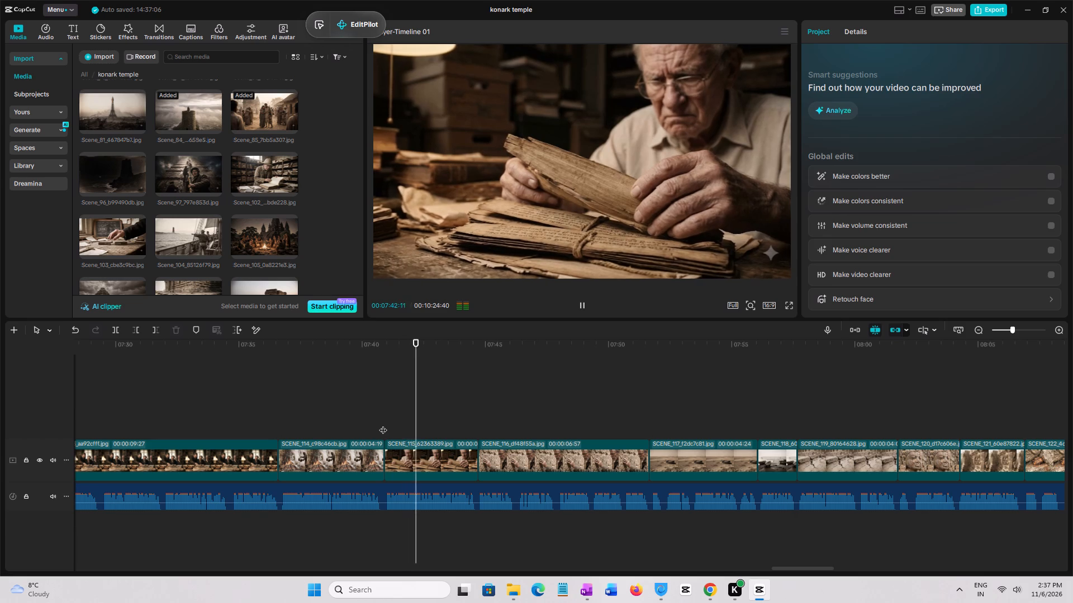
{"action": "left_click", "coordinate": [383, 424]}
{"action": "key", "text": "space"}
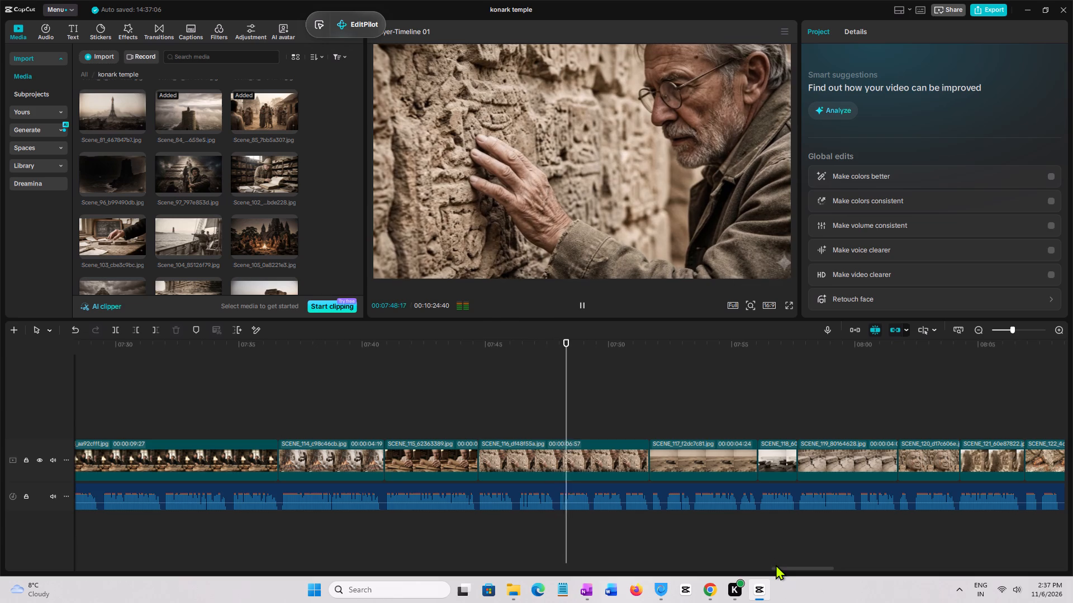
{"action": "left_click_drag", "start_coordinate": [775, 567], "coordinate": [790, 567]}
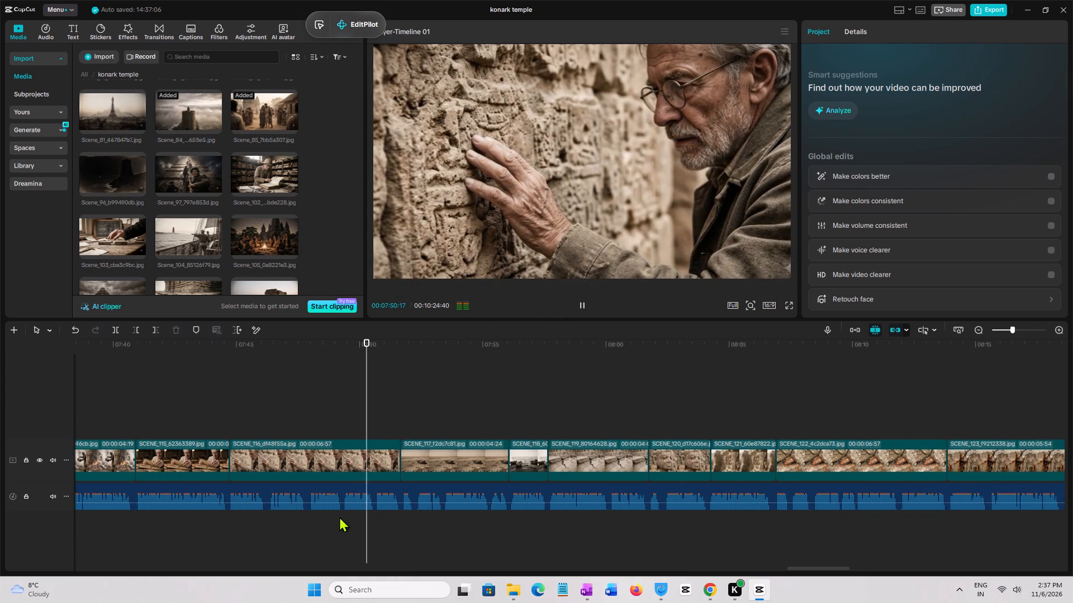
Paste the copied attributes onto the SCENE_117 clip with keyframe timing set to Stretch to fit, then play it from its start.
{"action": "left_click", "coordinate": [175, 423]}
{"action": "key", "text": "space"}
{"action": "left_click", "coordinate": [417, 422]}
{"action": "key", "text": "space"}
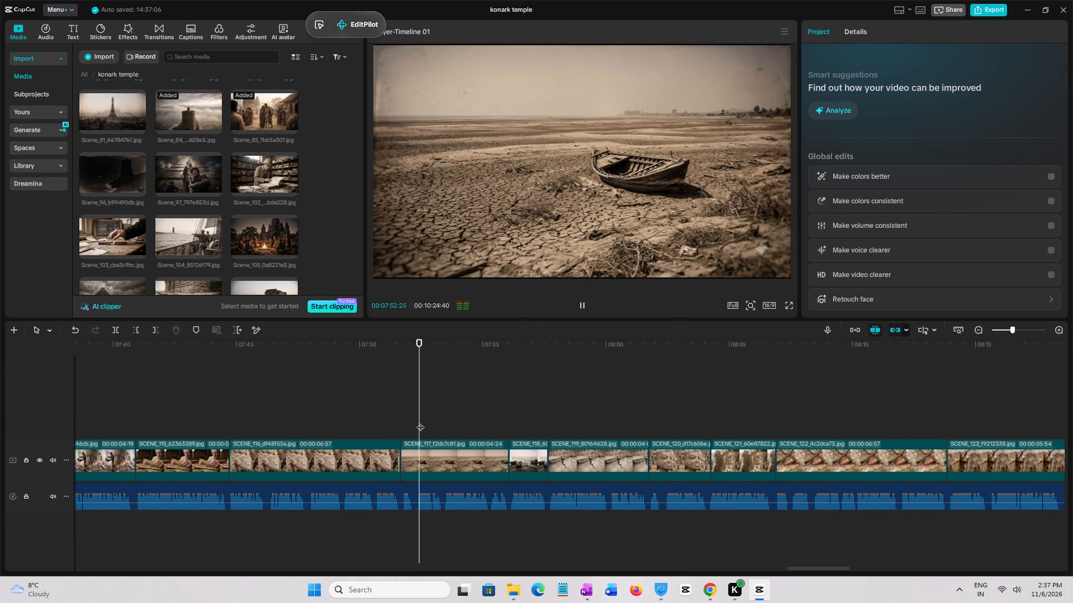
{"action": "key", "text": "space"}
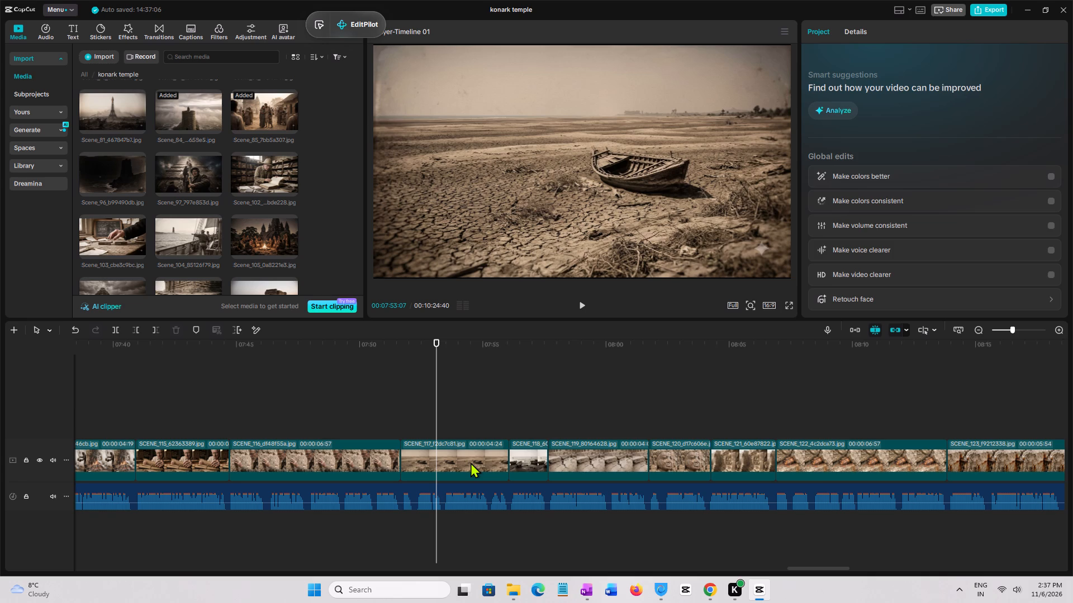
{"action": "left_click", "coordinate": [402, 419]}
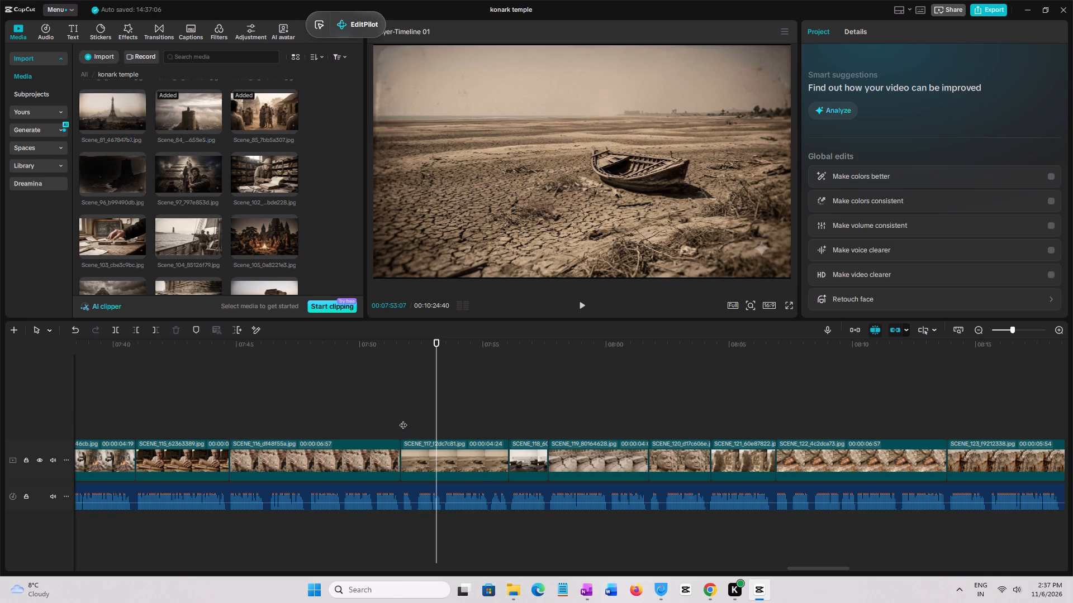
{"action": "key", "text": "space"}
{"action": "left_click", "coordinate": [403, 419]}
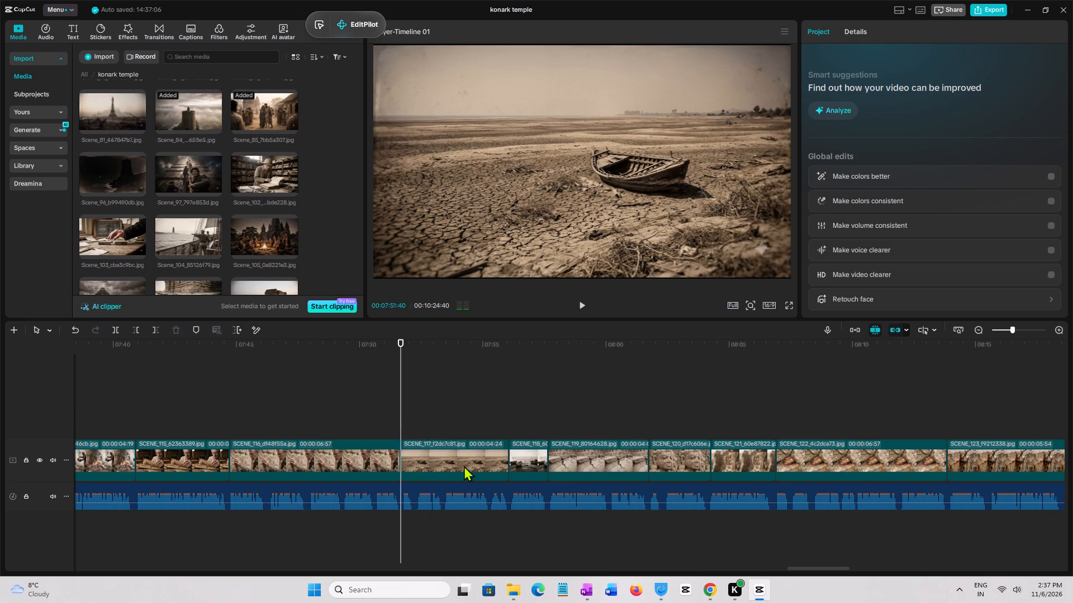
{"action": "left_click", "coordinate": [464, 466]}
{"action": "key", "text": "ctrl+shift+v"}
{"action": "left_click", "coordinate": [477, 341]}
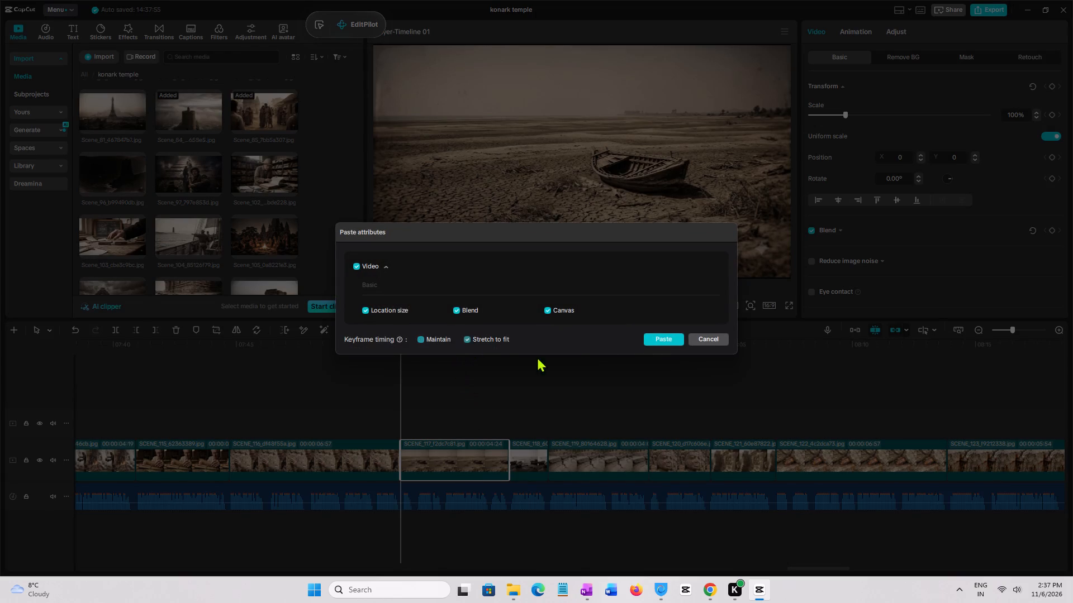
{"action": "left_click", "coordinate": [653, 337]}
{"action": "key", "text": "space"}
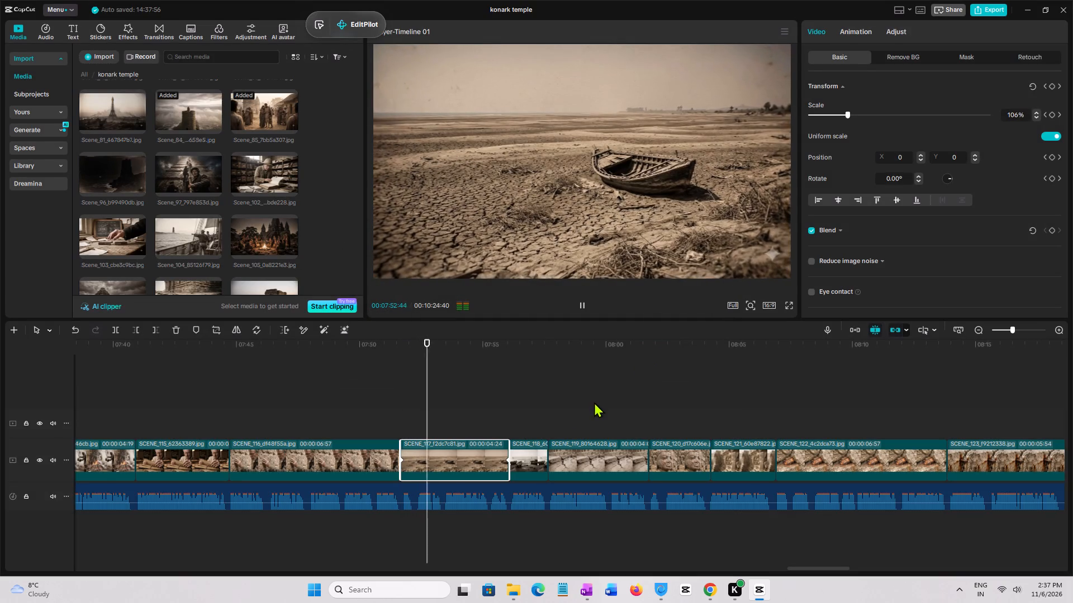
Set the scale of the SCENE_118 clip's end keyframe to 105%, then play the clip back.
{"action": "left_click_drag", "start_coordinate": [804, 568], "coordinate": [810, 568]}
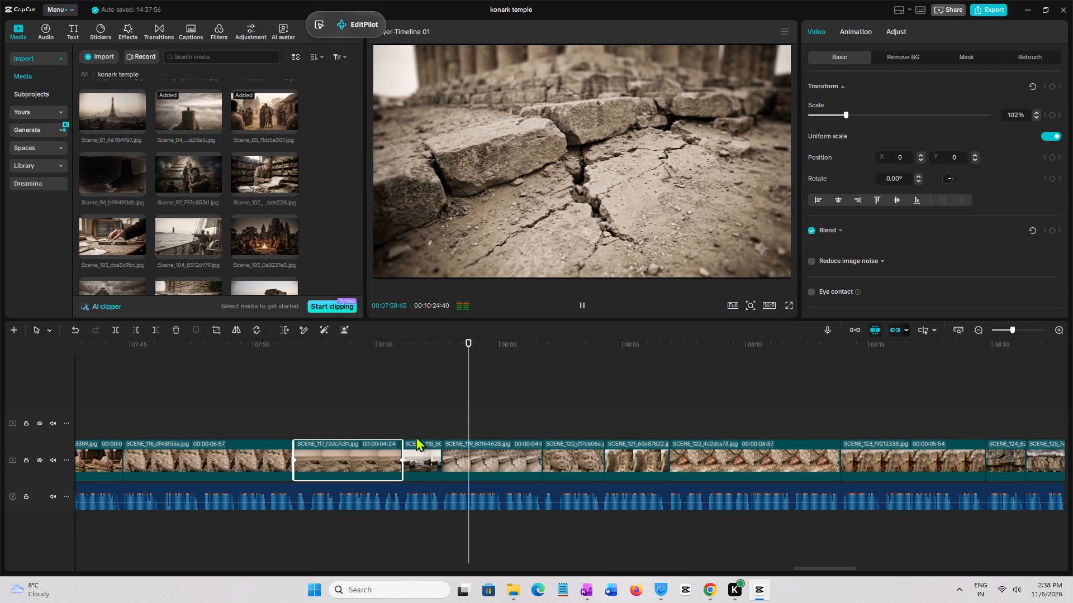
{"action": "left_click", "coordinate": [411, 433]}
{"action": "left_click", "coordinate": [423, 450]}
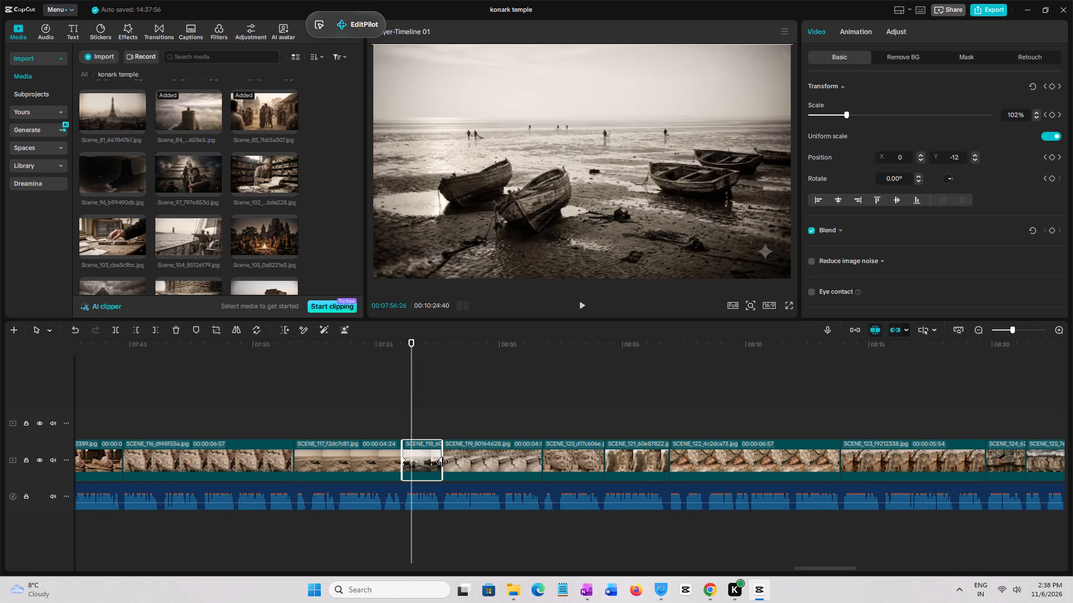
{"action": "left_click", "coordinate": [441, 462]}
{"action": "triple_click", "coordinate": [1035, 116]}
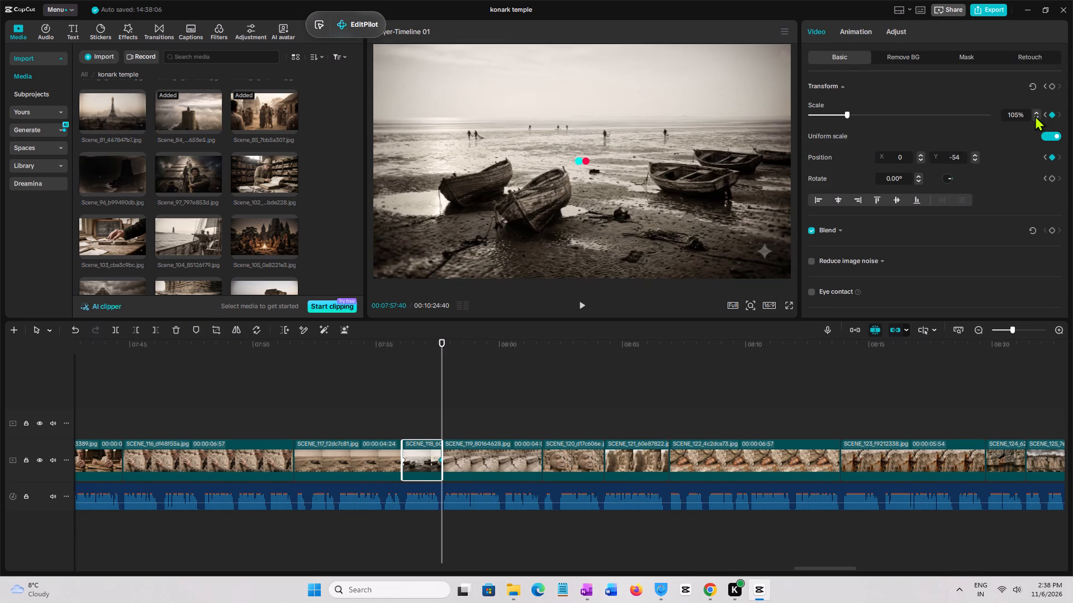
{"action": "left_click", "coordinate": [392, 420]}
{"action": "key", "text": "space"}
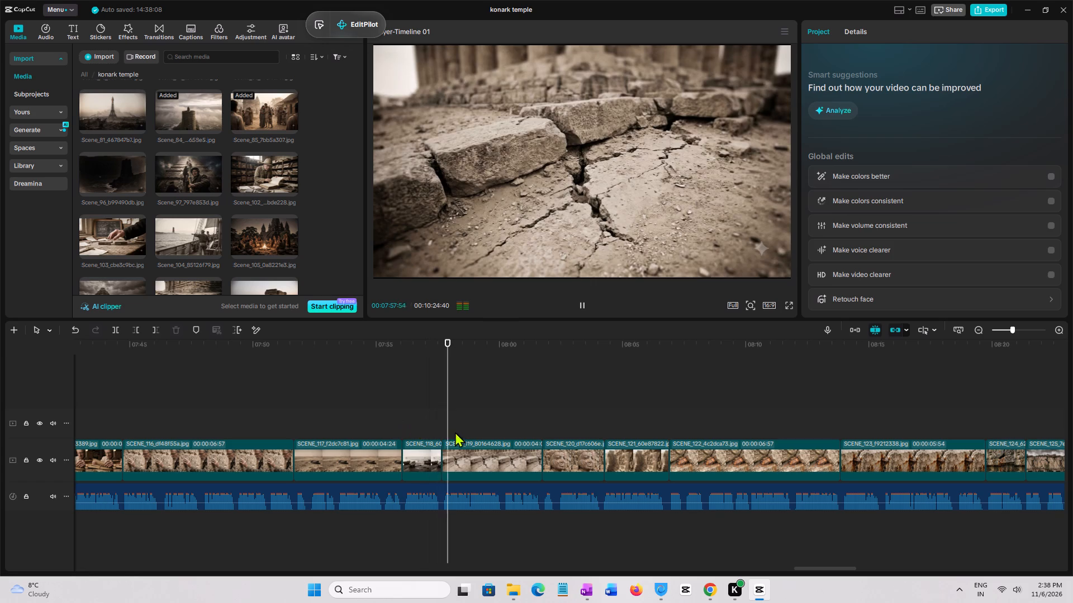
Paste the copied attributes onto the SCENE_119 clip with keyframe timing set to Stretch to fit, then play it back from its start.
{"action": "key", "text": "space"}
{"action": "left_click", "coordinate": [480, 461]}
{"action": "key", "text": "ctrl+shift+v"}
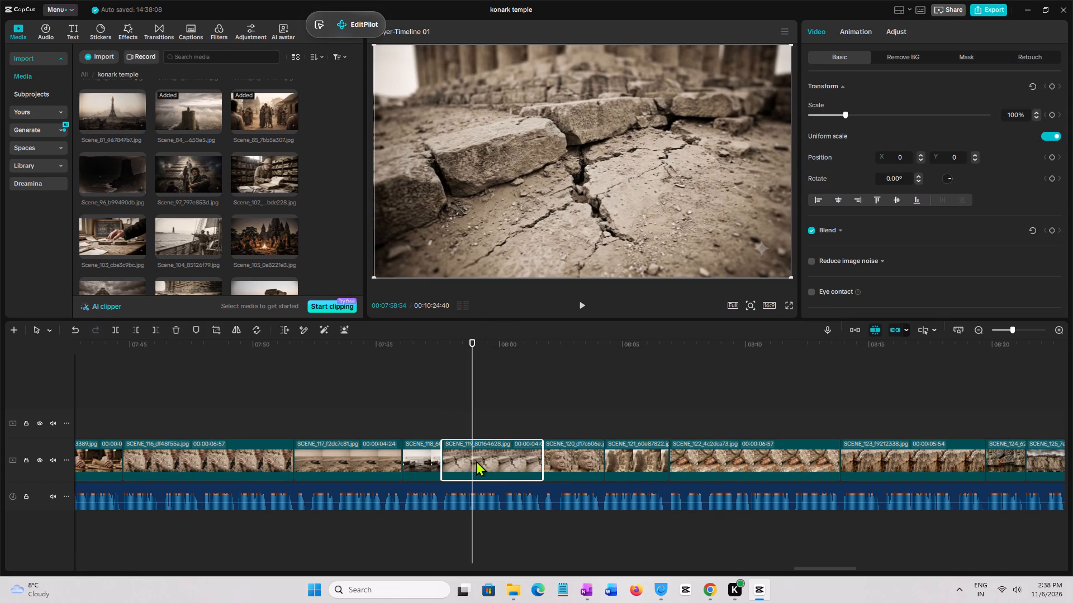
{"action": "left_click", "coordinate": [477, 341]}
{"action": "left_click", "coordinate": [660, 338]}
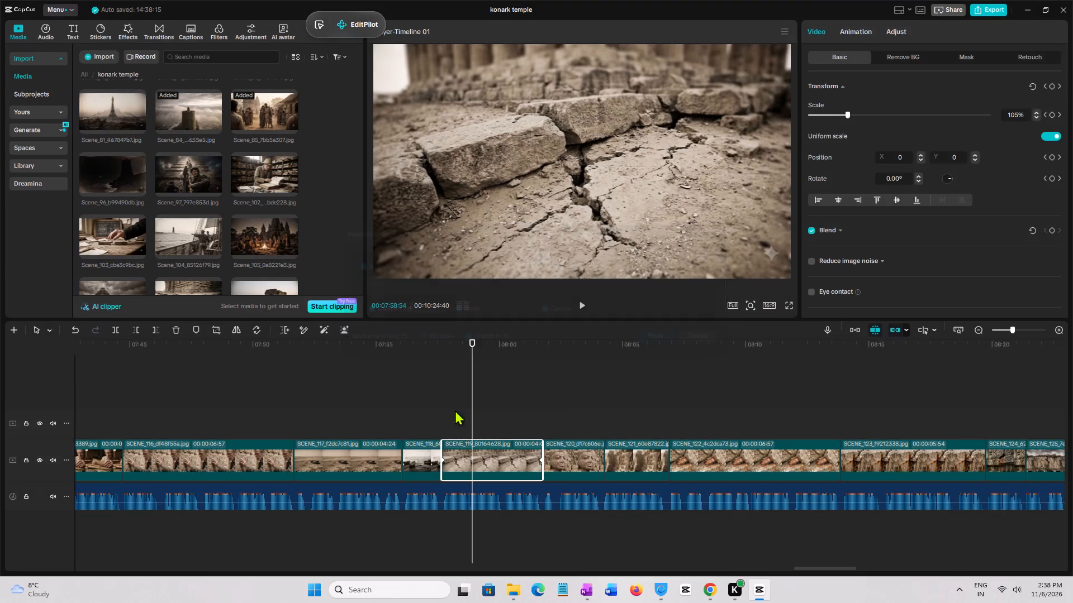
{"action": "left_click", "coordinate": [443, 408]}
{"action": "key", "text": "space"}
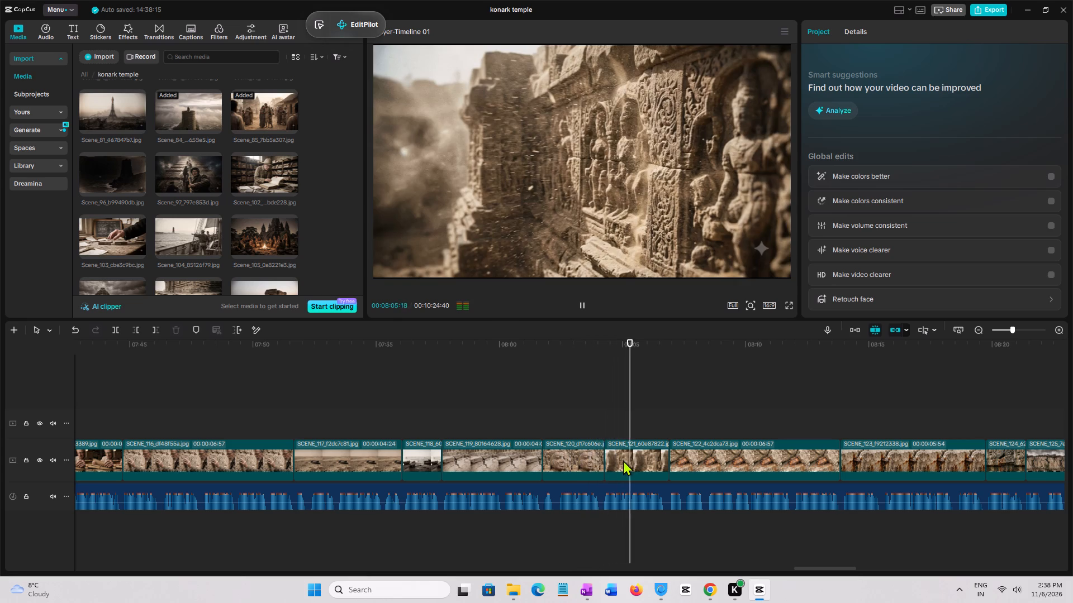
Paste the copied attributes onto the SCENE_121 clip with keyframe timing set to Stretch to fit, then continue the playback.
{"action": "left_click", "coordinate": [623, 460]}
{"action": "key", "text": "space"}
{"action": "key", "text": "ctrl+shift+v"}
{"action": "left_click", "coordinate": [485, 343]}
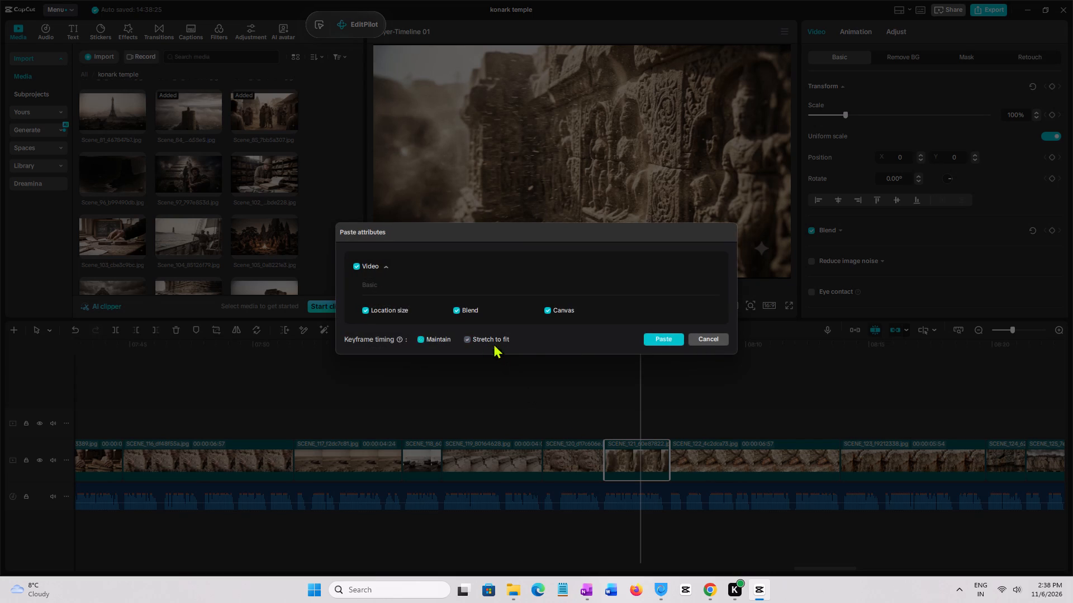
{"action": "left_click", "coordinate": [677, 342]}
{"action": "key", "text": "space"}
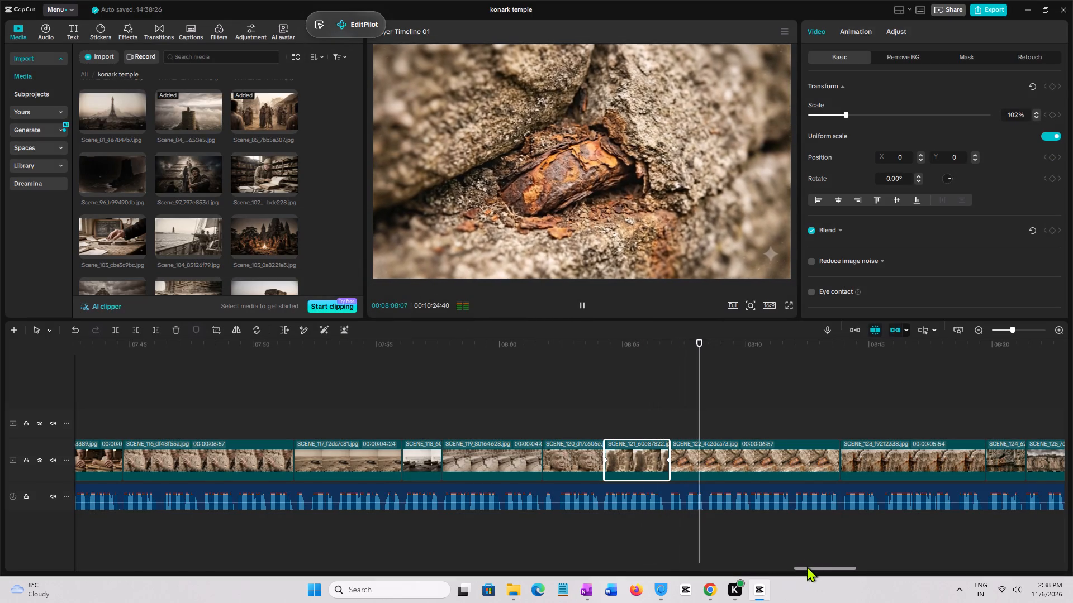
Paste the copied attributes onto the SCENE_123 clip with keyframe timing set to Stretch to fit, then continue the playback.
{"action": "left_click_drag", "start_coordinate": [807, 566], "coordinate": [832, 566]}
{"action": "left_click", "coordinate": [465, 432]}
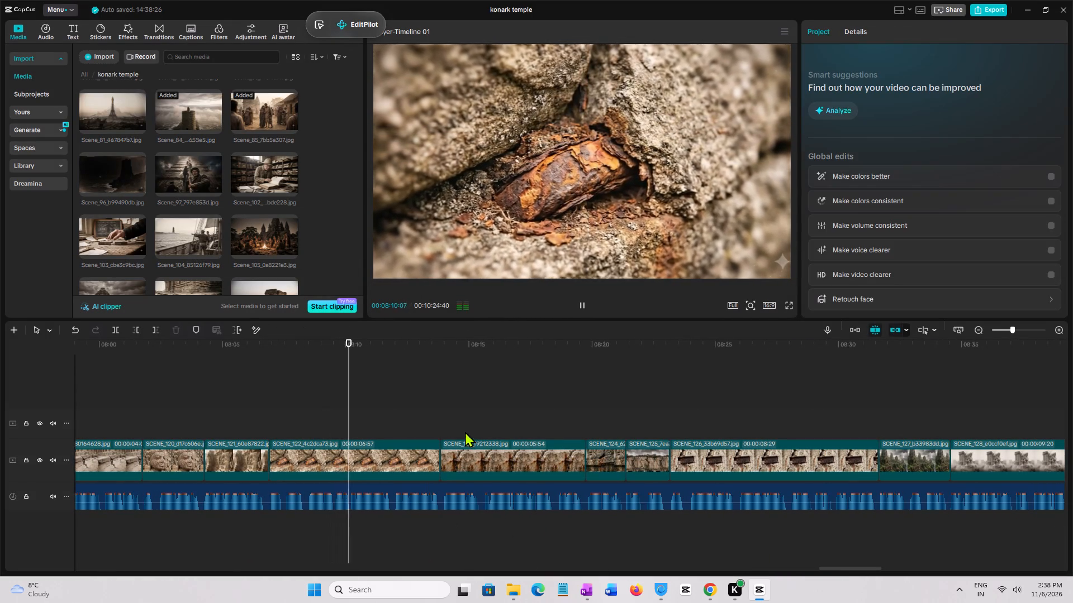
{"action": "key", "text": "space"}
{"action": "key", "text": "space"}
{"action": "left_click", "coordinate": [492, 457]}
{"action": "key", "text": "ctrl+shift+v"}
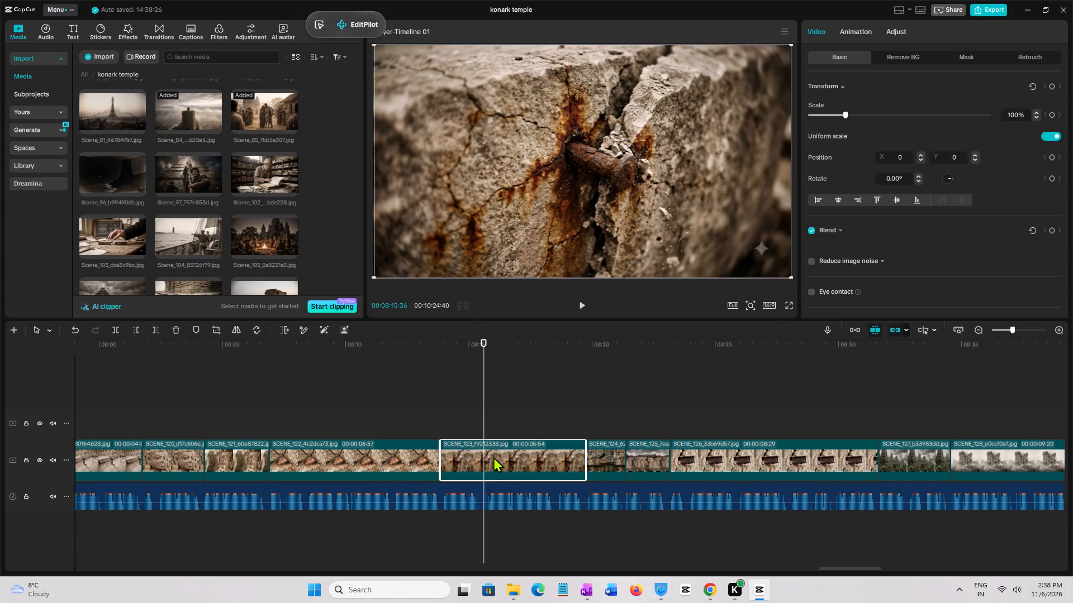
{"action": "left_click", "coordinate": [492, 341]}
{"action": "left_click", "coordinate": [667, 346]}
{"action": "left_click", "coordinate": [666, 337]}
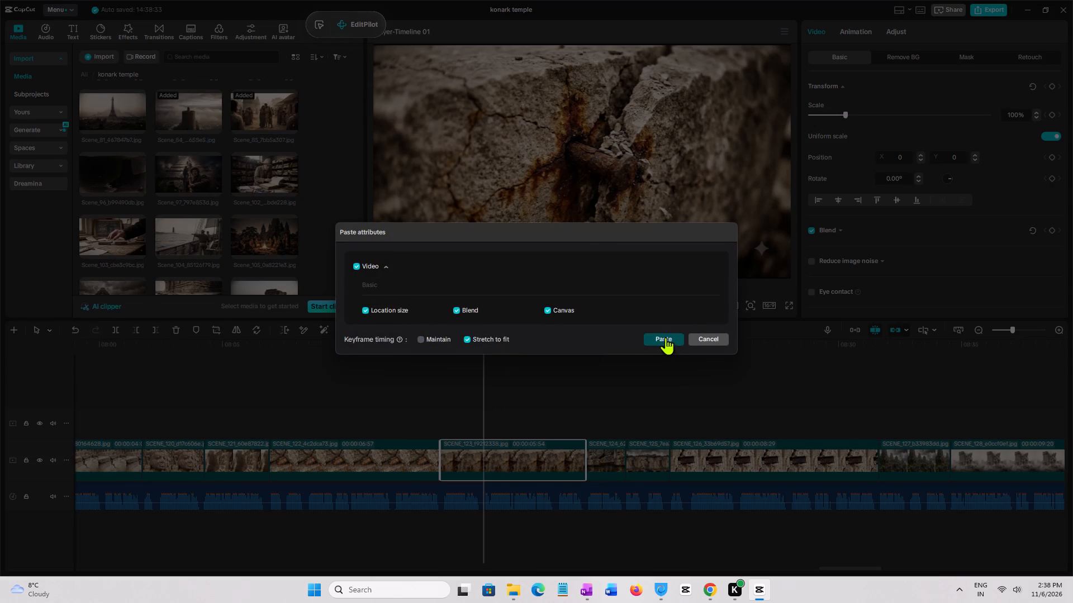
{"action": "key", "text": "space"}
Paste the copied attributes onto the SCENE_125 clip with keyframe timing set to Stretch to fit.
{"action": "left_click_drag", "start_coordinate": [840, 571], "coordinate": [864, 569]}
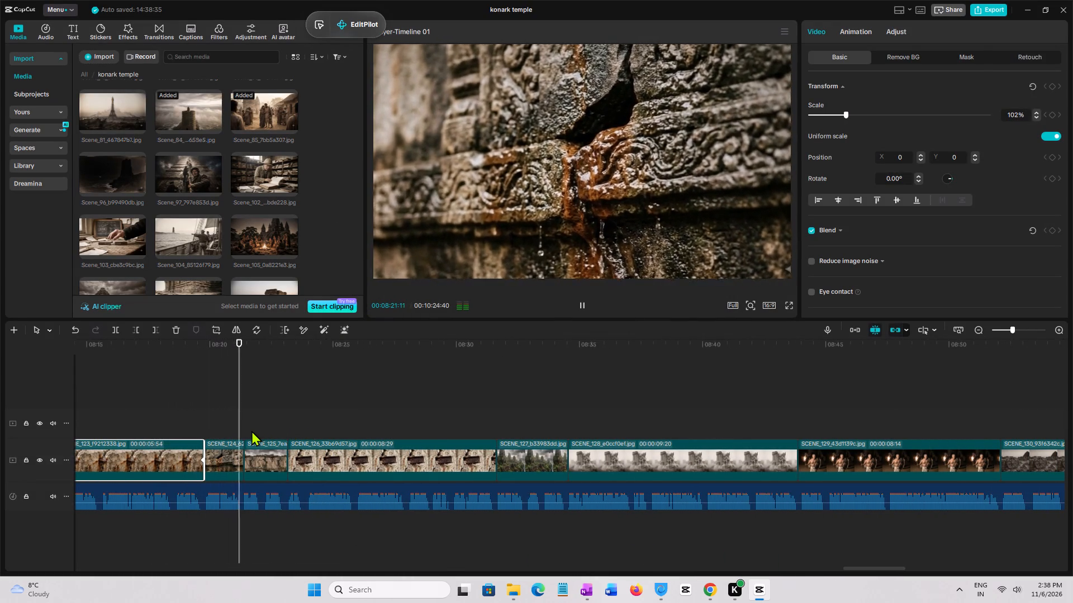
{"action": "key", "text": "space"}
{"action": "left_click", "coordinate": [269, 449]}
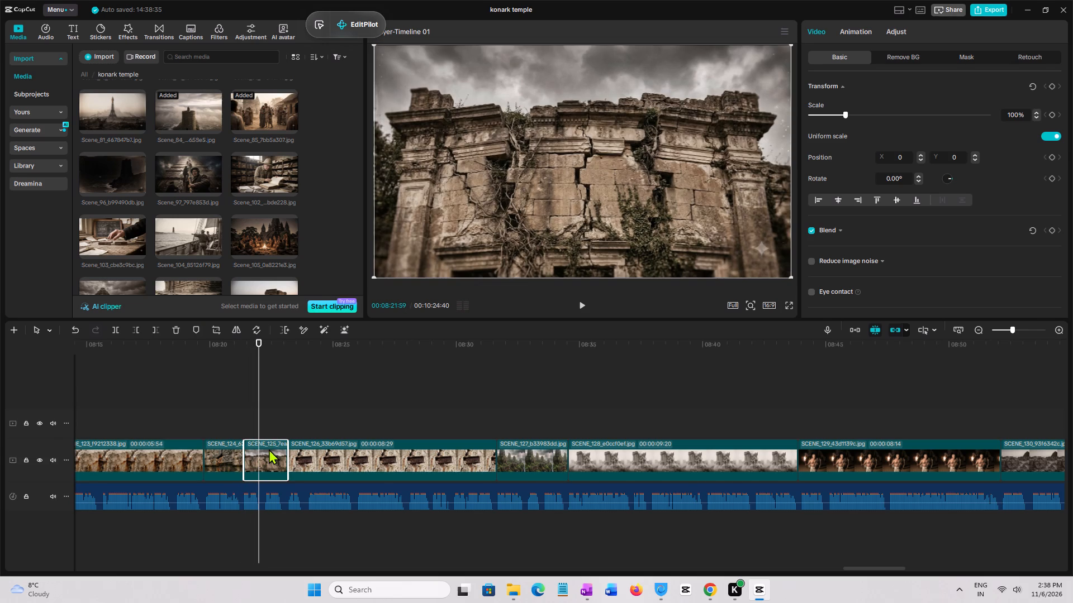
{"action": "key", "text": "ctrl+shift+v"}
{"action": "left_click", "coordinate": [468, 339]}
{"action": "left_click", "coordinate": [662, 342]}
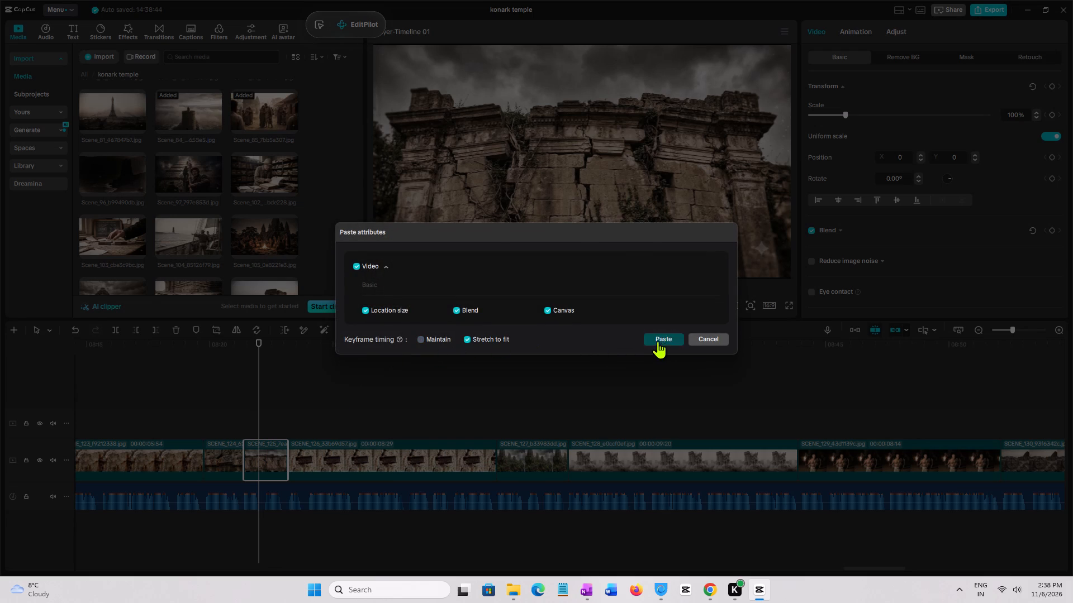
Set the scale of the SCENE_124 clip's end keyframe to 104%, then play the clip back.
{"action": "left_click", "coordinate": [217, 421]}
{"action": "left_click", "coordinate": [235, 452]}
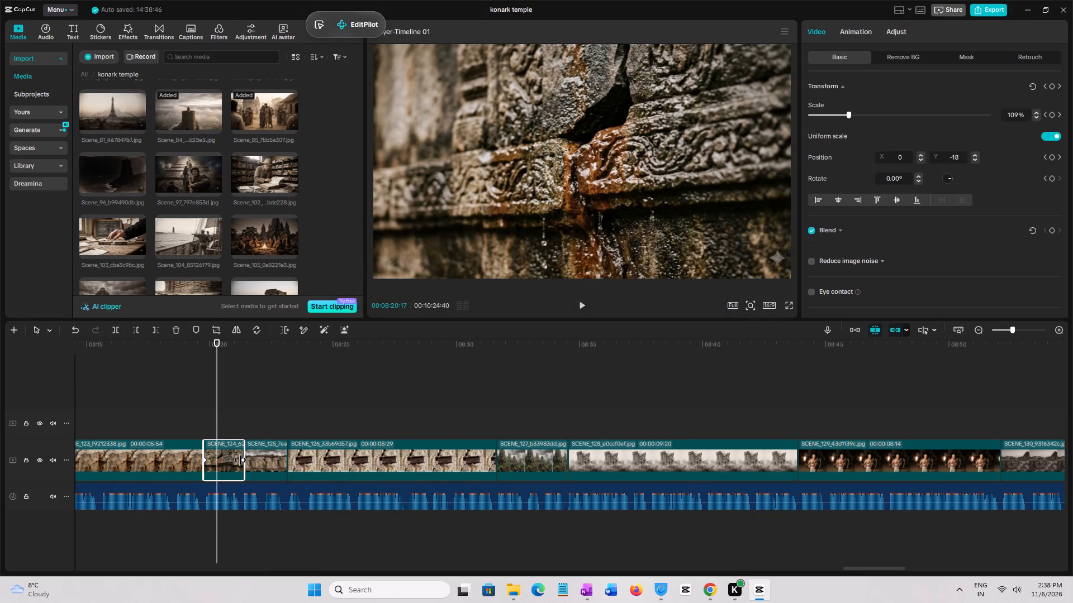
{"action": "left_click", "coordinate": [240, 460]}
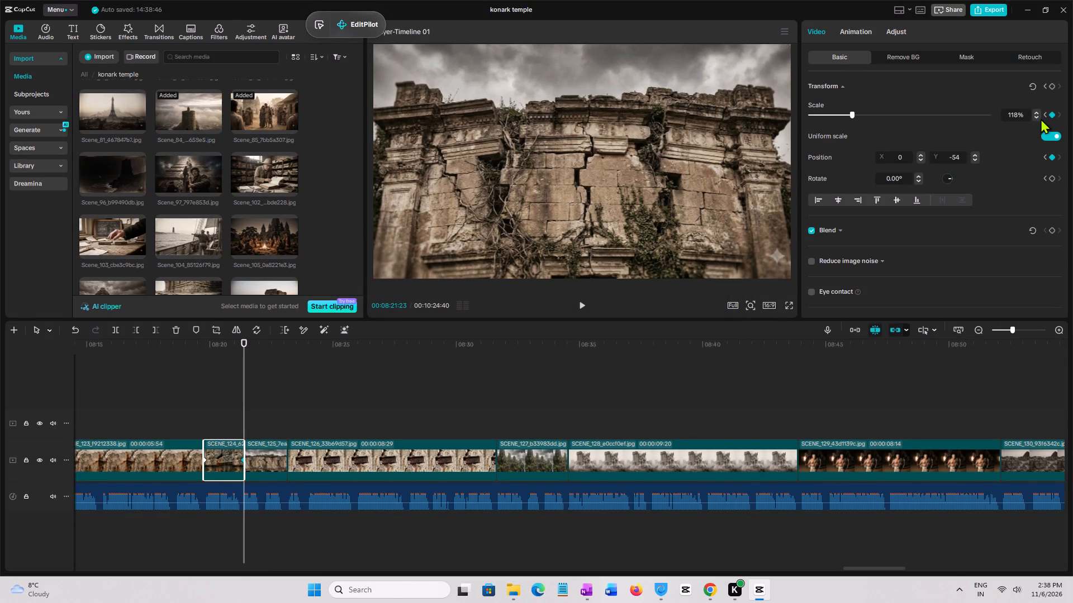
{"action": "triple_click", "coordinate": [1041, 118]}
{"action": "triple_click", "coordinate": [1041, 118]}
{"action": "triple_click", "coordinate": [1033, 118]}
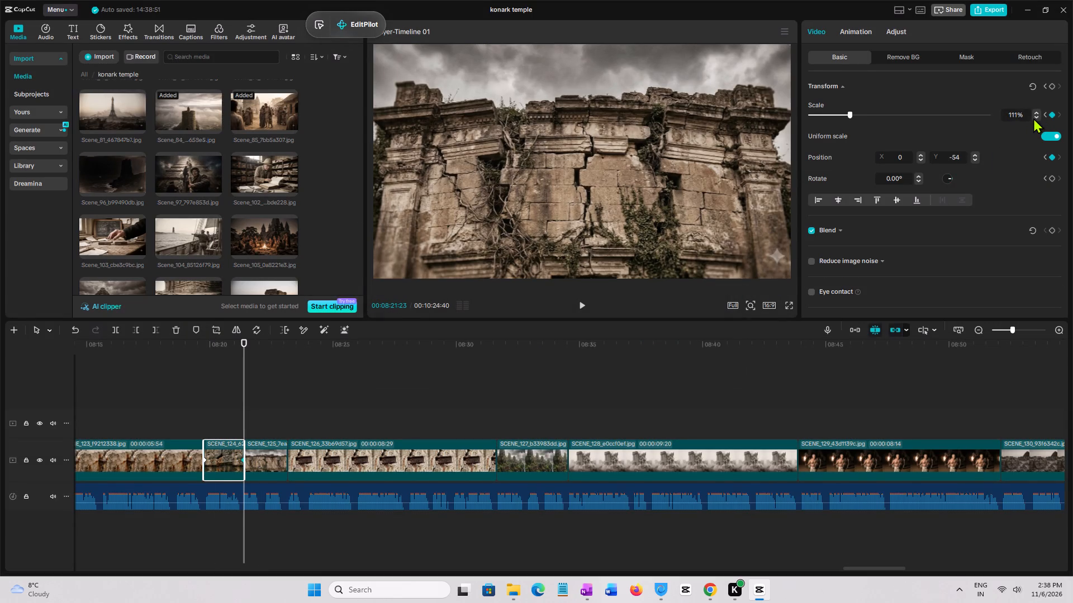
{"action": "triple_click", "coordinate": [1033, 118]}
{"action": "triple_click", "coordinate": [1033, 118]}
{"action": "left_click", "coordinate": [1033, 118]}
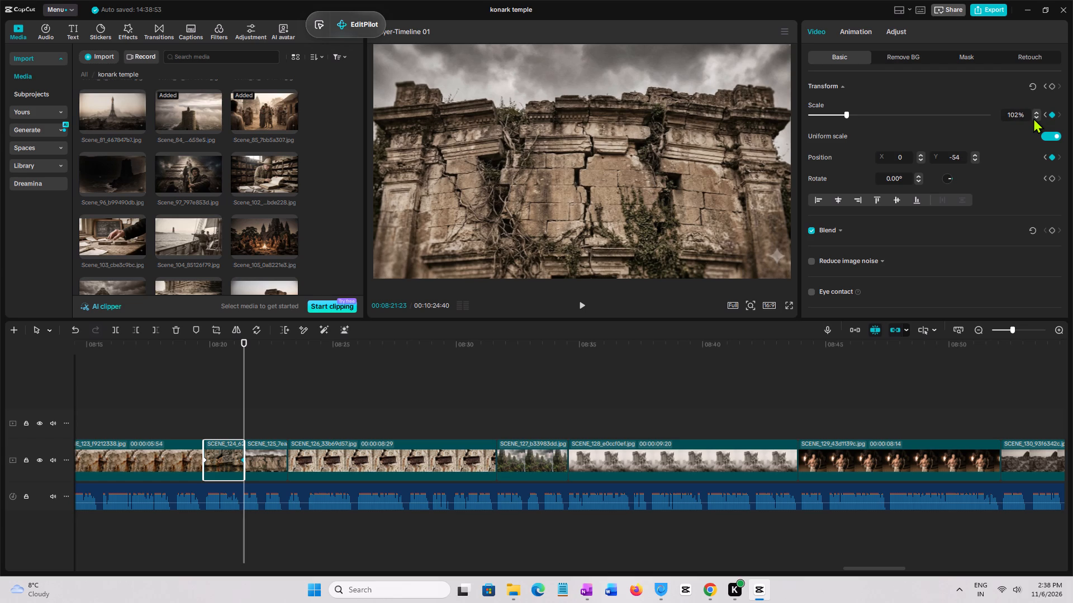
{"action": "left_click", "coordinate": [1033, 112]}
{"action": "left_click", "coordinate": [1033, 112]}
{"action": "left_click", "coordinate": [201, 418]}
{"action": "key", "text": "space"}
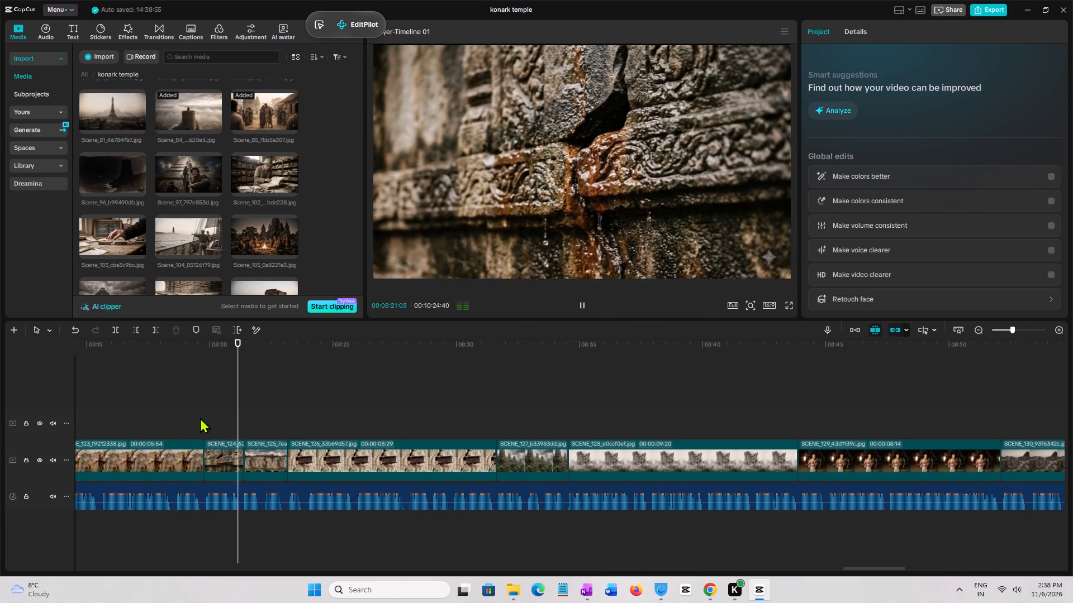
{"action": "key", "text": "space"}
Set the scale of the SCENE_125 clip's end keyframe to 106%, then play the clip back from its start.
{"action": "left_click", "coordinate": [259, 462]}
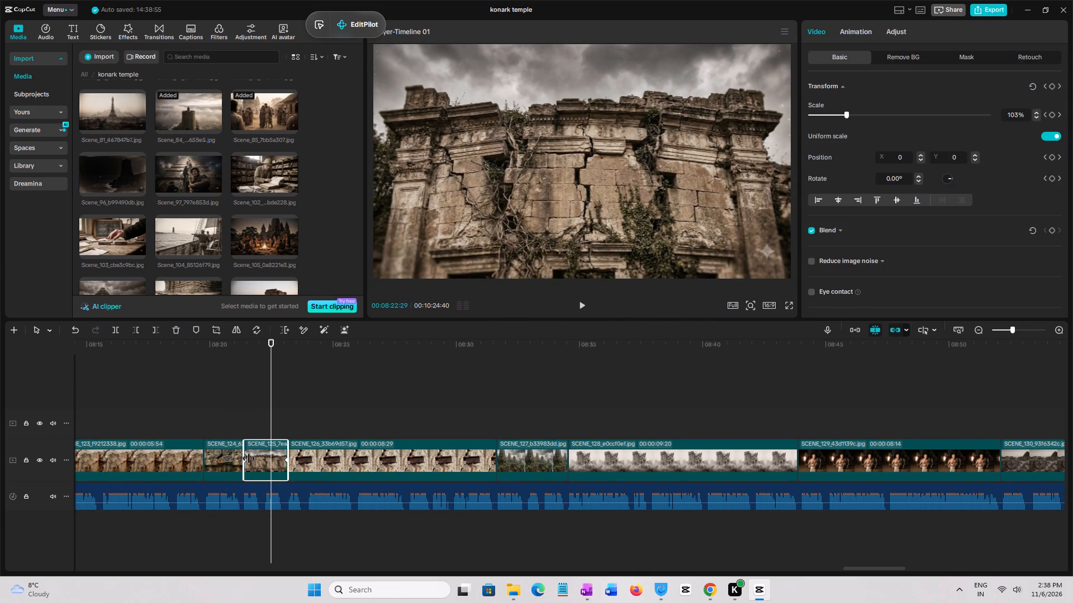
{"action": "left_click", "coordinate": [245, 458]}
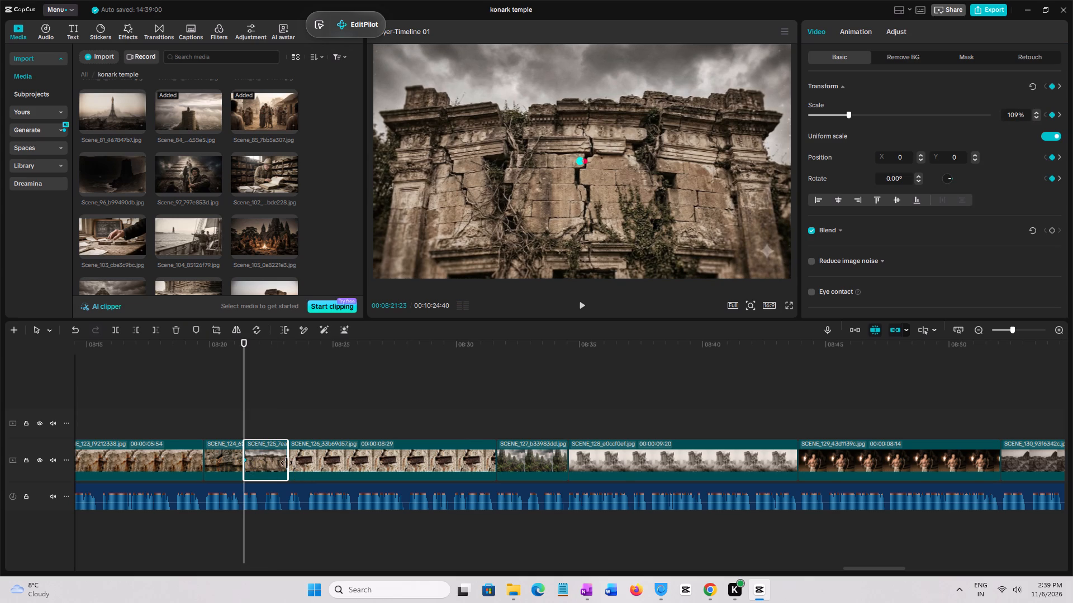
{"action": "left_click", "coordinate": [286, 460]}
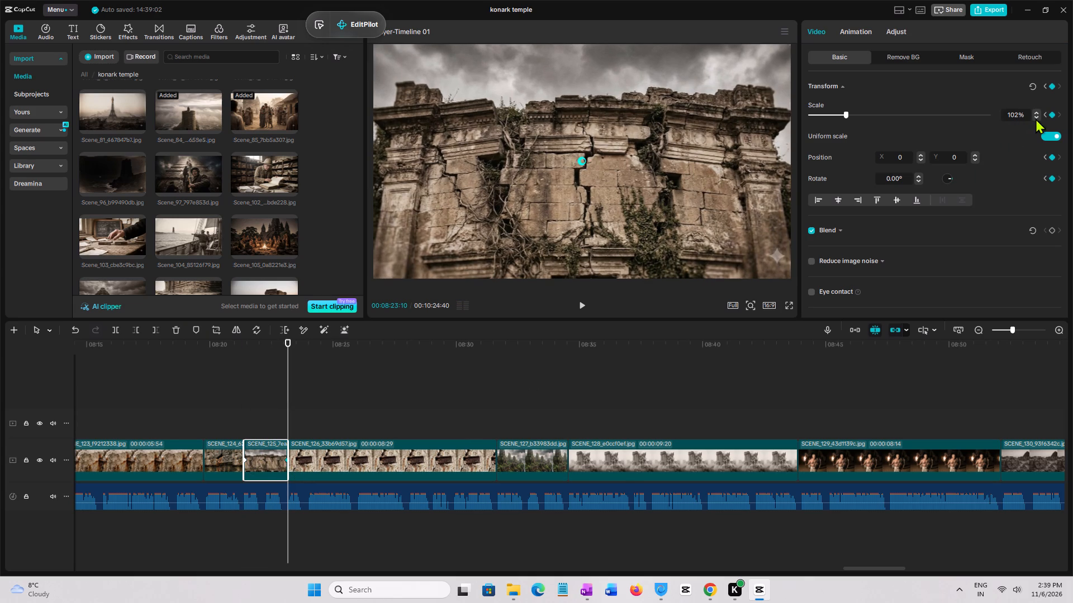
{"action": "triple_click", "coordinate": [1037, 113]}
{"action": "left_click", "coordinate": [1038, 113]}
{"action": "left_click", "coordinate": [239, 418]}
{"action": "key", "text": "space"}
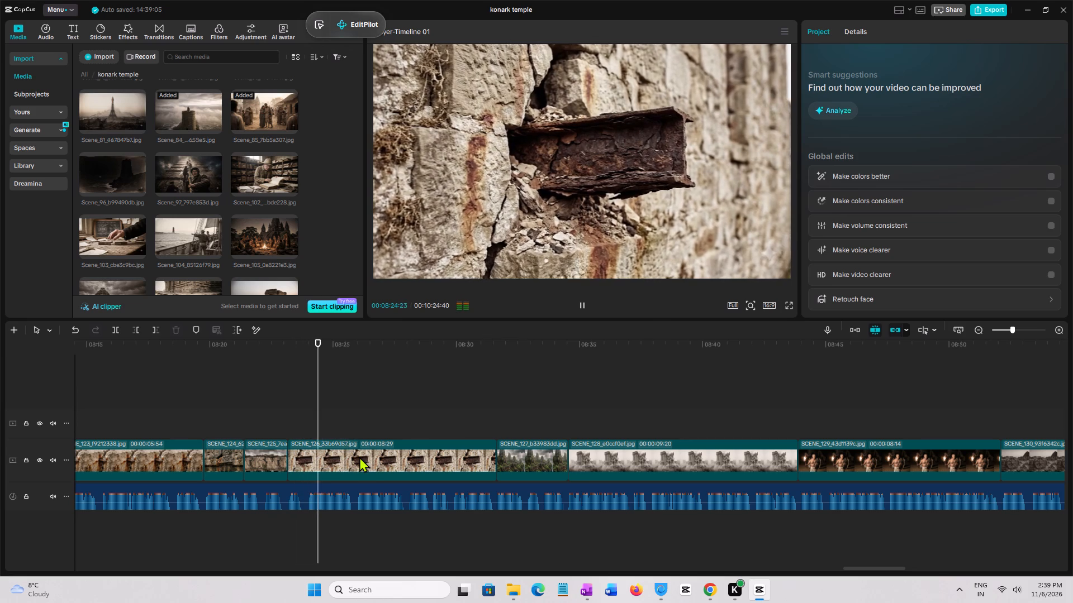
Paste the copied attributes onto the SCENE_127 clip with keyframe timing set to Stretch to fit, then play it back from its start.
{"action": "left_click", "coordinate": [515, 423]}
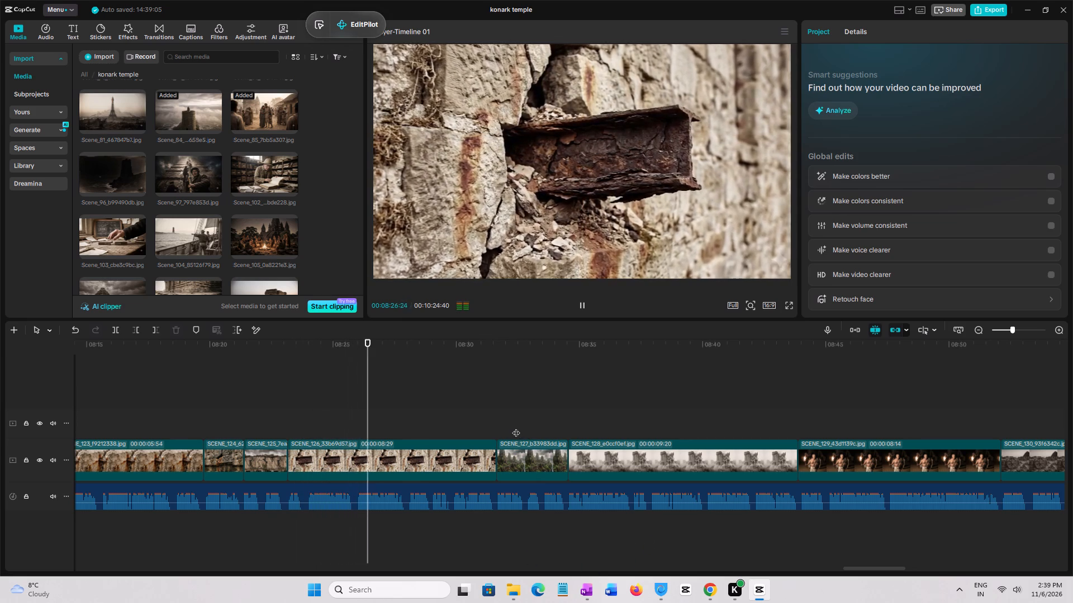
{"action": "left_click", "coordinate": [528, 457]}
{"action": "key", "text": "ctrl+shift+v"}
{"action": "left_click", "coordinate": [491, 339]}
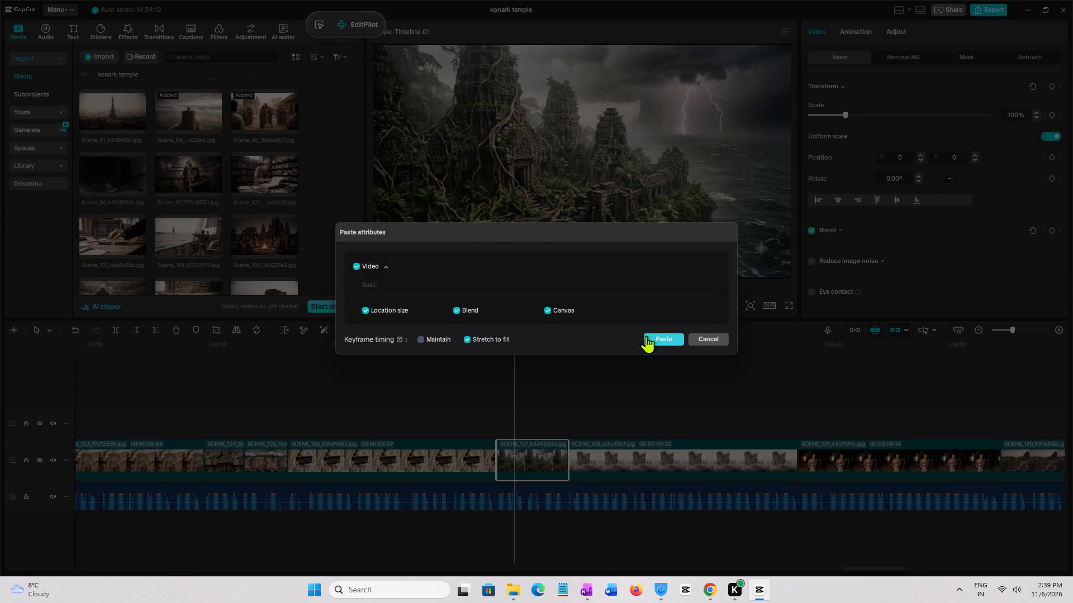
{"action": "left_click", "coordinate": [651, 336]}
{"action": "left_click", "coordinate": [495, 422]}
{"action": "key", "text": "space"}
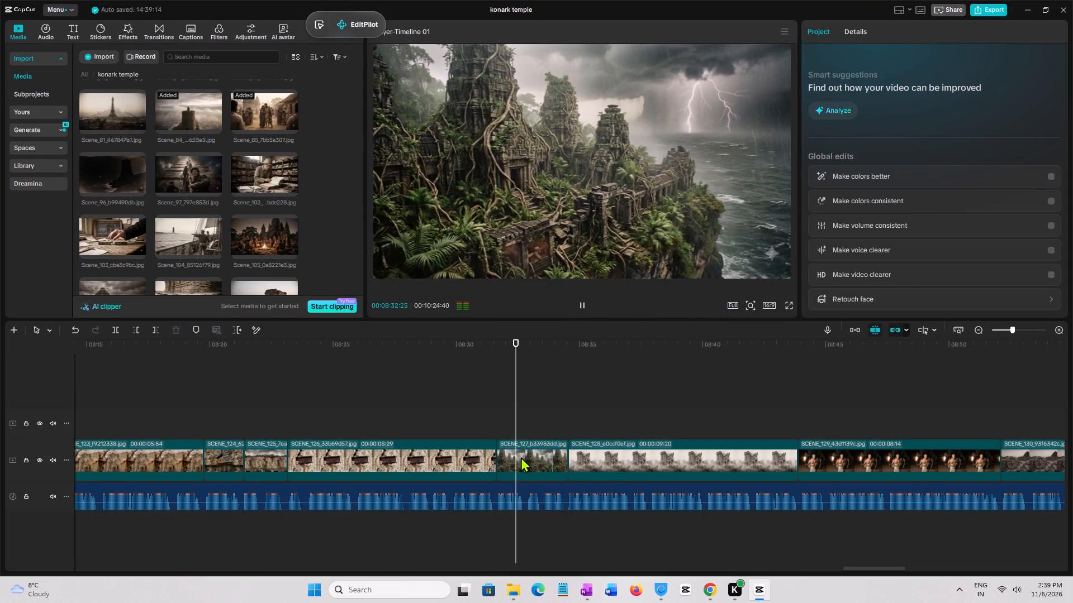
Play the SCENE_127 clip back once more from its start.
{"action": "left_click", "coordinate": [495, 429]}
{"action": "key", "text": "space"}
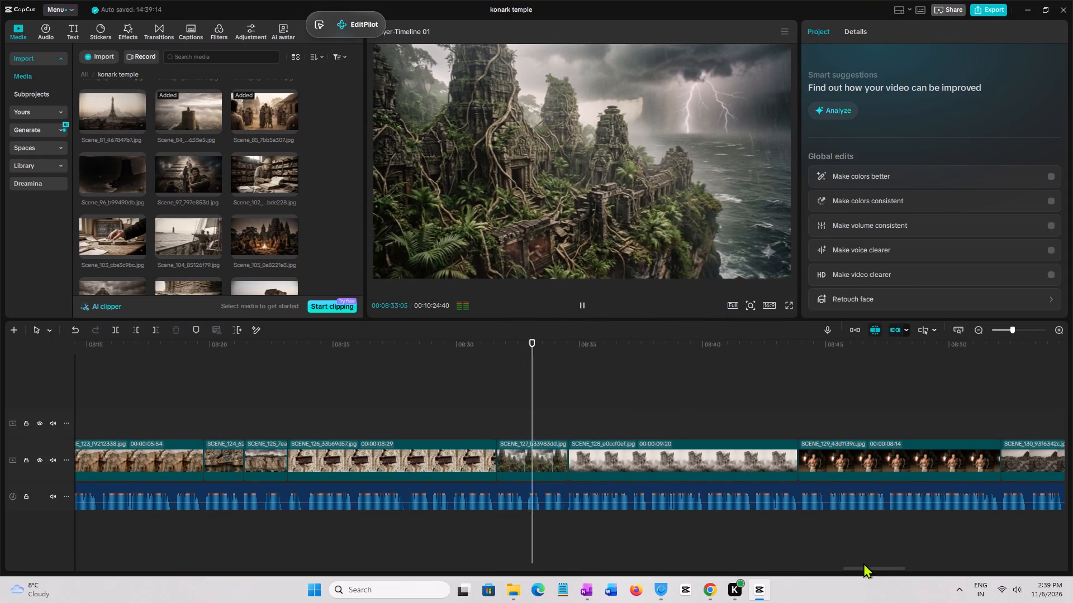
Paste the copied attributes onto the SCENE_129 clip with keyframe timing set to Stretch to fit, then play it back from its start.
{"action": "left_click_drag", "start_coordinate": [856, 568], "coordinate": [876, 568]}
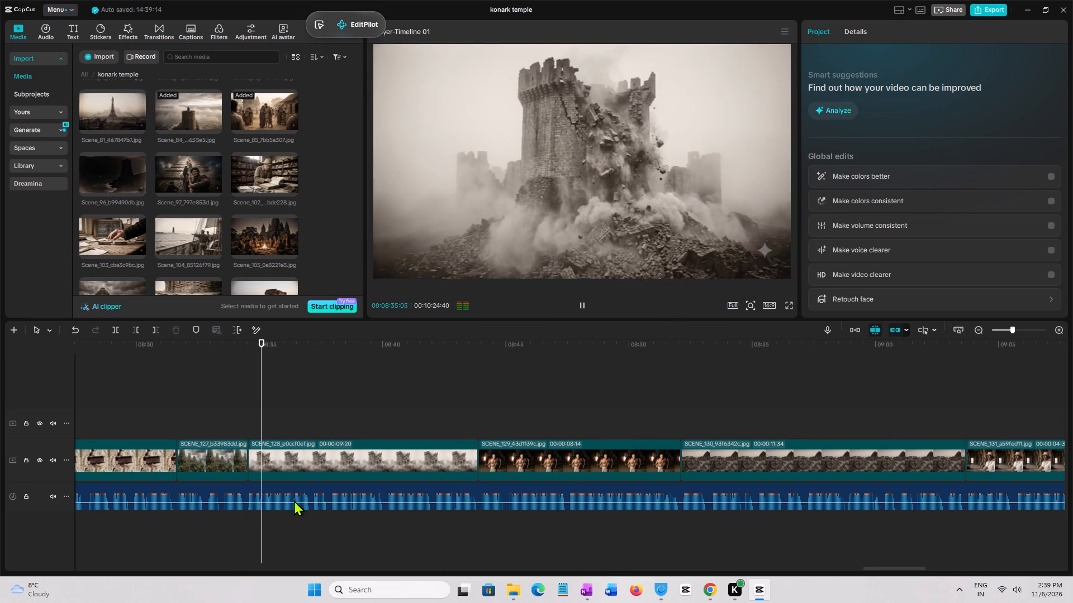
{"action": "left_click", "coordinate": [513, 424]}
{"action": "left_click", "coordinate": [544, 464]}
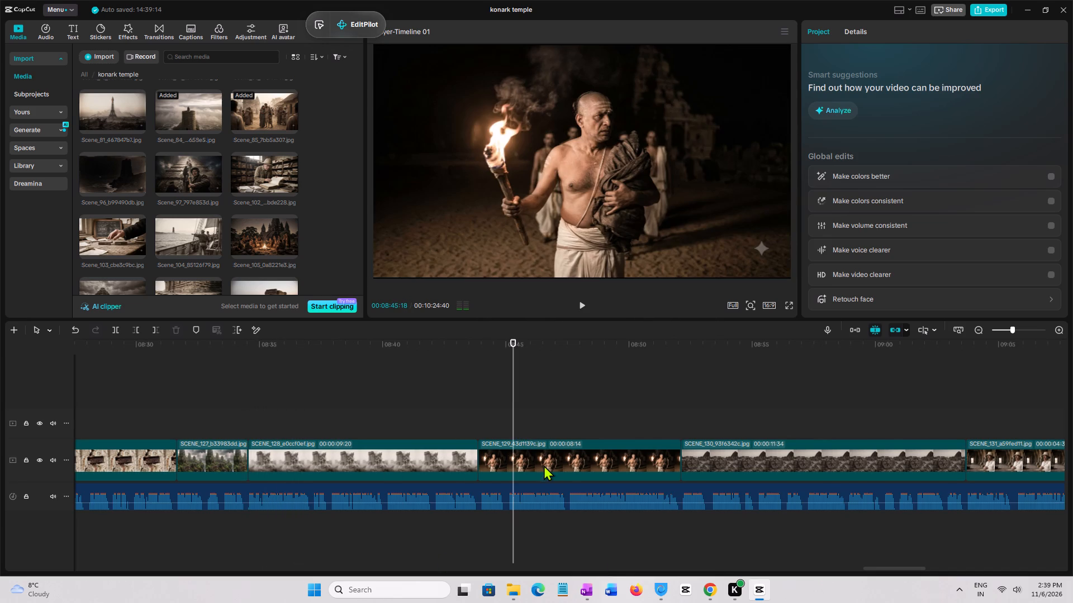
{"action": "key", "text": "ctrl+shift+v"}
{"action": "left_click", "coordinate": [490, 346]}
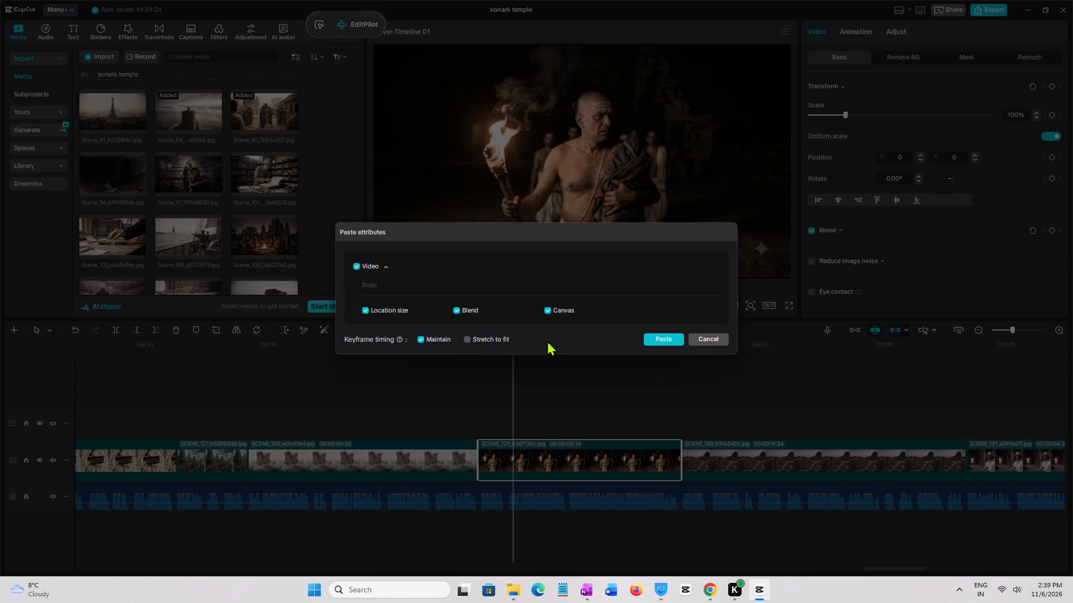
{"action": "left_click", "coordinate": [500, 339]}
{"action": "left_click", "coordinate": [665, 339]}
{"action": "left_click", "coordinate": [478, 418]}
{"action": "key", "text": "space"}
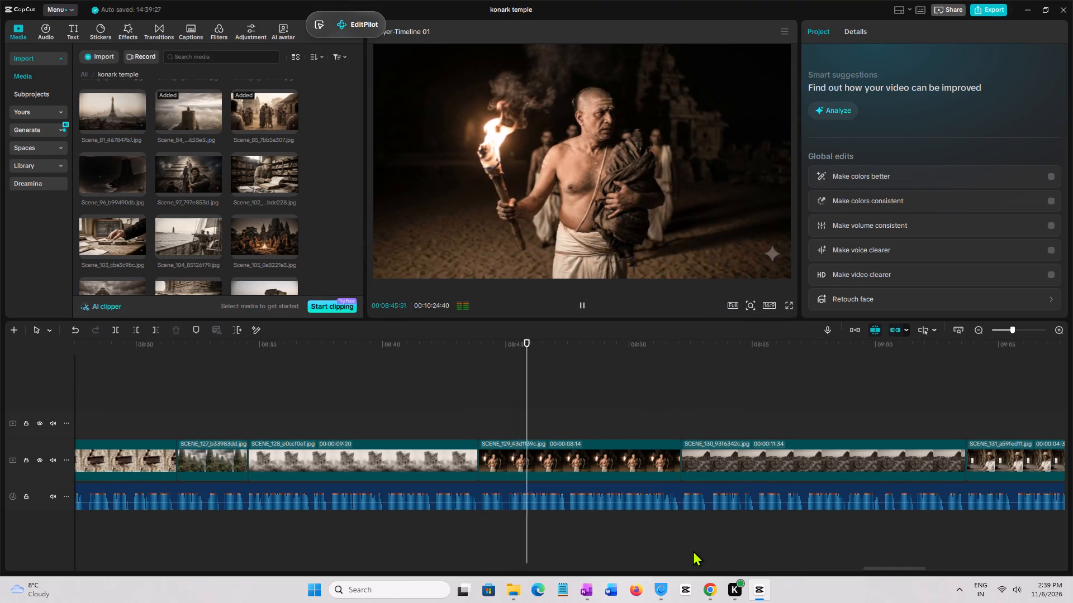
Replay the SCENE_129 clip from its middle and continue through the SCENE_130 clip.
{"action": "left_click_drag", "start_coordinate": [876, 568], "coordinate": [895, 569]}
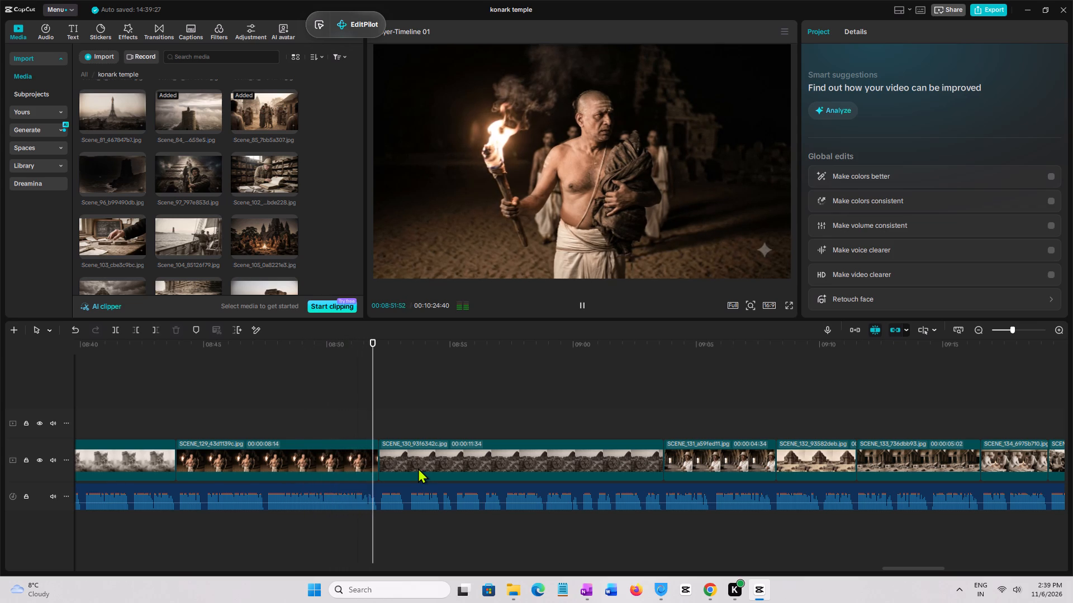
{"action": "left_click", "coordinate": [291, 423]}
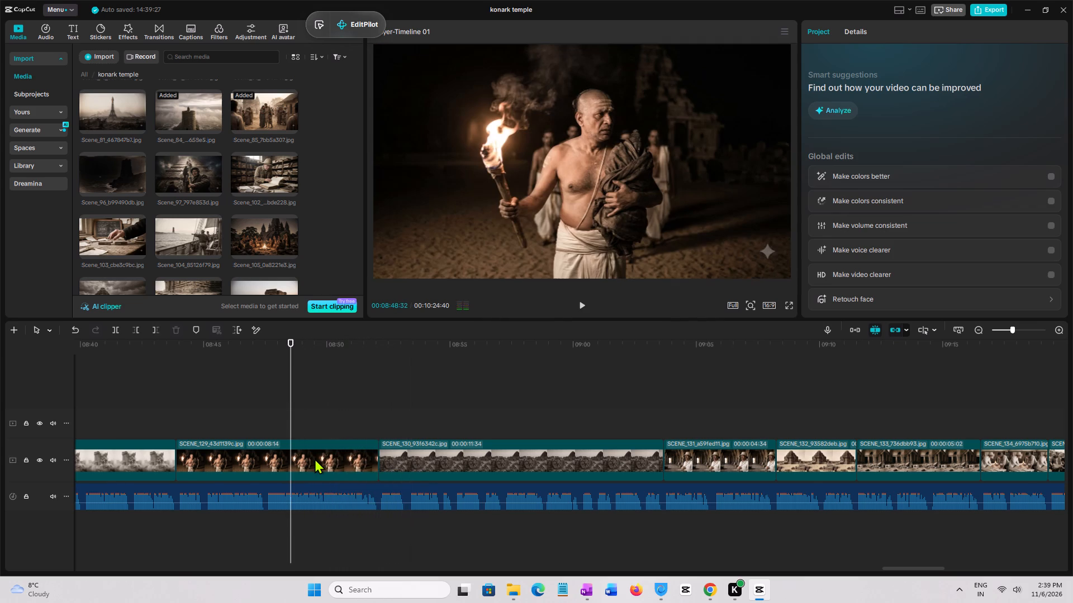
{"action": "left_click", "coordinate": [315, 458]}
{"action": "key", "text": "space"}
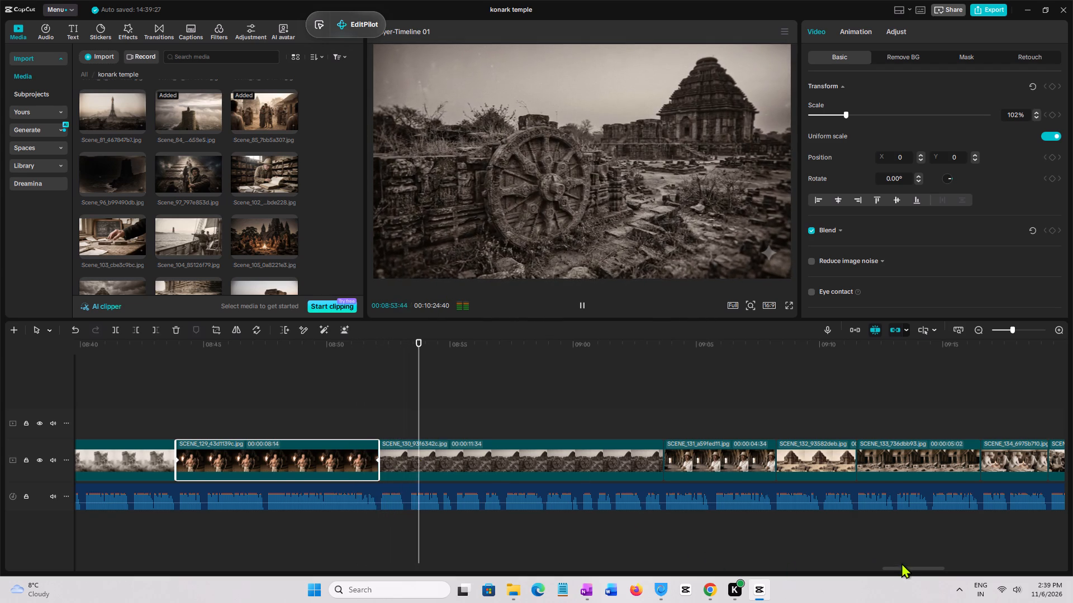
Paste the copied attributes onto the SCENE_131 clip with keyframe timing set to Stretch to fit, then play it back.
{"action": "left_click_drag", "start_coordinate": [905, 567], "coordinate": [923, 567]}
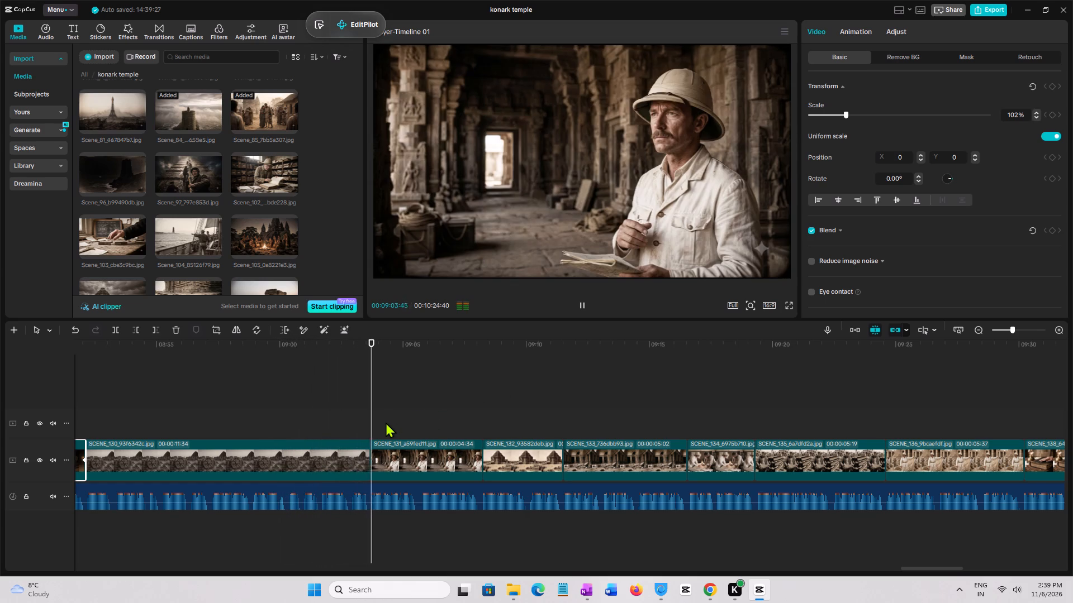
{"action": "key", "text": "space"}
{"action": "left_click", "coordinate": [420, 458]}
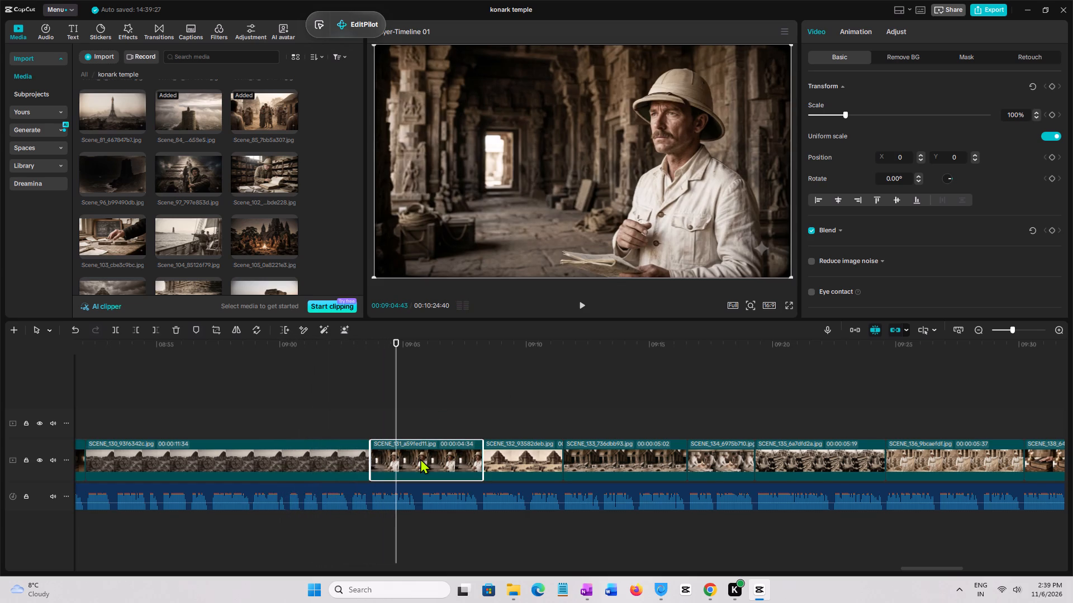
{"action": "key", "text": "ctrl+shift+v"}
{"action": "left_click", "coordinate": [477, 339]}
{"action": "left_click", "coordinate": [659, 338]}
{"action": "key", "text": "space"}
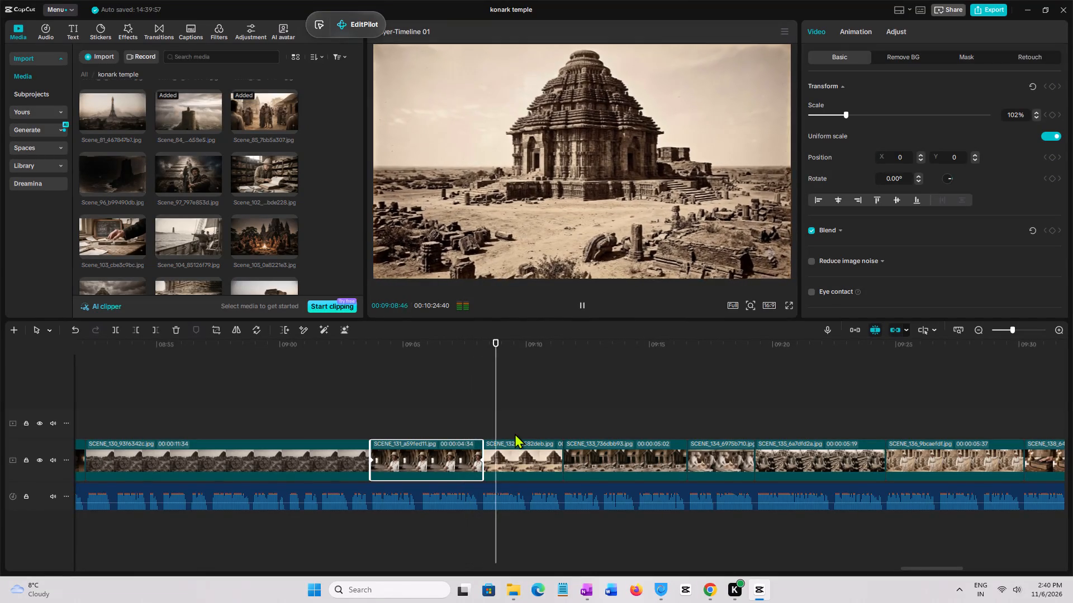
{"action": "left_click", "coordinate": [426, 425]}
{"action": "key", "text": "space"}
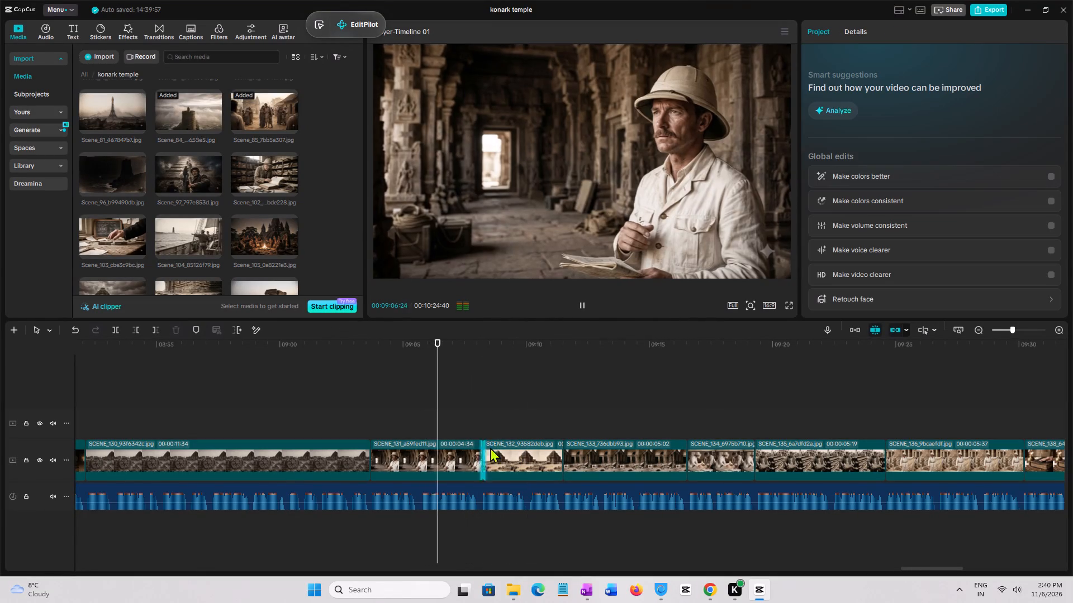
{"action": "key", "text": "space"}
Preview the SCENE_132 clip, set its end keyframe's scale to 108%, then play the clip back from its start.
{"action": "left_click", "coordinate": [515, 423]}
{"action": "key", "text": "space"}
{"action": "left_click", "coordinate": [542, 464]}
{"action": "key", "text": "space"}
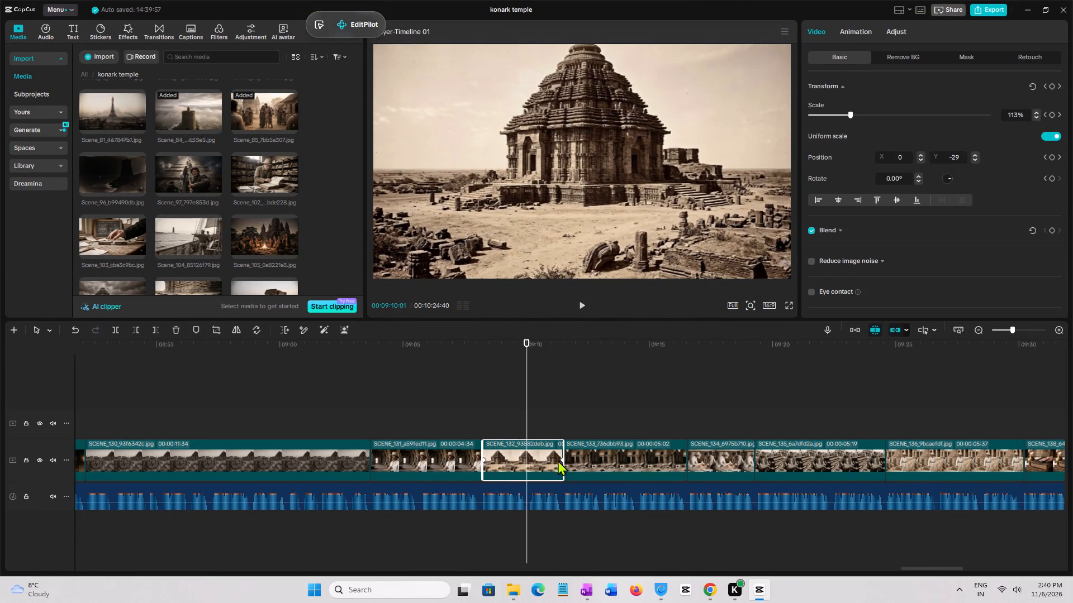
{"action": "left_click", "coordinate": [559, 460]}
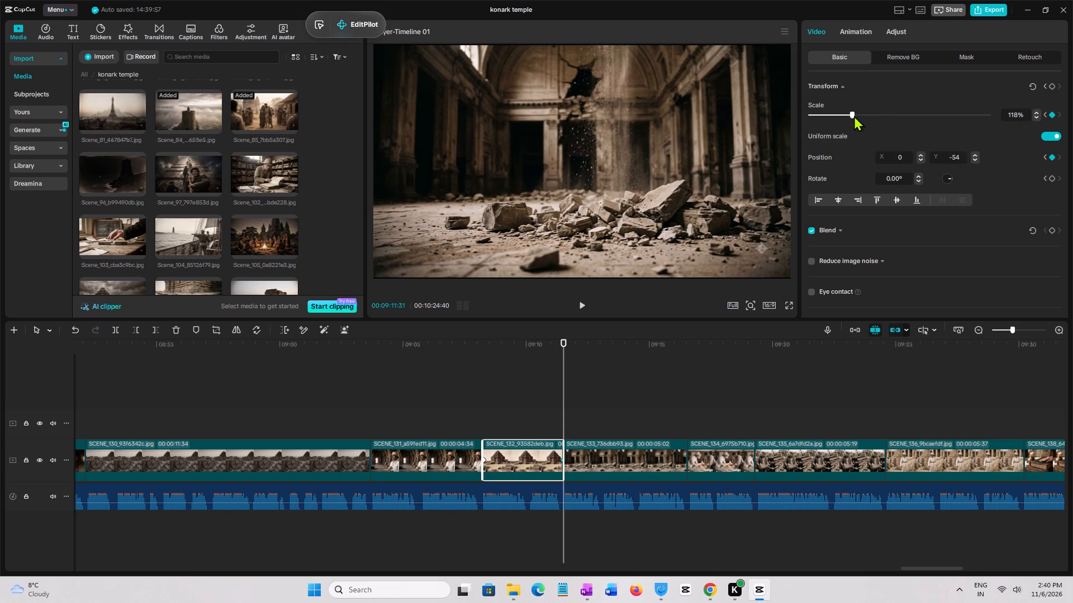
{"action": "left_click", "coordinate": [1037, 118]}
{"action": "triple_click", "coordinate": [1037, 118]}
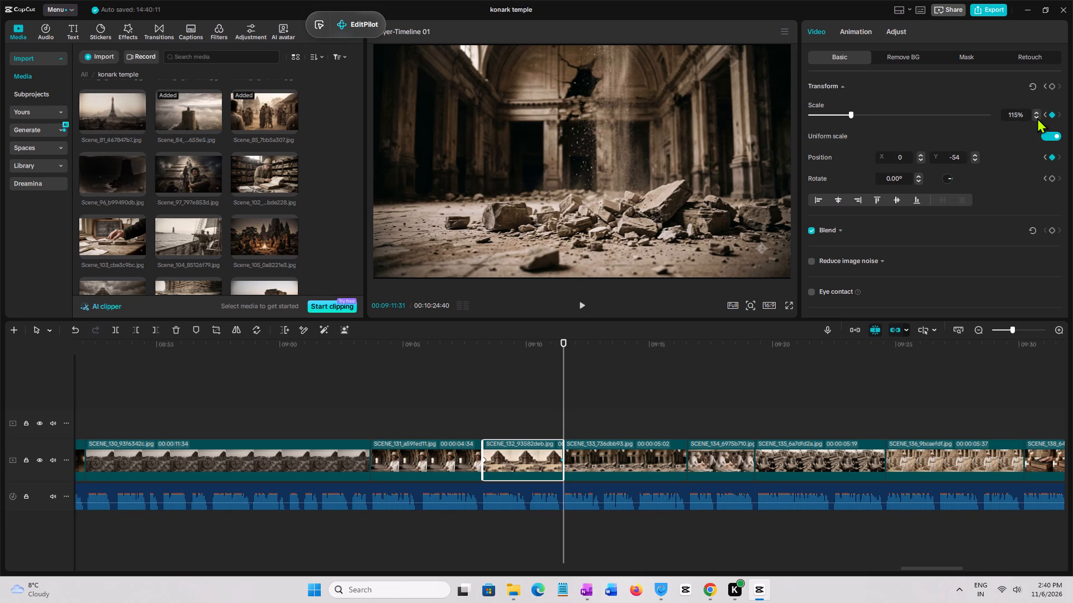
{"action": "triple_click", "coordinate": [1037, 118]}
{"action": "left_click", "coordinate": [1037, 118]}
{"action": "left_click", "coordinate": [1037, 118]}
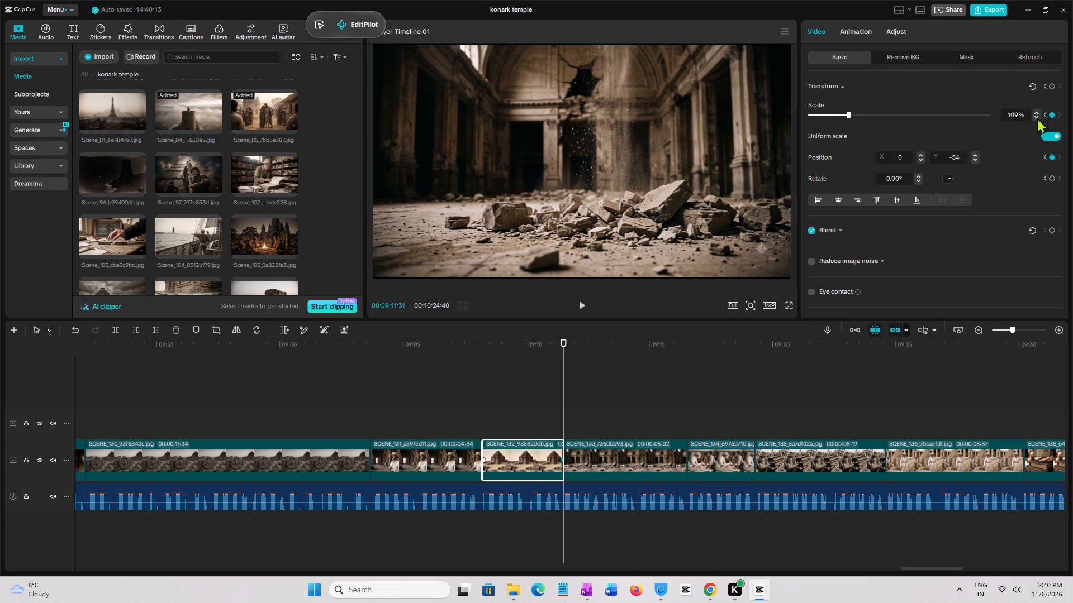
{"action": "left_click", "coordinate": [1036, 118]}
{"action": "left_click", "coordinate": [478, 423]}
{"action": "key", "text": "space"}
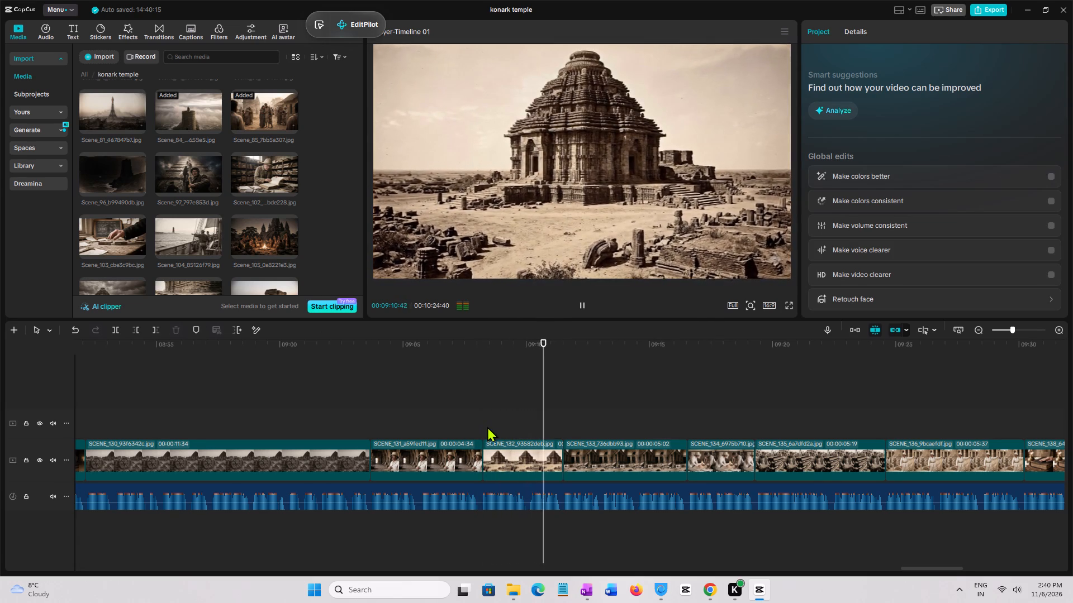
{"action": "key", "text": "space"}
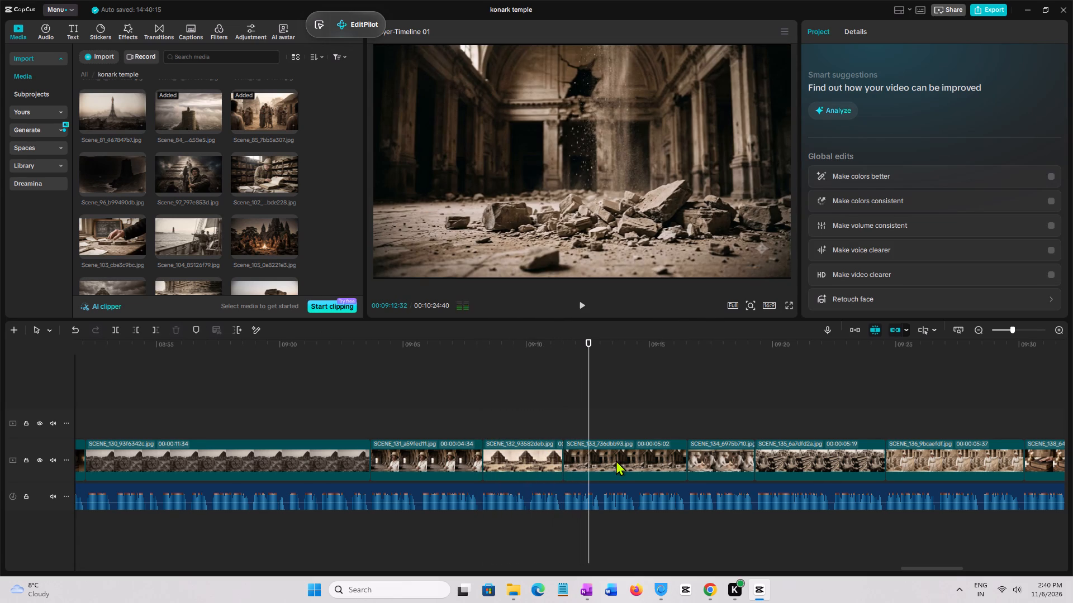
Paste the copied attributes onto the SCENE_133 clip with keyframe timing set to Stretch to fit, then play it back.
{"action": "left_click", "coordinate": [616, 460]}
{"action": "key", "text": "ctrl+shift+v"}
{"action": "left_click", "coordinate": [504, 339]}
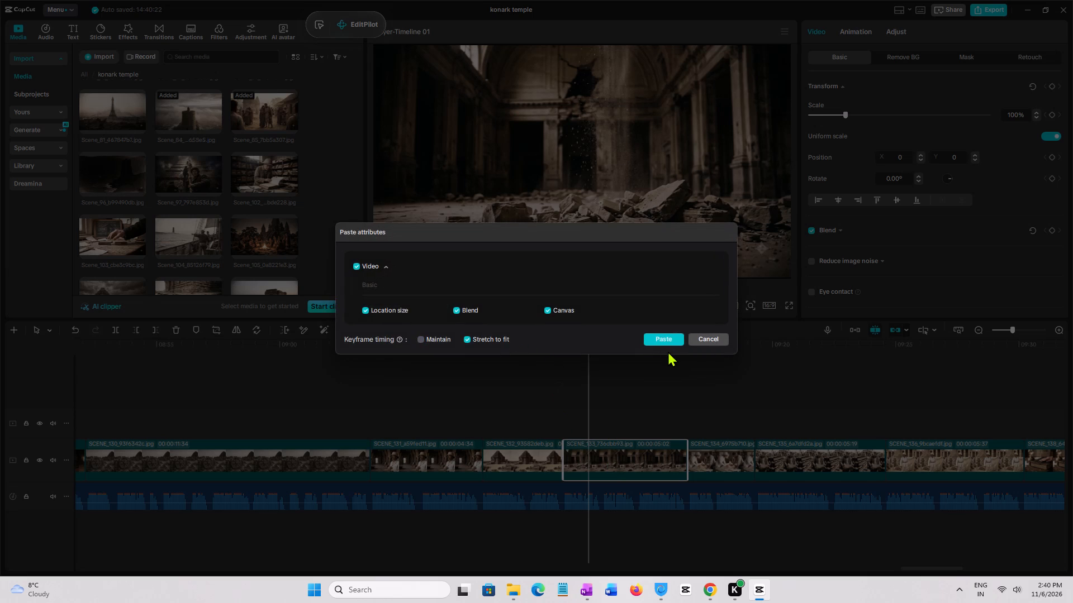
{"action": "left_click", "coordinate": [663, 346]}
{"action": "left_click", "coordinate": [659, 341]}
{"action": "key", "text": "space"}
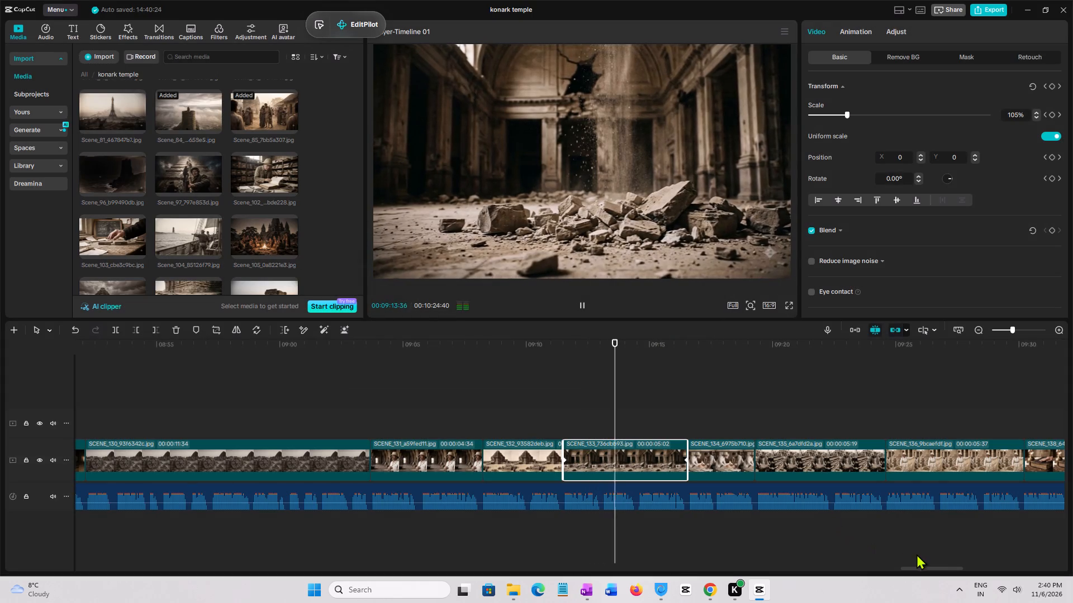
Set the scale of the SCENE_134 clip's end keyframe to 109%, then play the clip back from its start.
{"action": "left_click_drag", "start_coordinate": [918, 567], "coordinate": [940, 567]}
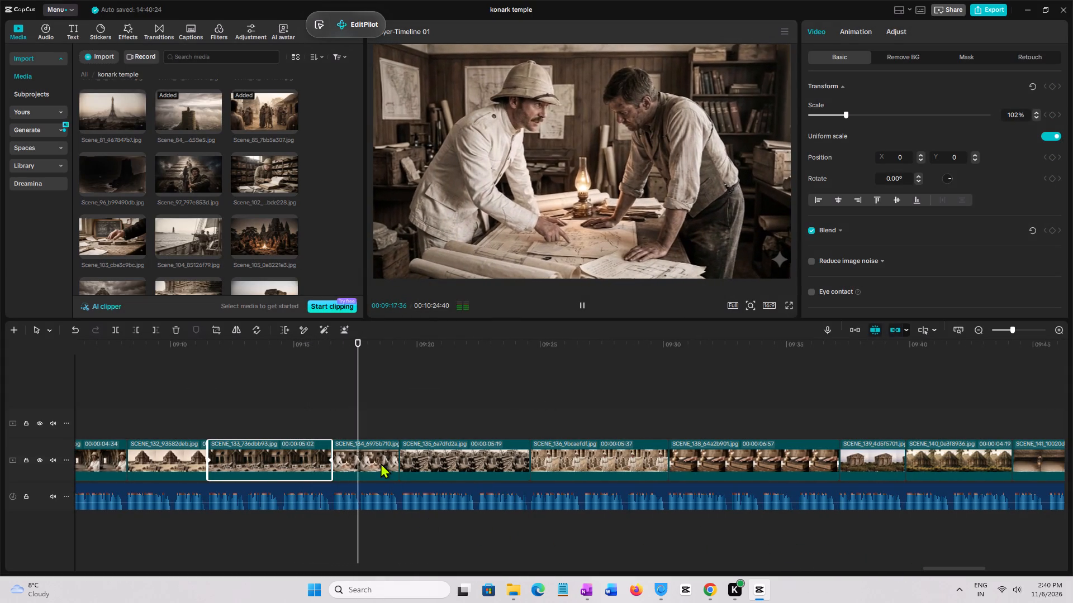
{"action": "key", "text": "space"}
{"action": "left_click", "coordinate": [381, 462]}
{"action": "left_click", "coordinate": [400, 462]}
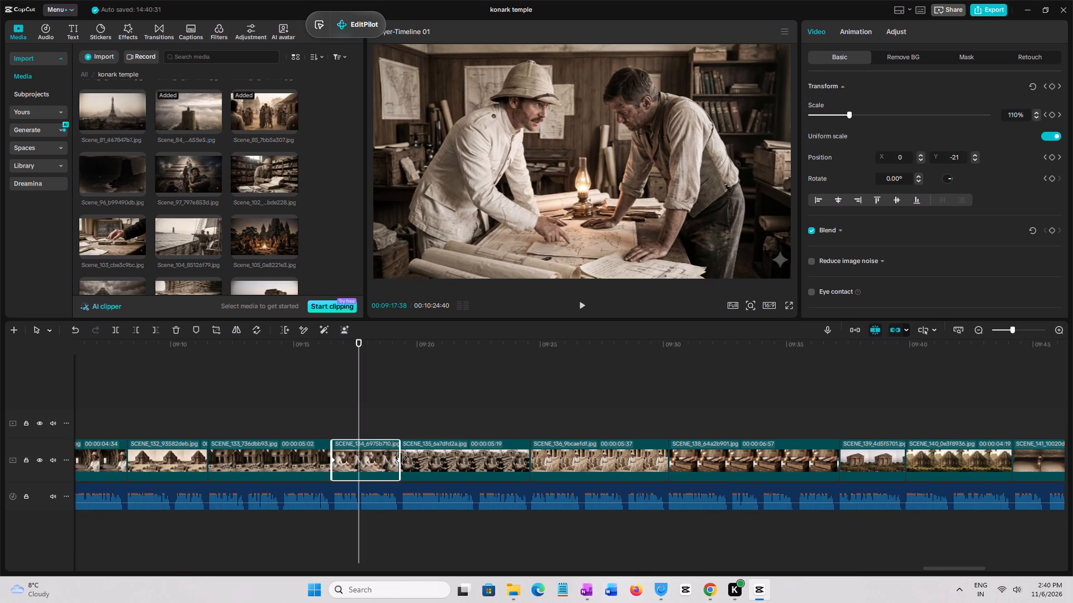
{"action": "left_click", "coordinate": [398, 460]}
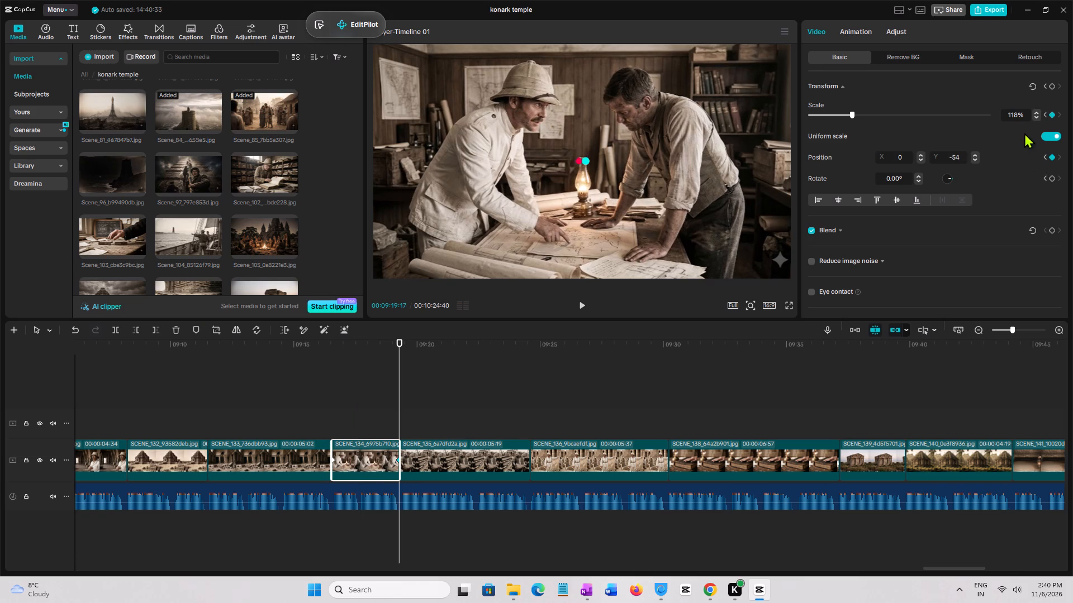
{"action": "left_click", "coordinate": [1037, 118]}
{"action": "triple_click", "coordinate": [1037, 118]}
{"action": "triple_click", "coordinate": [1037, 118]}
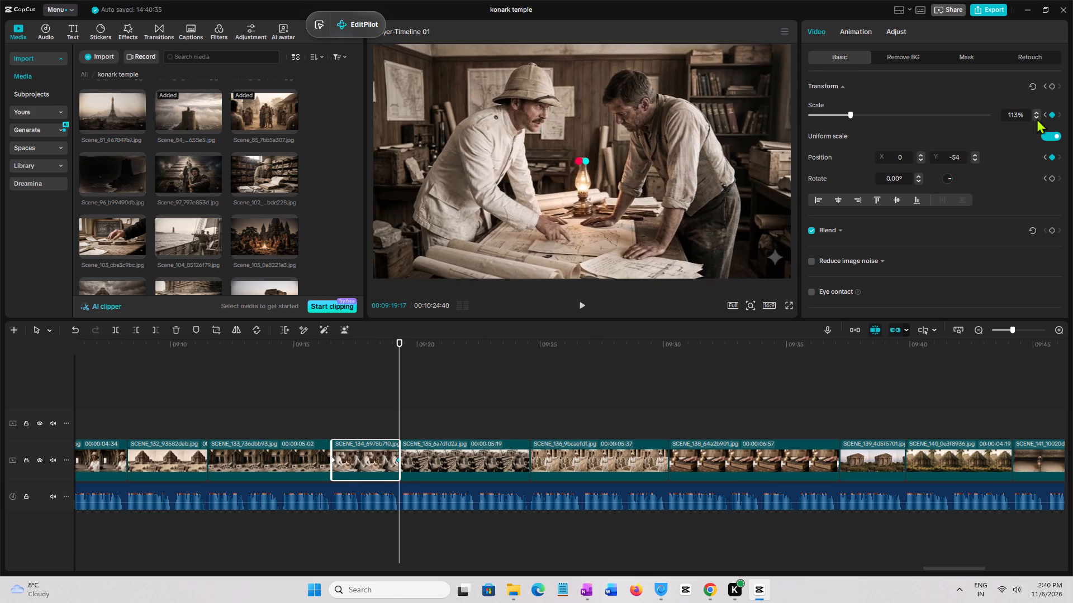
{"action": "left_click", "coordinate": [1037, 118]}
{"action": "double_click", "coordinate": [1035, 118]}
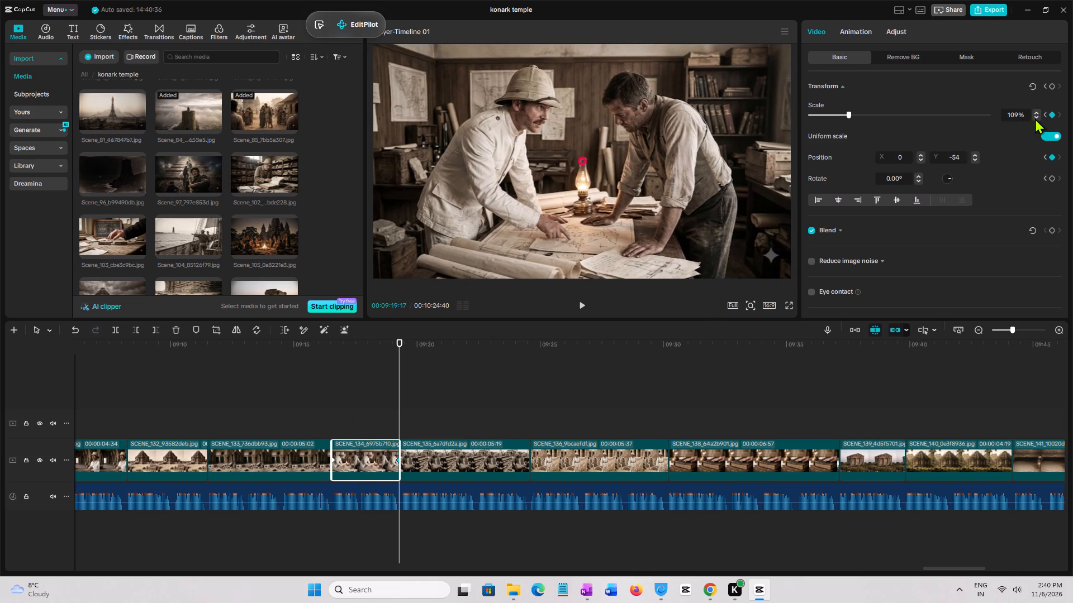
{"action": "left_click", "coordinate": [322, 427]}
{"action": "key", "text": "space"}
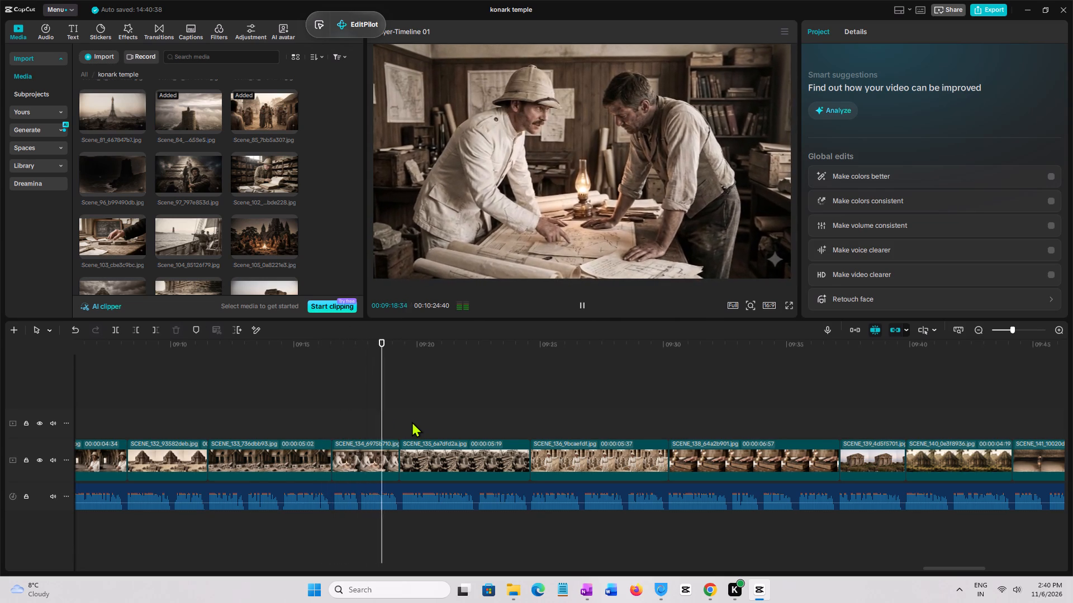
{"action": "key", "text": "space"}
Paste the copied attributes onto the SCENE_135 clip with keyframe timing set to Stretch to fit, then play it back from its start.
{"action": "left_click", "coordinate": [445, 457]}
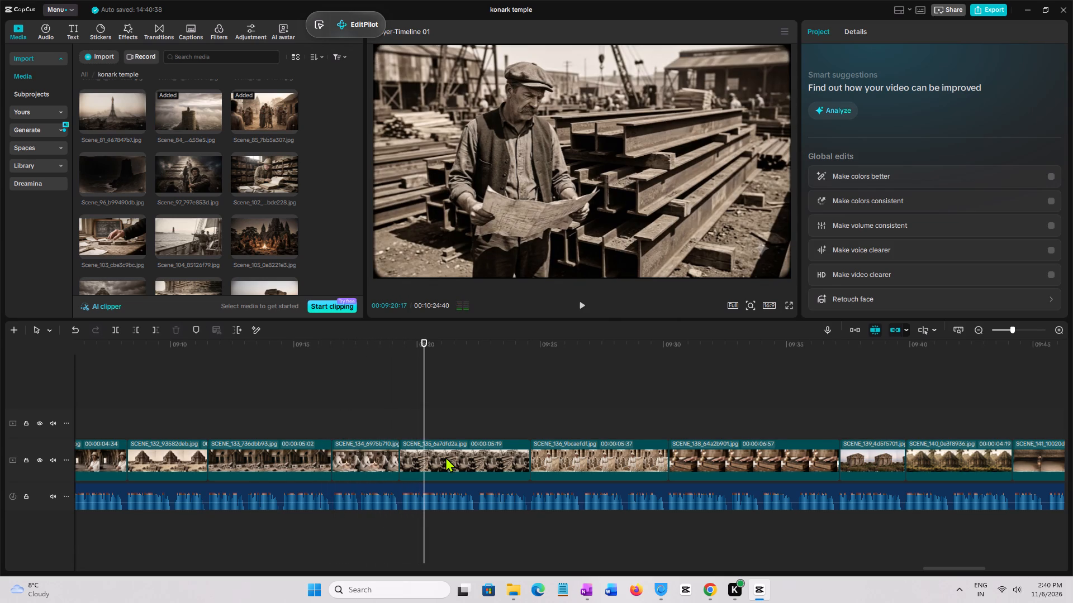
{"action": "key", "text": "ctrl+shift+v"}
{"action": "left_click", "coordinate": [474, 341]}
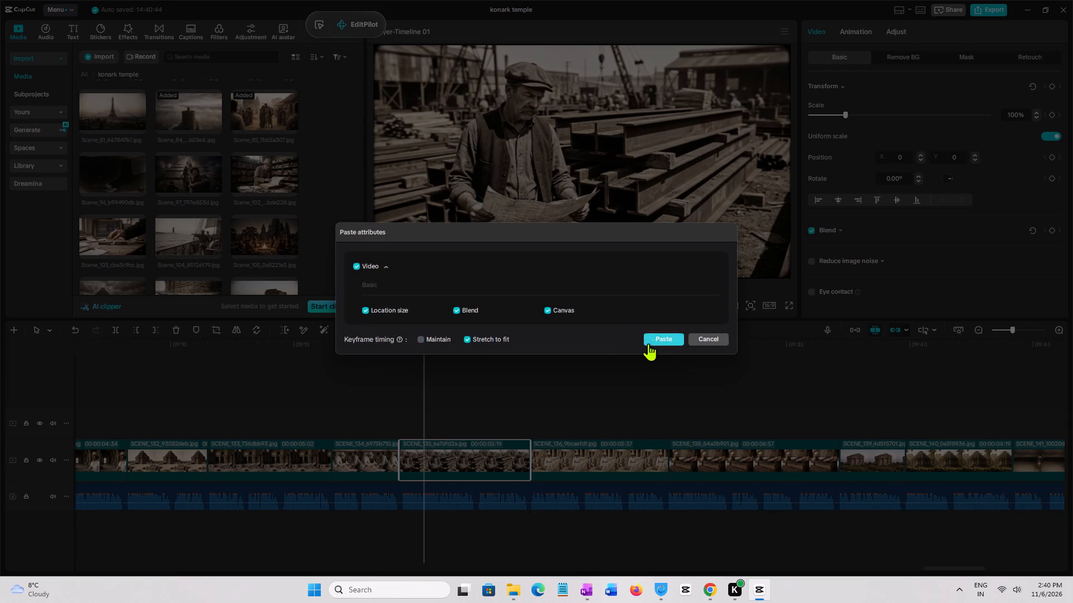
{"action": "left_click", "coordinate": [653, 343]}
{"action": "left_click", "coordinate": [405, 428]}
{"action": "key", "text": "space"}
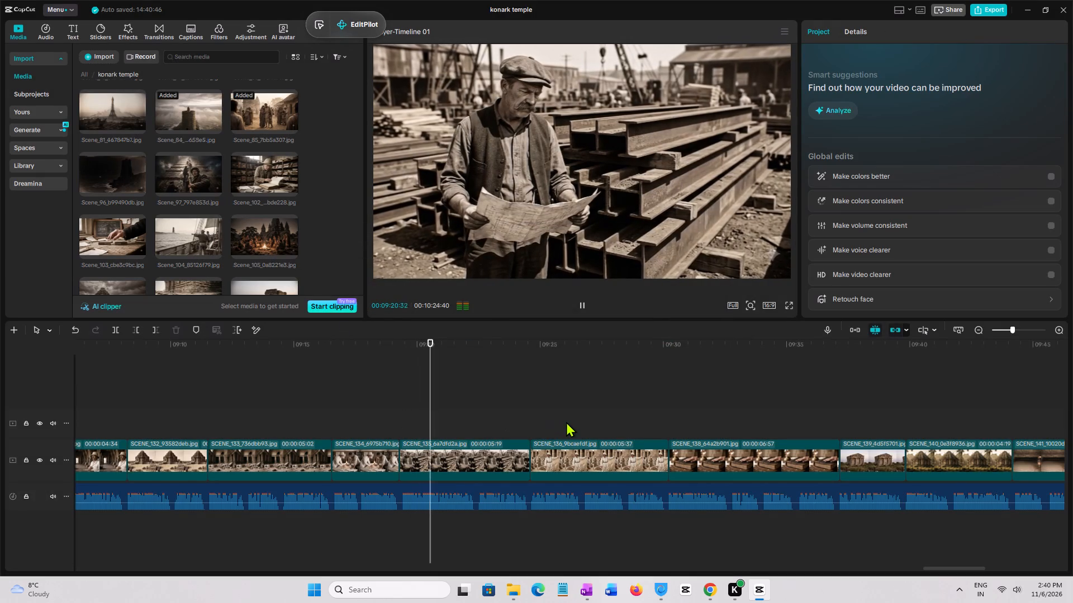
Preview the SCENE_136 clip, set its end keyframe's scale to 110%, then play the clip back.
{"action": "left_click", "coordinate": [545, 419]}
{"action": "key", "text": "space"}
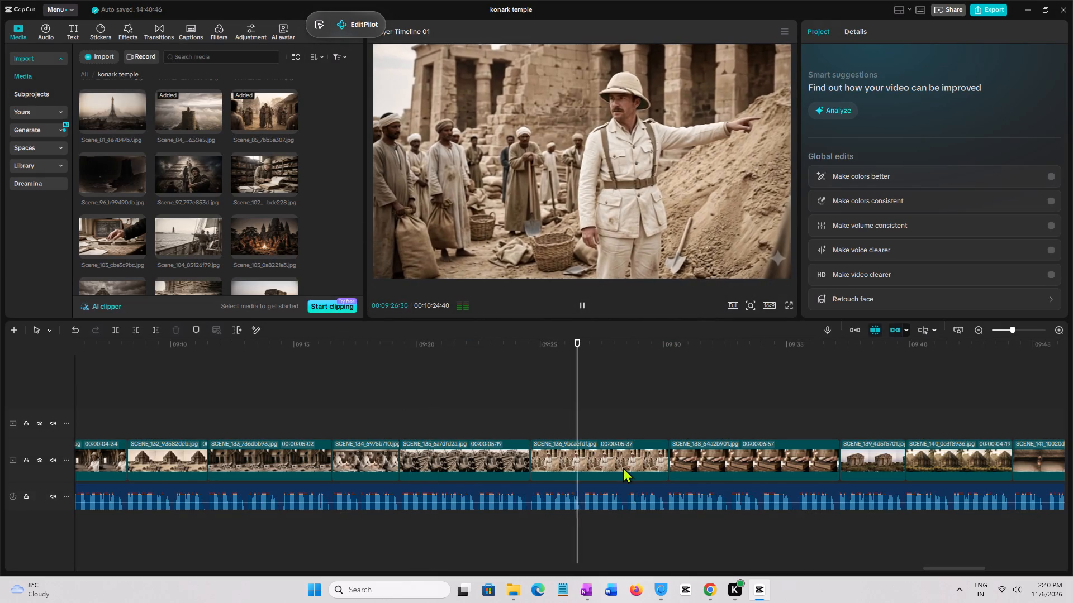
{"action": "key", "text": "space"}
{"action": "left_click", "coordinate": [625, 467]}
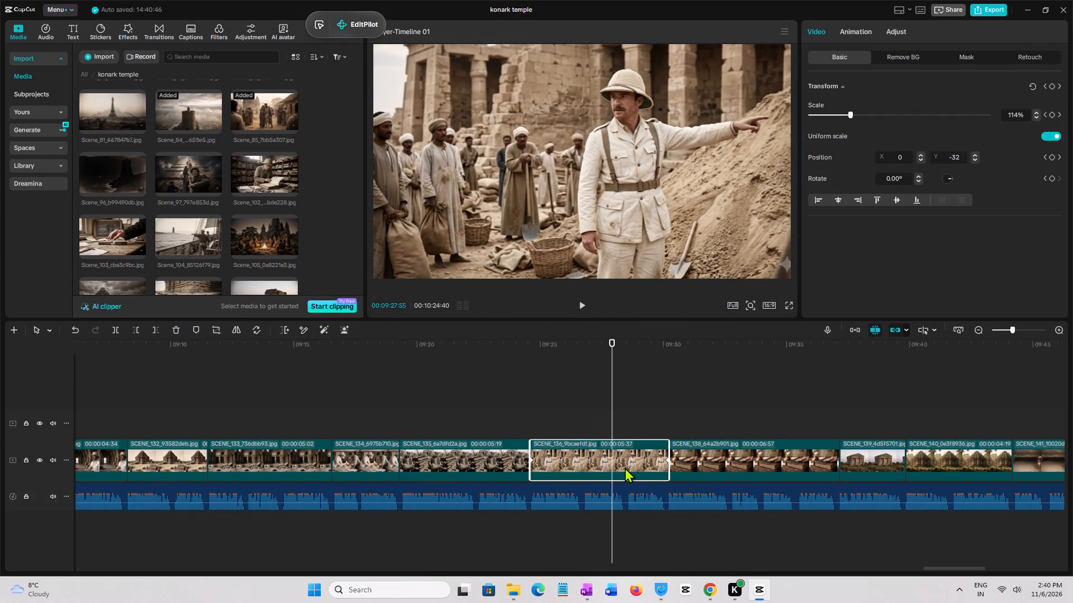
{"action": "left_click", "coordinate": [668, 460]}
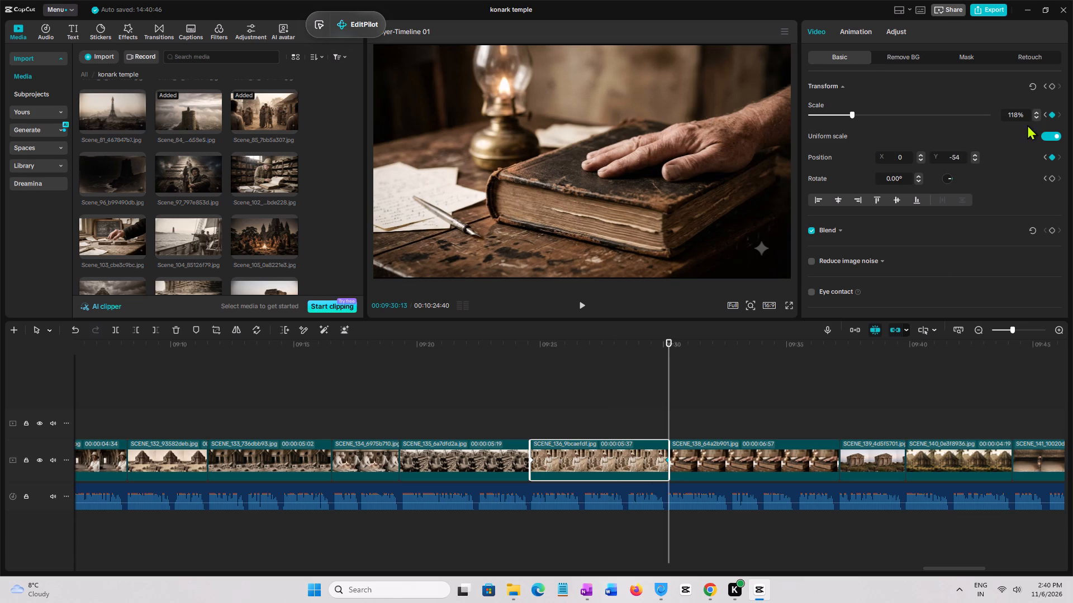
{"action": "left_click", "coordinate": [1042, 117]}
{"action": "left_click", "coordinate": [1038, 117]}
{"action": "triple_click", "coordinate": [1038, 117]}
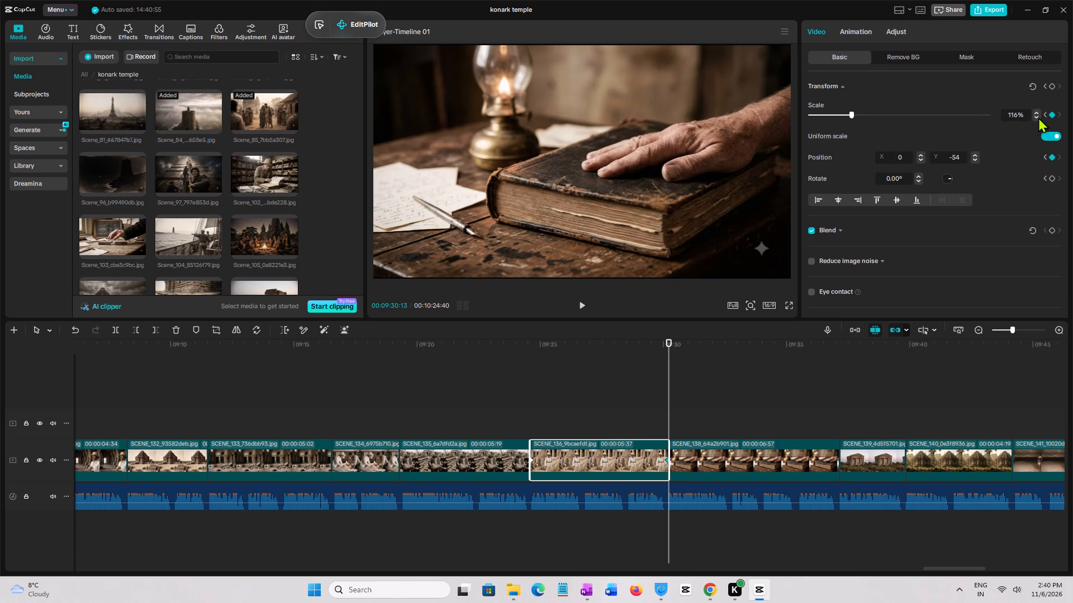
{"action": "double_click", "coordinate": [1038, 117]}
{"action": "left_click", "coordinate": [1038, 117]}
{"action": "left_click", "coordinate": [1038, 117]}
{"action": "left_click", "coordinate": [606, 430]}
{"action": "key", "text": "space"}
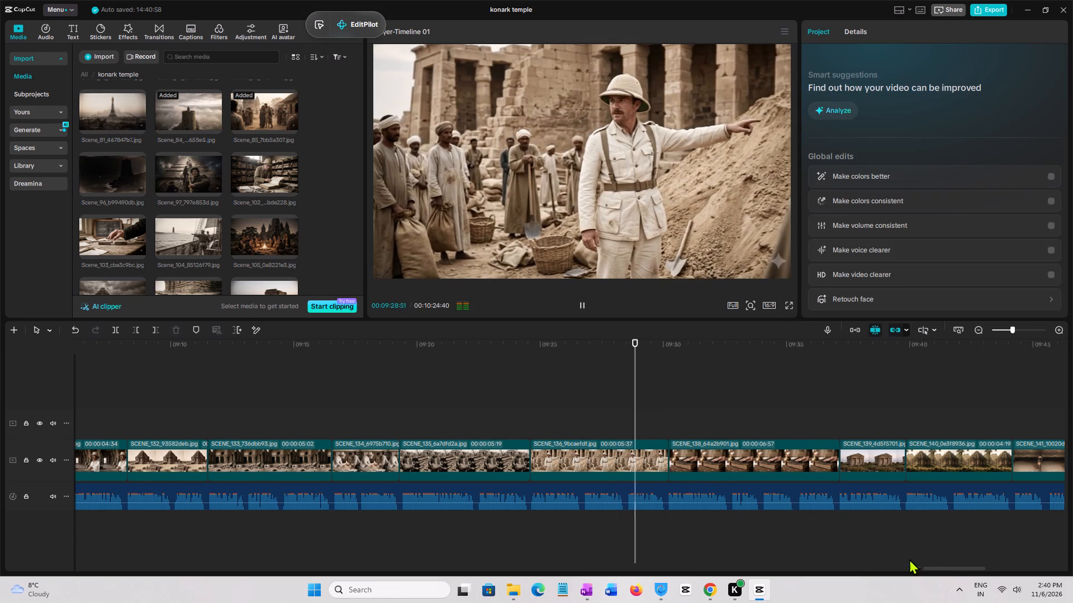
Paste the copied attributes onto the SCENE_138 clip with keyframe timing set to Stretch to fit.
{"action": "left_click_drag", "start_coordinate": [937, 569], "coordinate": [975, 569]}
{"action": "key", "text": "space"}
{"action": "left_click", "coordinate": [142, 462]}
{"action": "key", "text": "ctrl+shift+v"}
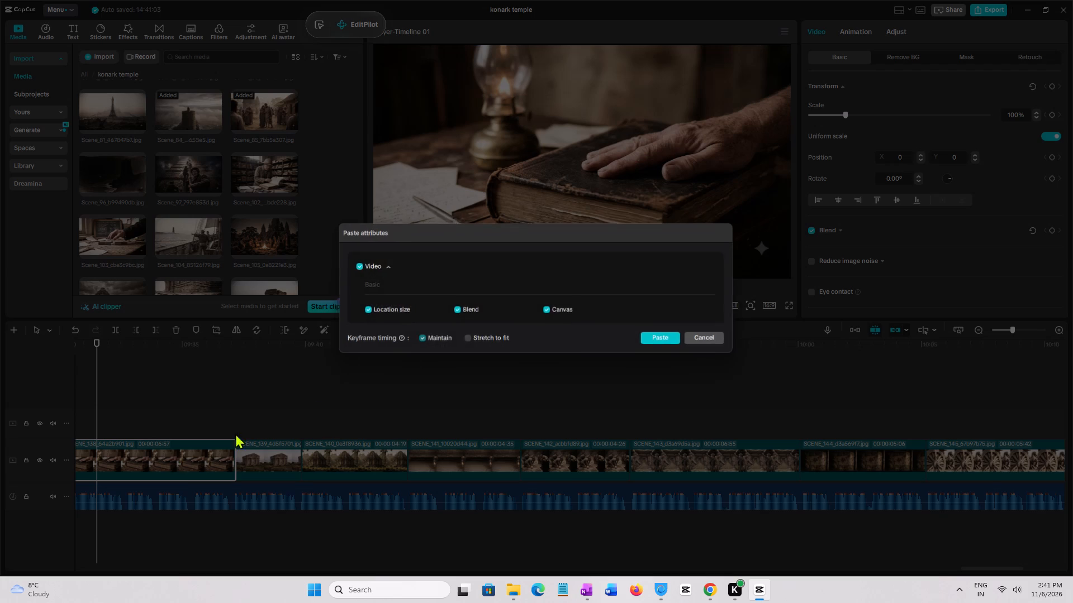
{"action": "left_click", "coordinate": [483, 340]}
{"action": "left_click", "coordinate": [662, 344]}
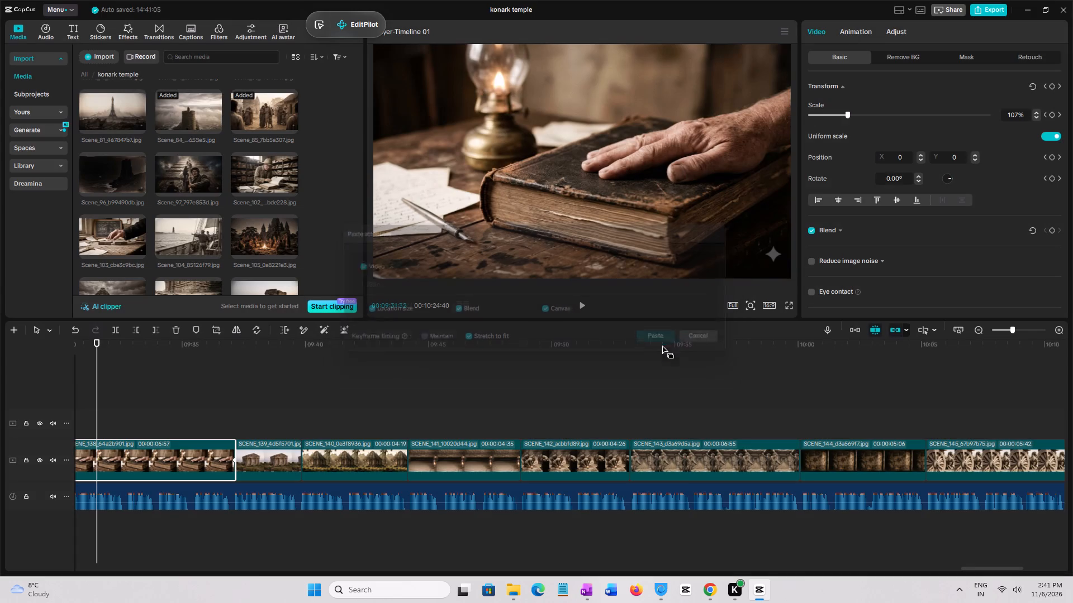
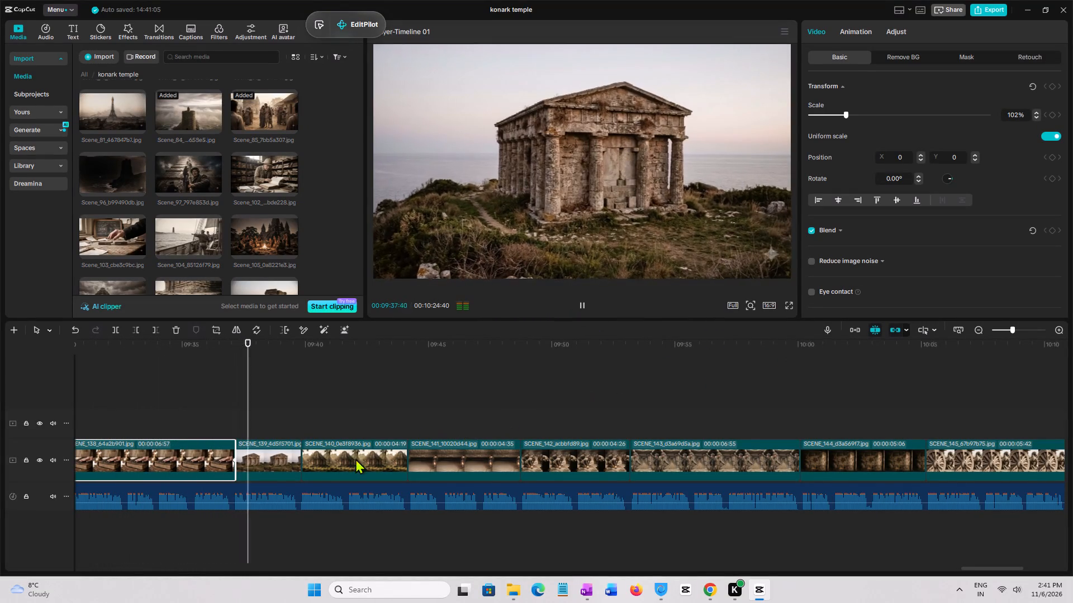
Set the scale of the SCENE_139 clip's end keyframe to 109%, then play the clip back from just before its start.
{"action": "key", "text": "space"}
{"action": "left_click", "coordinate": [275, 458]}
{"action": "left_click", "coordinate": [301, 460]}
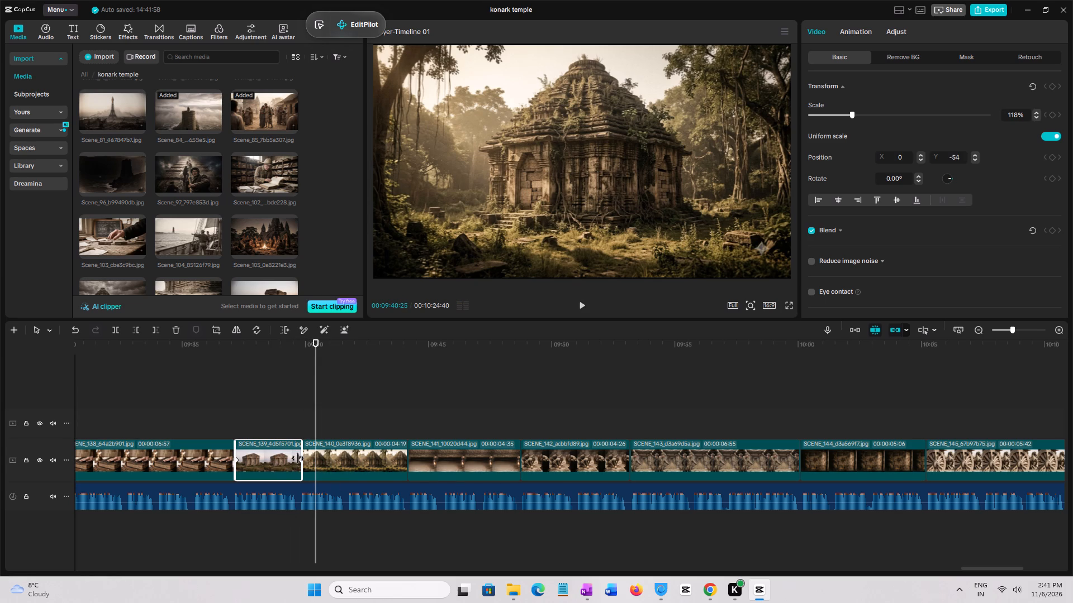
{"action": "left_click", "coordinate": [301, 461]}
{"action": "left_click", "coordinate": [1032, 118]}
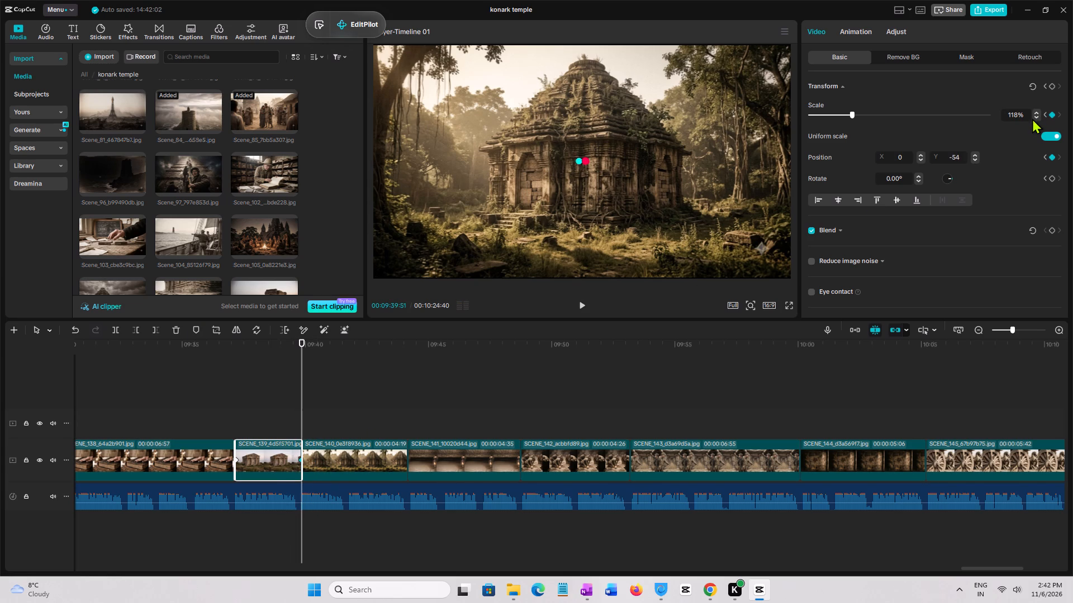
{"action": "triple_click", "coordinate": [1037, 118]}
{"action": "triple_click", "coordinate": [1037, 118]}
{"action": "triple_click", "coordinate": [1037, 118]}
{"action": "left_click", "coordinate": [225, 415]}
{"action": "key", "text": "space"}
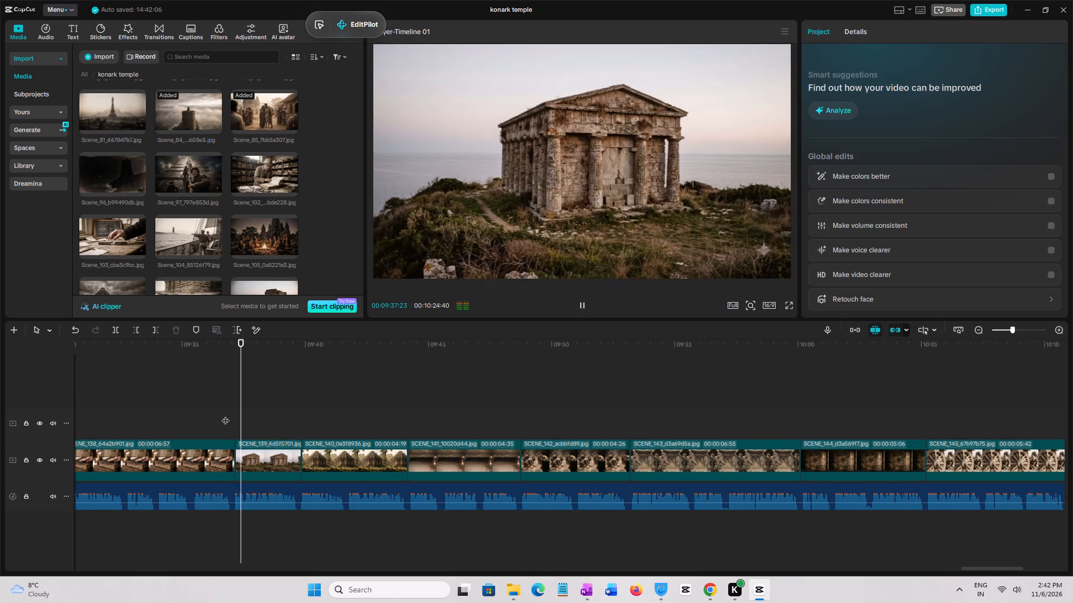
{"action": "key", "text": "space"}
Try several preset curves on the SCENE_139 clip's scale keyframes, settle on Ease, and hide the clip's keyframe graph again.
{"action": "left_click", "coordinate": [256, 457]}
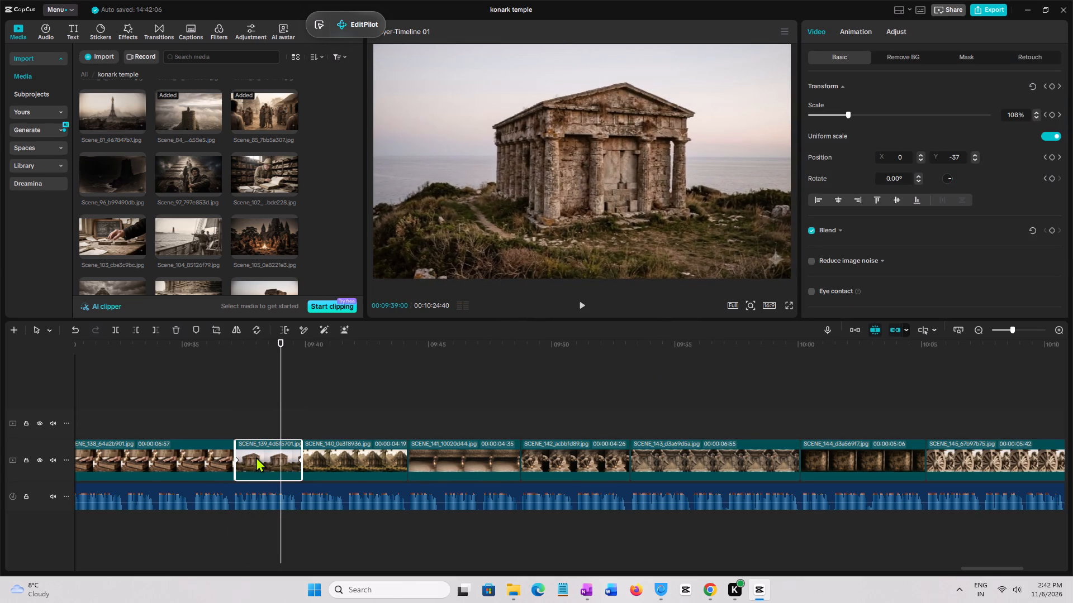
{"action": "right_click", "coordinate": [256, 457]}
{"action": "left_click", "coordinate": [327, 533]}
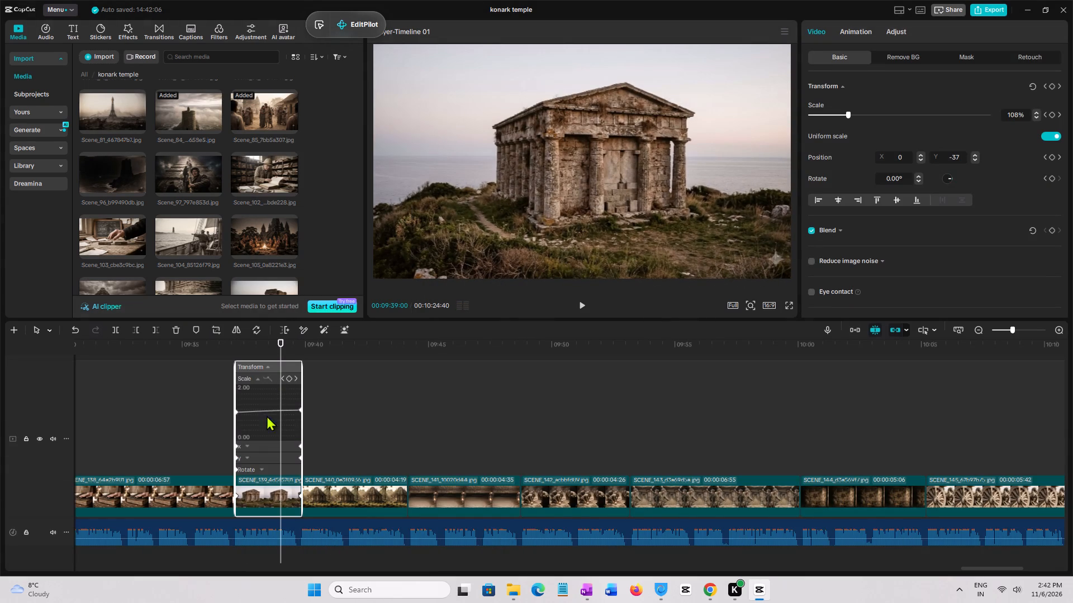
{"action": "left_click", "coordinate": [262, 415]}
{"action": "scroll", "coordinate": [358, 425], "scroll_direction": "up", "scroll_amount": 5, "text": "ctrl"}
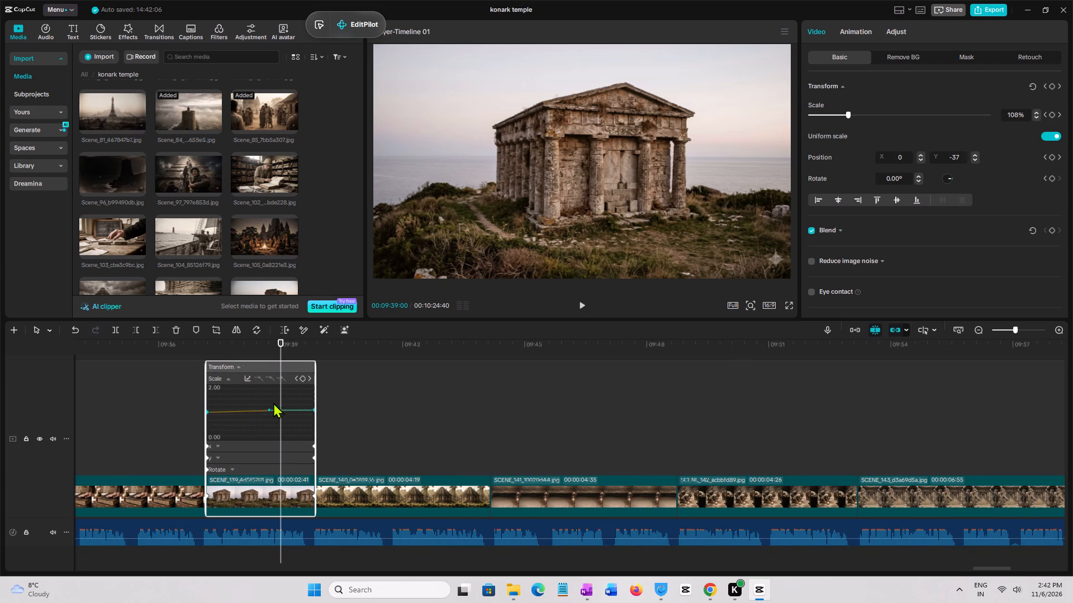
{"action": "left_click", "coordinate": [248, 381], "text": "ctrl"}
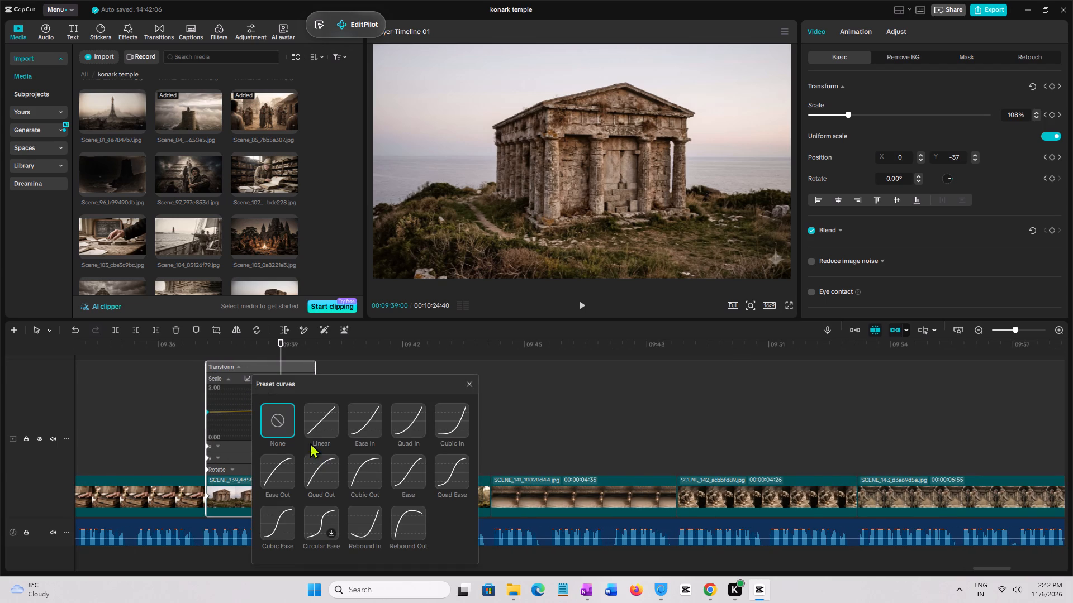
{"action": "left_click", "coordinate": [357, 423]}
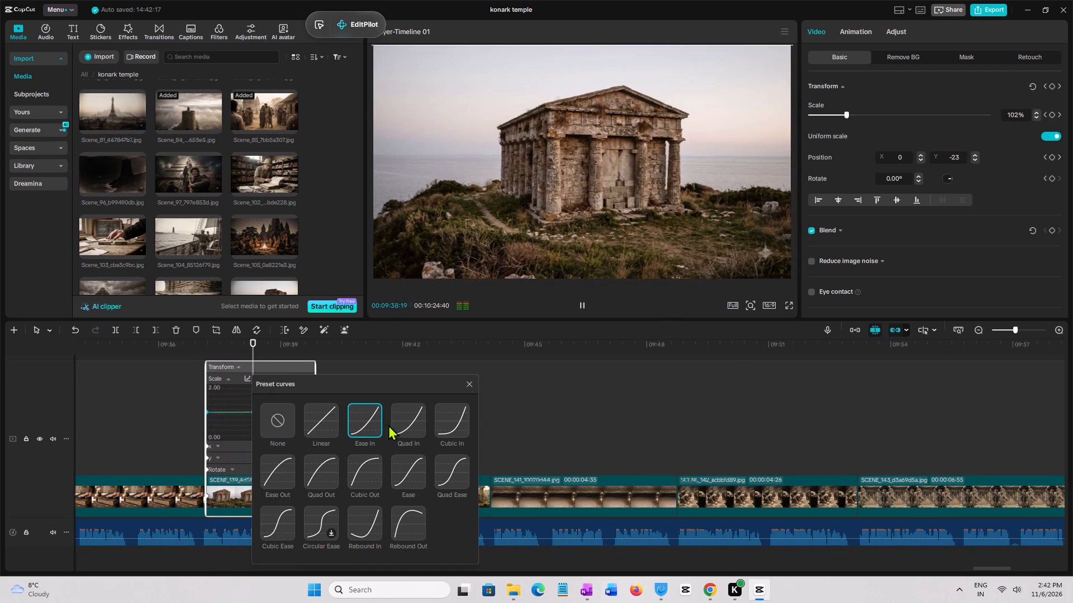
{"action": "left_click", "coordinate": [413, 422]}
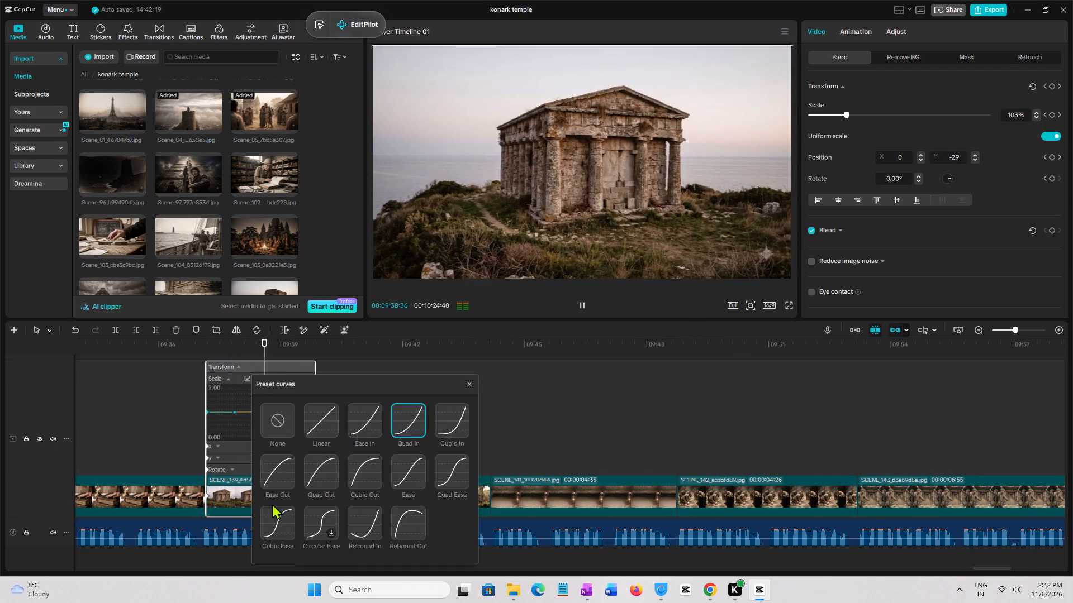
{"action": "left_click", "coordinate": [276, 477]}
{"action": "left_click", "coordinate": [306, 477]}
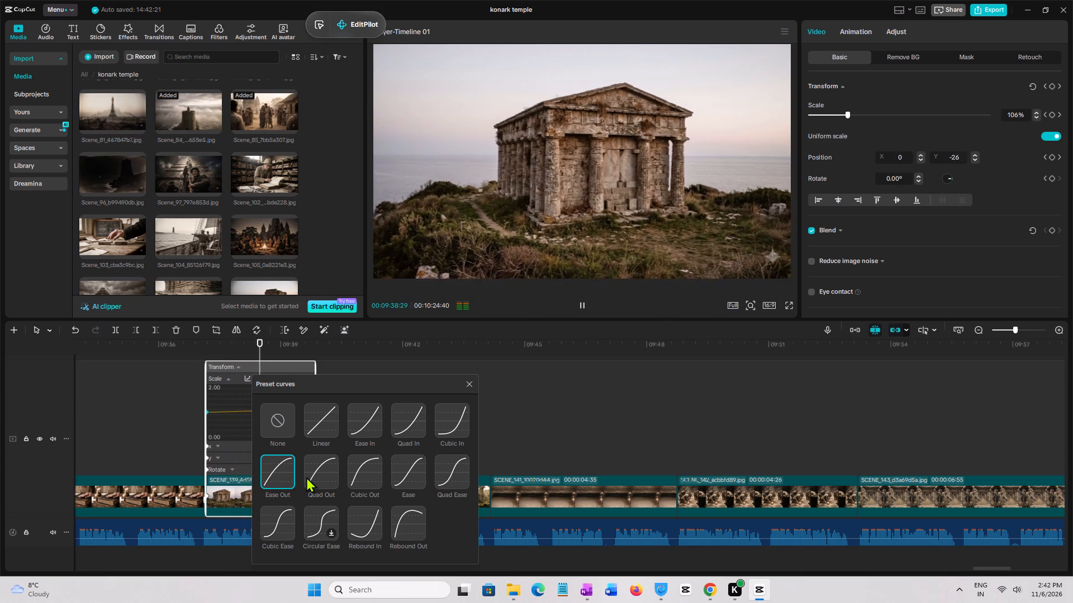
{"action": "left_click", "coordinate": [357, 477]}
{"action": "left_click", "coordinate": [411, 478]}
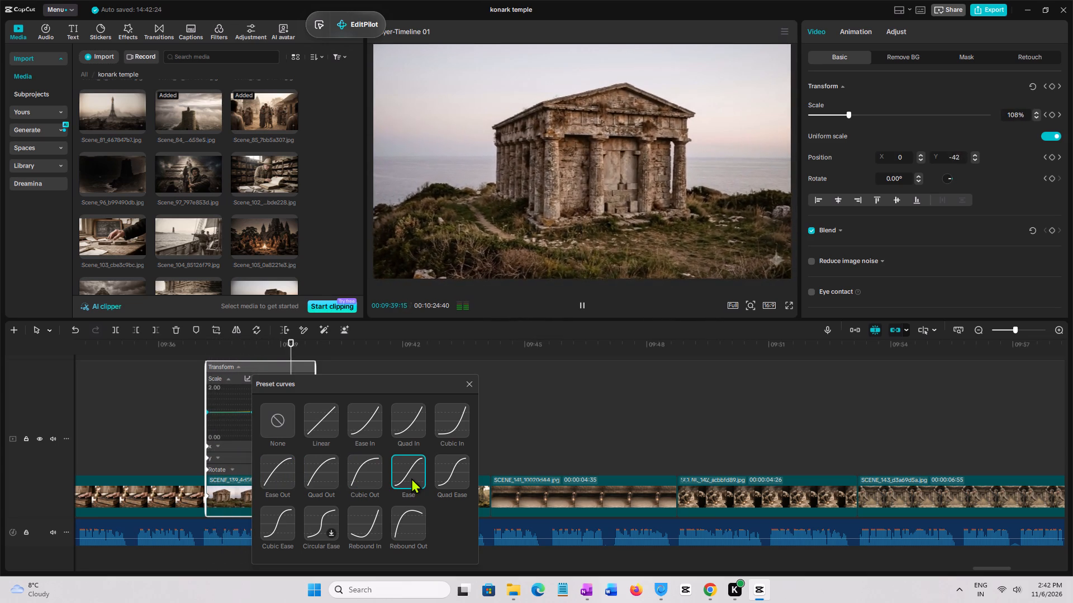
{"action": "left_click", "coordinate": [411, 475]}
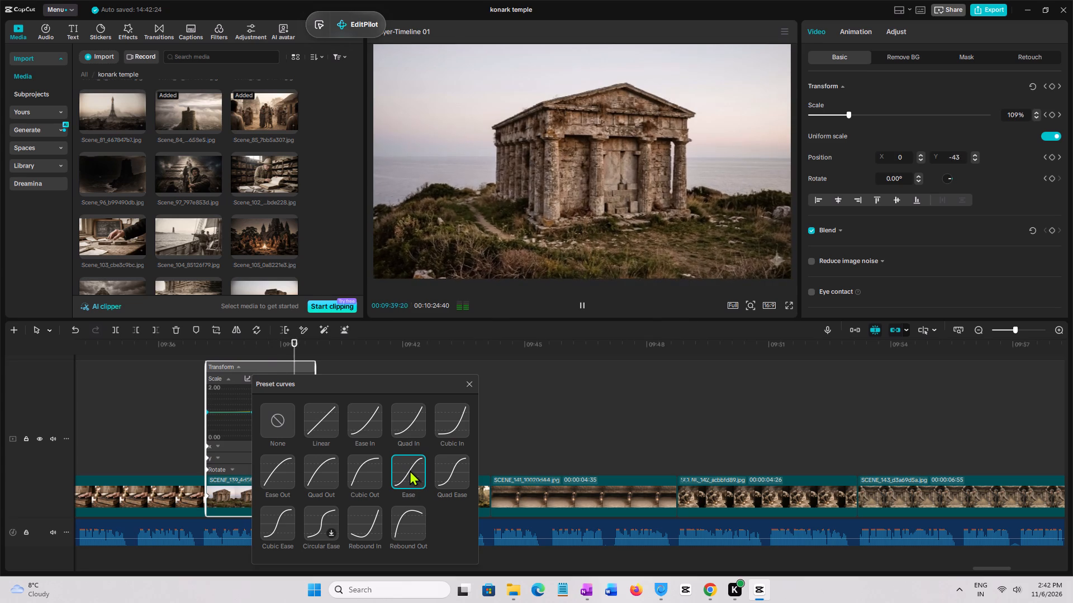
{"action": "left_click", "coordinate": [474, 388]}
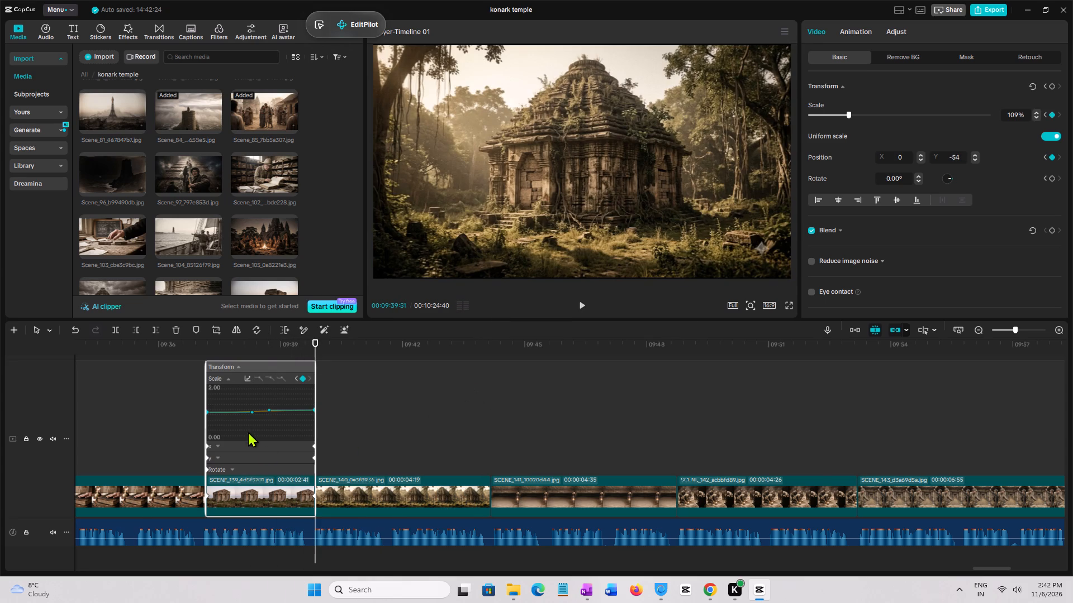
{"action": "right_click", "coordinate": [245, 423]}
{"action": "left_click", "coordinate": [314, 508]}
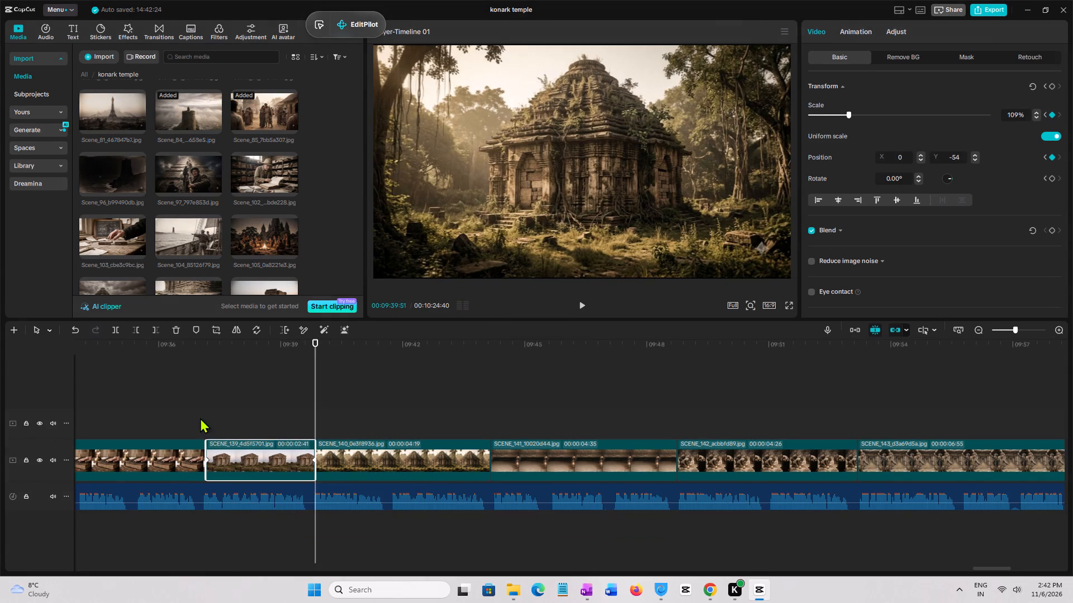
Play back the SCENE_139 clip, starting from the end of the preceding clip, to check its zoom.
{"action": "left_click", "coordinate": [198, 416]}
{"action": "key", "text": "space"}
{"action": "left_click", "coordinate": [131, 419]}
{"action": "key", "text": "space"}
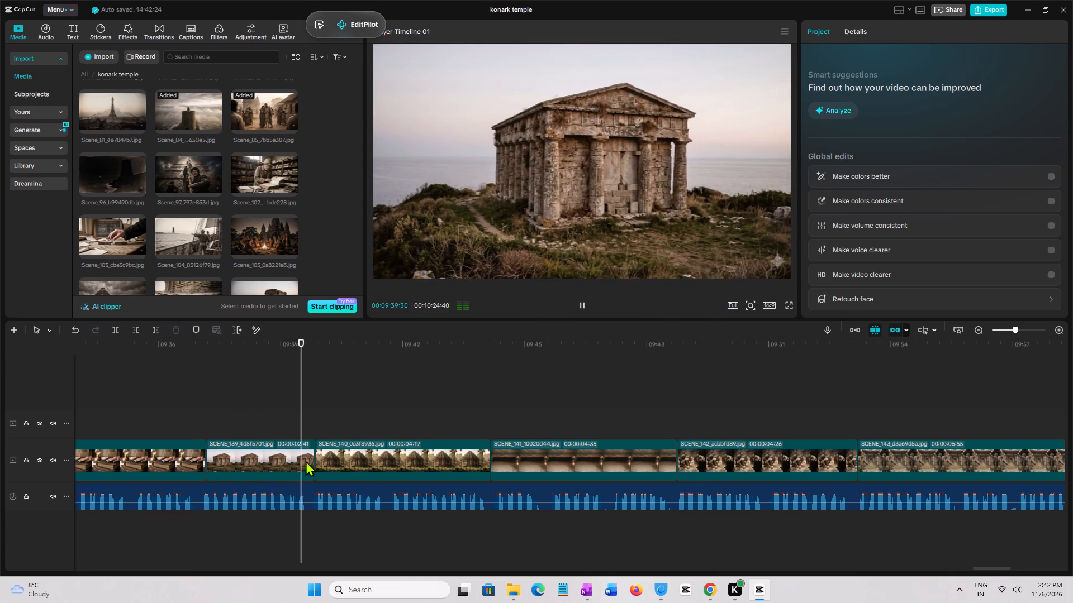
Paste the copied attributes onto the SCENE_140 clip with keyframe timing set to Stretch to fit, then play it back from its start.
{"action": "left_click", "coordinate": [416, 466]}
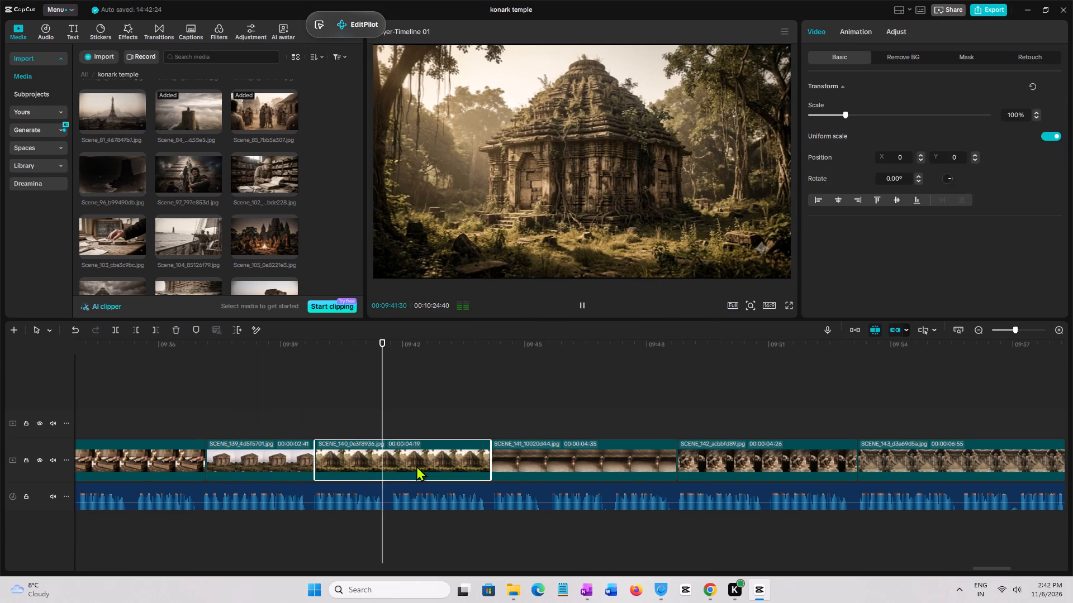
{"action": "key", "text": "space"}
{"action": "key", "text": "ctrl+shift+v"}
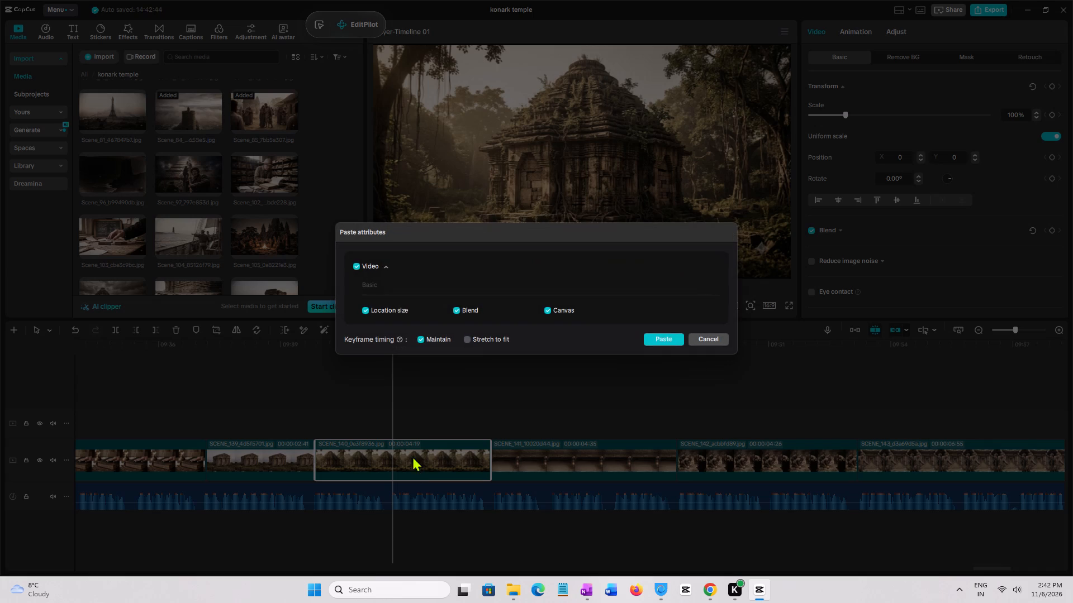
{"action": "left_click_drag", "start_coordinate": [487, 337], "coordinate": [492, 338]}
{"action": "left_click", "coordinate": [659, 339]}
{"action": "key", "text": "space"}
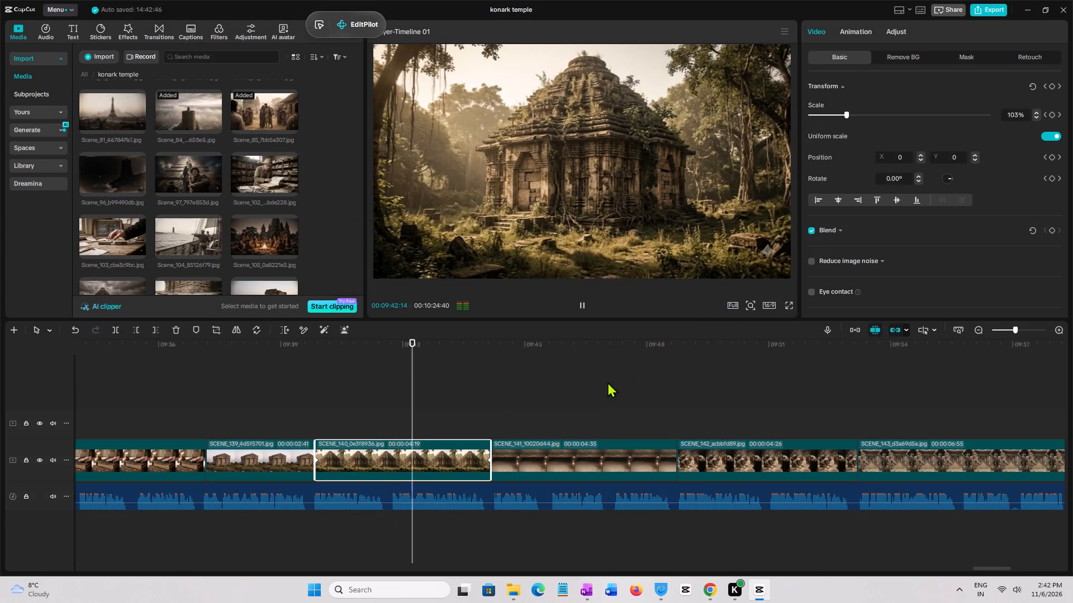
{"action": "left_click", "coordinate": [309, 408]}
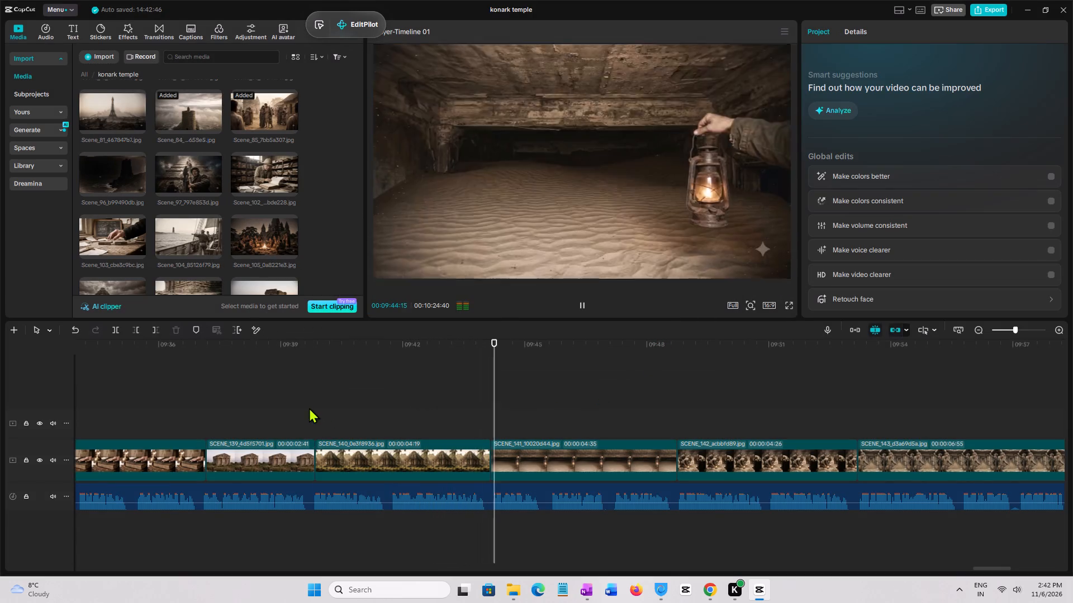
{"action": "key", "text": "space"}
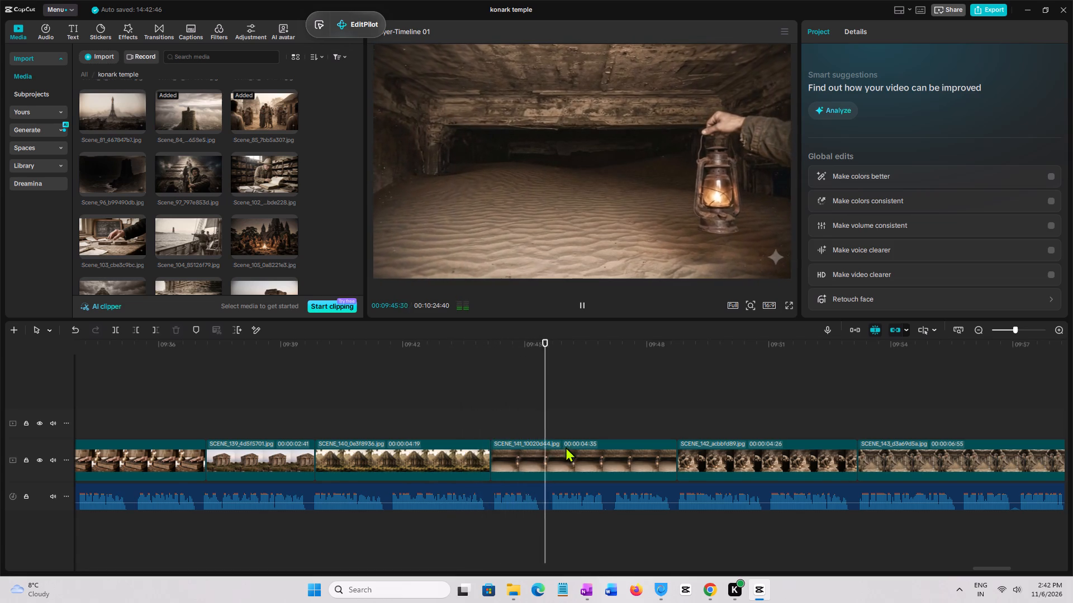
Preview the SCENE_141 clip, set its end keyframe's scale to 110%, then play the clip back from its start.
{"action": "scroll", "coordinate": [604, 438], "scroll_direction": "down", "scroll_amount": 4, "text": "ctrl"}
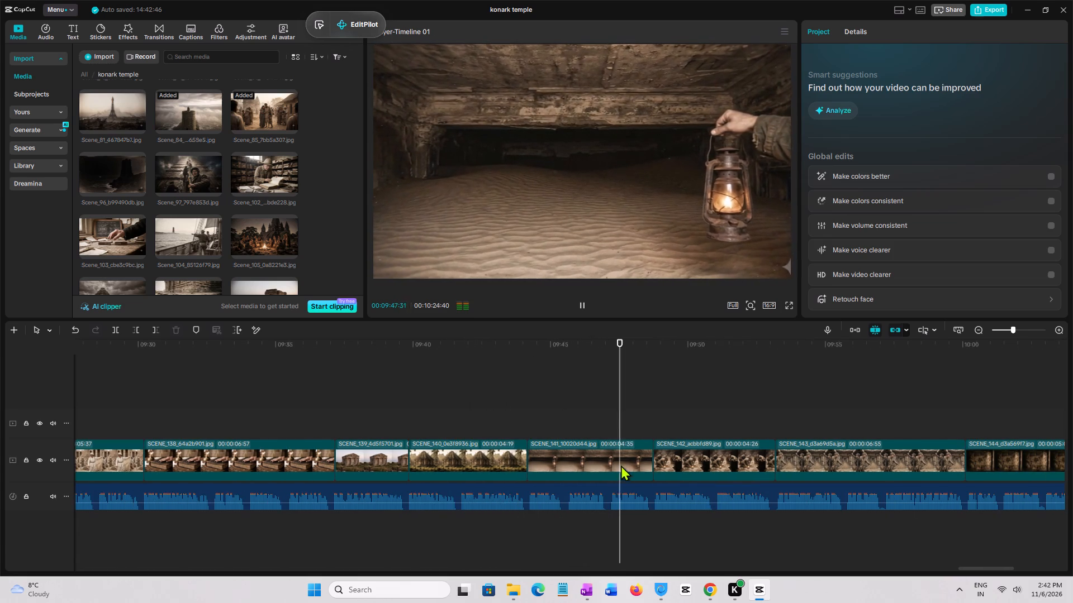
{"action": "key", "text": "ctrl+space"}
{"action": "left_click_drag", "start_coordinate": [975, 568], "coordinate": [991, 568]}
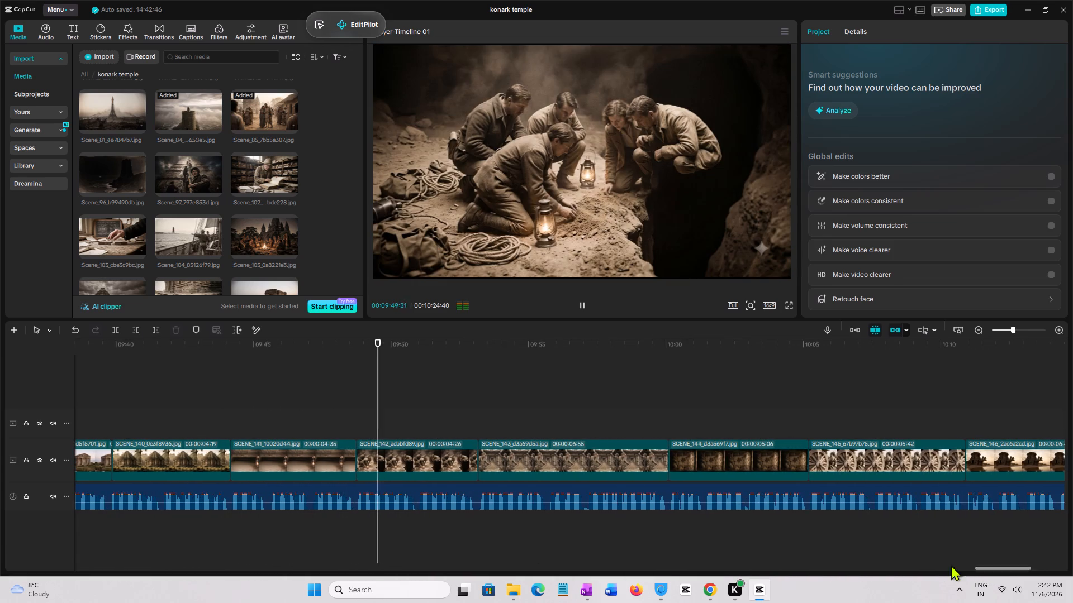
{"action": "left_click", "coordinate": [260, 430]}
{"action": "key", "text": "space"}
{"action": "key", "text": "space"}
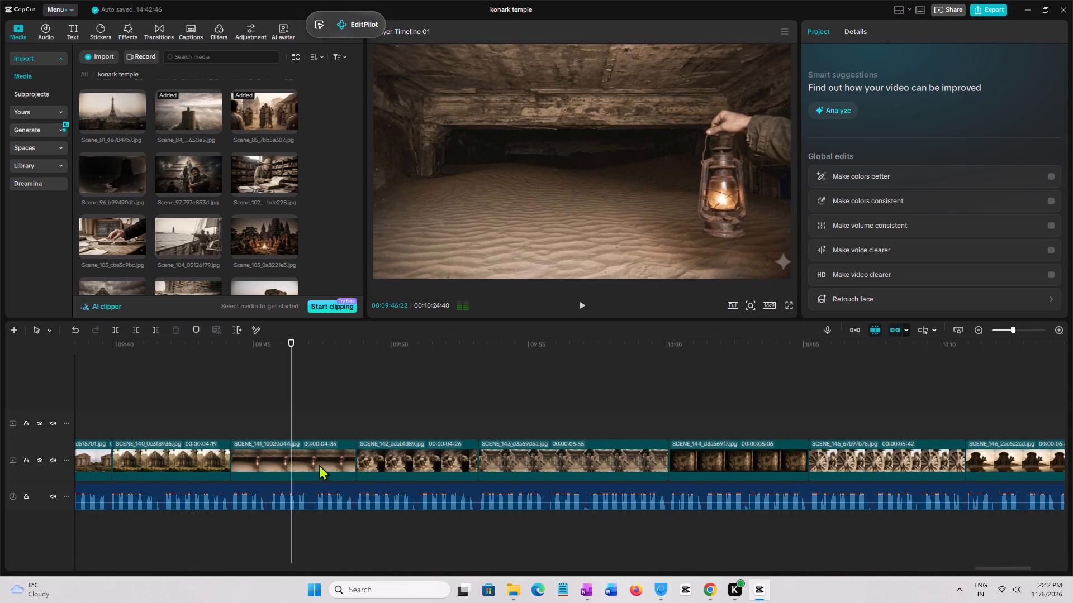
{"action": "left_click", "coordinate": [319, 463]}
{"action": "left_click", "coordinate": [354, 460]}
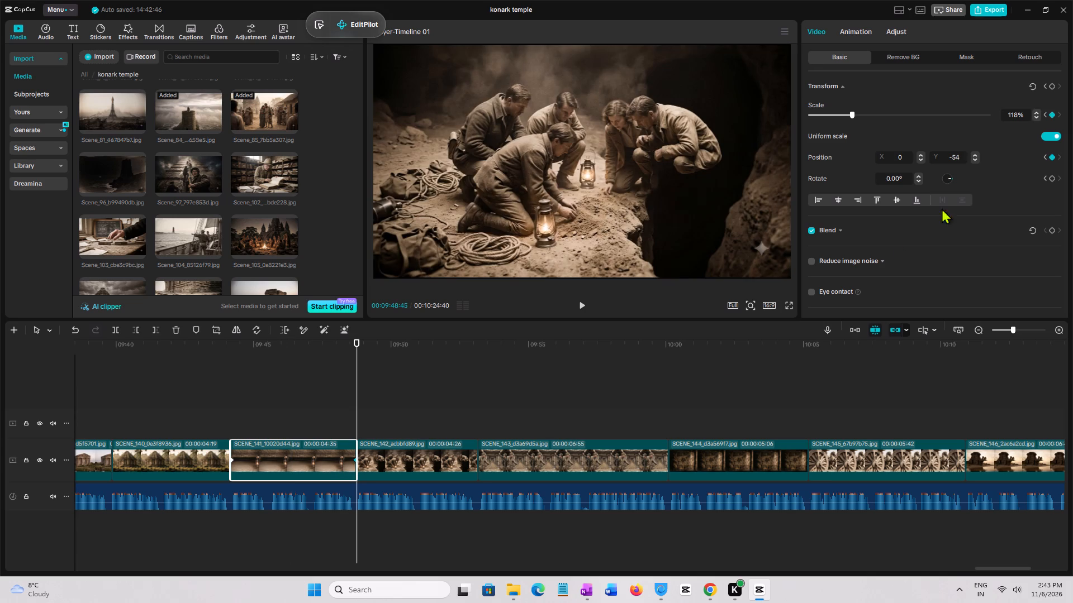
{"action": "left_click_drag", "start_coordinate": [1018, 116], "coordinate": [949, 112]}
{"action": "key", "text": "1"}
{"action": "type", "text": "10"}
{"action": "key", "text": "Return"}
{"action": "left_click", "coordinate": [229, 416]}
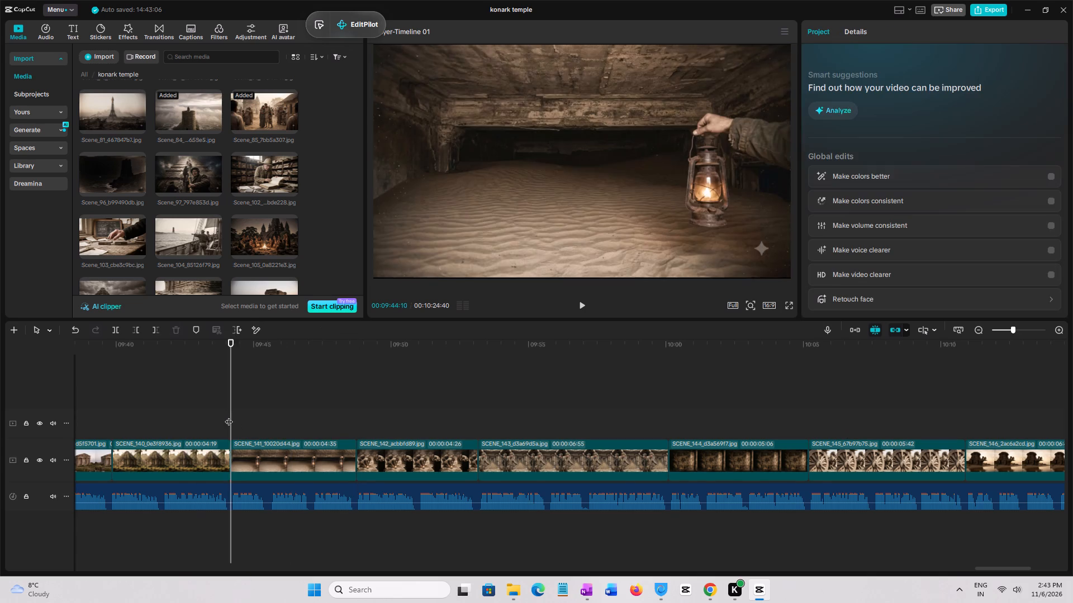
{"action": "key", "text": "space"}
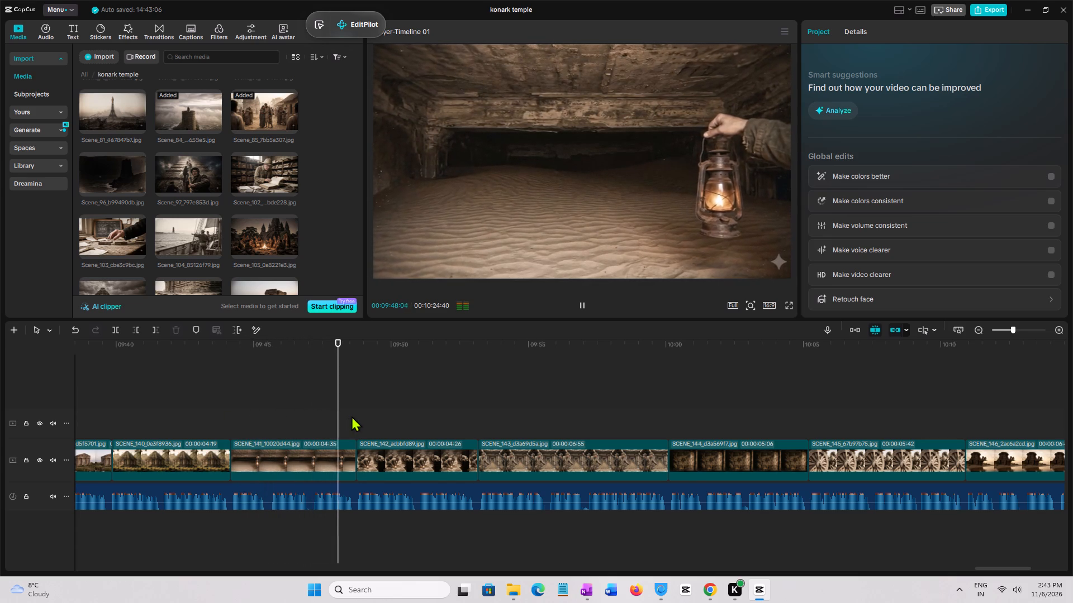
{"action": "key", "text": "space"}
Paste the copied attributes onto the SCENE_142 clip with keyframe timing set to Stretch to fit, then play it back from its start.
{"action": "left_click", "coordinate": [407, 452]}
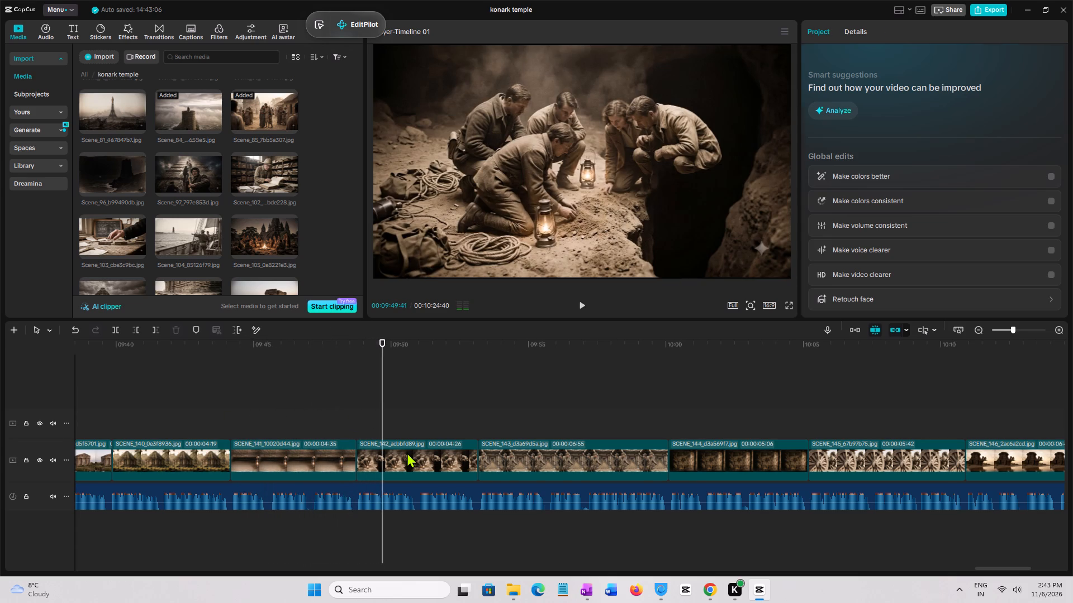
{"action": "key", "text": "ctrl+shift+v"}
{"action": "left_click", "coordinate": [490, 342]}
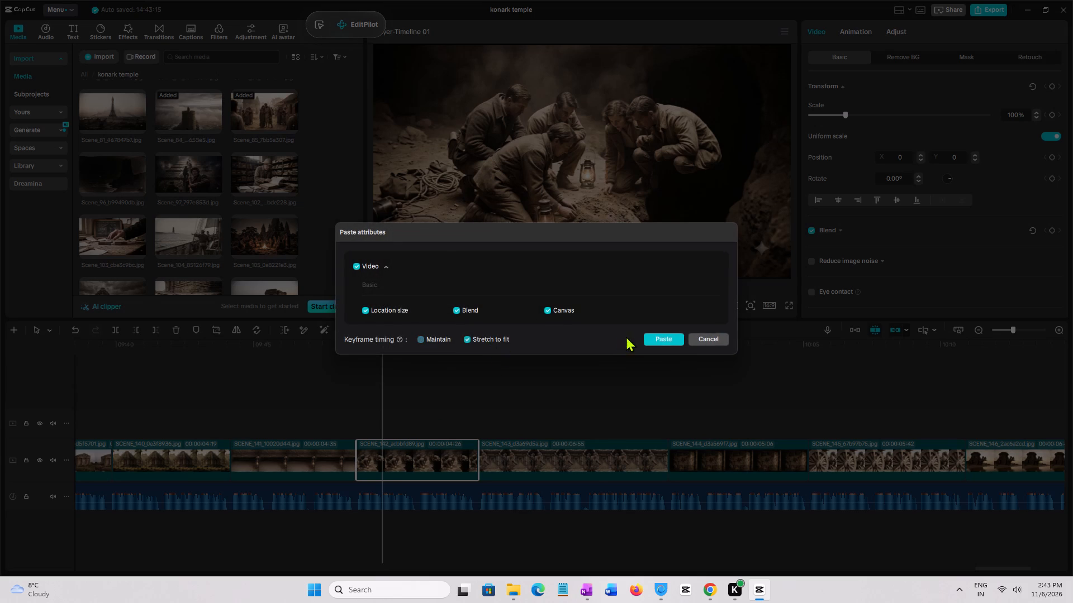
{"action": "left_click_drag", "start_coordinate": [653, 336], "coordinate": [648, 336]}
{"action": "left_click", "coordinate": [349, 410]}
{"action": "key", "text": "space"}
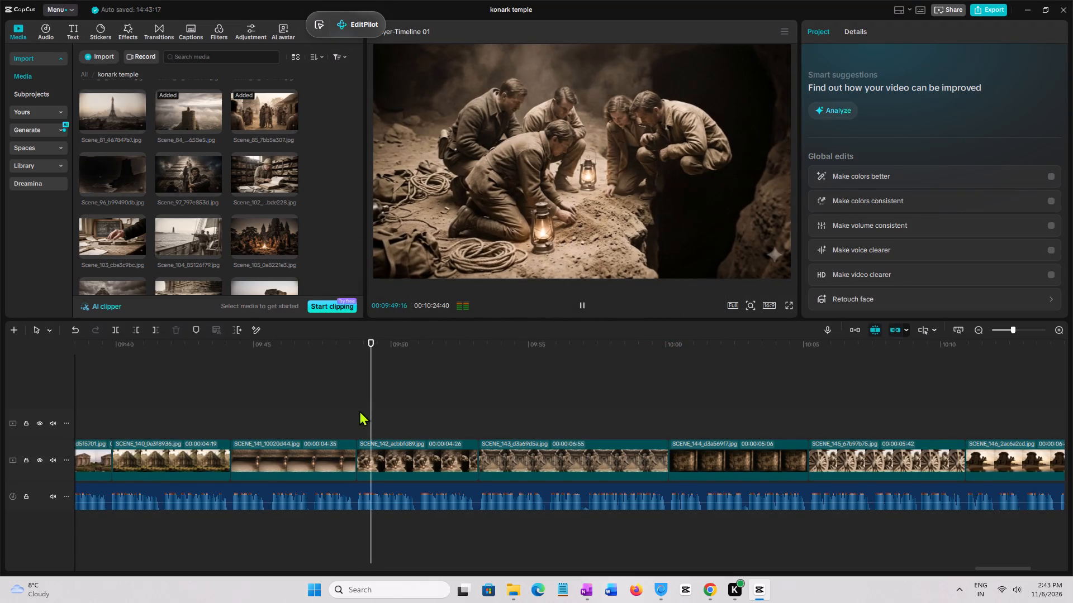
Preview the SCENE_143 clip, set its end keyframe's scale to 110%, then play it back from just before its start.
{"action": "left_click", "coordinate": [490, 421]}
{"action": "key", "text": "space"}
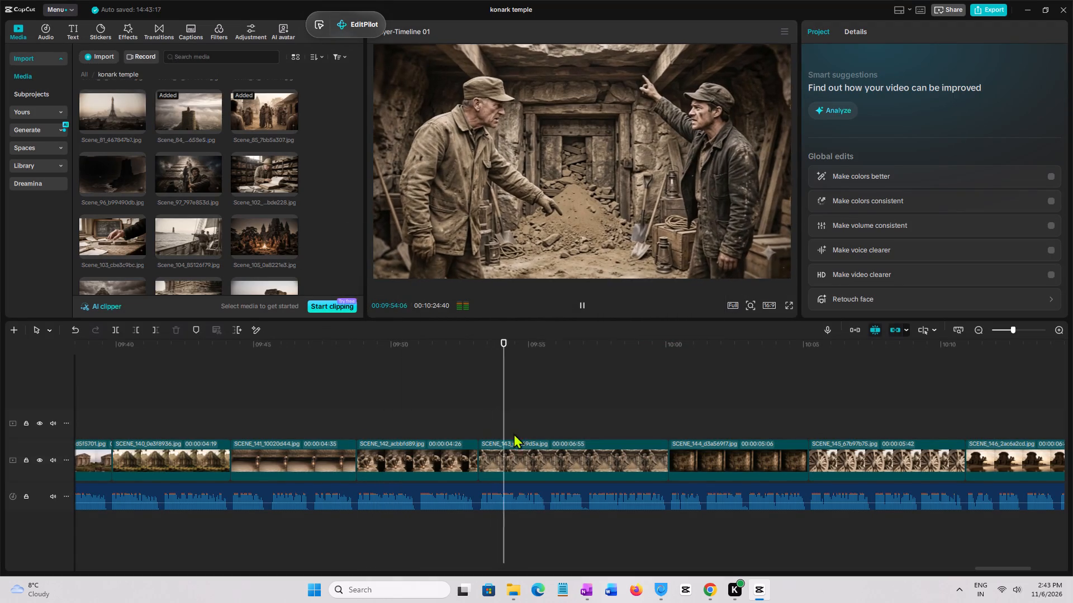
{"action": "key", "text": "space"}
{"action": "left_click", "coordinate": [610, 472]}
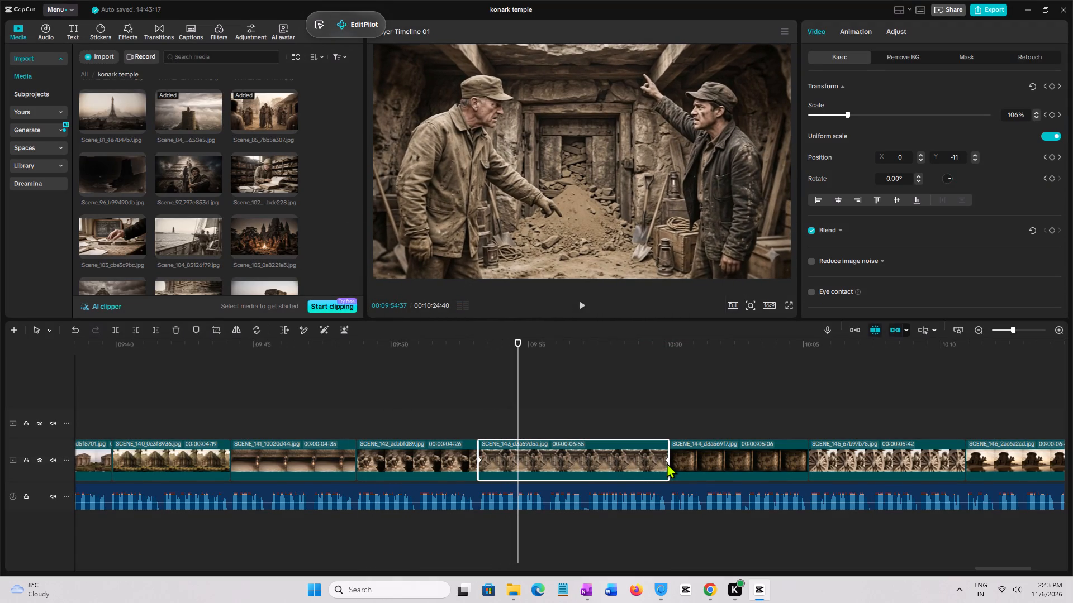
{"action": "left_click", "coordinate": [666, 460]}
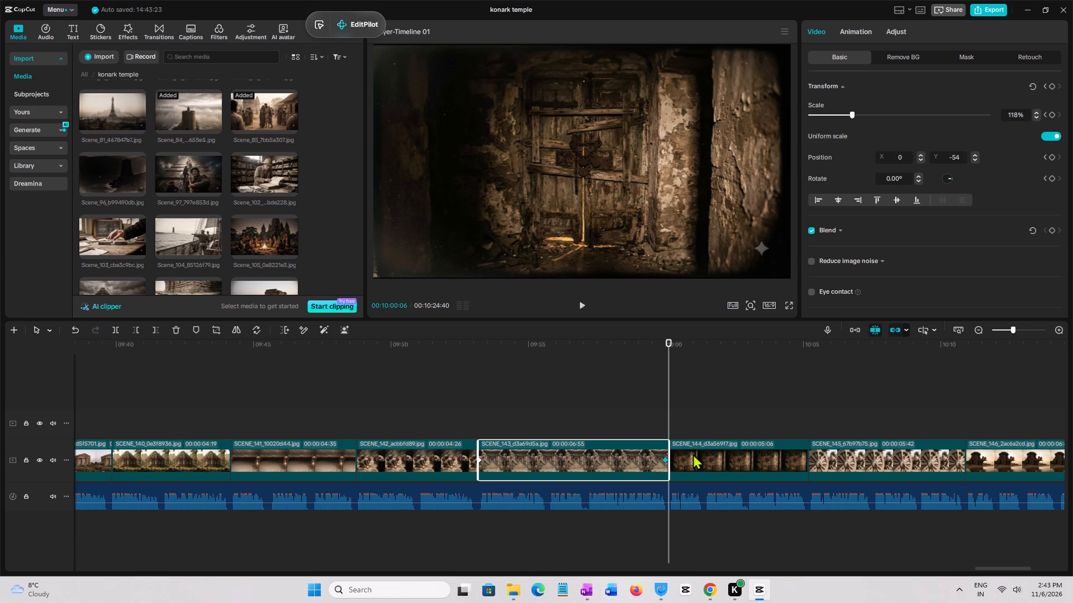
{"action": "left_click_drag", "start_coordinate": [666, 461], "coordinate": [693, 461]}
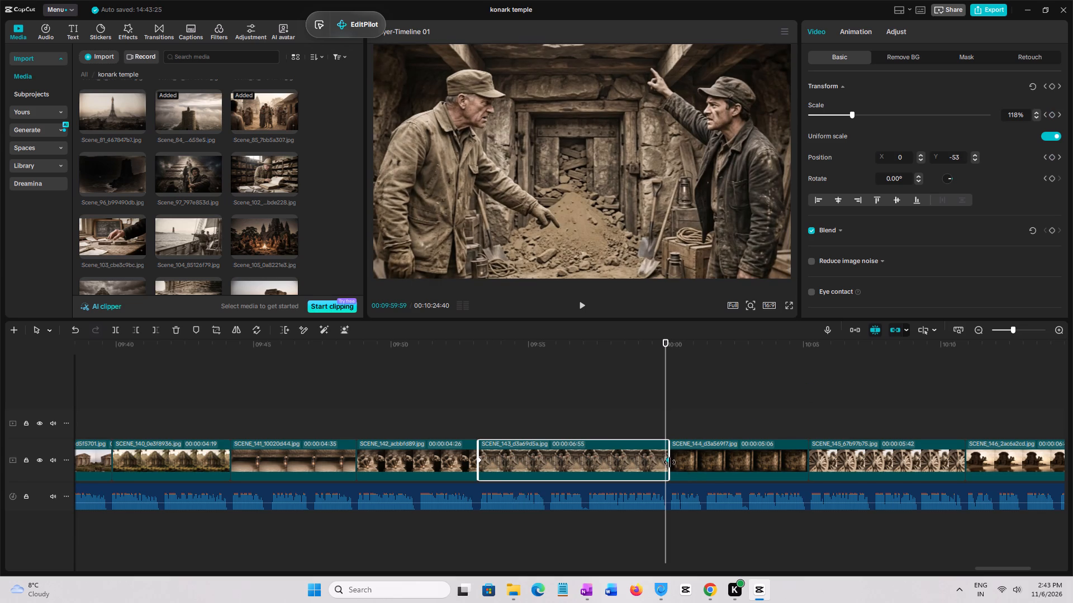
{"action": "left_click", "coordinate": [667, 462]}
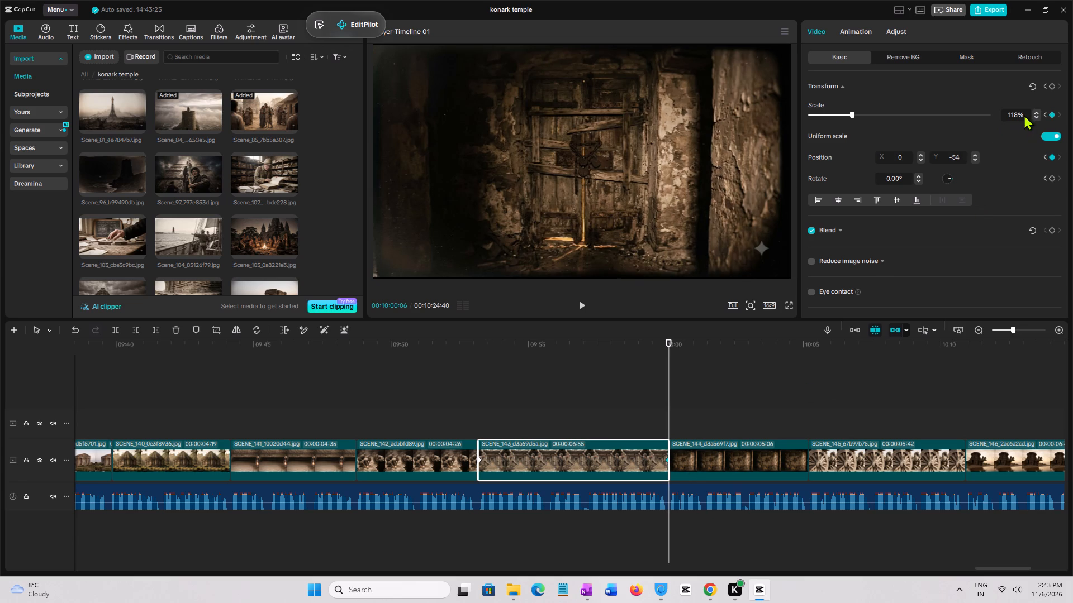
{"action": "left_click_drag", "start_coordinate": [1021, 114], "coordinate": [961, 110]}
{"action": "type", "text": "110"}
{"action": "key", "text": "Return"}
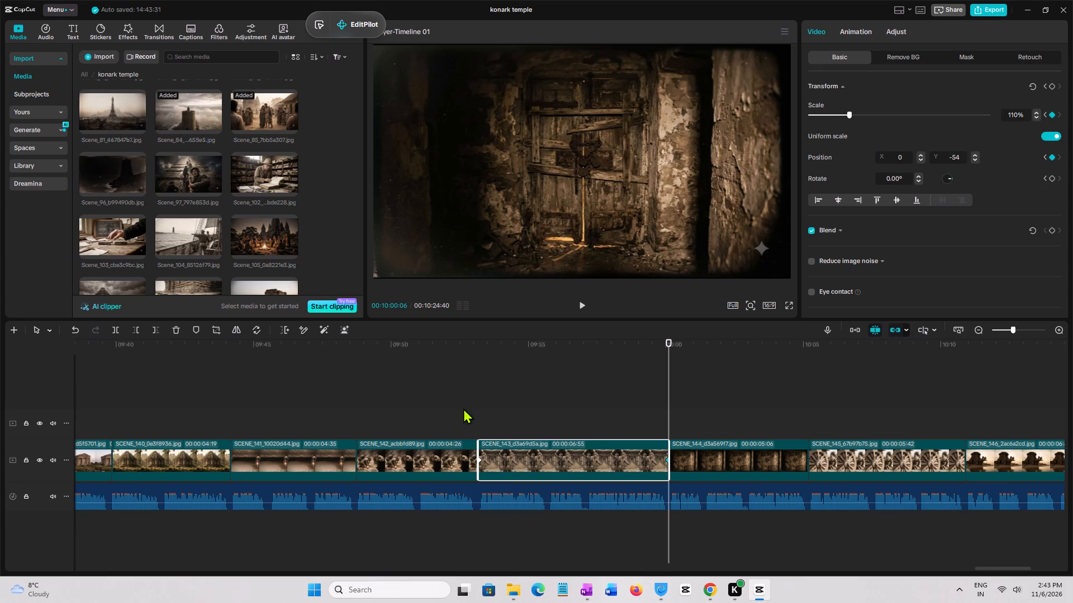
{"action": "left_click", "coordinate": [467, 408]}
{"action": "key", "text": "space"}
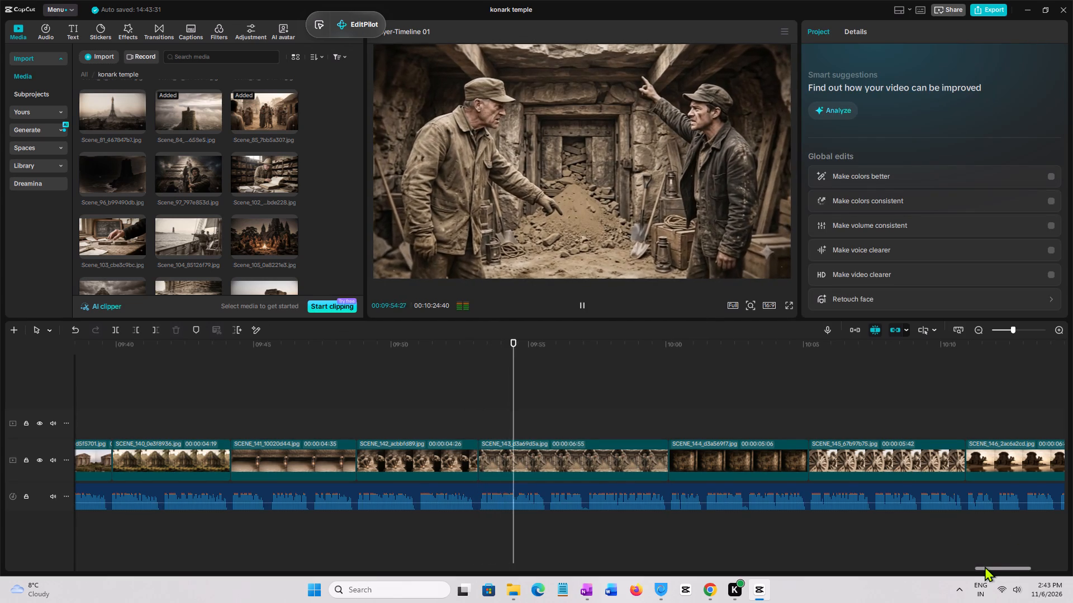
Paste the copied attributes onto the SCENE_144 clip with keyframe timing set to Stretch to fit, then play it back from its start.
{"action": "left_click_drag", "start_coordinate": [985, 566], "coordinate": [1001, 568]}
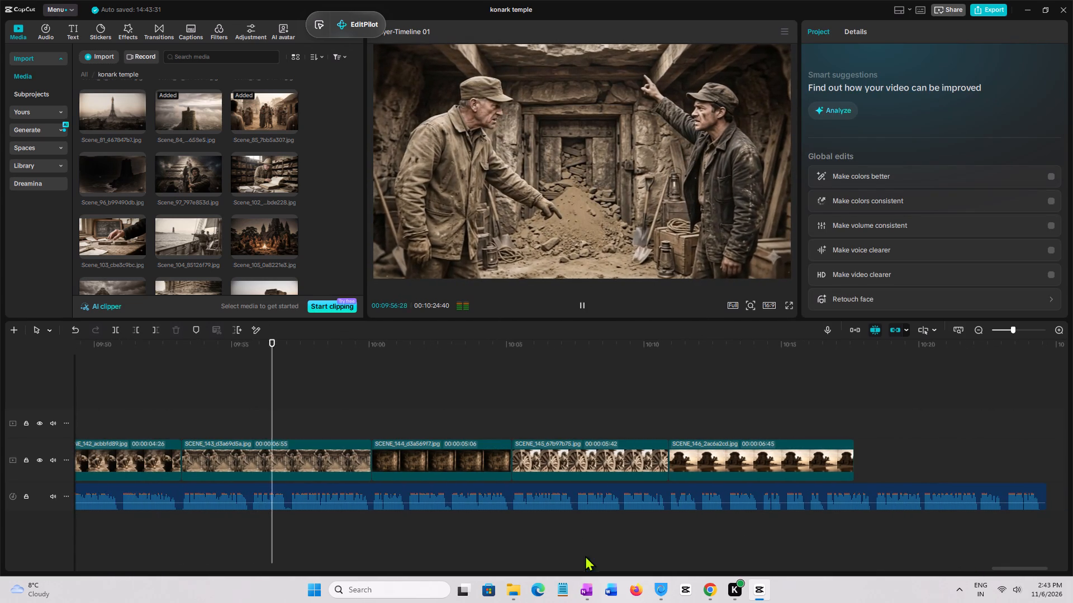
{"action": "left_click", "coordinate": [384, 413]}
{"action": "key", "text": "space"}
{"action": "key", "text": "space"}
{"action": "left_click", "coordinate": [421, 470]}
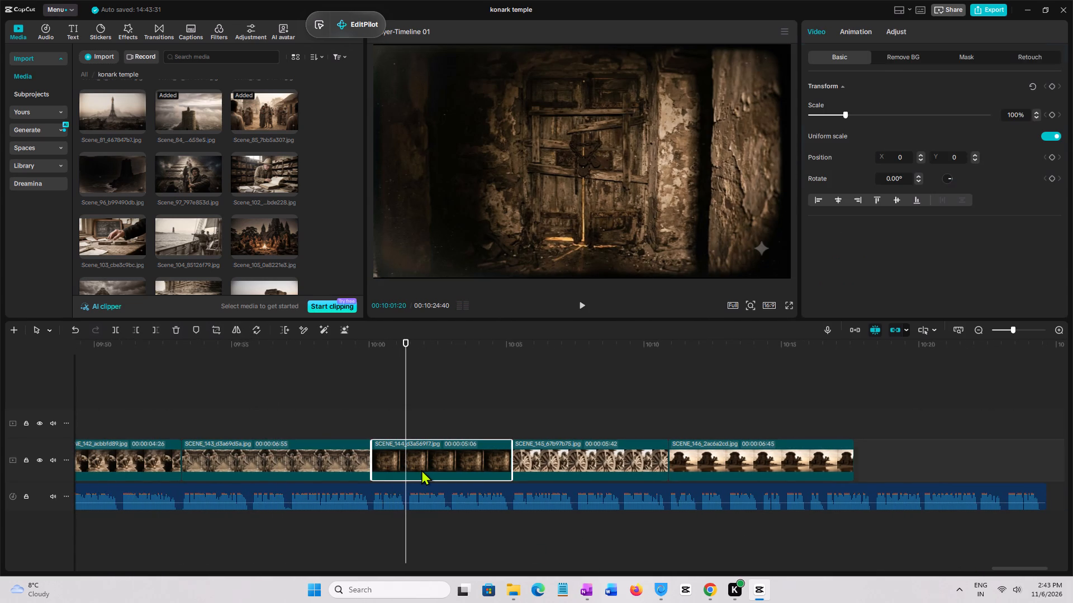
{"action": "key", "text": "ctrl+shift+v"}
{"action": "left_click", "coordinate": [496, 341]}
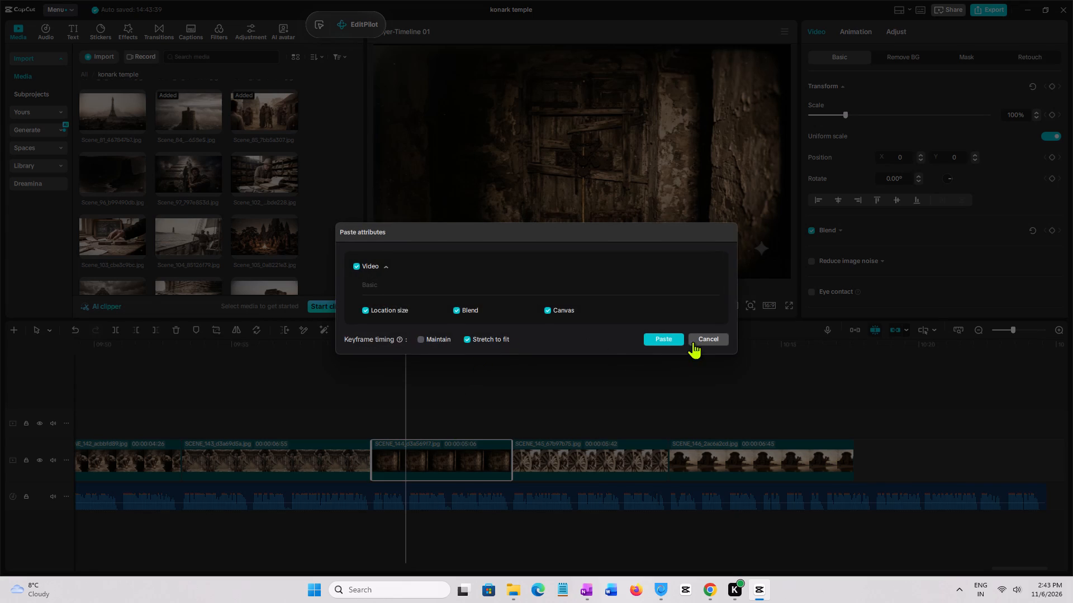
{"action": "left_click", "coordinate": [671, 341]}
{"action": "left_click", "coordinate": [371, 403]}
{"action": "key", "text": "space"}
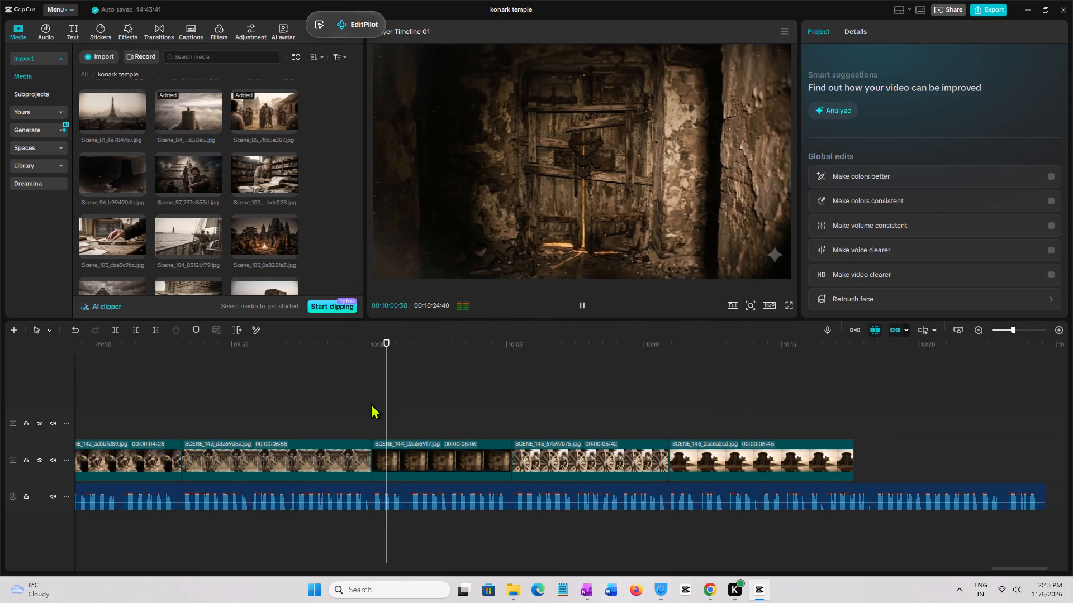
Preview the SCENE_145 clip, set its end keyframe's scale to 110%, then play the clip back from its start.
{"action": "left_click", "coordinate": [515, 414]}
{"action": "key", "text": "space"}
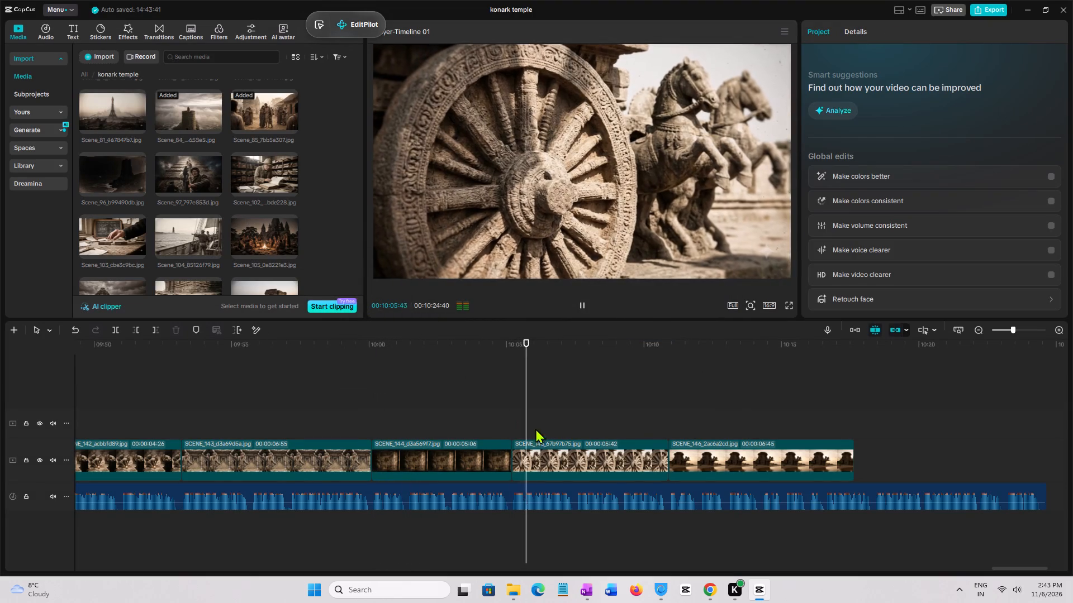
{"action": "key", "text": "space"}
{"action": "left_click", "coordinate": [621, 460]}
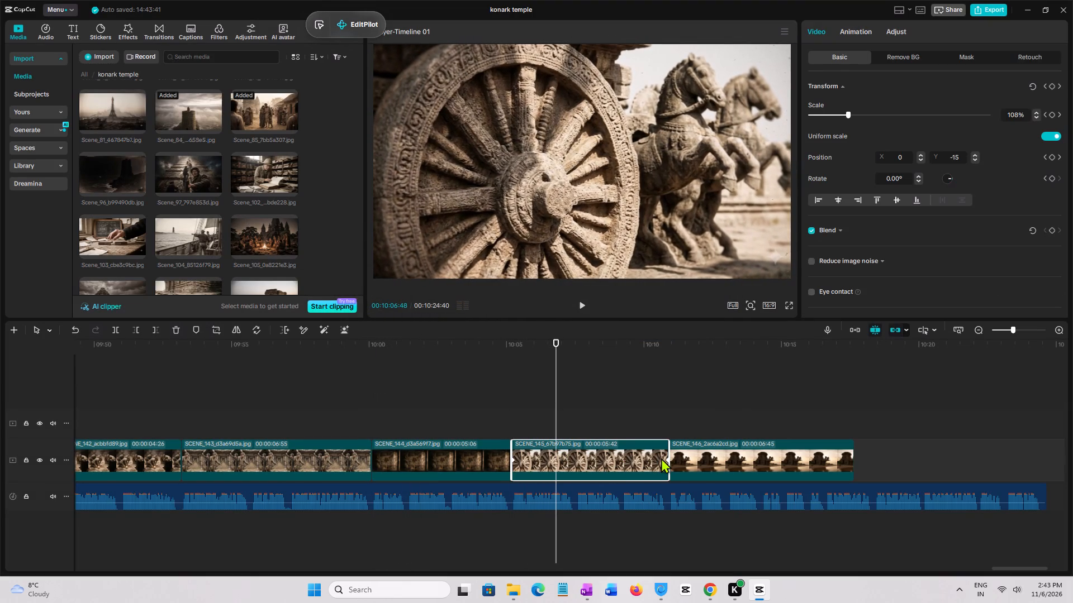
{"action": "left_click", "coordinate": [664, 459]}
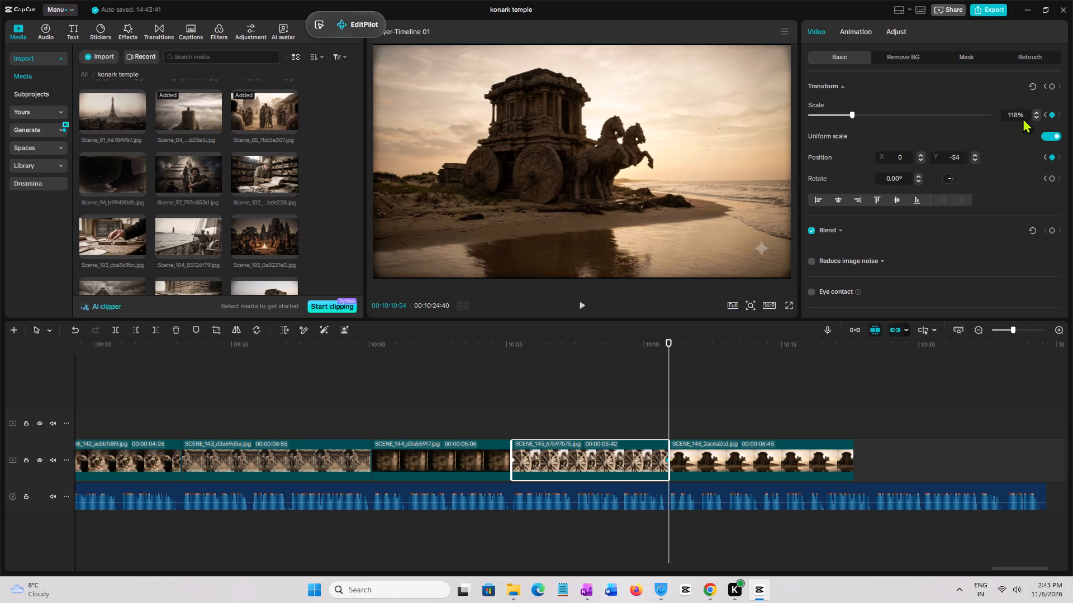
{"action": "left_click_drag", "start_coordinate": [1017, 112], "coordinate": [951, 110]}
{"action": "type", "text": "110."}
{"action": "key", "text": "Return"}
{"action": "key", "text": "Return"}
{"action": "left_click", "coordinate": [507, 417]}
{"action": "key", "text": "space"}
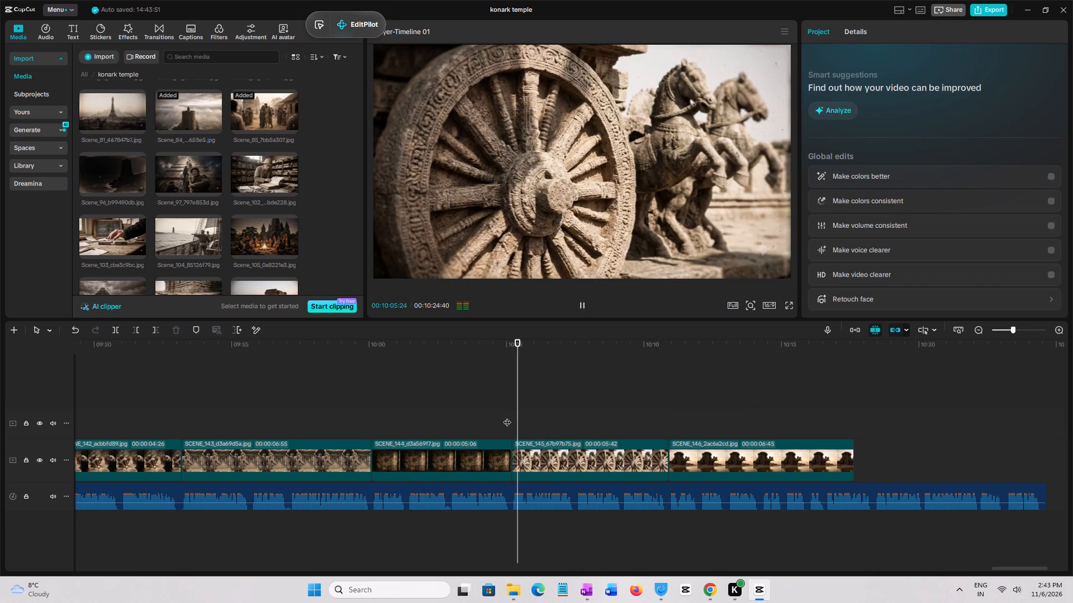
Paste the copied attributes onto the SCENE_146 clip with keyframe timing set to Stretch to fit, then play it back.
{"action": "left_click", "coordinate": [671, 413]}
{"action": "key", "text": "space"}
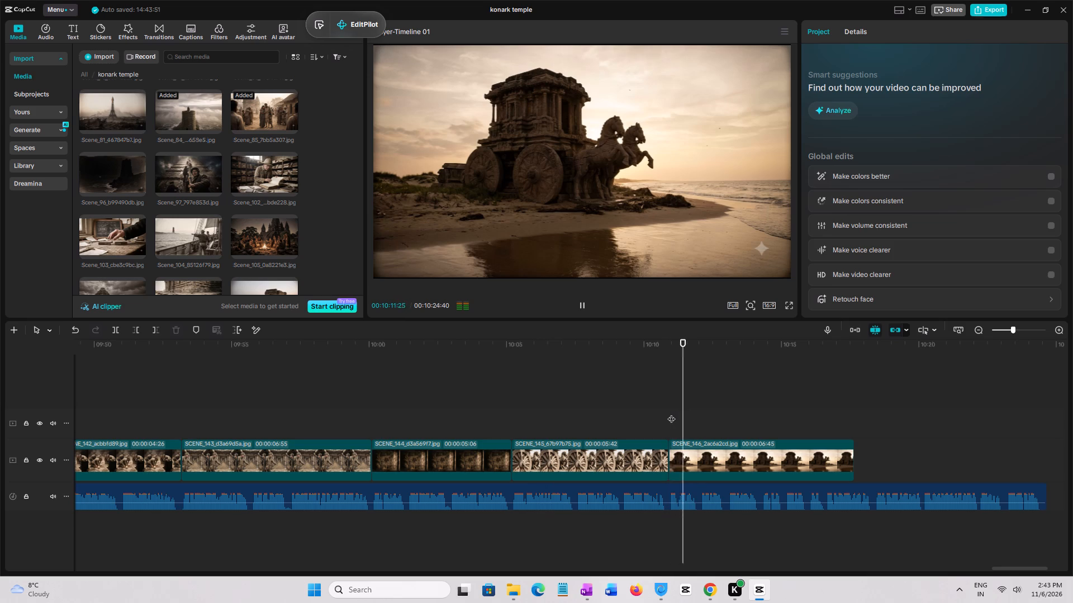
{"action": "key", "text": "space"}
{"action": "left_click", "coordinate": [737, 451]}
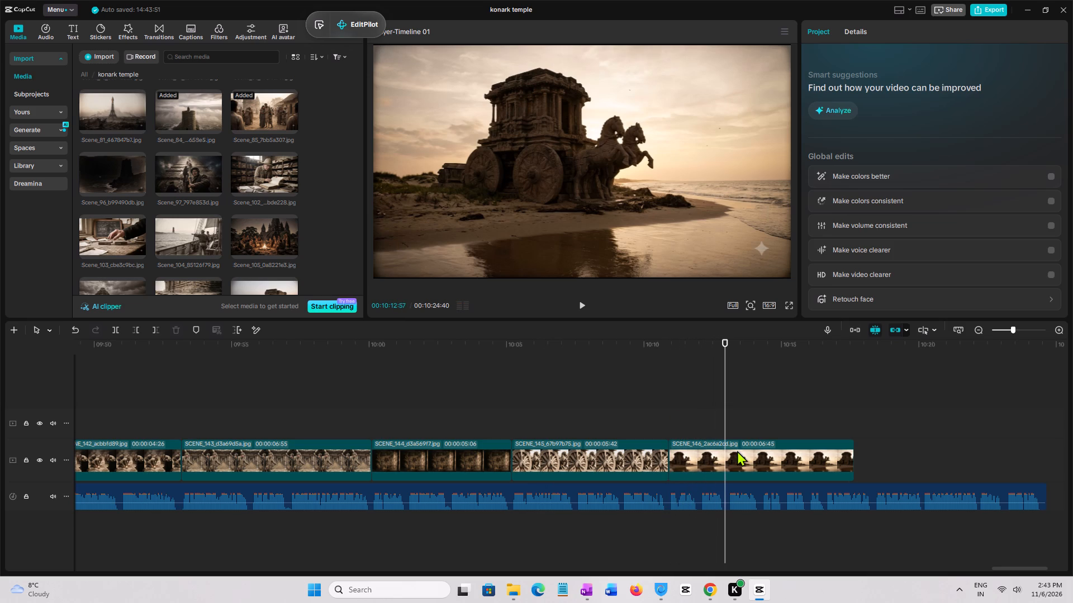
{"action": "key", "text": "ctrl+shift+v"}
{"action": "left_click", "coordinate": [488, 338]}
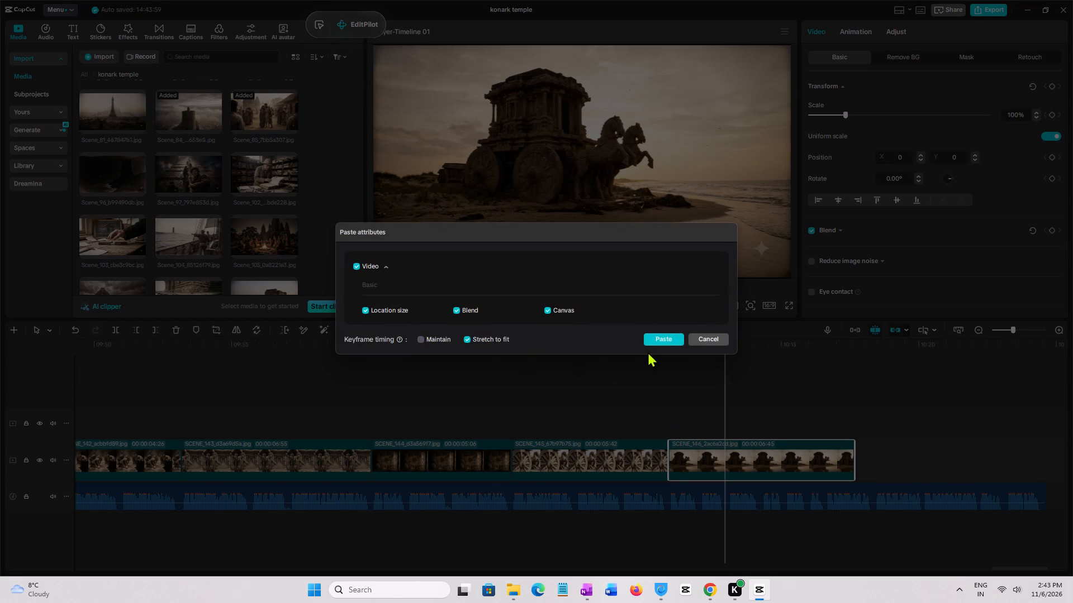
{"action": "left_click", "coordinate": [661, 348]}
{"action": "left_click", "coordinate": [657, 344]}
{"action": "left_click", "coordinate": [682, 435]}
{"action": "left_click", "coordinate": [666, 427]}
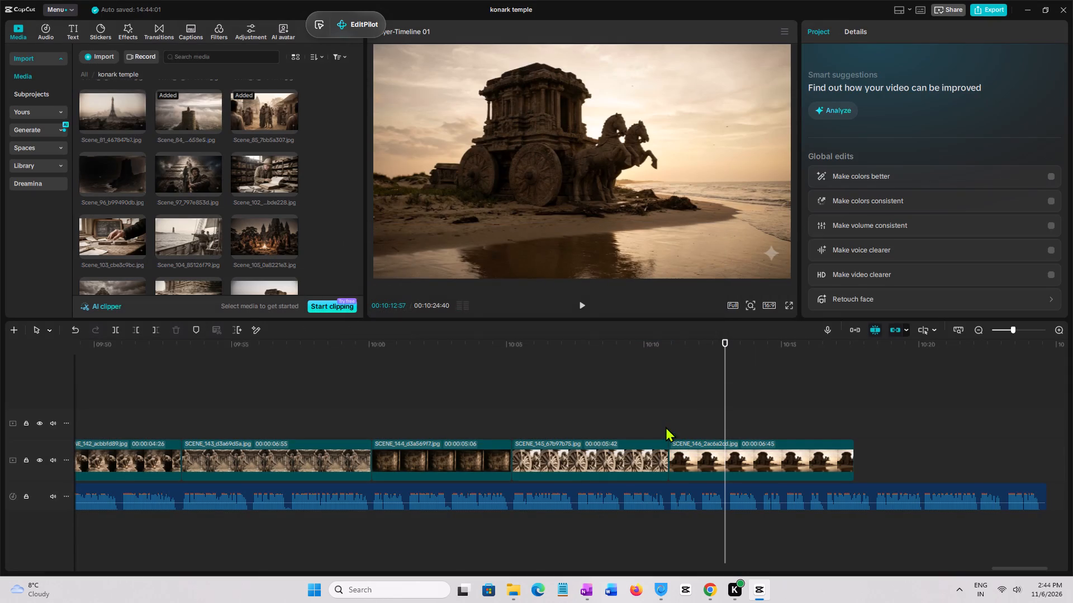
{"action": "key", "text": "space"}
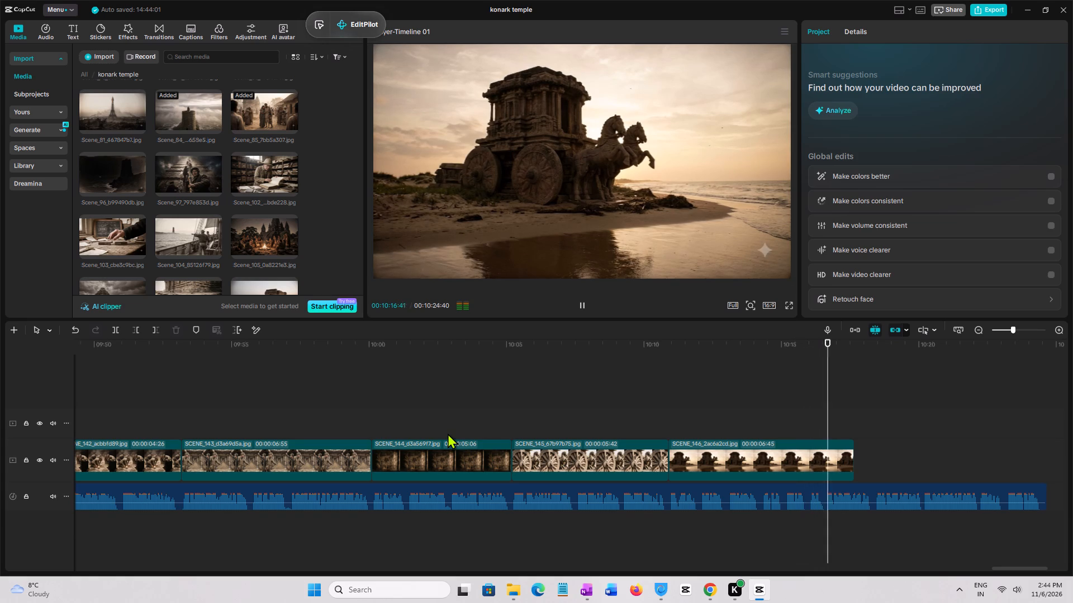
{"action": "key", "text": "space"}
Scrub back to the start of the timeline and look over the sequence of clips up to the later scenes.
{"action": "left_click", "coordinate": [242, 394]}
{"action": "left_click_drag", "start_coordinate": [242, 394], "coordinate": [0, 428]}
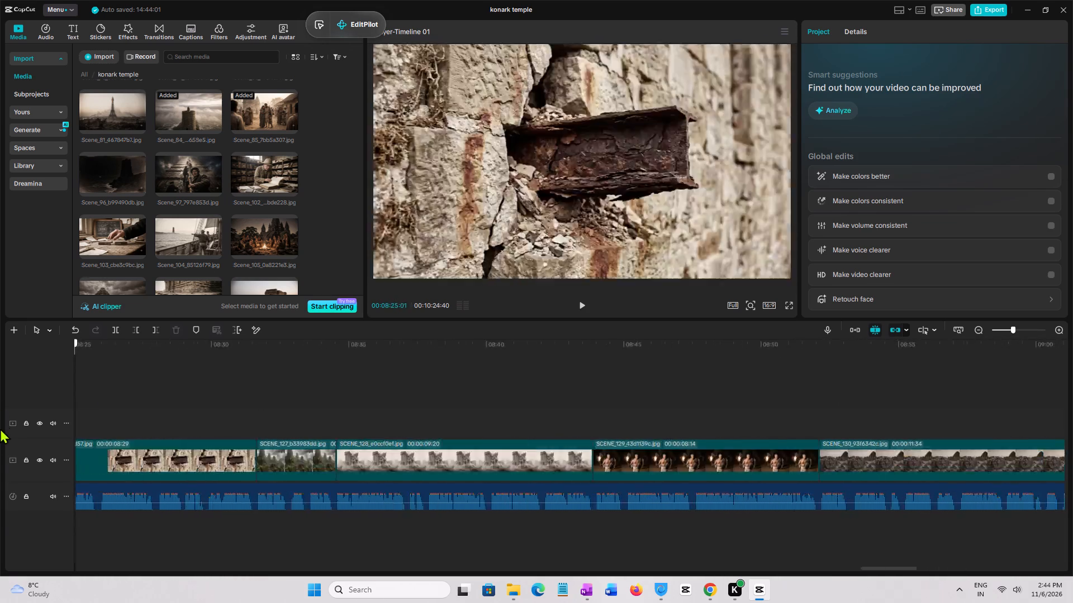
{"action": "left_click_drag", "start_coordinate": [0, 428], "coordinate": [0, 602]}
{"action": "scroll", "coordinate": [381, 401], "scroll_direction": "down", "scroll_amount": 3, "text": "ctrl"}
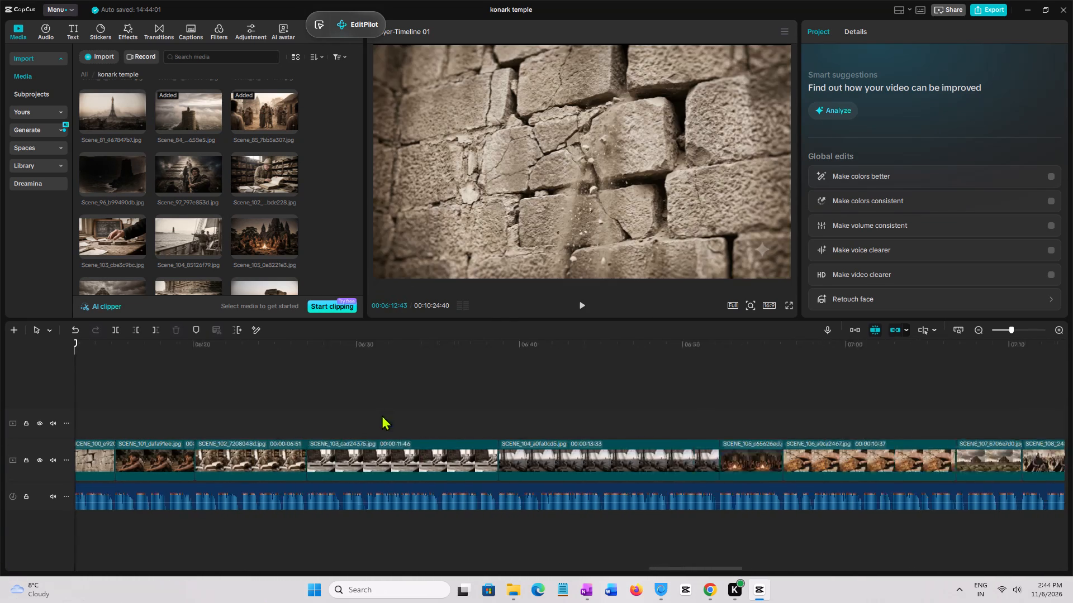
{"action": "scroll", "coordinate": [382, 415], "scroll_direction": "down", "scroll_amount": 13, "text": "ctrl"}
{"action": "left_click", "coordinate": [170, 406], "text": "ctrl"}
{"action": "left_click_drag", "start_coordinate": [170, 406], "coordinate": [0, 401]}
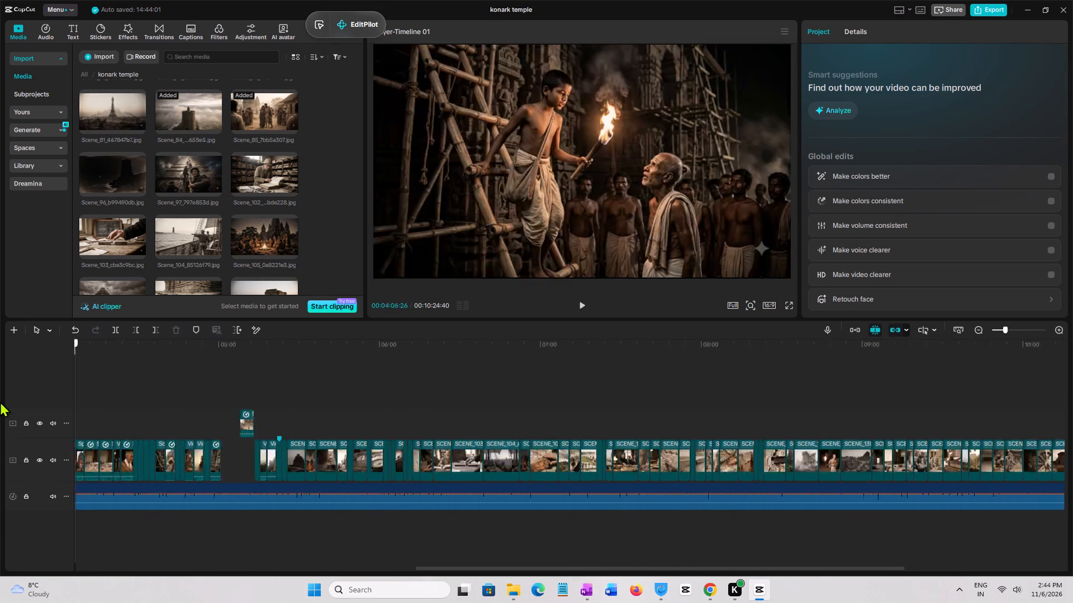
{"action": "left_click_drag", "start_coordinate": [0, 401], "coordinate": [0, 549]}
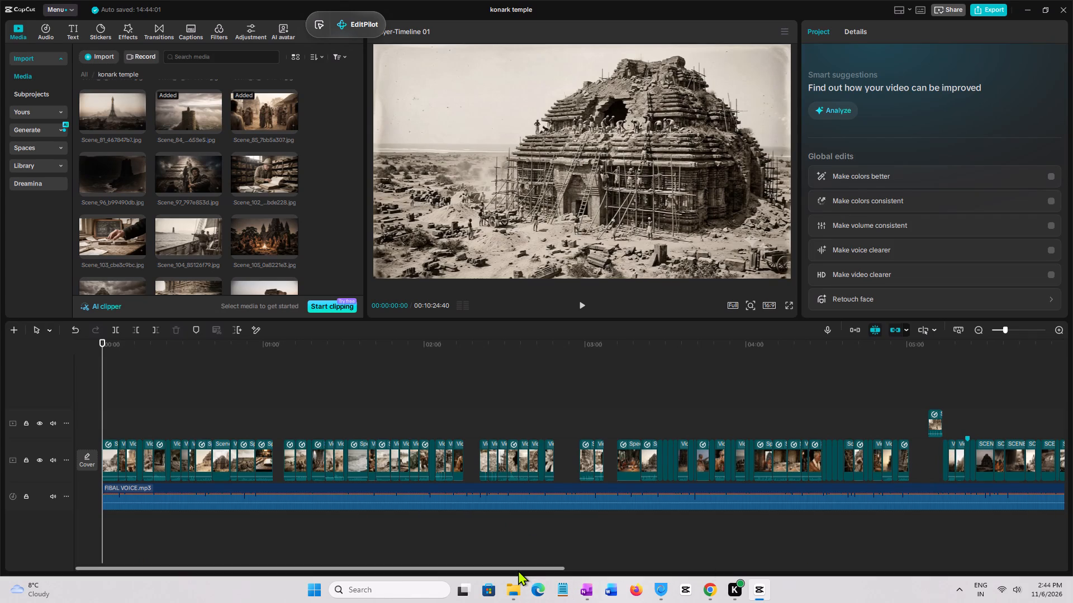
{"action": "left_click_drag", "start_coordinate": [518, 570], "coordinate": [771, 566], "text": "ctrl"}
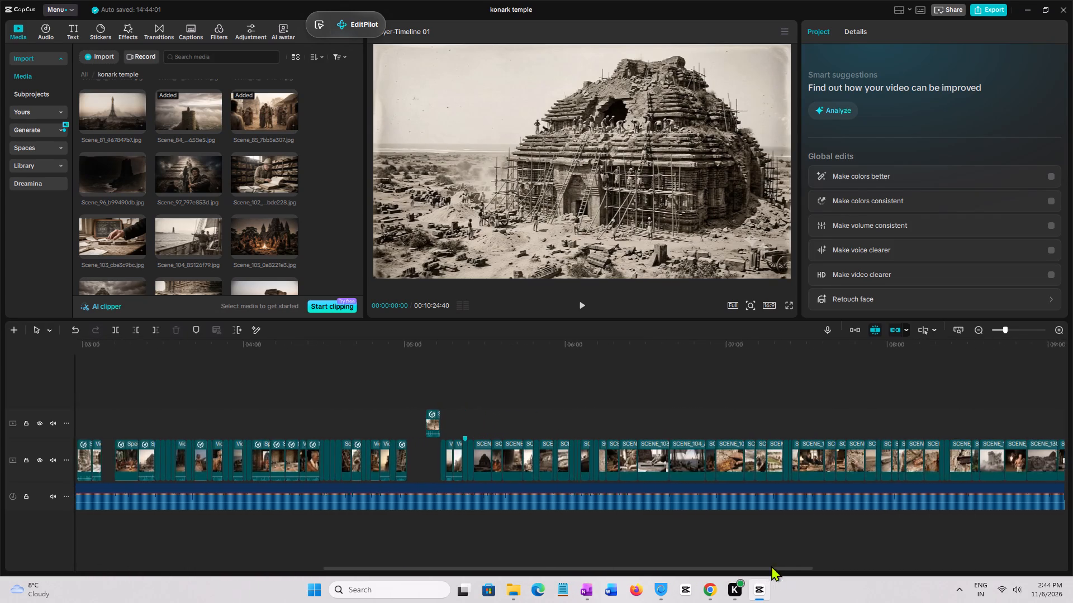
{"action": "left_click_drag", "start_coordinate": [771, 566], "coordinate": [809, 564], "text": "ctrl"}
Move the Video_79 clip from the upper track onto the main track directly before Video_80, then play that section back.
{"action": "left_click", "coordinate": [337, 381]}
{"action": "scroll", "coordinate": [363, 457], "scroll_direction": "up", "scroll_amount": 3, "text": "ctrl"}
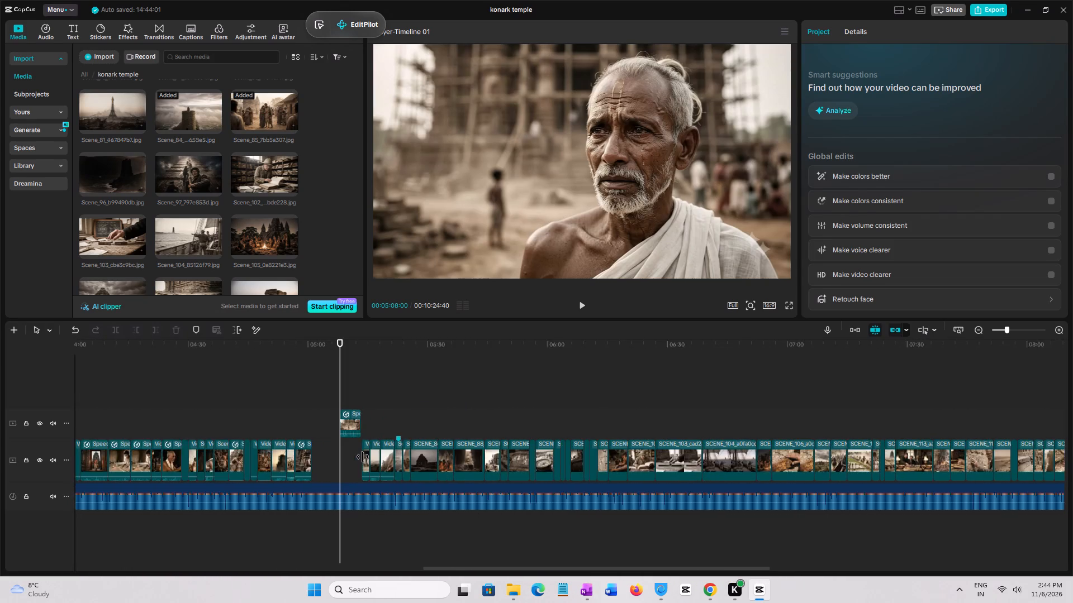
{"action": "scroll", "coordinate": [363, 457], "scroll_direction": "up", "scroll_amount": 13, "text": "ctrl"}
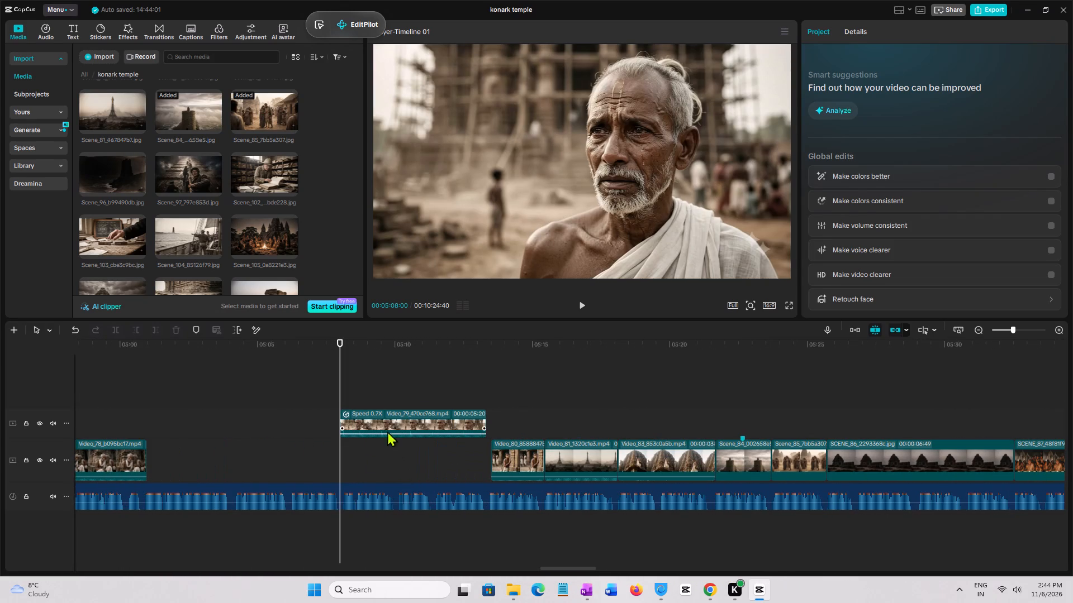
{"action": "left_click_drag", "start_coordinate": [396, 422], "coordinate": [402, 468], "text": "ctrl"}
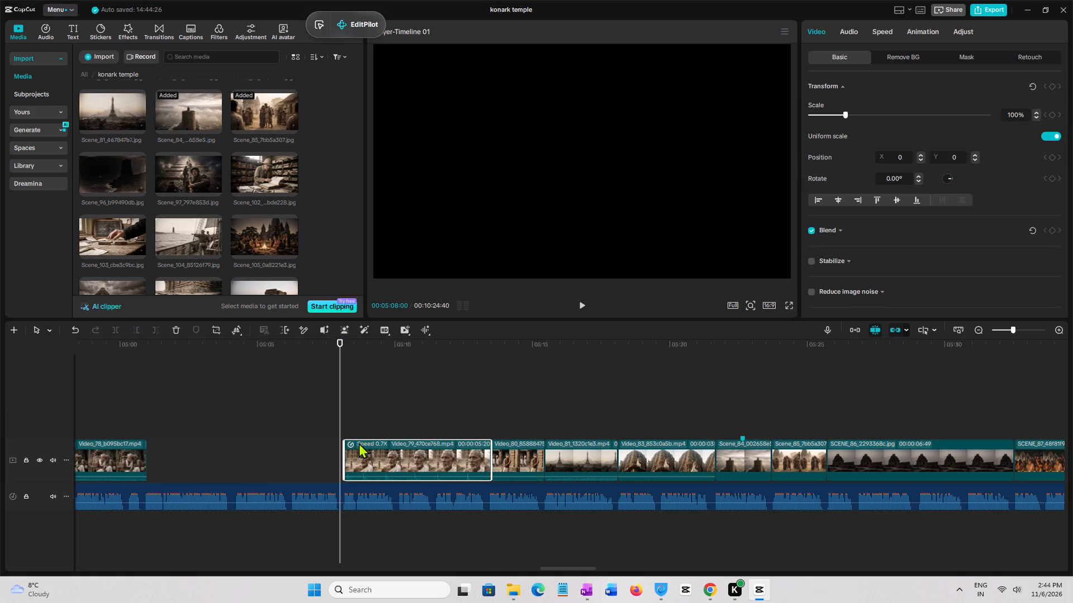
{"action": "left_click", "coordinate": [333, 420]}
{"action": "key", "text": "space"}
{"action": "scroll", "coordinate": [495, 418], "scroll_direction": "down", "scroll_amount": 4, "text": "ctrl"}
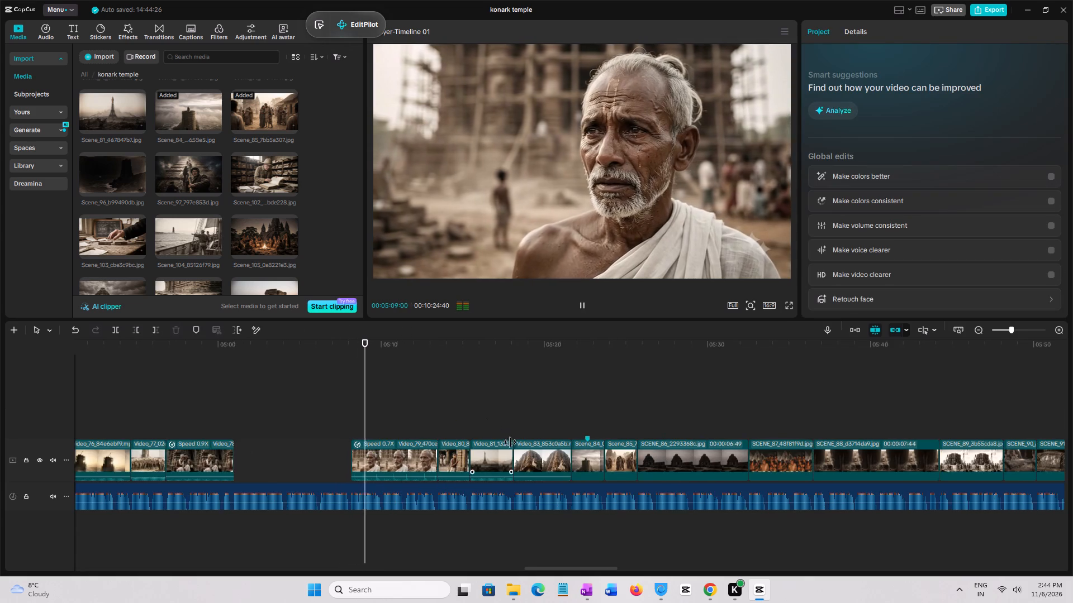
{"action": "scroll", "coordinate": [515, 448], "scroll_direction": "down", "scroll_amount": 2, "text": "ctrl"}
{"action": "key", "text": "ctrl+space"}
{"action": "left_click", "coordinate": [424, 428]}
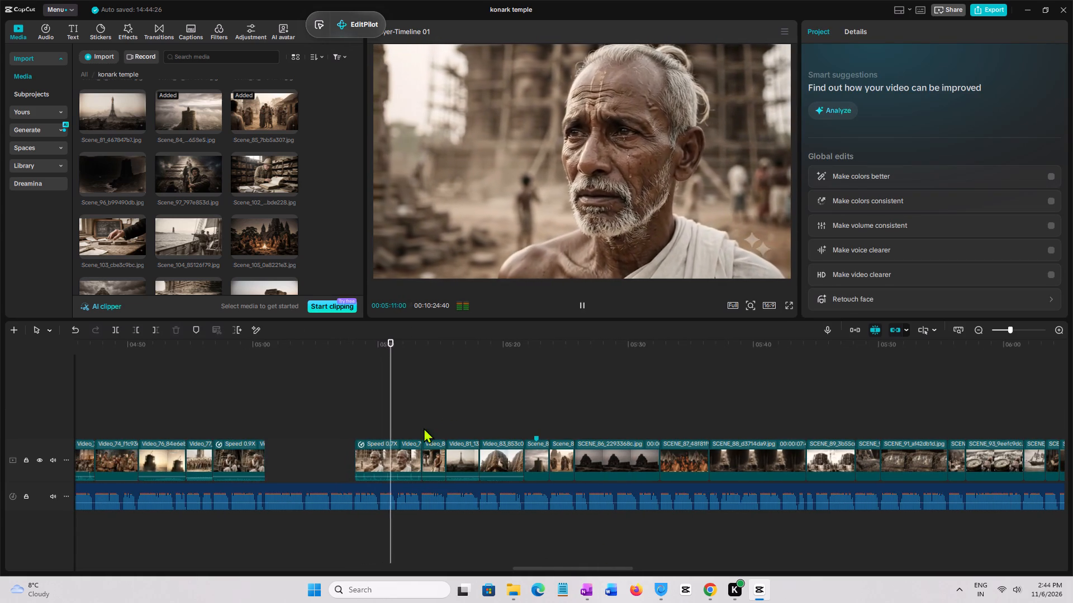
{"action": "key", "text": "space"}
{"action": "key", "text": "space"}
Review the full timeline from its start, checking the frames around the gaps between clips up to about the five-minute mark.
{"action": "left_click_drag", "start_coordinate": [540, 569], "coordinate": [88, 560]}
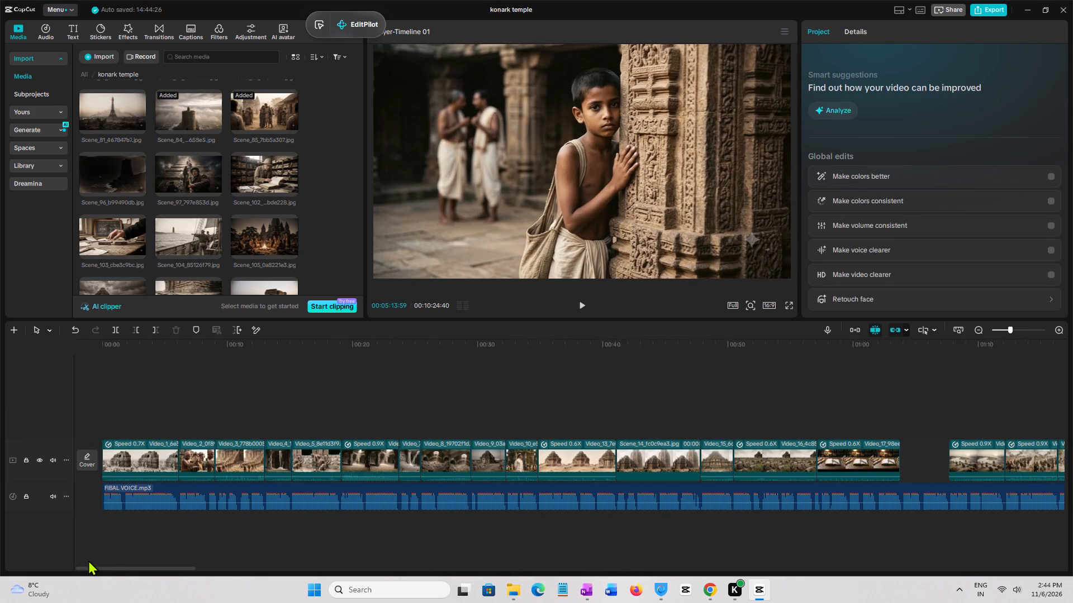
{"action": "left_click_drag", "start_coordinate": [88, 560], "coordinate": [16, 568]}
{"action": "scroll", "coordinate": [462, 341], "scroll_direction": "down", "scroll_amount": 4, "text": "ctrl"}
{"action": "left_click", "coordinate": [550, 396], "text": "ctrl"}
{"action": "scroll", "coordinate": [580, 400], "scroll_direction": "down", "scroll_amount": 8, "text": "ctrl"}
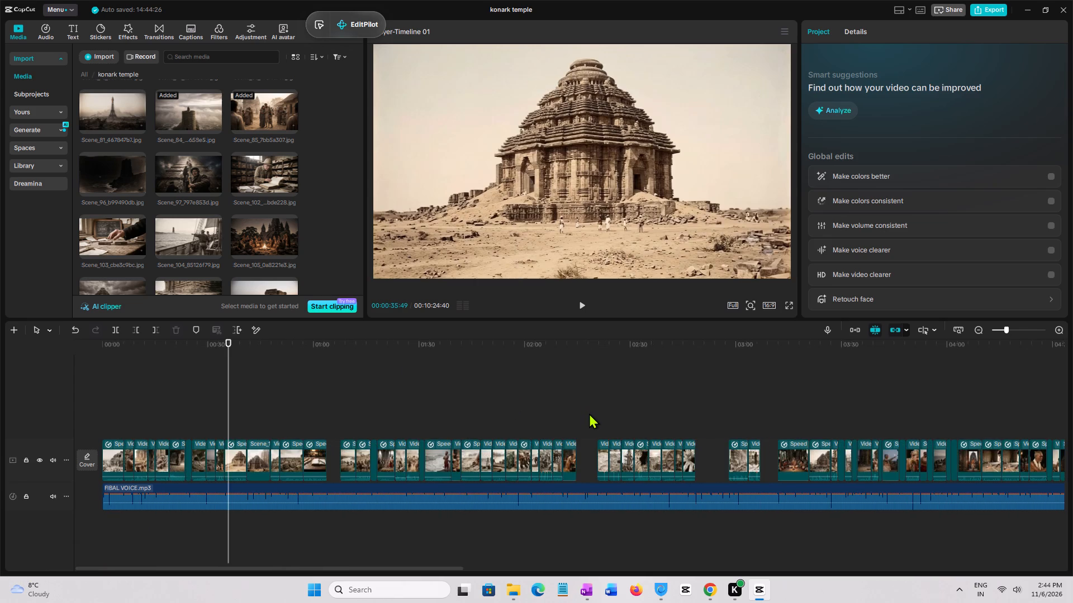
{"action": "scroll", "coordinate": [589, 413], "scroll_direction": "down", "scroll_amount": 5, "text": "ctrl"}
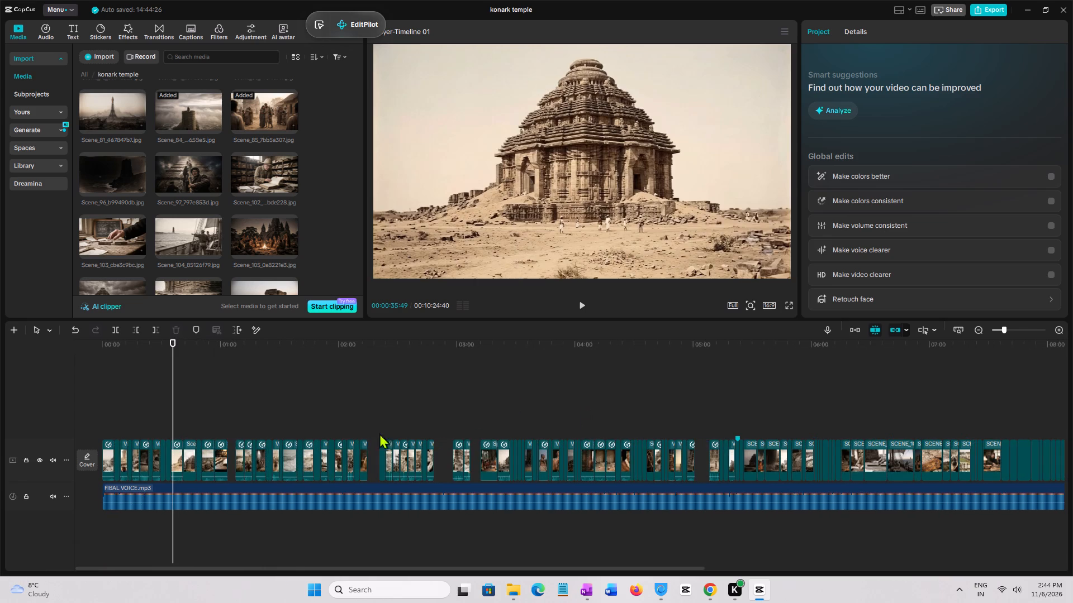
{"action": "scroll", "coordinate": [331, 434], "scroll_direction": "down", "scroll_amount": 3, "text": "ctrl"}
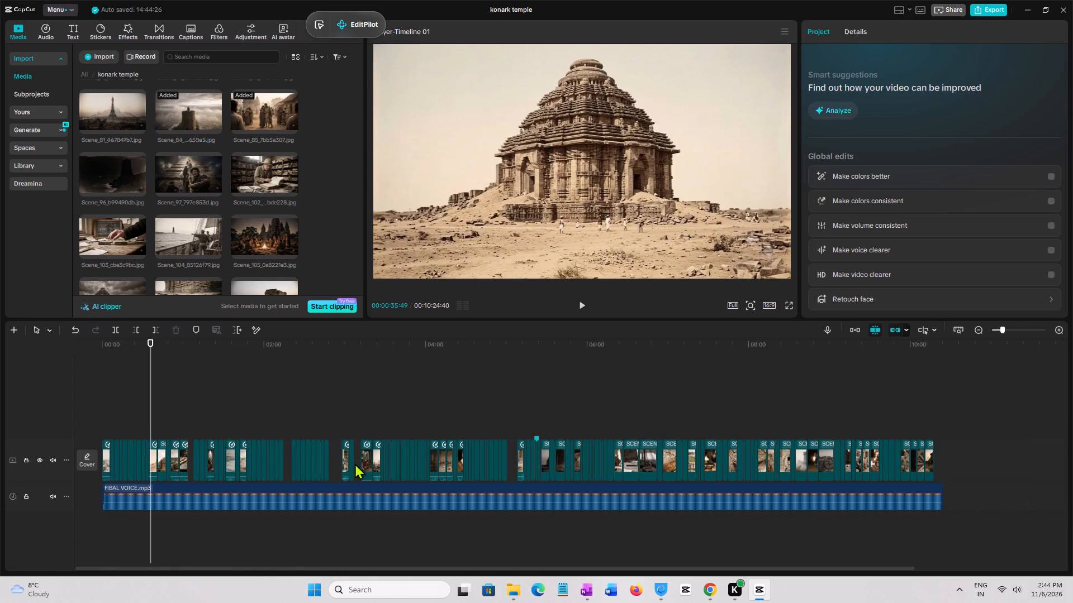
{"action": "left_click", "coordinate": [183, 421], "text": "ctrl"}
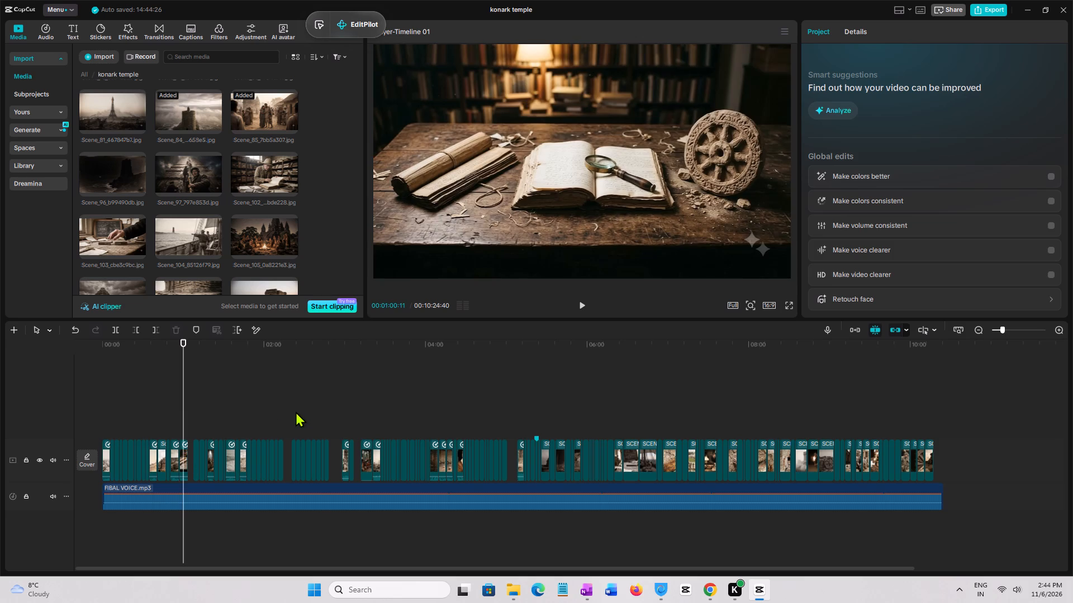
{"action": "left_click", "coordinate": [296, 411]}
{"action": "left_click", "coordinate": [322, 412]}
{"action": "left_click", "coordinate": [336, 417]}
{"action": "left_click", "coordinate": [504, 409]}
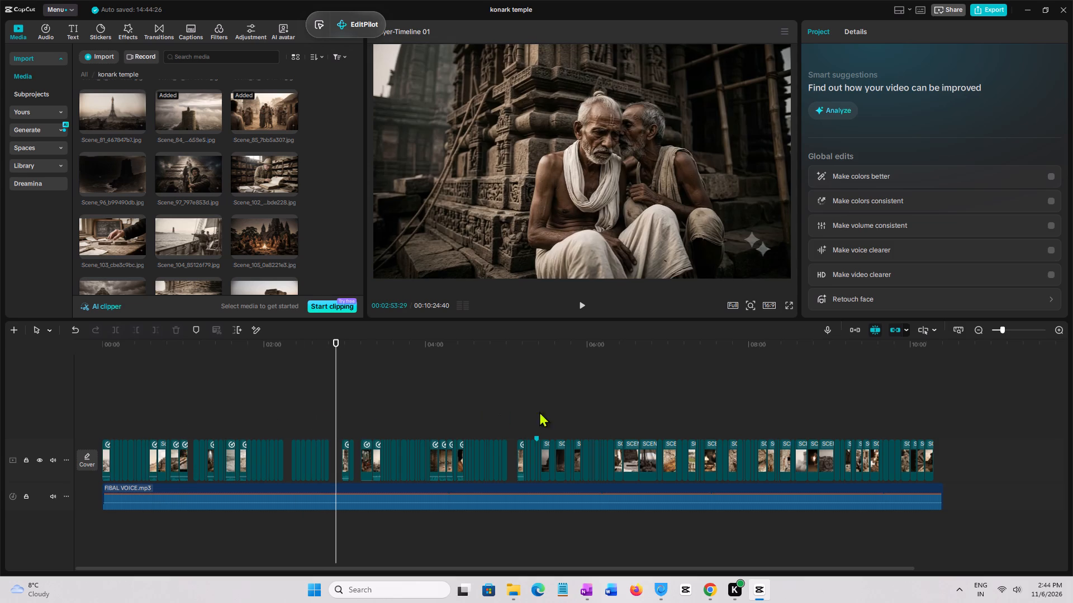
Return the media library to its top-level folder view and move the playhead to the start of the timeline.
{"action": "scroll", "coordinate": [115, 155], "scroll_direction": "up", "scroll_amount": 2}
{"action": "left_click", "coordinate": [83, 78]}
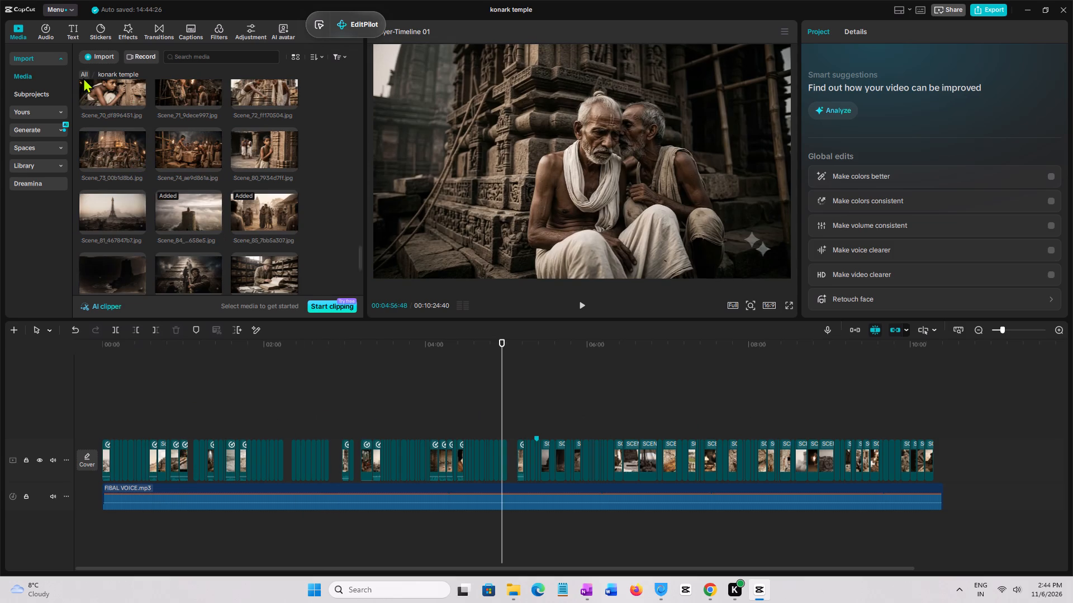
{"action": "scroll", "coordinate": [207, 191], "scroll_direction": "up", "scroll_amount": 1}
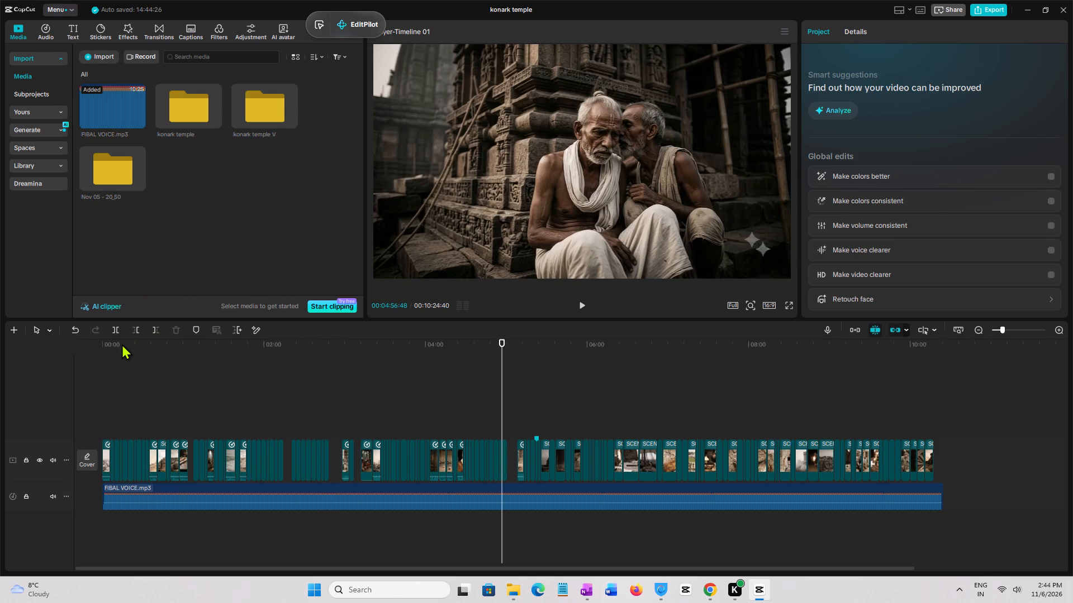
{"action": "left_click", "coordinate": [122, 344]}
{"action": "left_click_drag", "start_coordinate": [122, 344], "coordinate": [0, 344]}
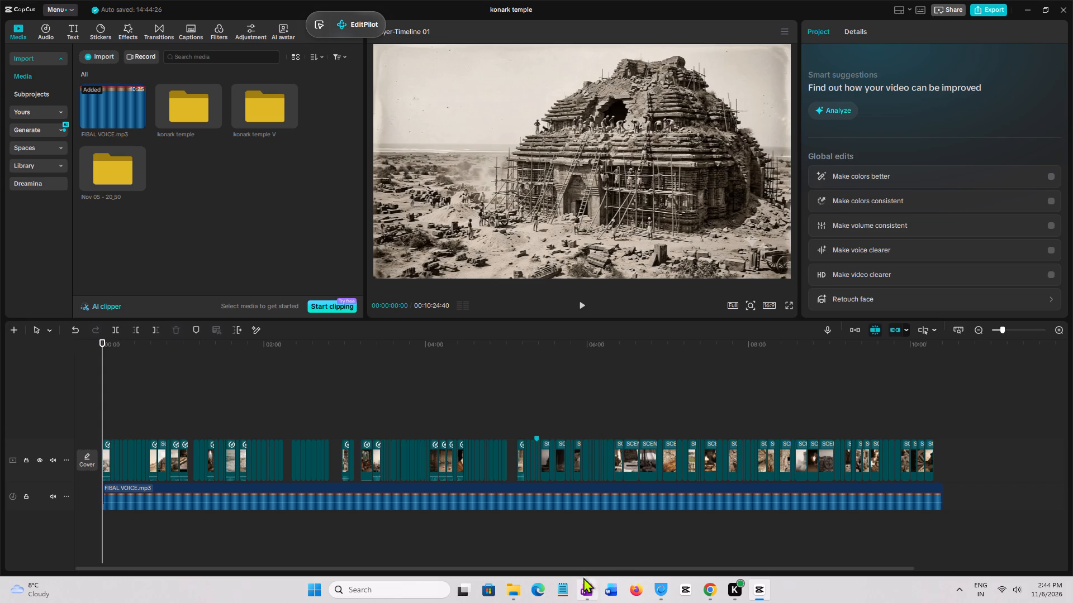
Switch to File Explorer and open the YT LIBRARY folder inside BACKGROUND MUSIC on New Volume (E:).
{"action": "left_click", "coordinate": [518, 598]}
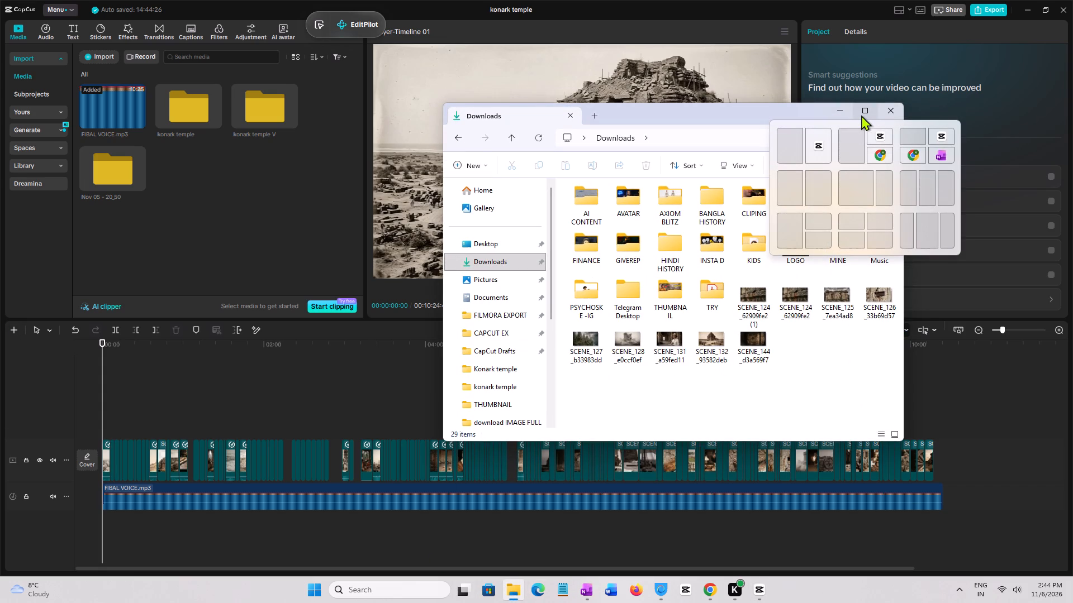
{"action": "left_click", "coordinate": [862, 109]}
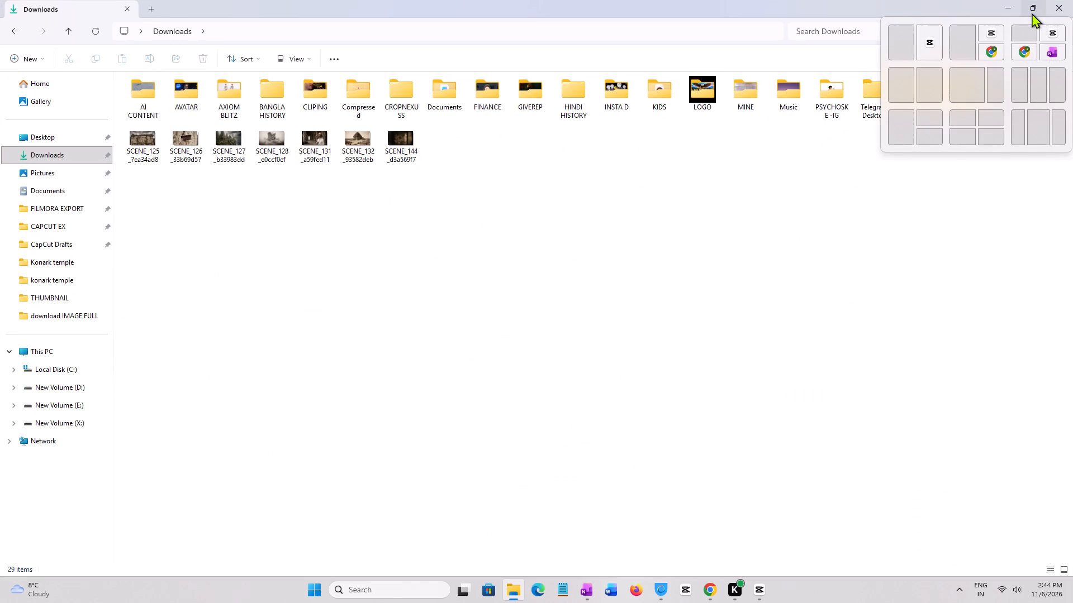
{"action": "left_click", "coordinate": [767, 252]}
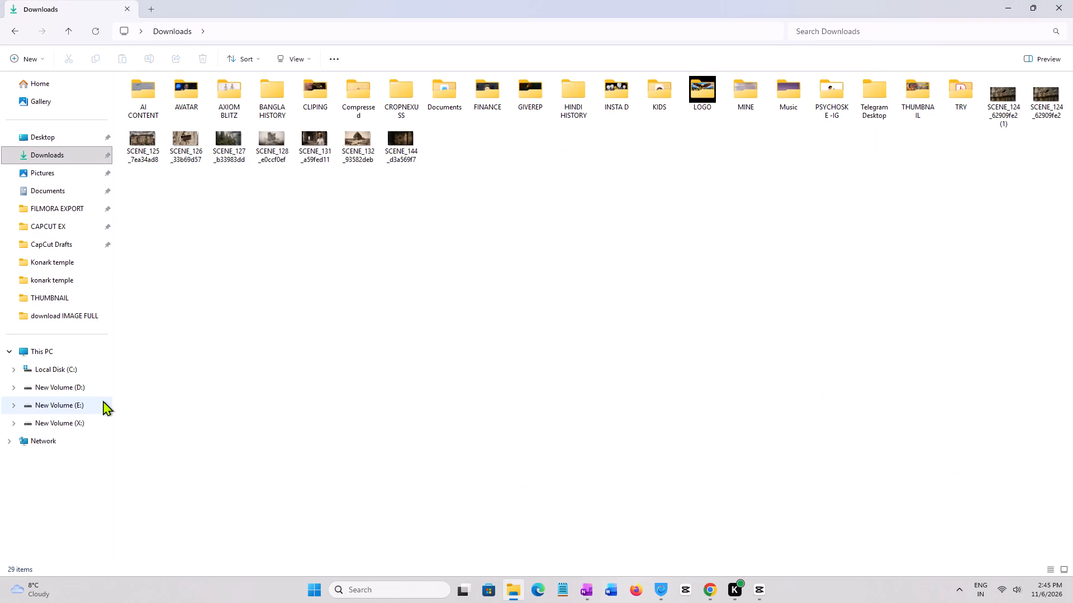
{"action": "left_click", "coordinate": [60, 406]}
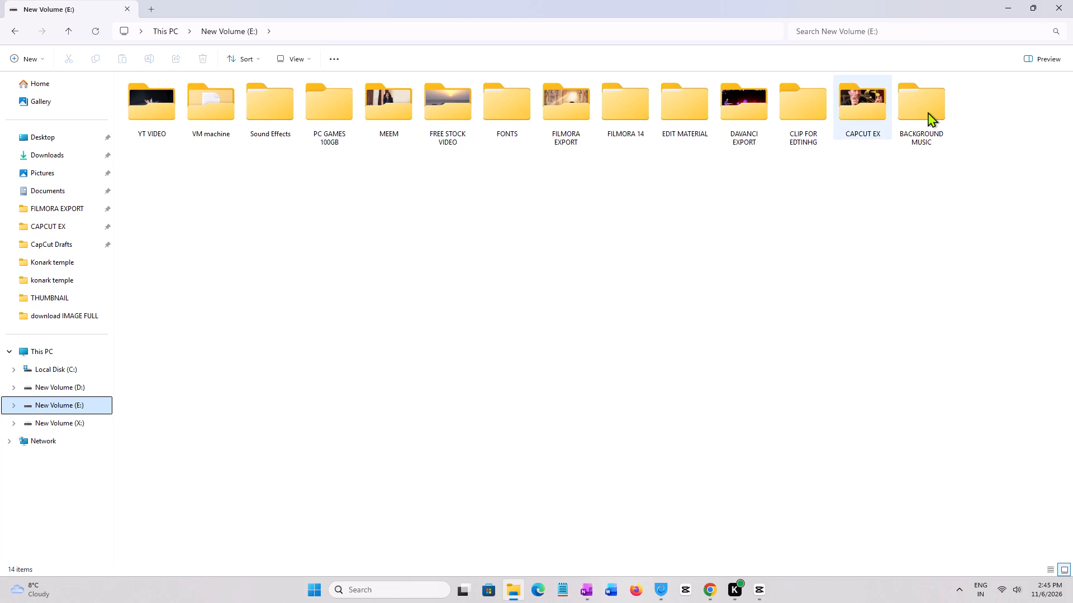
{"action": "double_click", "coordinate": [927, 111]}
{"action": "left_click", "coordinate": [787, 353]}
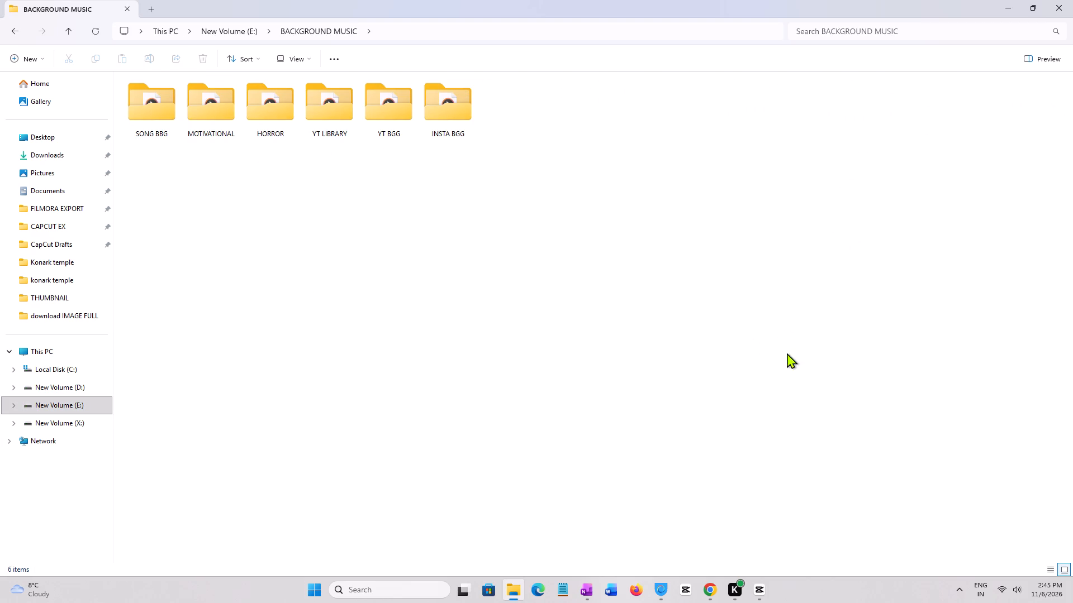
{"action": "double_click", "coordinate": [918, 111]}
{"action": "double_click", "coordinate": [330, 113]}
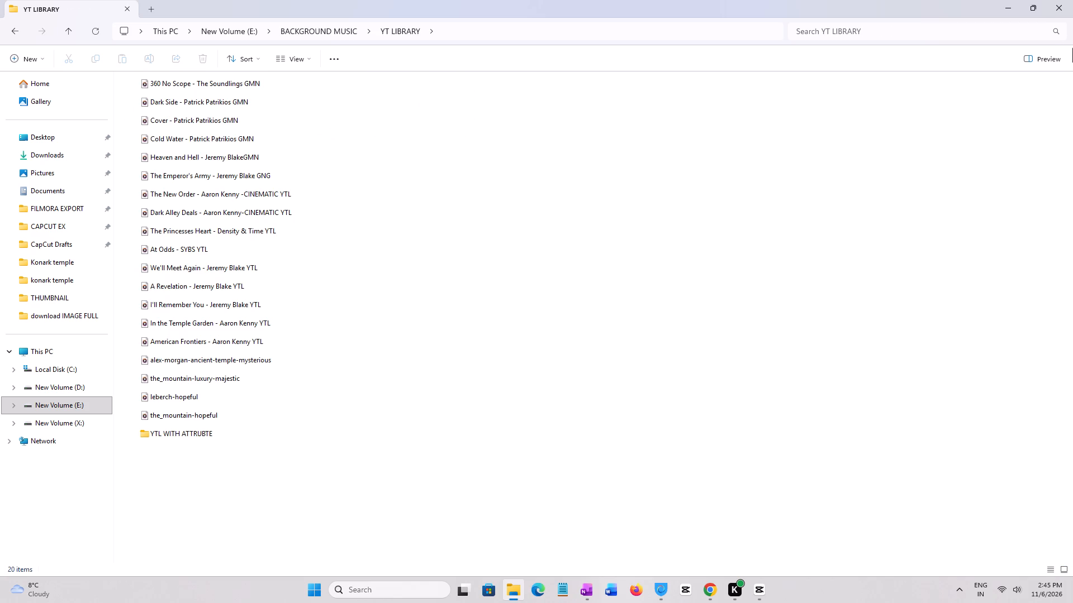
Listen to part of the the_mountain-hopeful track, then close the player and the file window.
{"action": "double_click", "coordinate": [217, 413]}
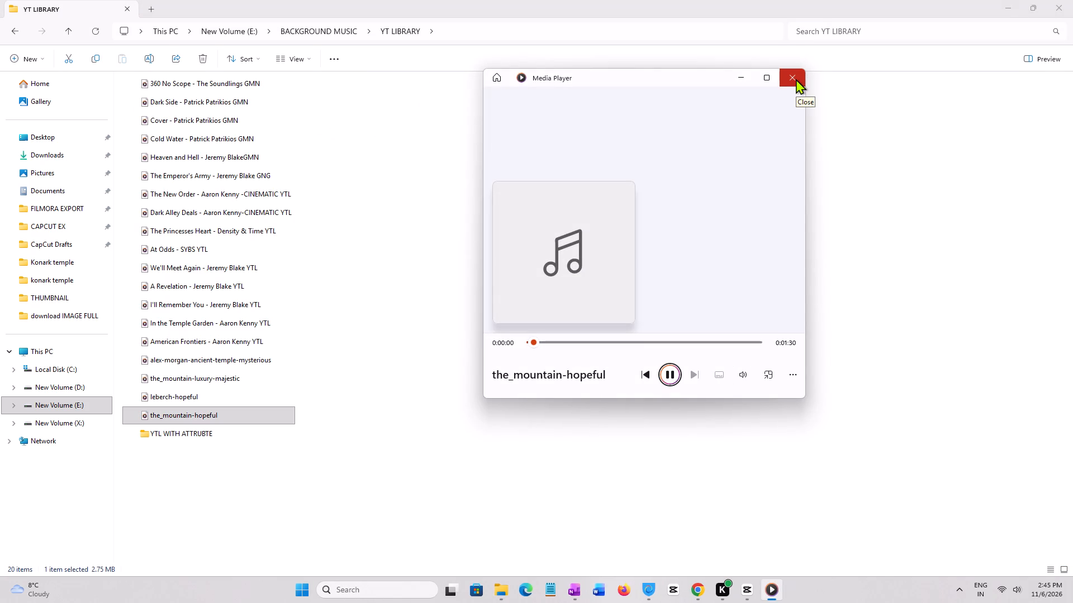
{"action": "left_click", "coordinate": [581, 344]}
{"action": "left_click", "coordinate": [797, 83]}
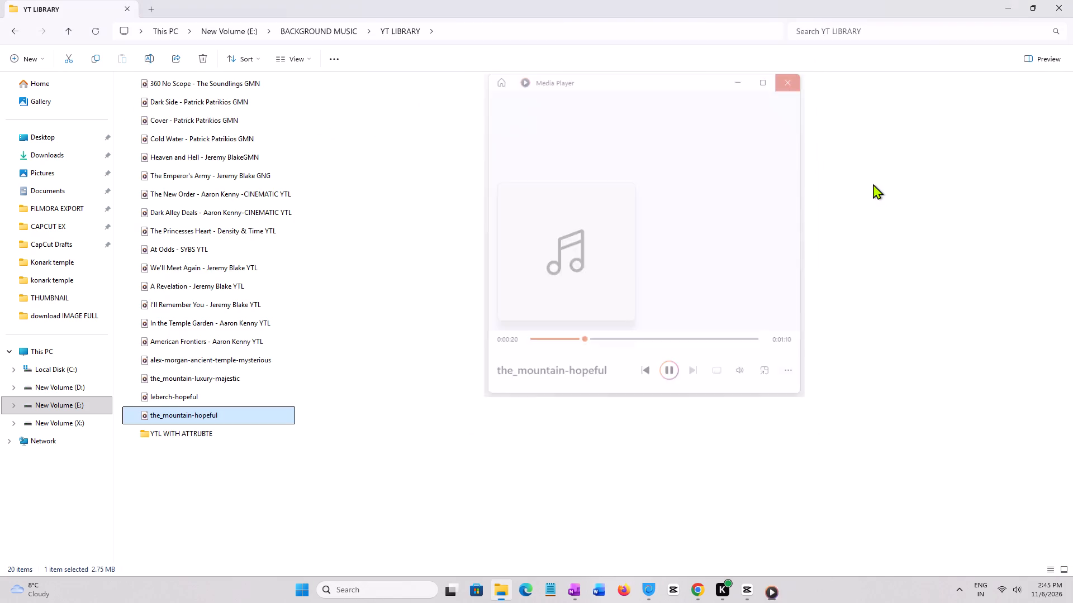
{"action": "left_click", "coordinate": [881, 189]}
{"action": "left_click", "coordinate": [1056, 1]}
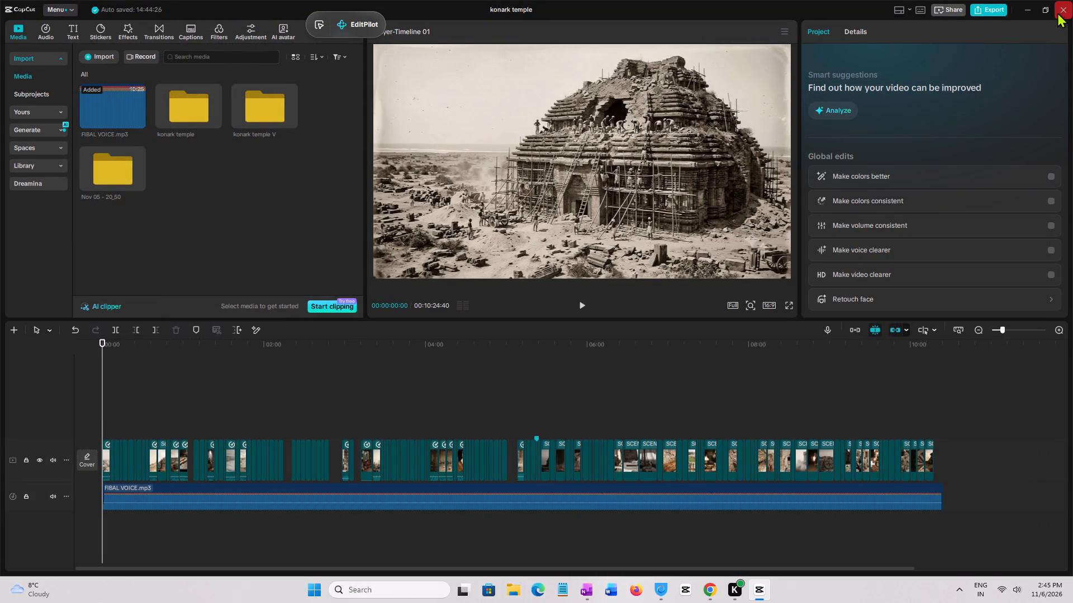
Close the konark temple video project and the browser window holding the scene script.
{"action": "left_click", "coordinate": [1063, 12]}
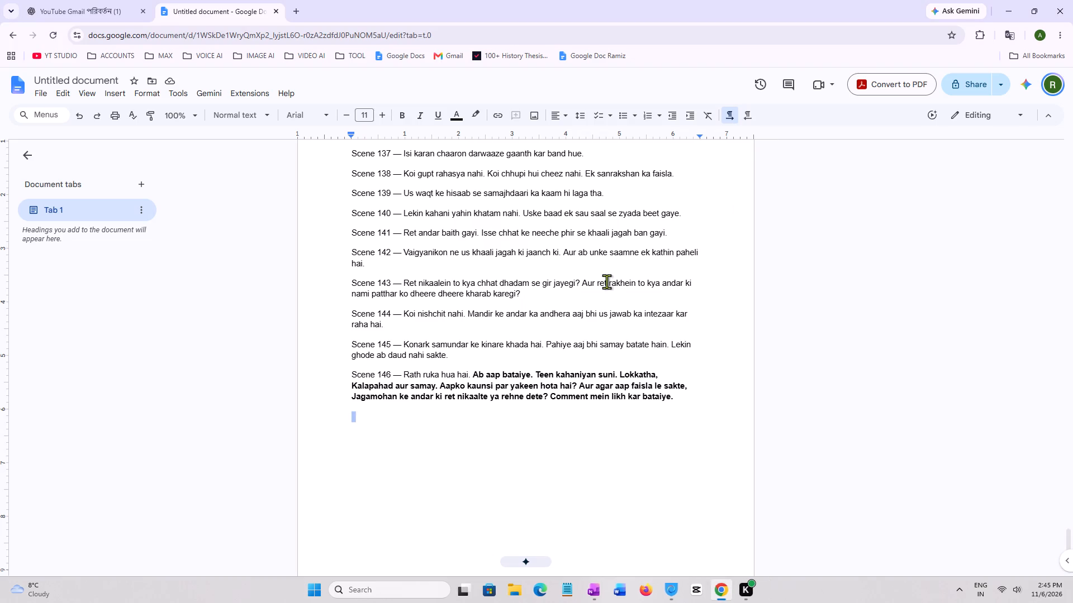
{"action": "left_click", "coordinate": [1059, 18]}
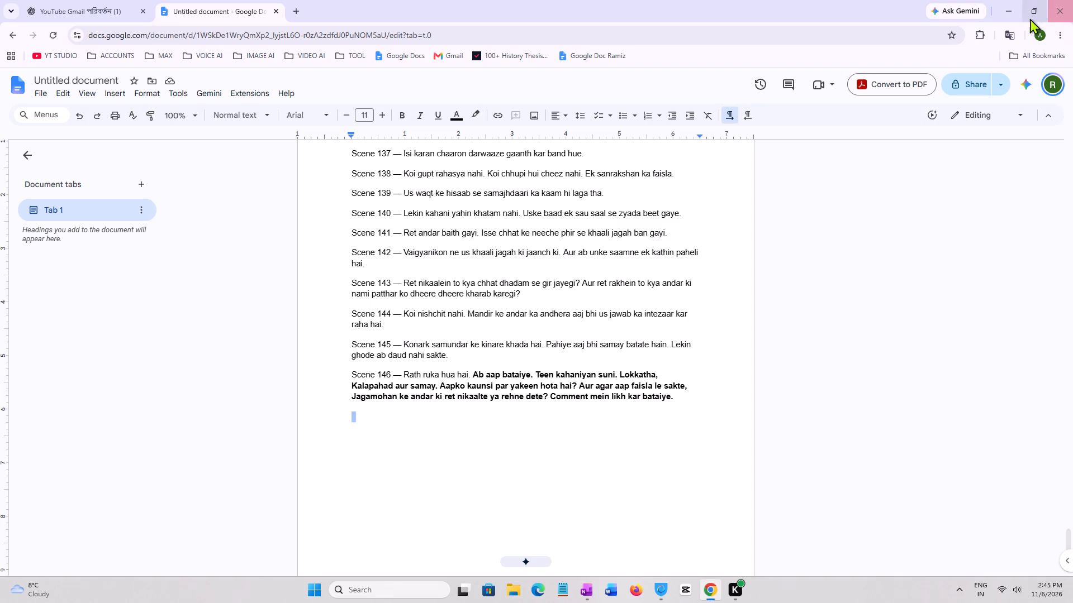